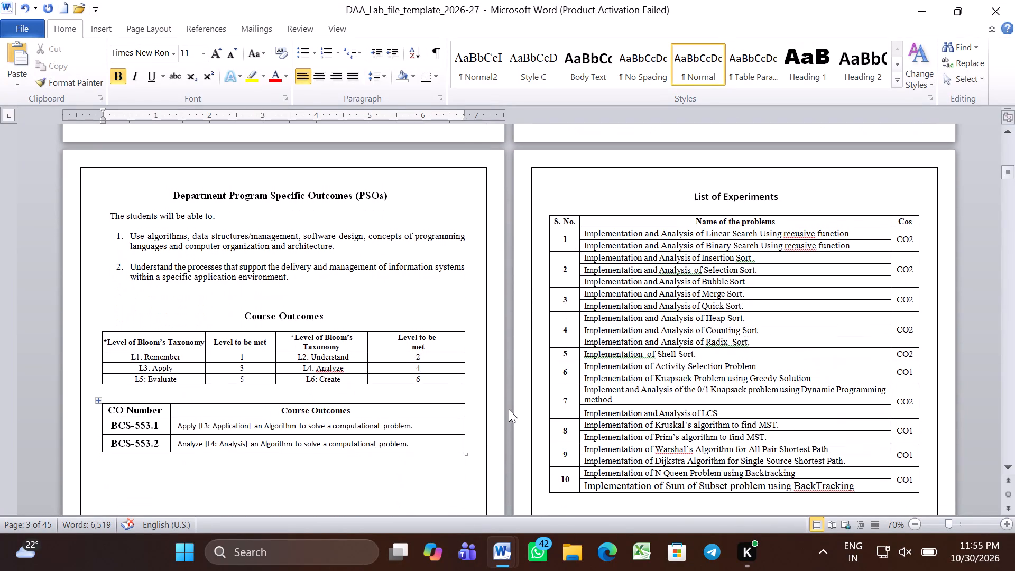
# Review the Program Specific Outcomes, the Course Outcomes tables and the List of Experiments in the lab file.
pyautogui.scroll(-1, 509, 409)
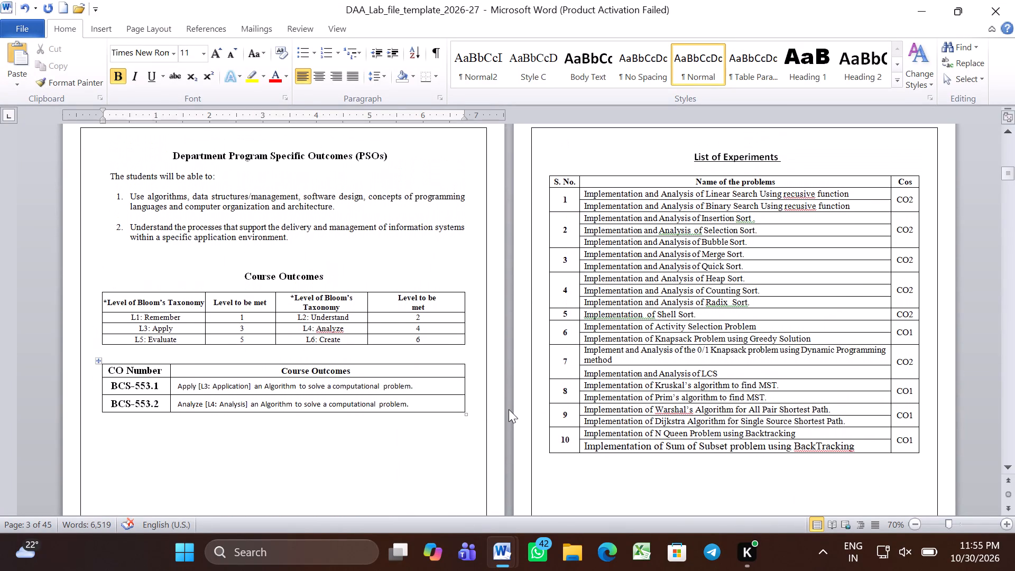
pyautogui.scroll(-2, 509, 409)
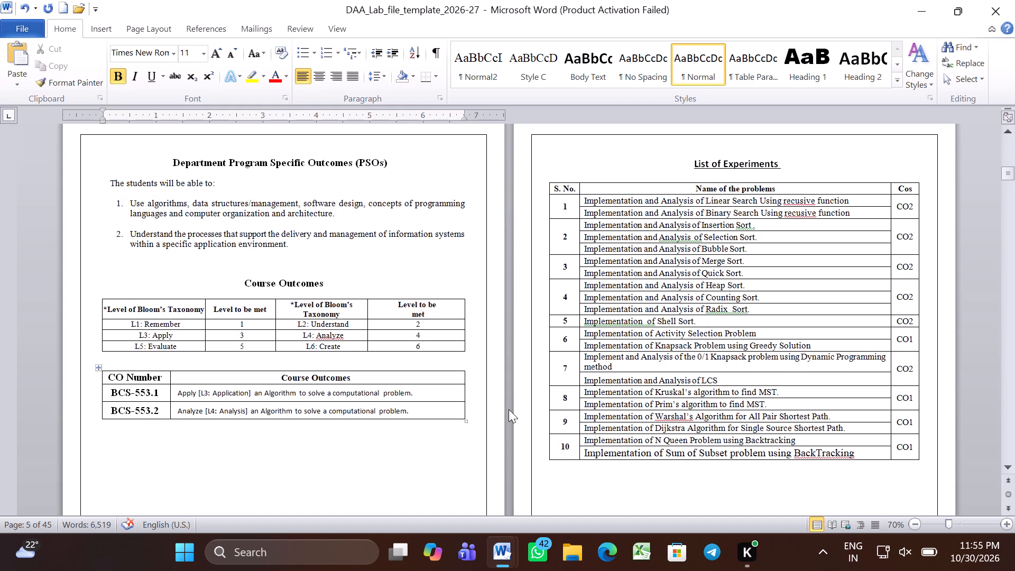
pyautogui.scroll(-2, 509, 409)
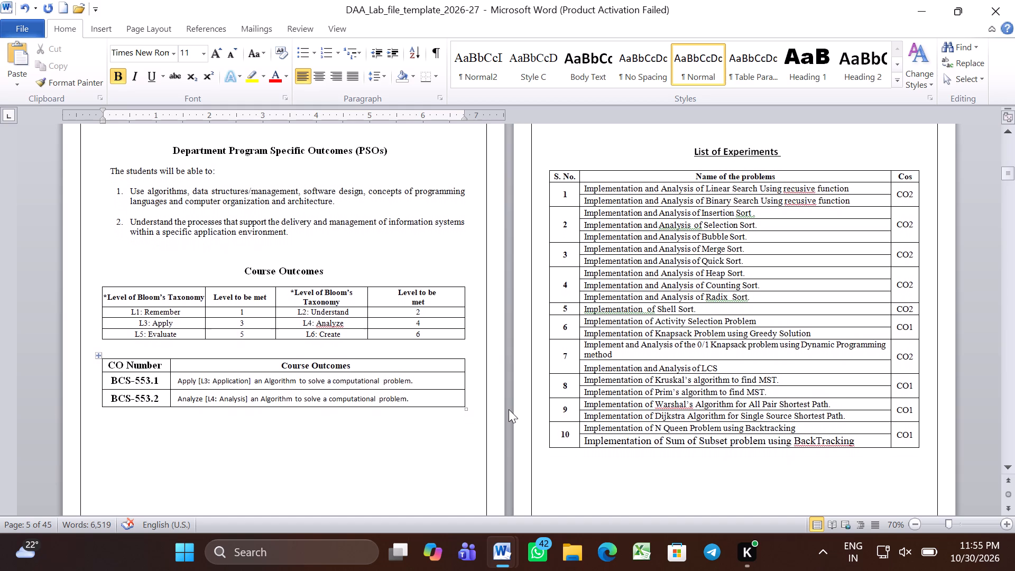
pyautogui.scroll(-3, 509, 409)
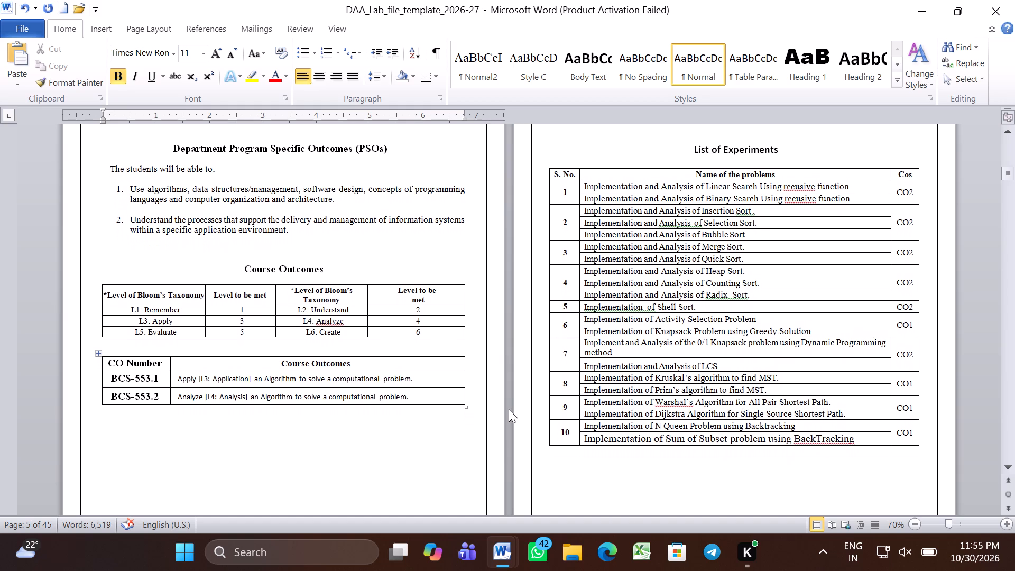
pyautogui.scroll(-2, 509, 409)
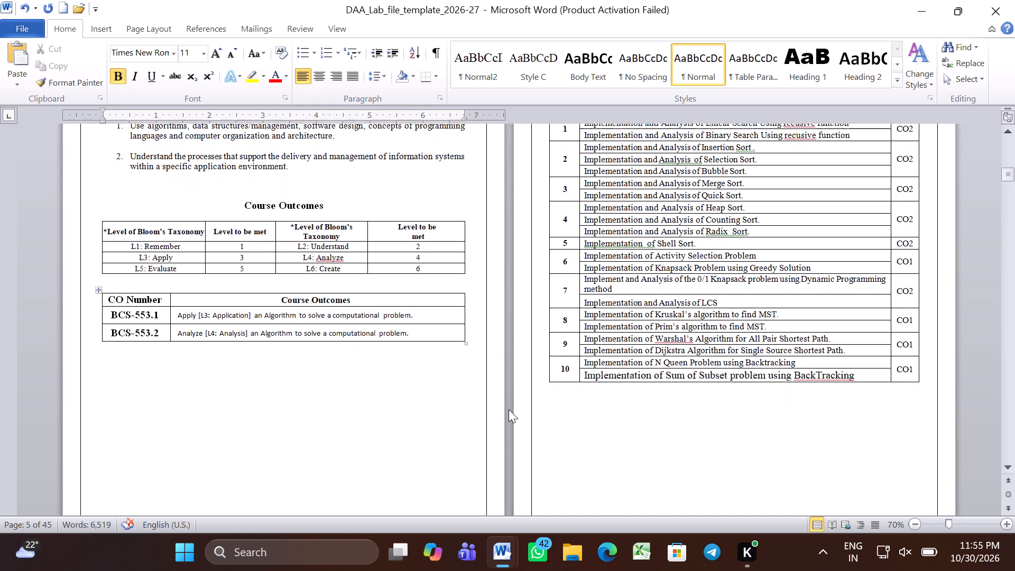
pyautogui.scroll(-3, 509, 409)
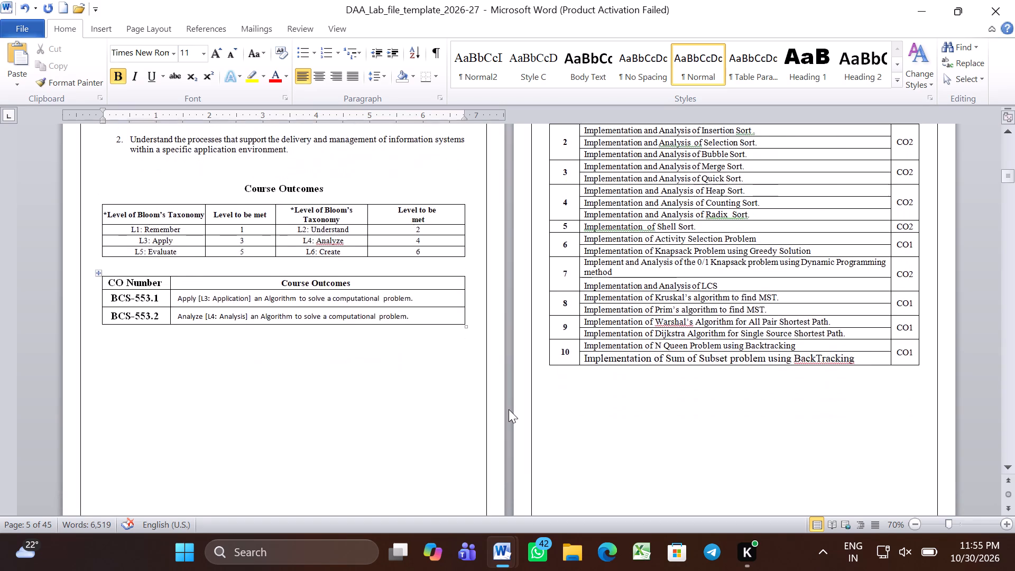
pyautogui.scroll(-4, 509, 409)
pyautogui.scroll(1, 509, 409)
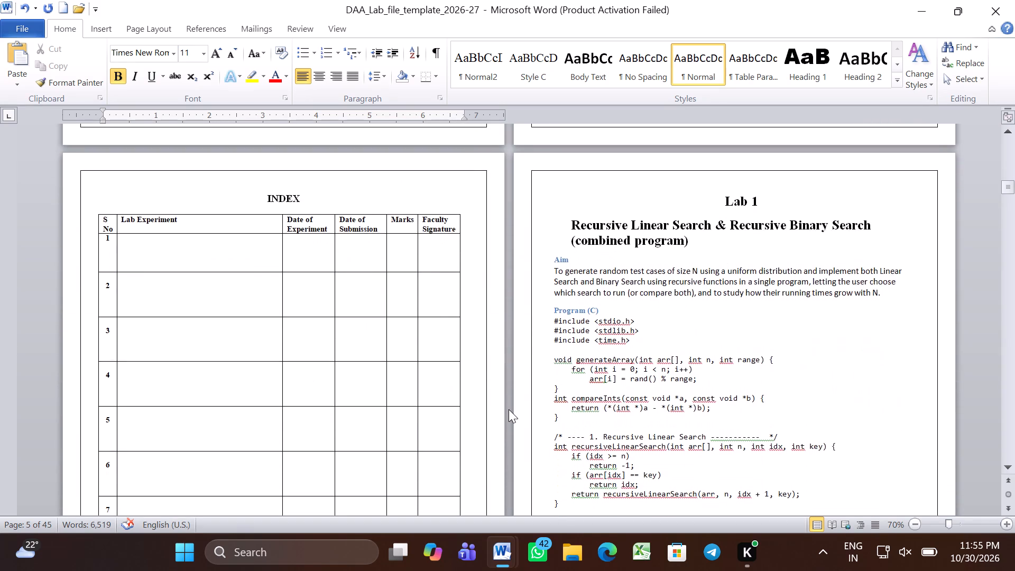
pyautogui.scroll(1, 509, 409)
# Review the INDEX table and the Lab 1 recursive linear and binary search program with its output screenshots.
pyautogui.scroll(-2, 509, 409)
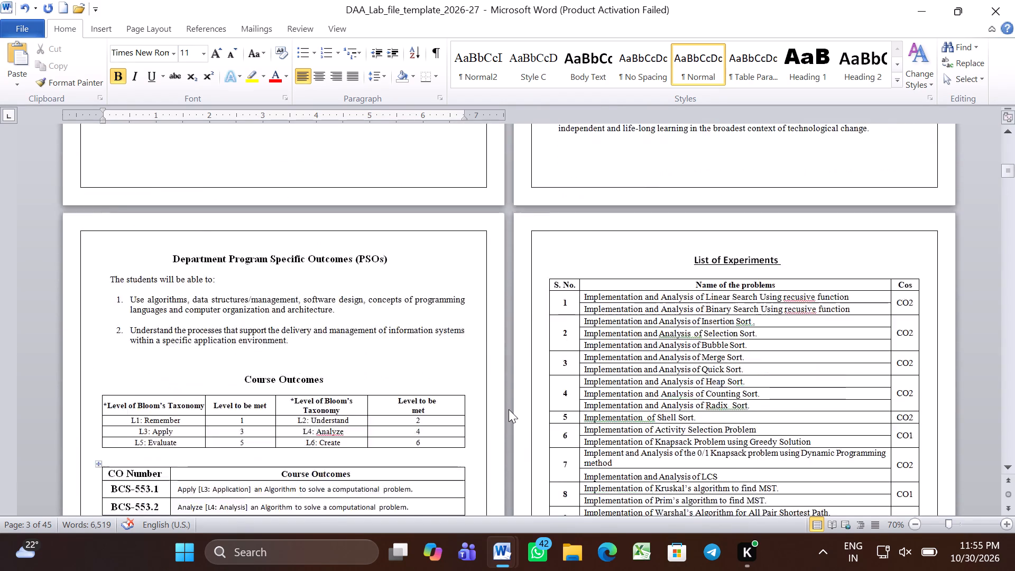
pyautogui.scroll(-5, 509, 409)
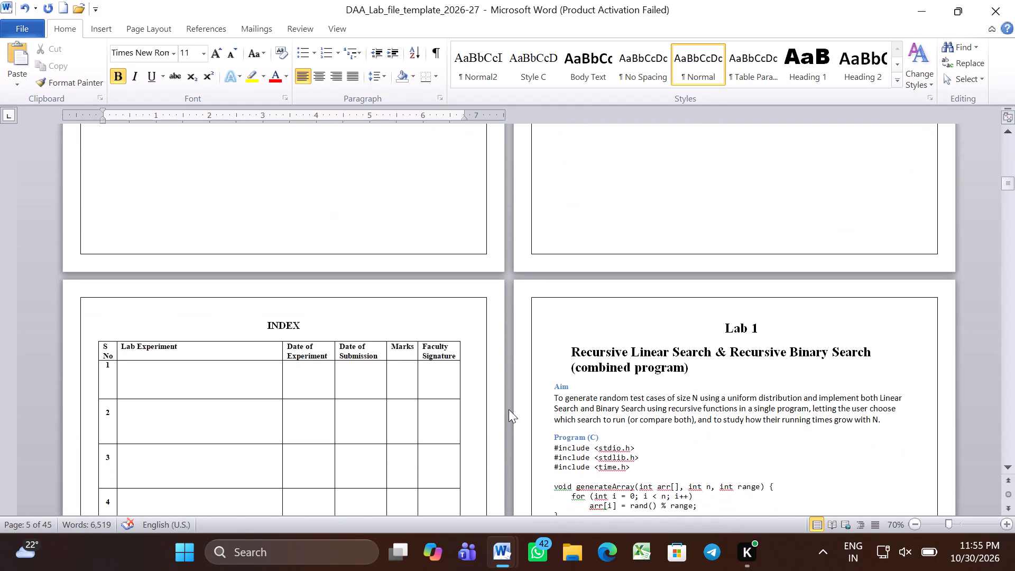
pyautogui.scroll(-2, 509, 409)
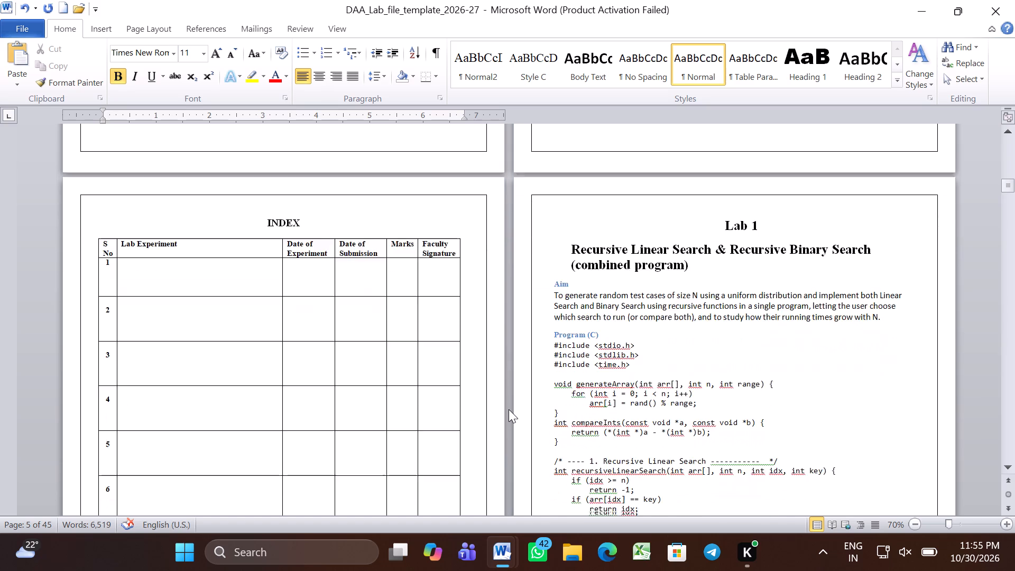
pyautogui.scroll(-6, 509, 409)
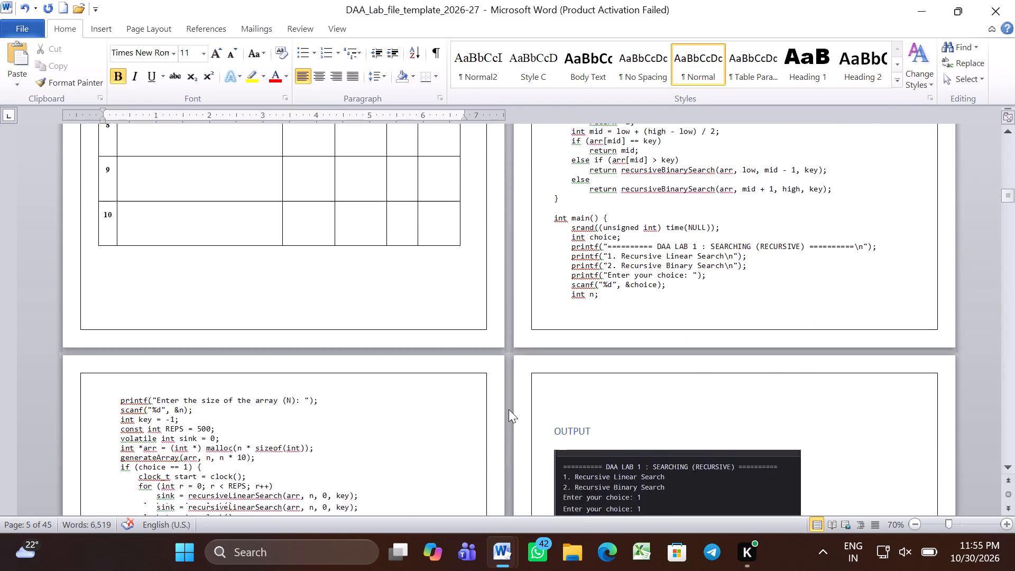
pyautogui.scroll(-4, 509, 409)
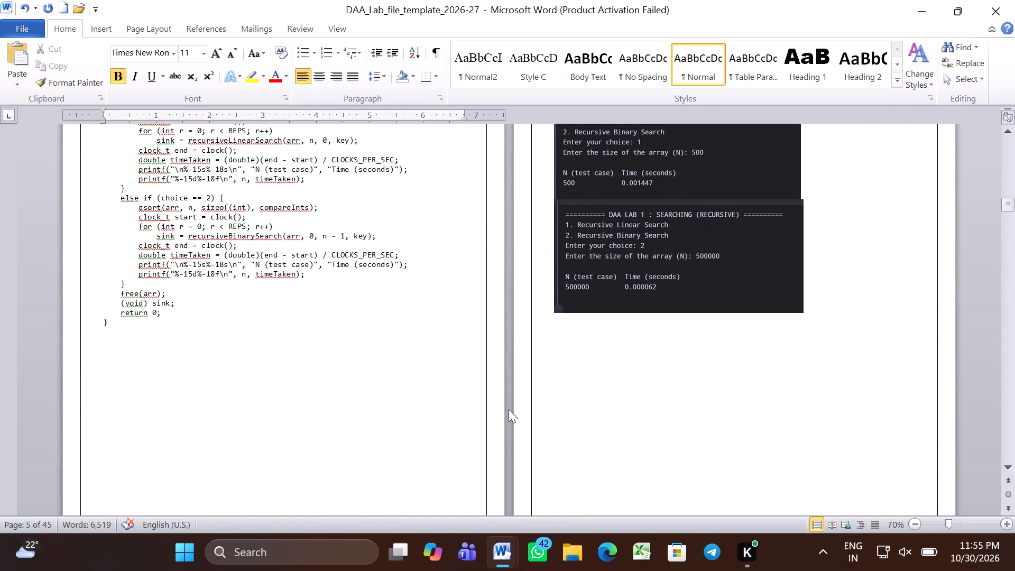
pyautogui.scroll(-2, 509, 409)
# Recheck the INDEX page and the Lab 1 aim, program code and output pages.
pyautogui.scroll(4, 509, 409)
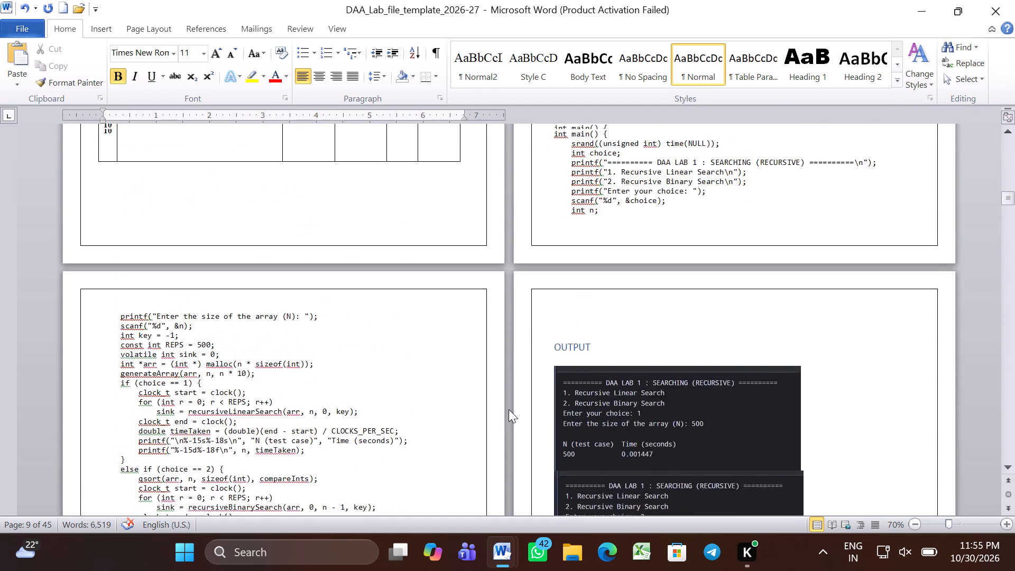
pyautogui.scroll(4, 509, 409)
pyautogui.scroll(-1, 509, 409)
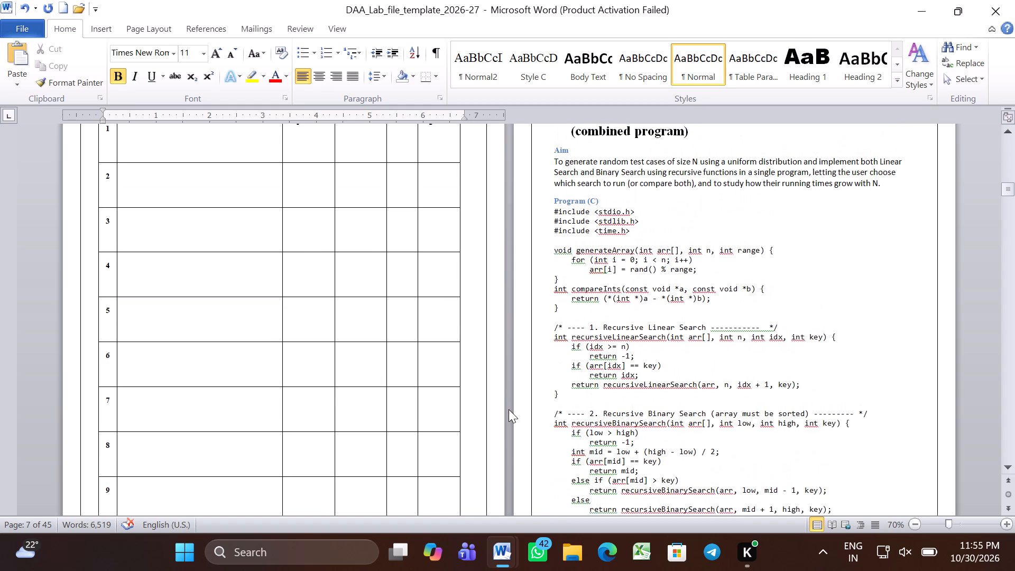
pyautogui.scroll(-2, 509, 409)
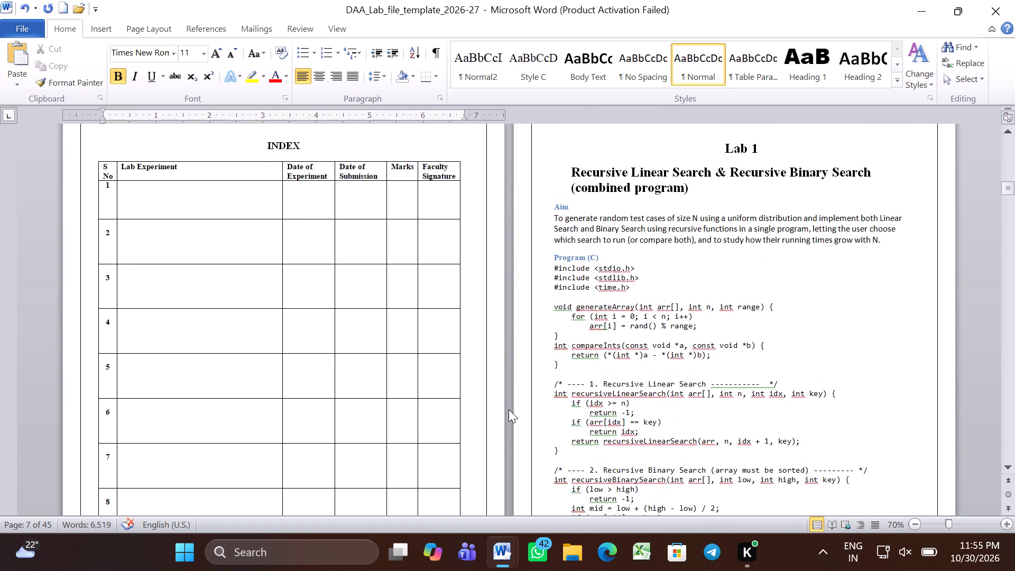
pyautogui.scroll(-4, 509, 409)
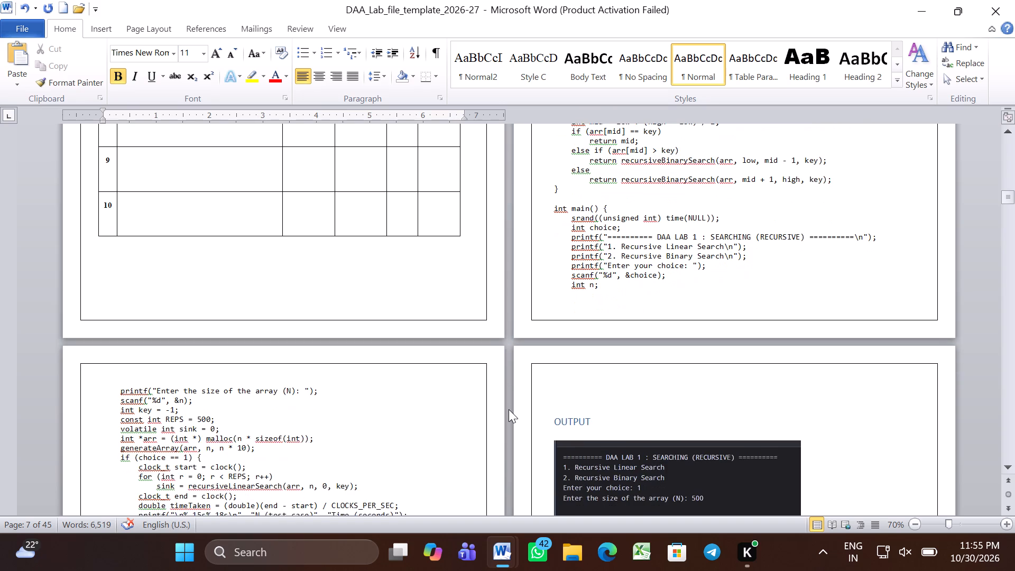
pyautogui.scroll(-2, 509, 409)
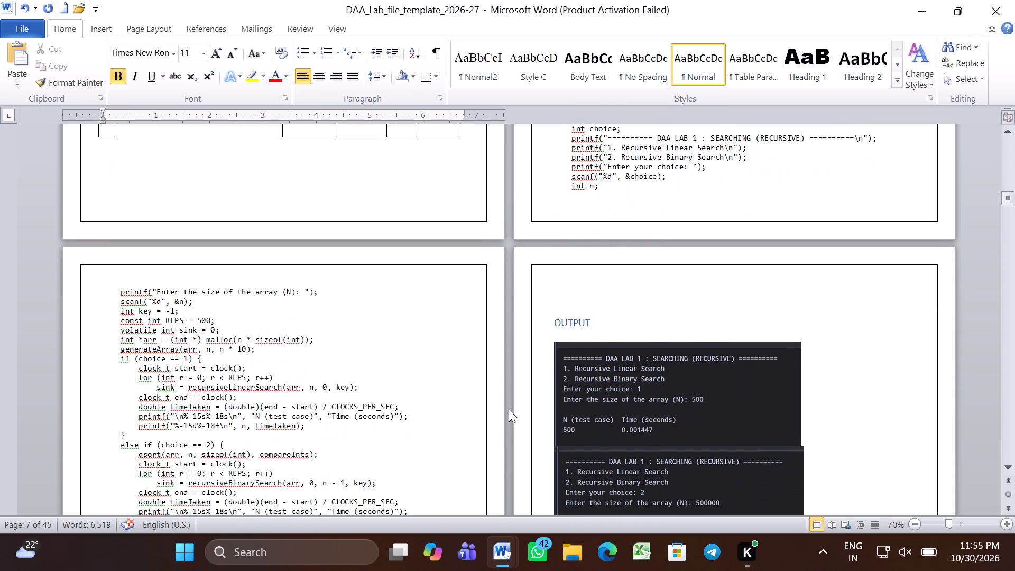
pyautogui.scroll(-1, 509, 409)
# Go back to the Course Outcomes page and the List of Experiments table and read through them again.
pyautogui.scroll(1, 509, 409)
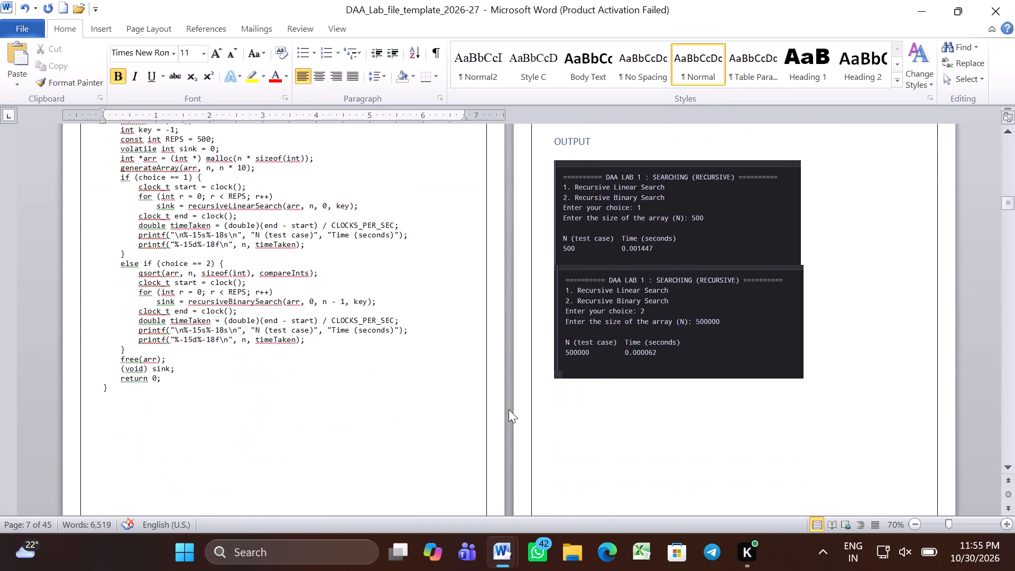
pyautogui.scroll(5, 509, 409)
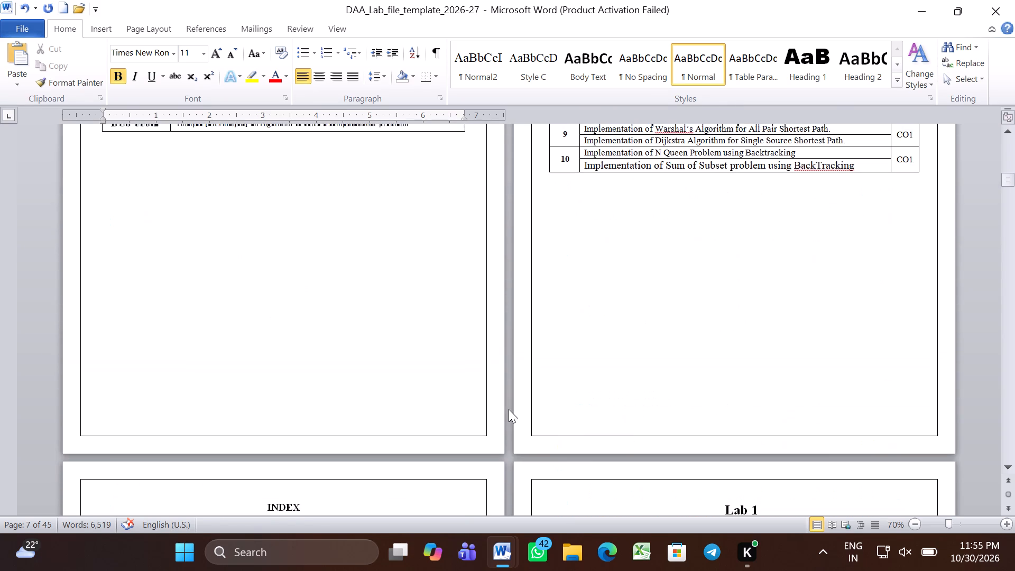
pyautogui.scroll(2, 509, 409)
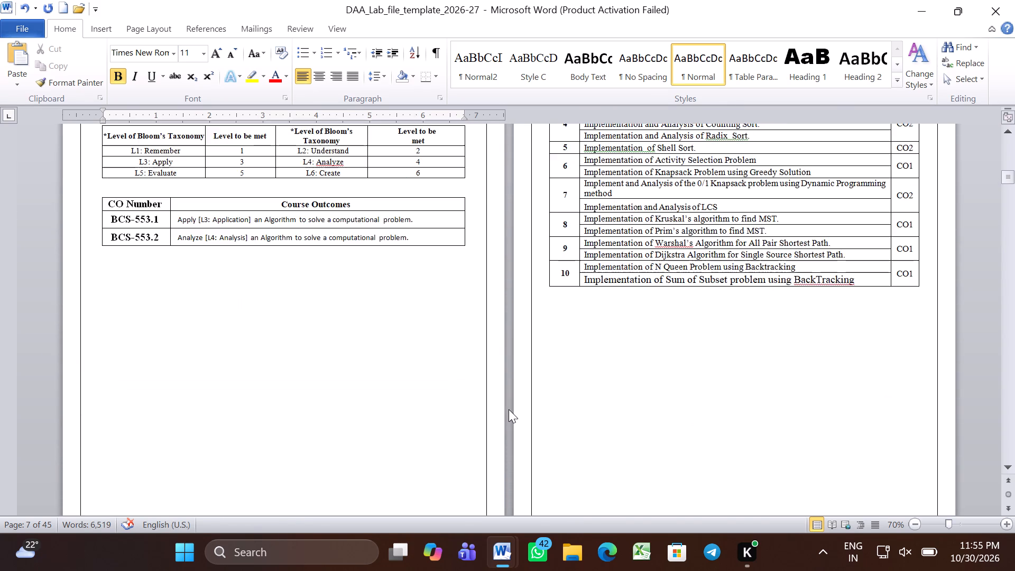
pyautogui.scroll(3, 509, 409)
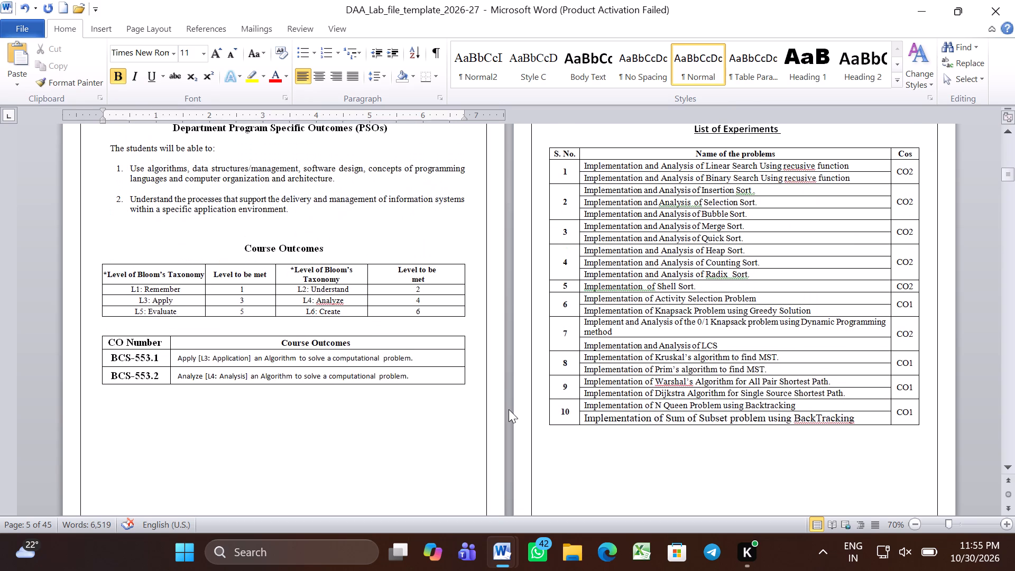
pyautogui.scroll(2, 509, 409)
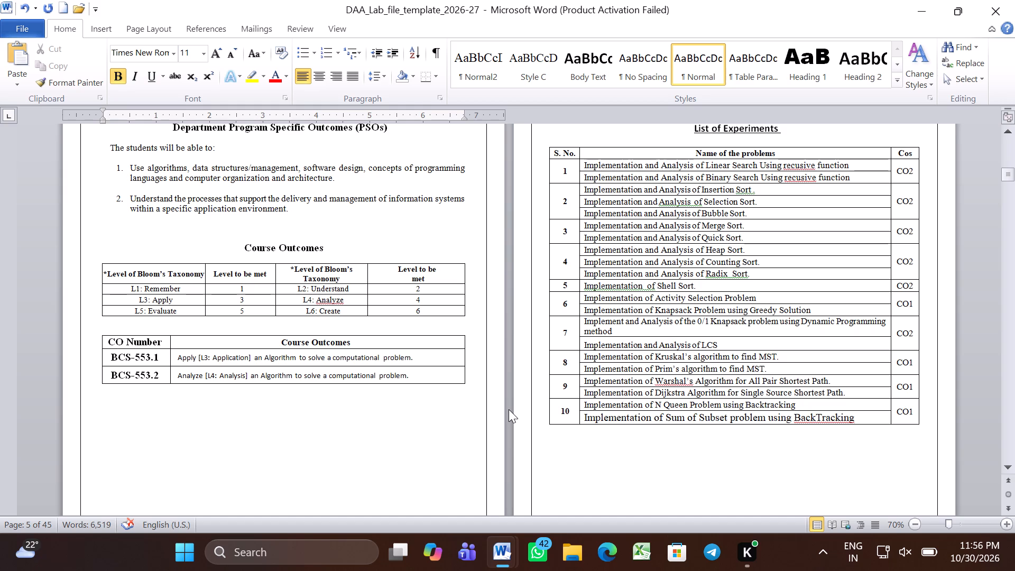
pyautogui.scroll(1, 509, 409)
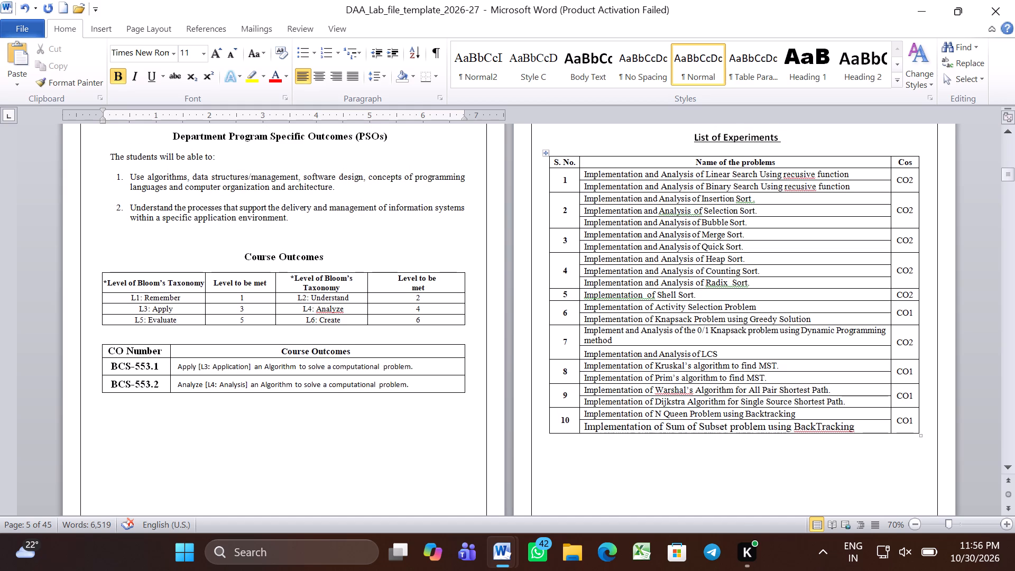
# Go past Lab 1 and examine Lab 2's Insertion Sort and Selection Sort aims, programs and outputs.
pyautogui.scroll(-1, 692, 284)
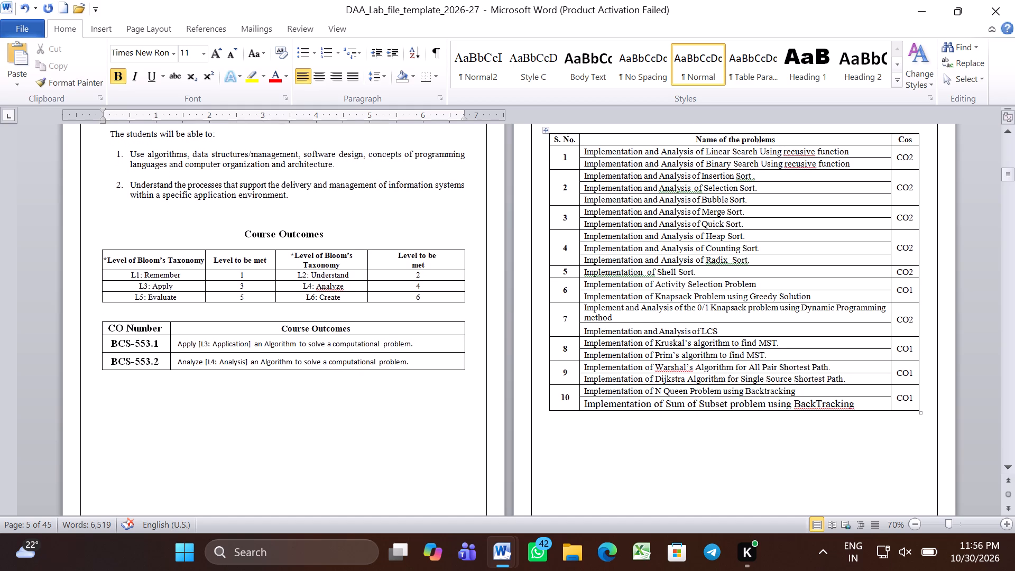
pyautogui.scroll(-4, 692, 284)
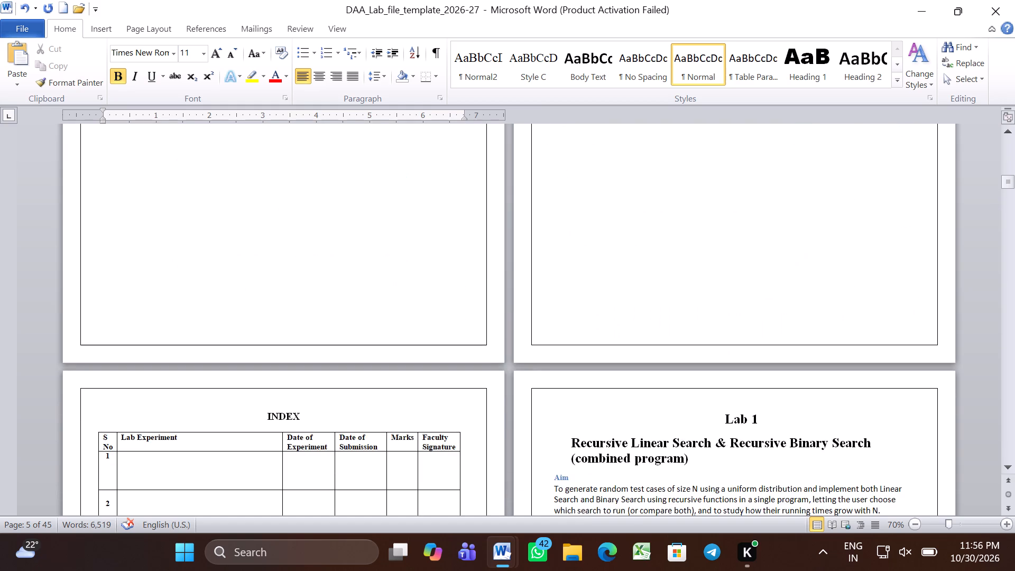
pyautogui.scroll(-8, 692, 284)
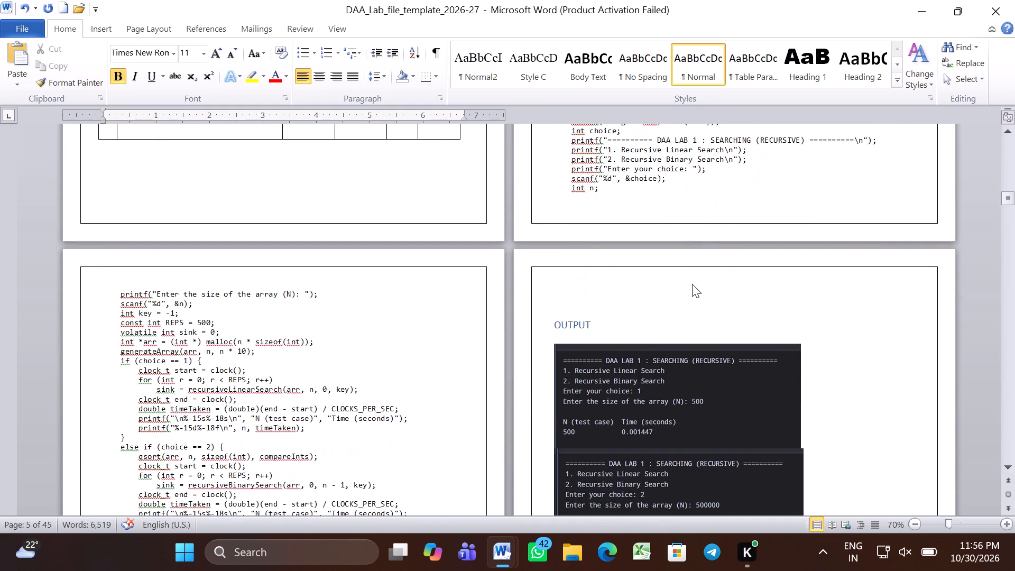
pyautogui.scroll(-3, 692, 284)
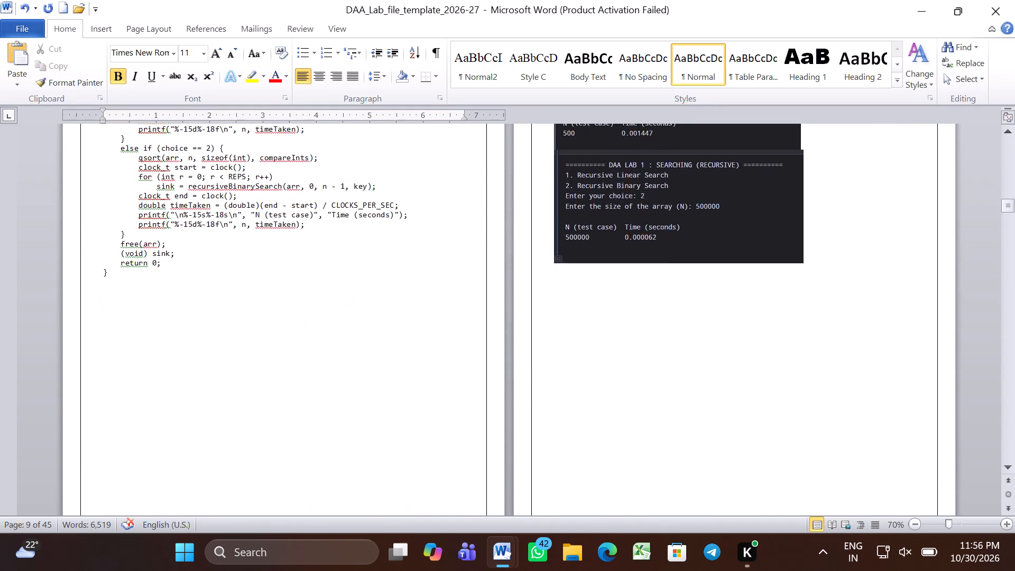
pyautogui.scroll(-3, 692, 284)
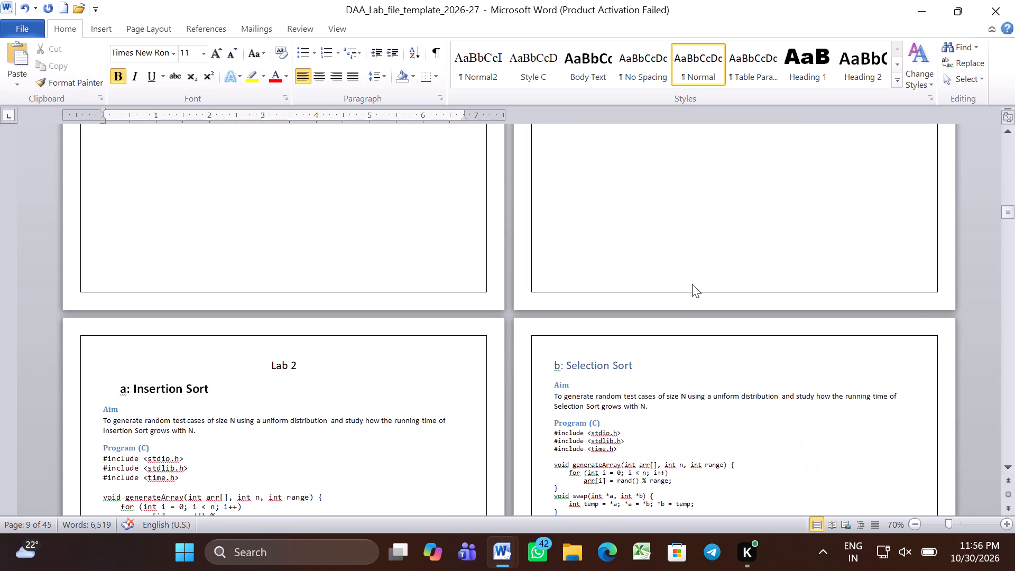
pyautogui.scroll(-1, 692, 284)
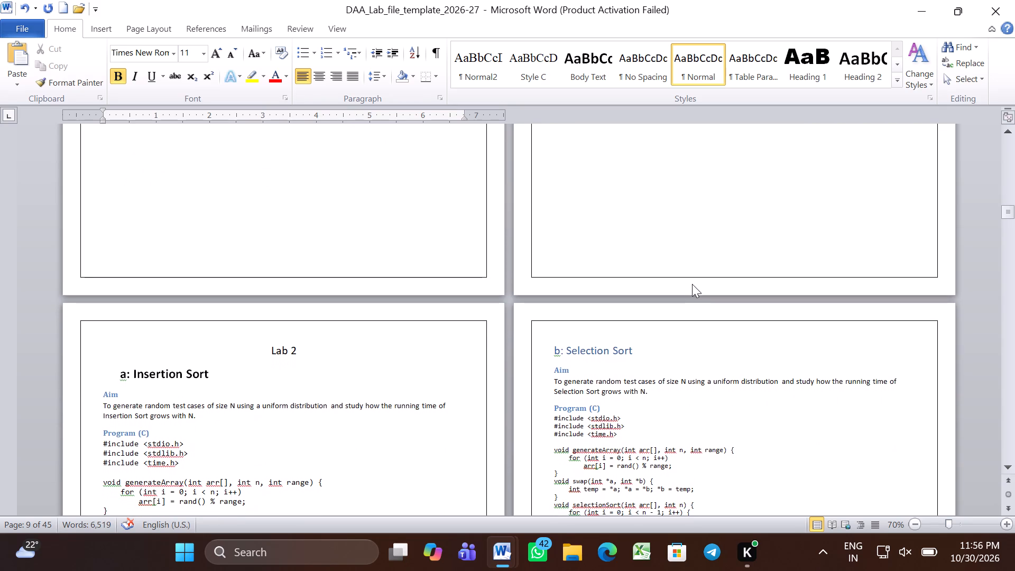
pyautogui.scroll(-1, 692, 284)
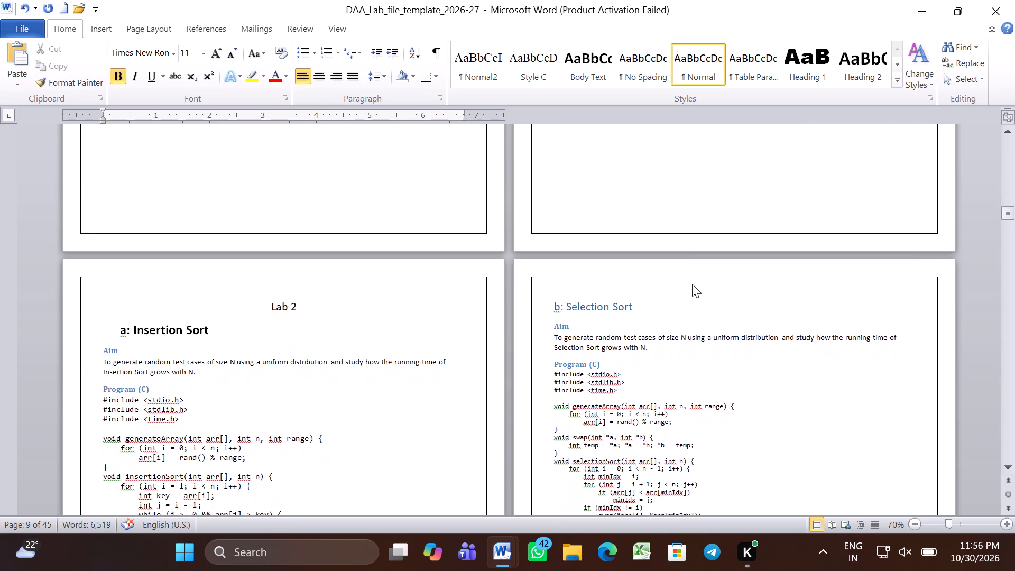
pyautogui.scroll(-1, 692, 284)
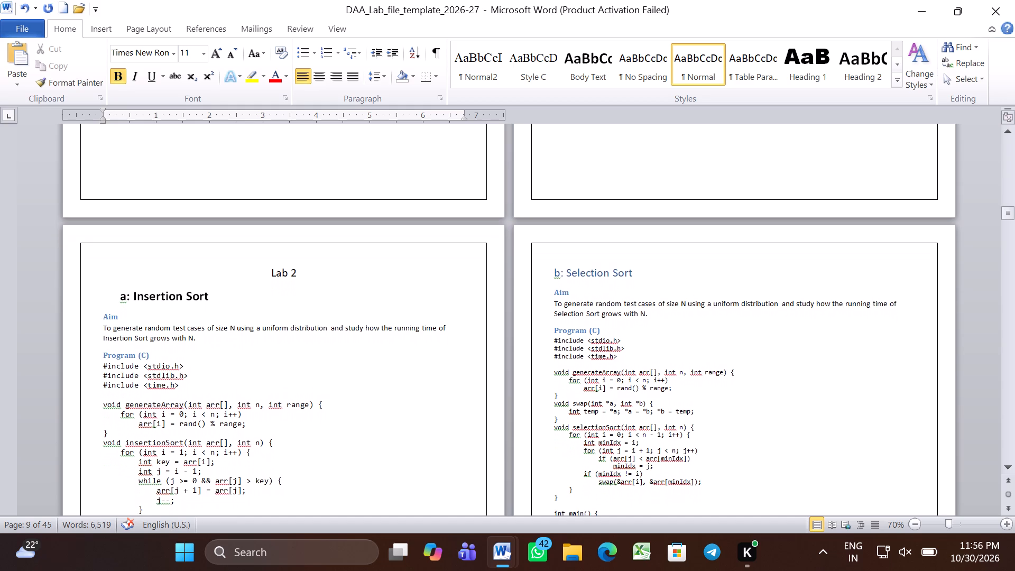
pyautogui.scroll(-3, 692, 284)
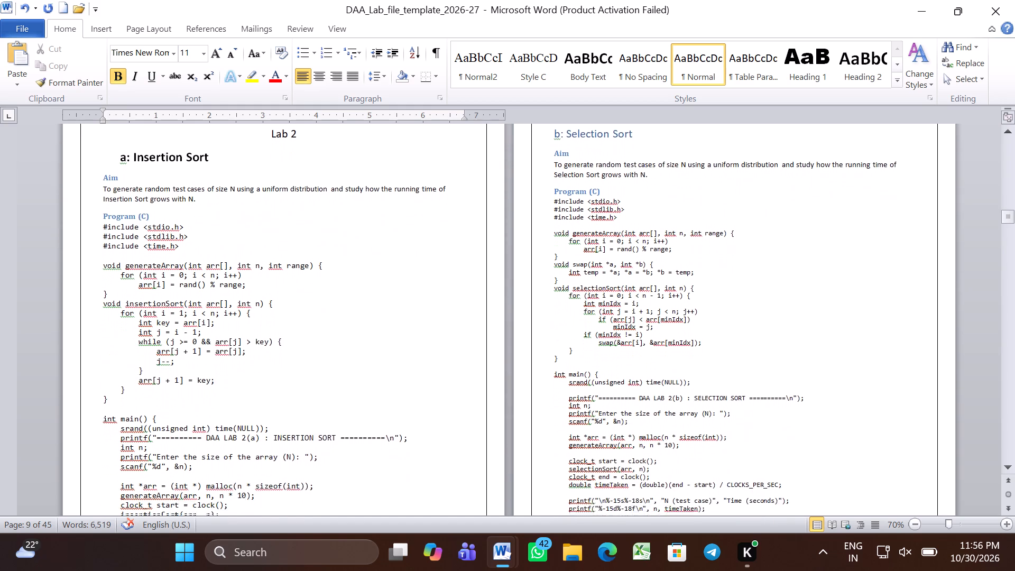
pyautogui.scroll(-4, 692, 284)
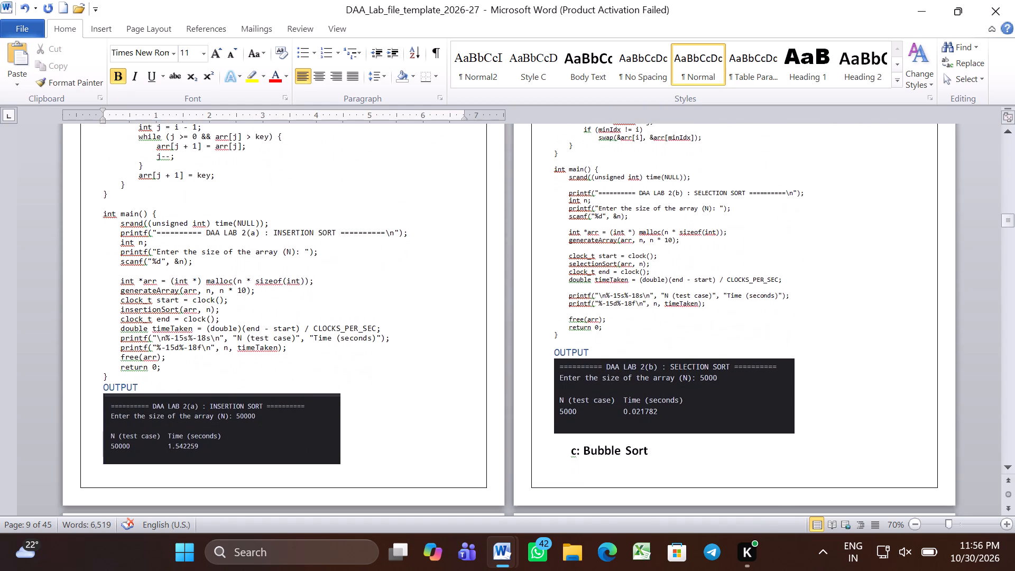
# Continue past Selection Sort and examine Lab 2's Bubble Sort aim, program and output.
pyautogui.scroll(-2, 692, 284)
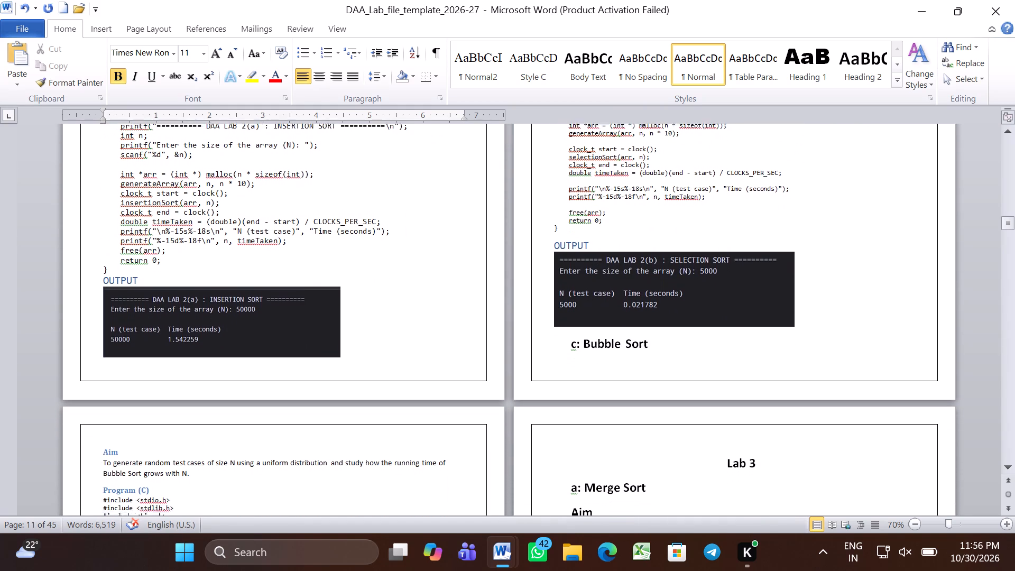
pyautogui.scroll(-1, 692, 284)
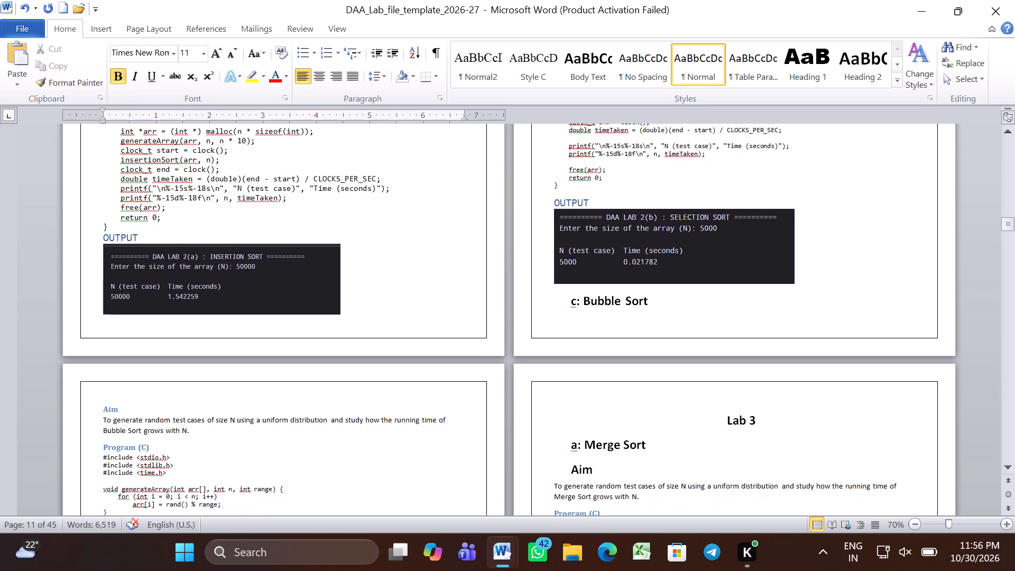
pyautogui.scroll(-3, 692, 284)
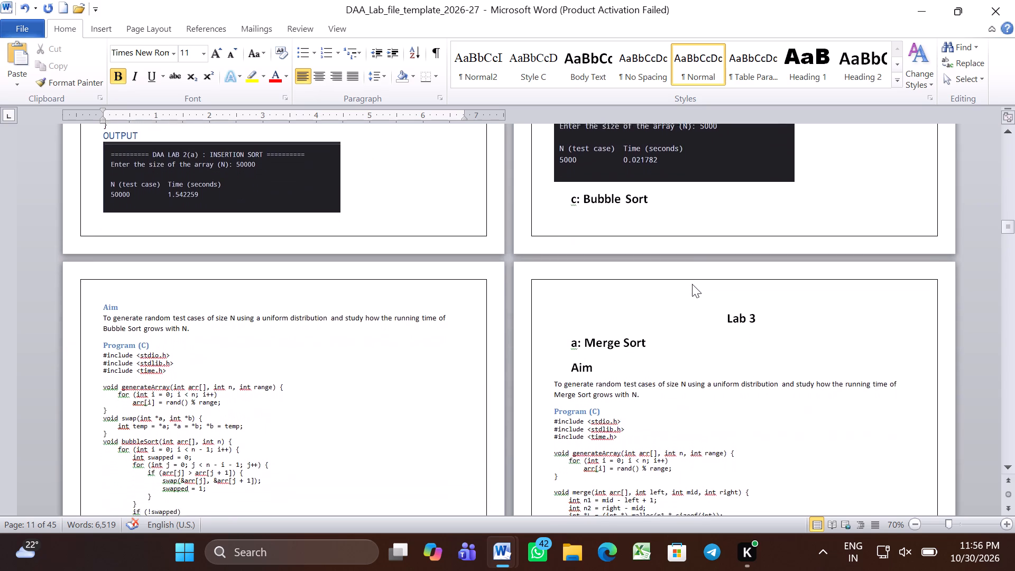
pyautogui.scroll(-1, 692, 284)
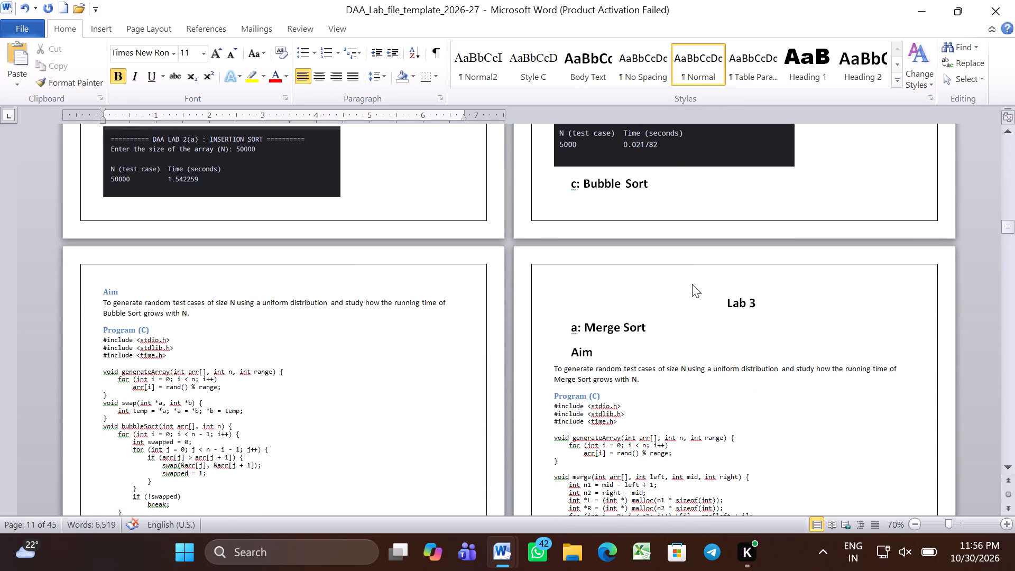
pyautogui.scroll(-5, 692, 284)
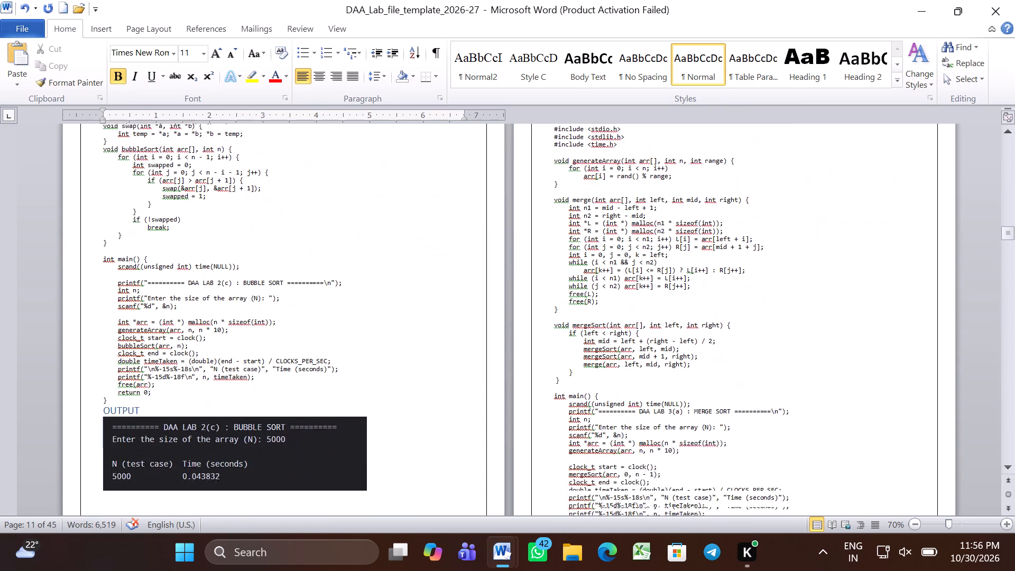
# Examine Lab 3's Merge Sort and Quick Sort programs together with their output screenshots.
pyautogui.scroll(-6, 692, 284)
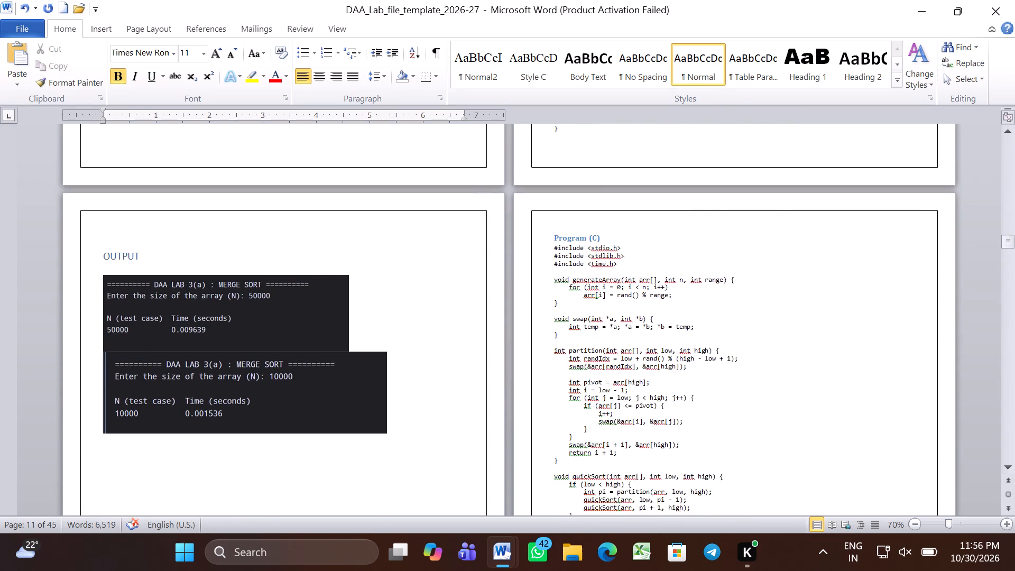
pyautogui.scroll(-5, 692, 284)
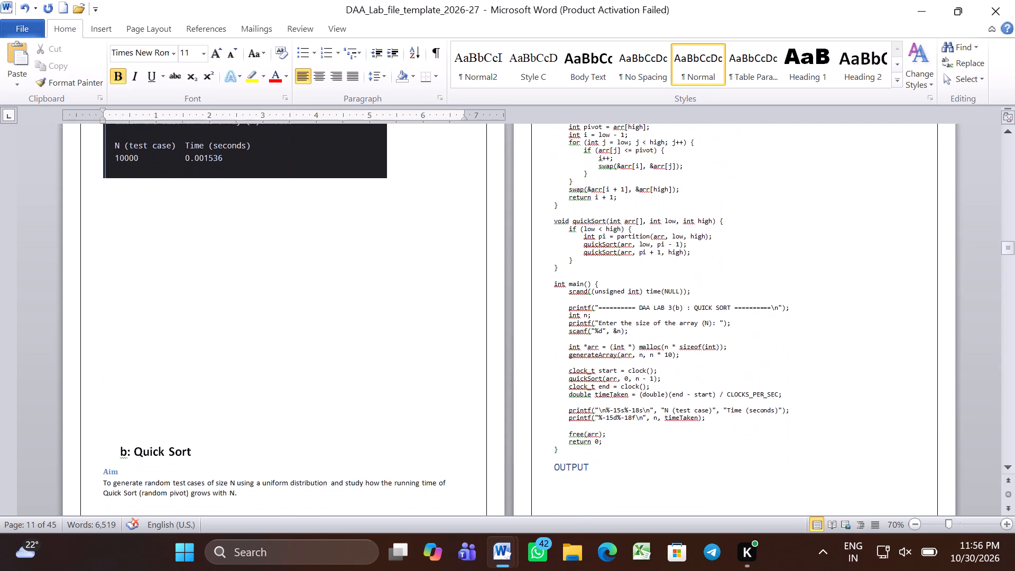
pyautogui.scroll(-4, 692, 284)
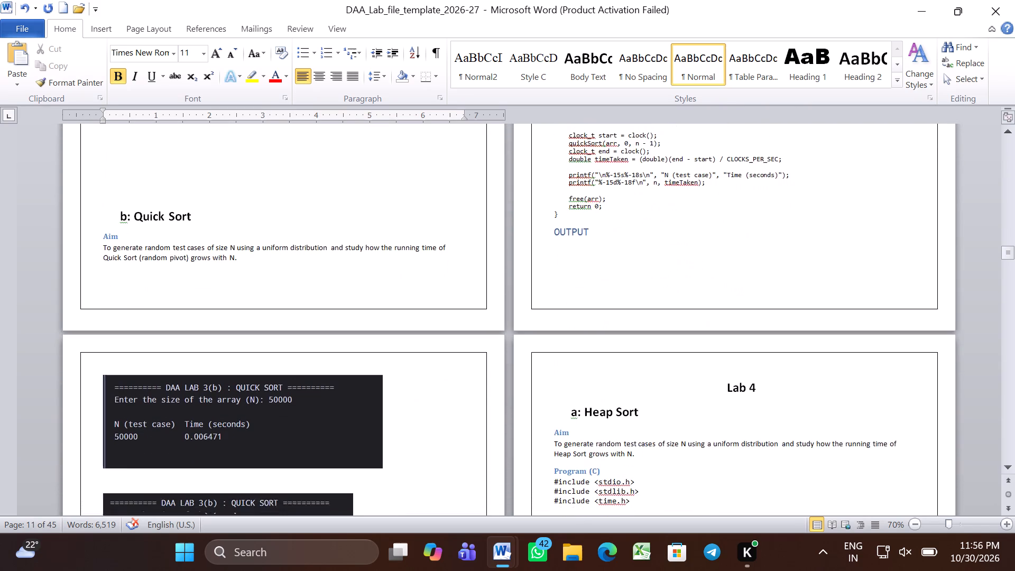
pyautogui.scroll(-3, 692, 284)
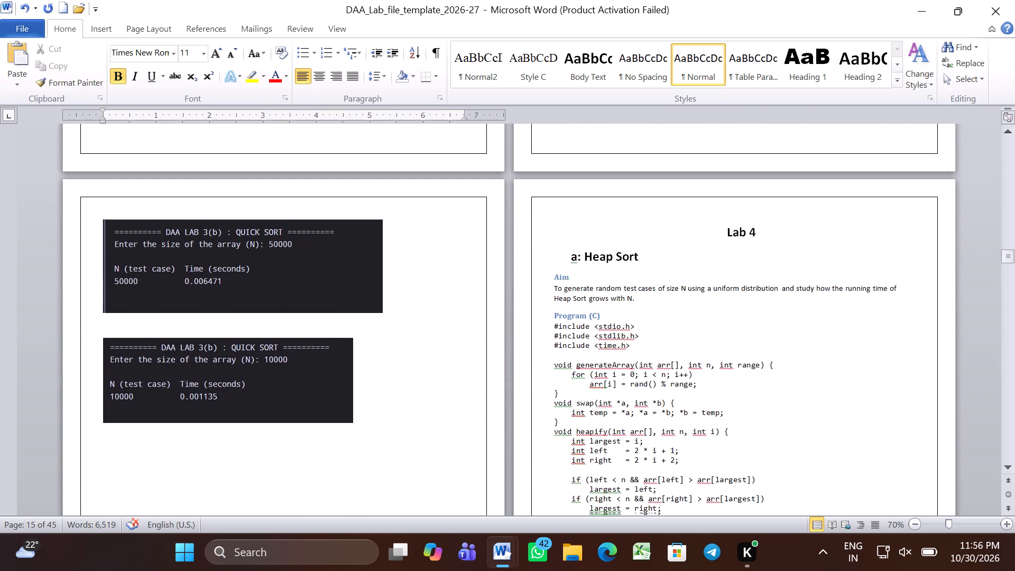
# Read through Lab 4's Heap Sort aim and program and check its output screenshots.
pyautogui.scroll(-3, 692, 284)
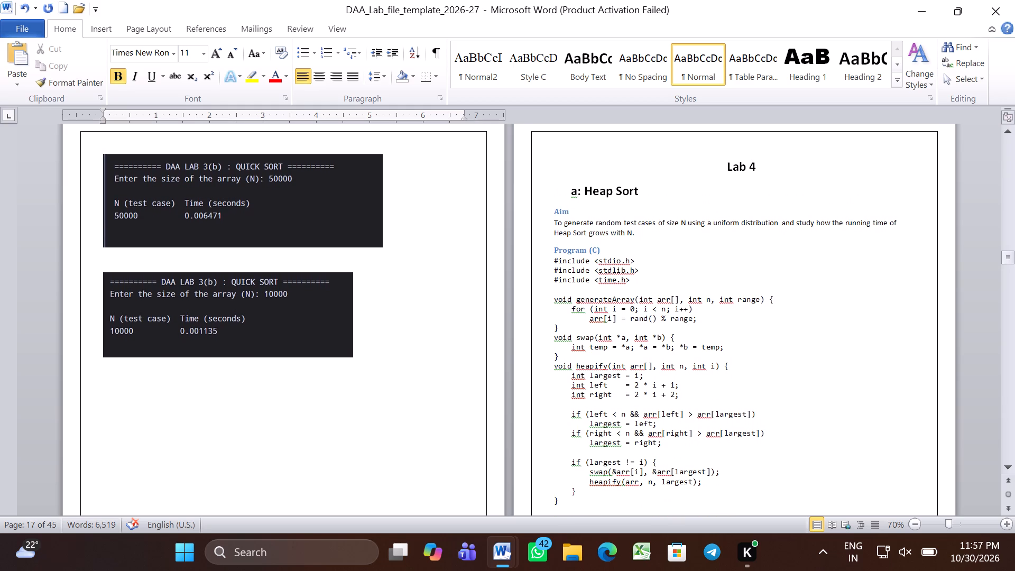
pyautogui.scroll(-1, 737, 357)
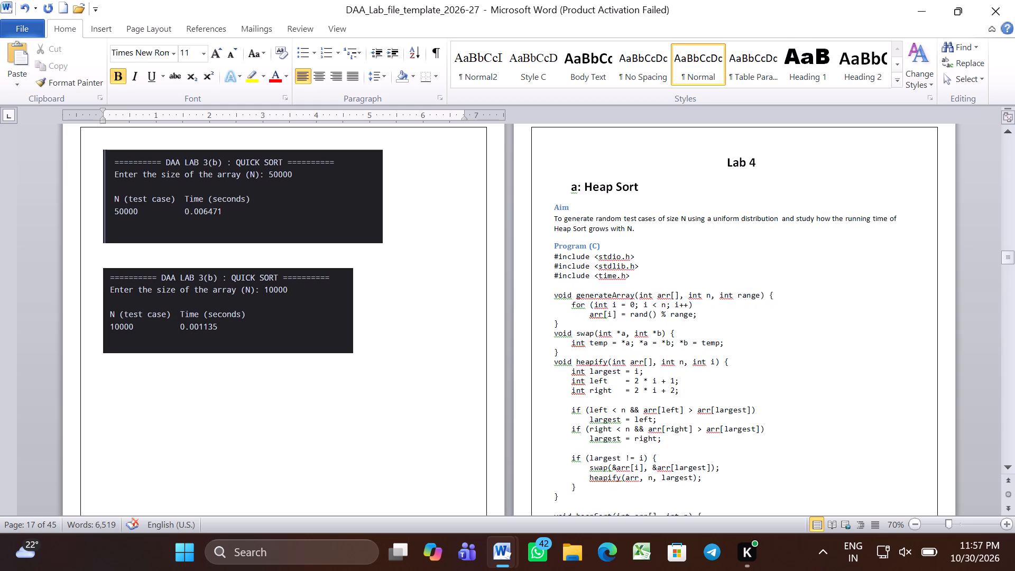
pyautogui.scroll(-1, 737, 357)
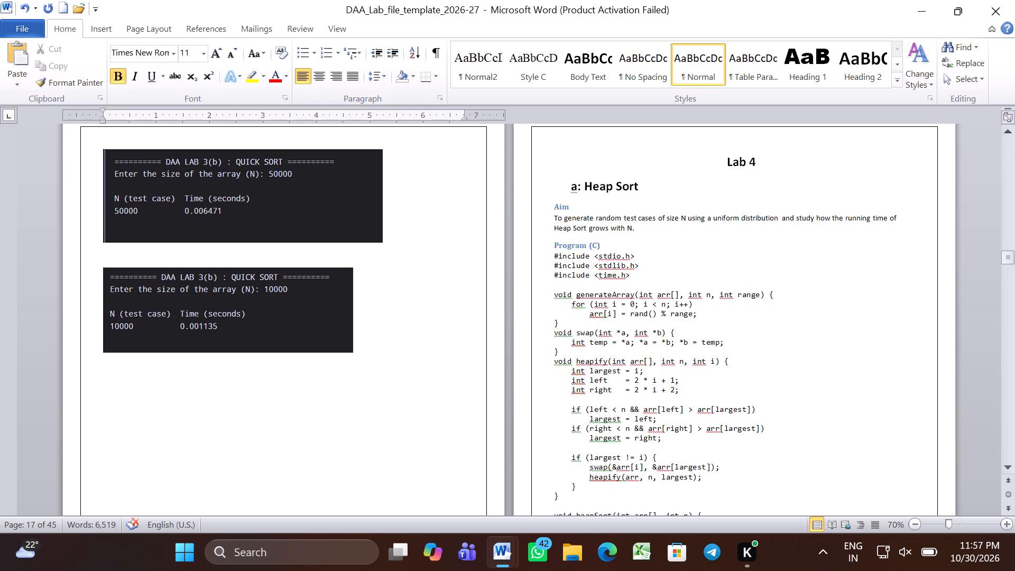
pyautogui.scroll(-2, 737, 357)
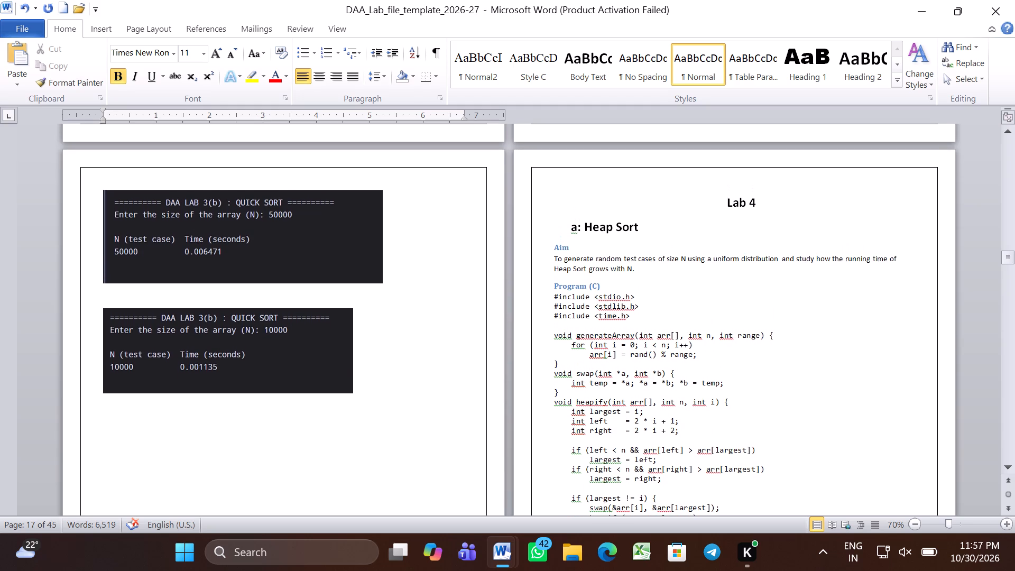
pyautogui.scroll(-2, 737, 357)
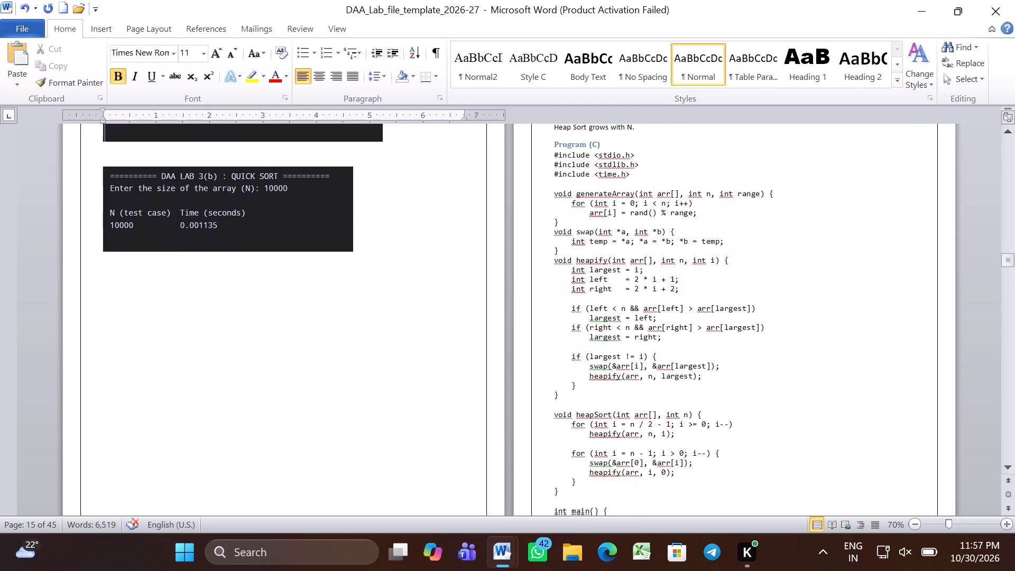
pyautogui.scroll(1, 737, 357)
pyautogui.scroll(-2, 737, 357)
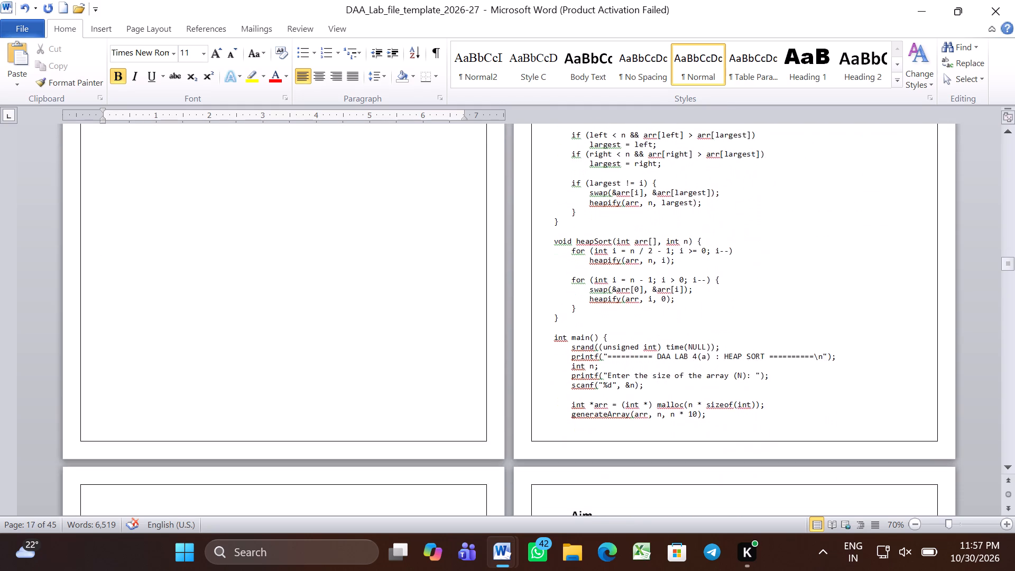
pyautogui.scroll(-4, 737, 357)
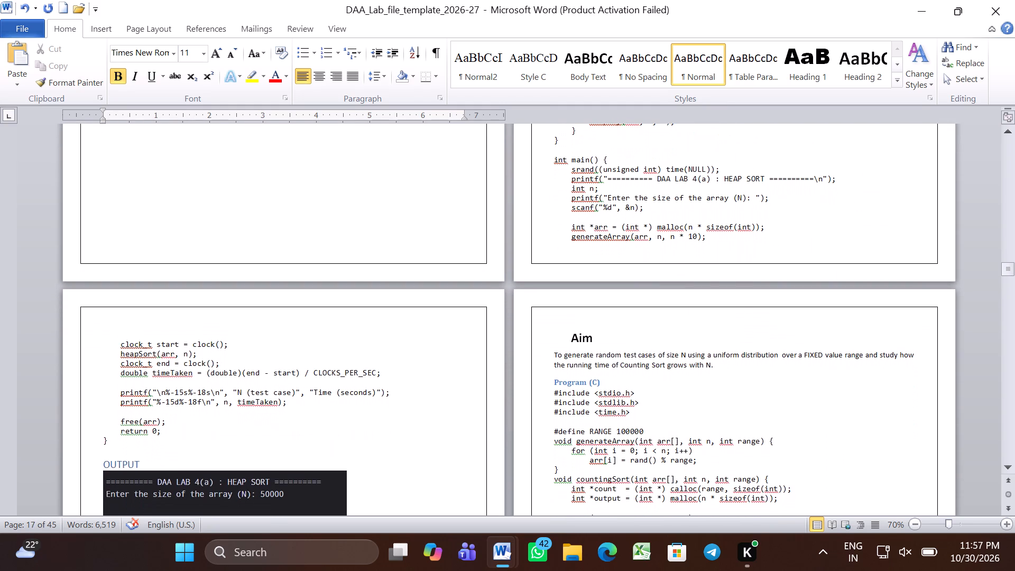
pyautogui.scroll(-3, 737, 357)
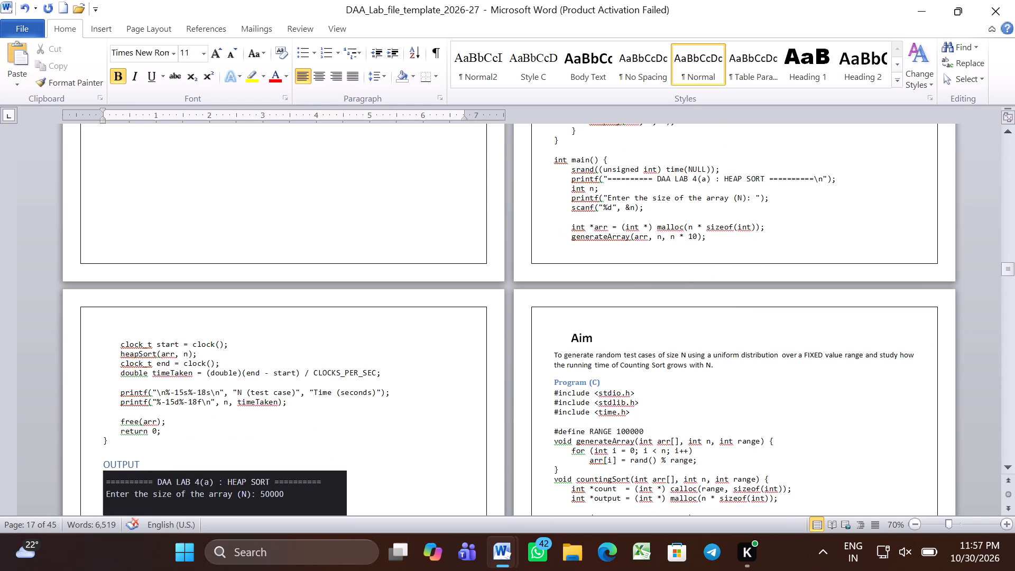
pyautogui.scroll(-2, 737, 357)
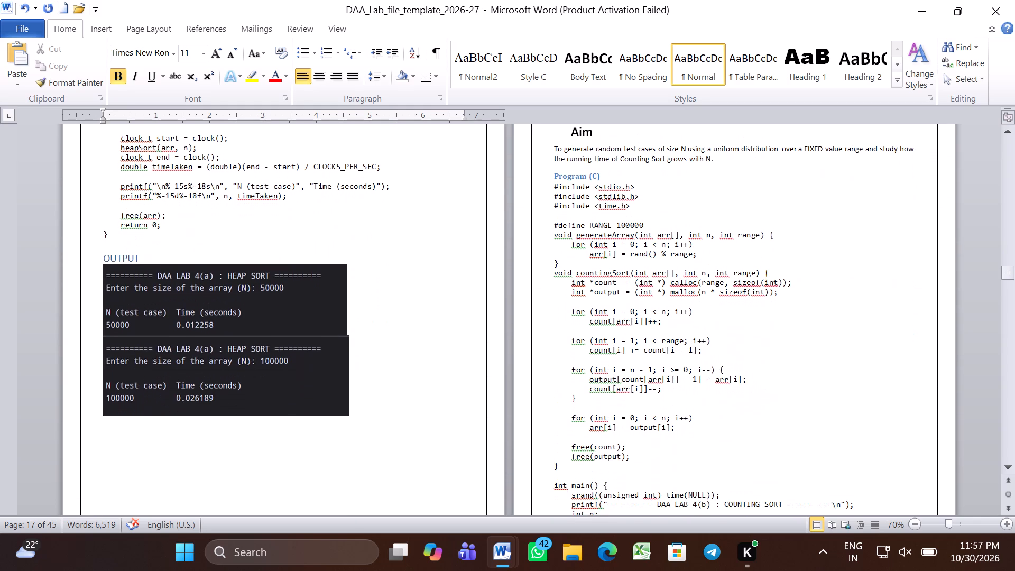
# Examine Lab 4's Counting Sort and Radix Sort aims, programs and output screenshots.
pyautogui.scroll(-2, 737, 357)
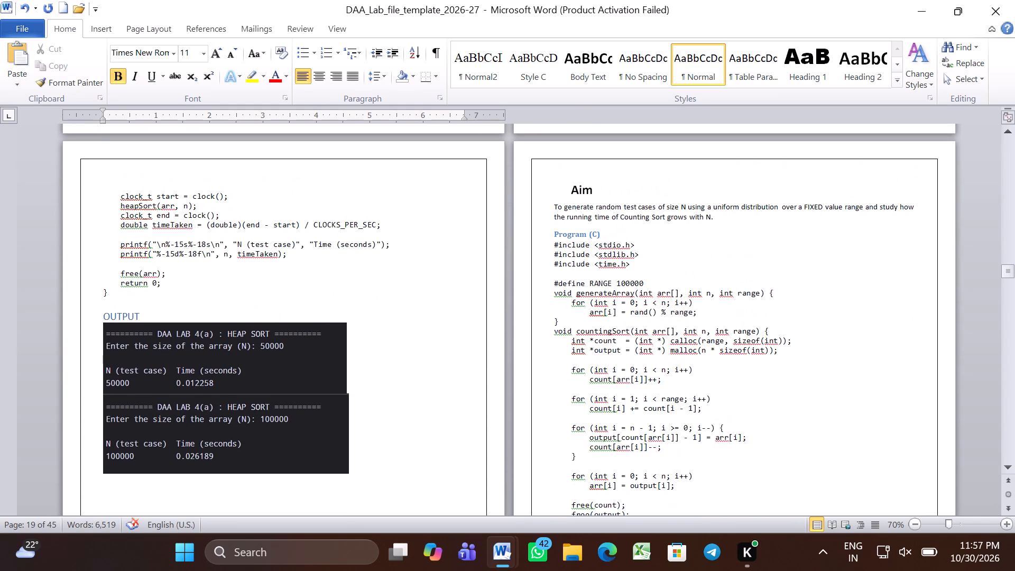
pyautogui.scroll(-2, 737, 357)
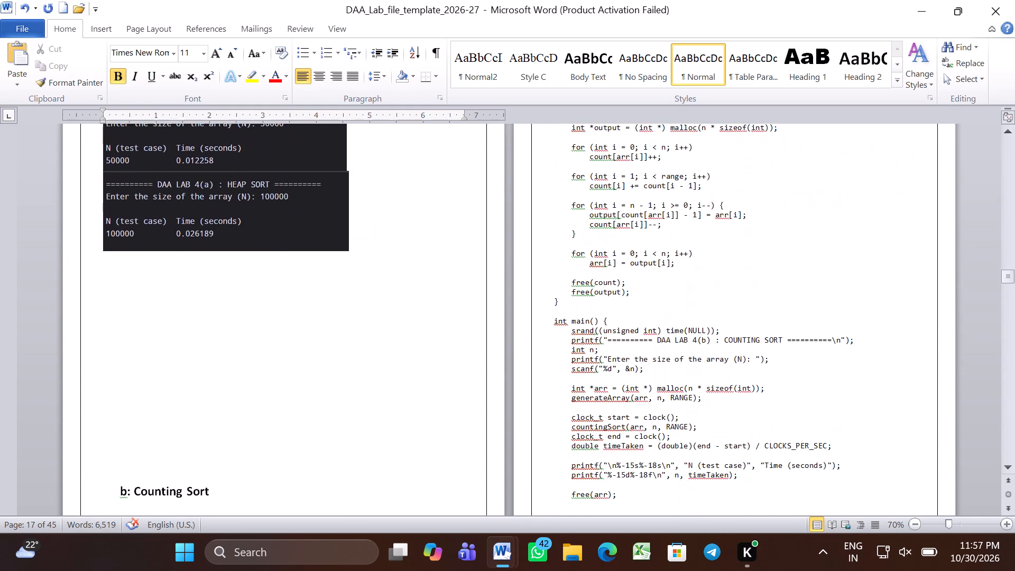
pyautogui.scroll(-3, 737, 357)
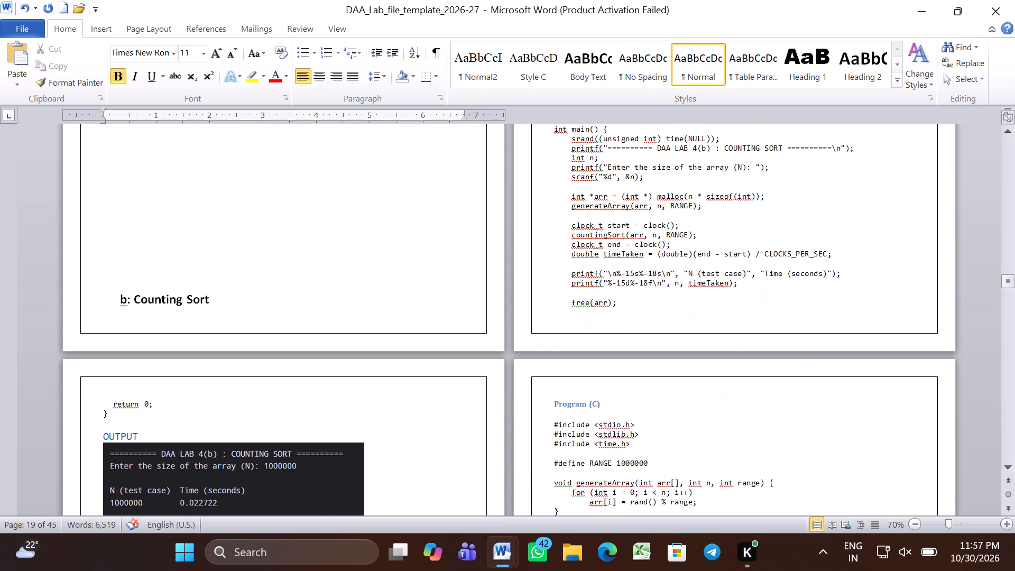
pyautogui.scroll(-4, 737, 357)
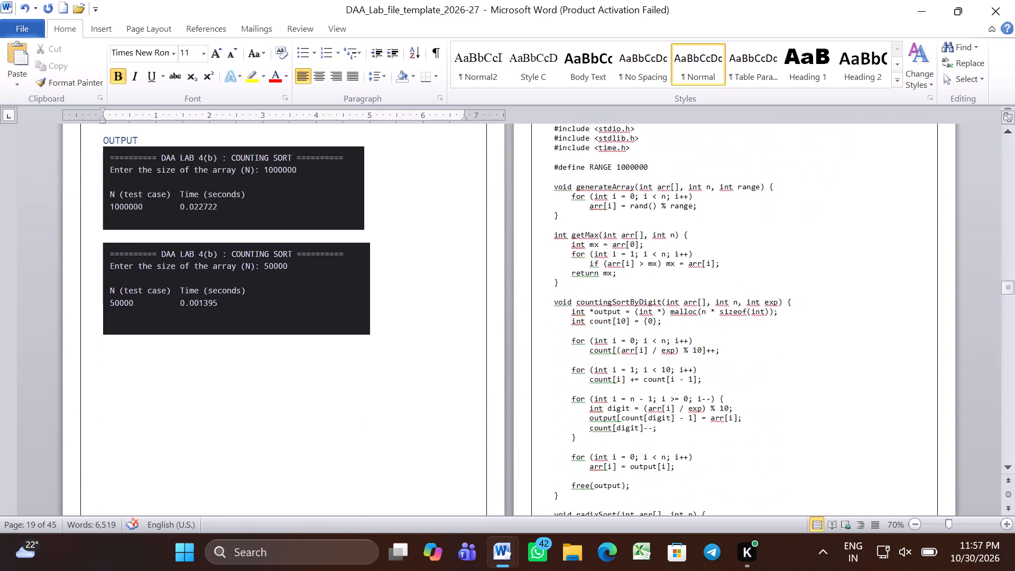
pyautogui.scroll(-5, 737, 357)
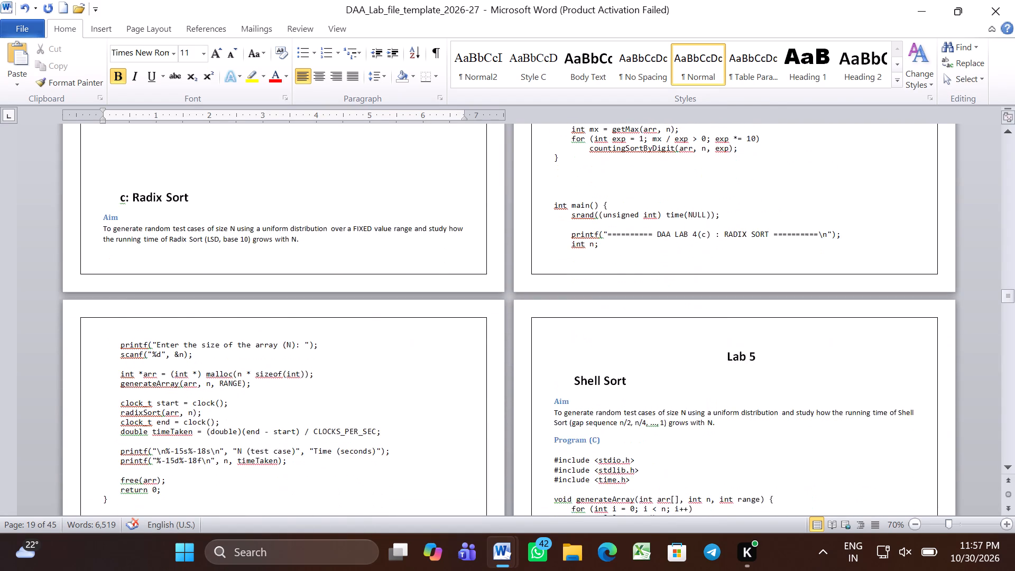
pyautogui.scroll(-1, 737, 357)
# Review Lab 5's Shell Sort aim, program and output screenshots.
pyautogui.scroll(-1, 737, 357)
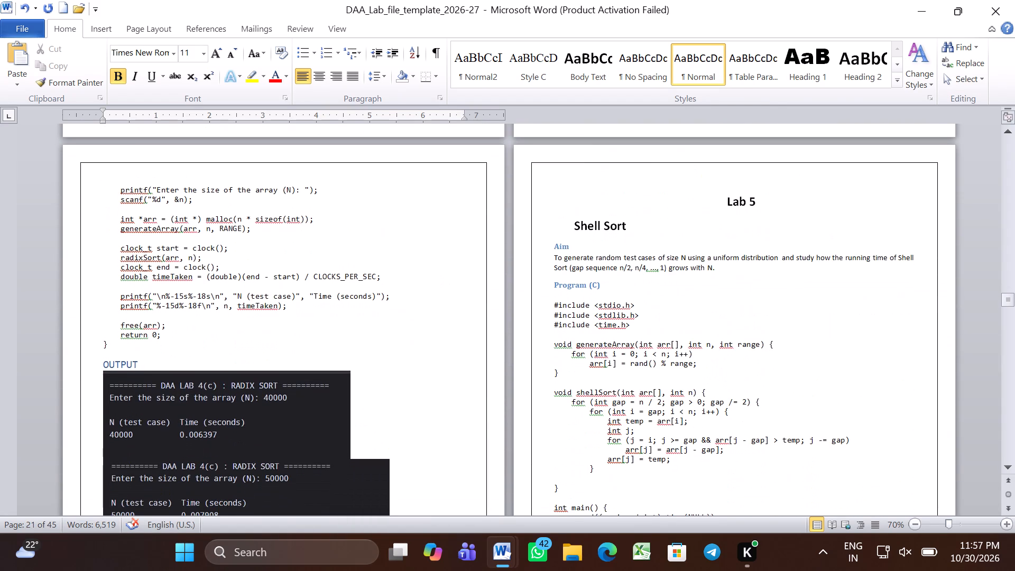
pyautogui.scroll(-7, 737, 357)
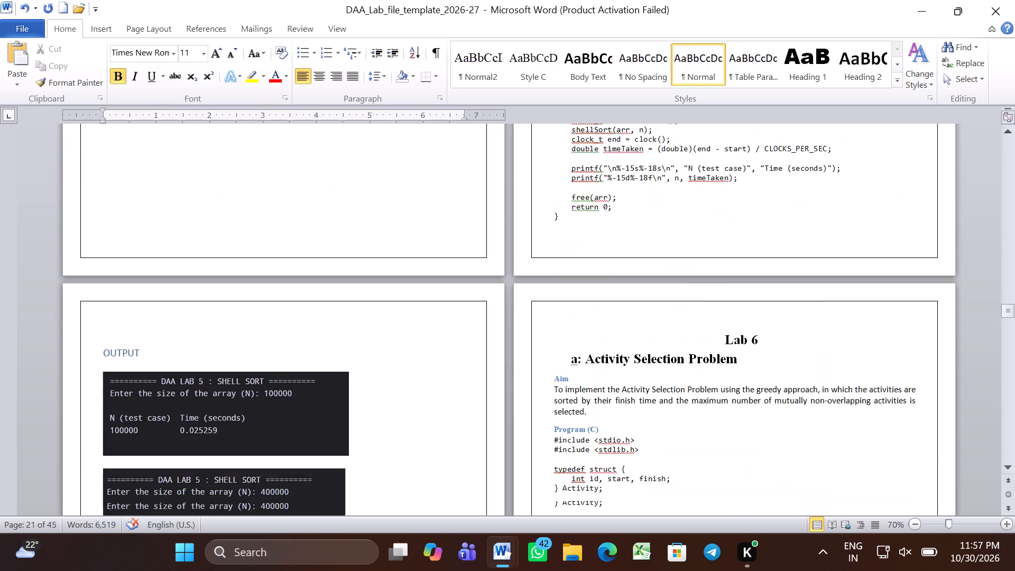
pyautogui.scroll(-2, 737, 357)
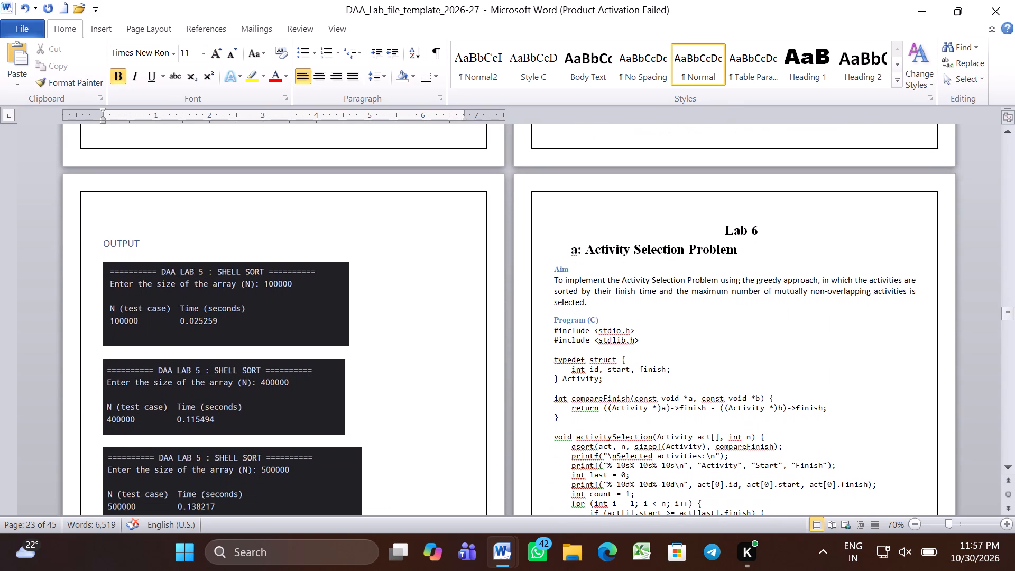
pyautogui.scroll(-1, 737, 357)
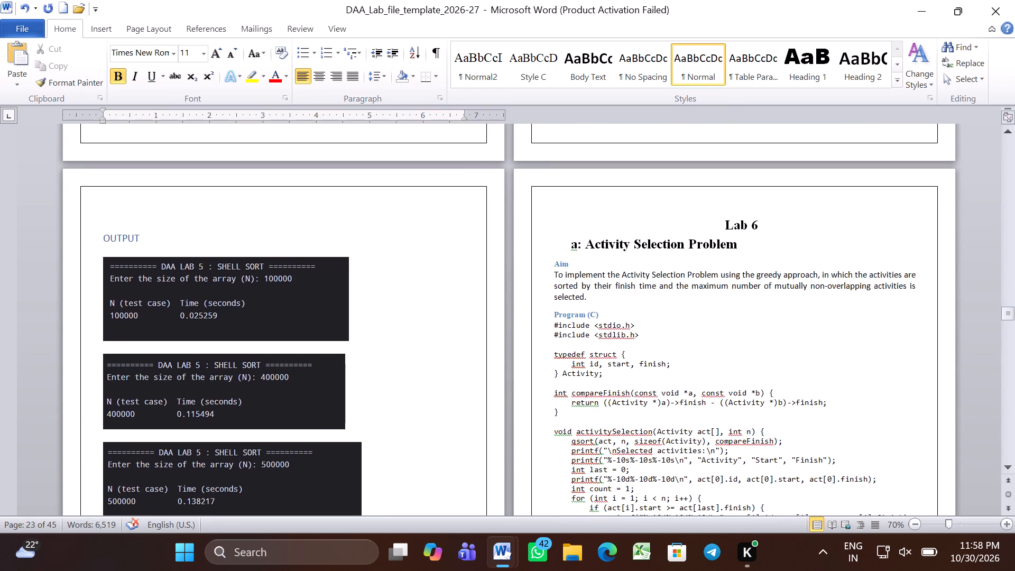
# Examine Lab 6's Activity Selection and Fractional Knapsack programs with their outputs, continuing to the start of Lab 7.
pyautogui.scroll(-3, 737, 357)
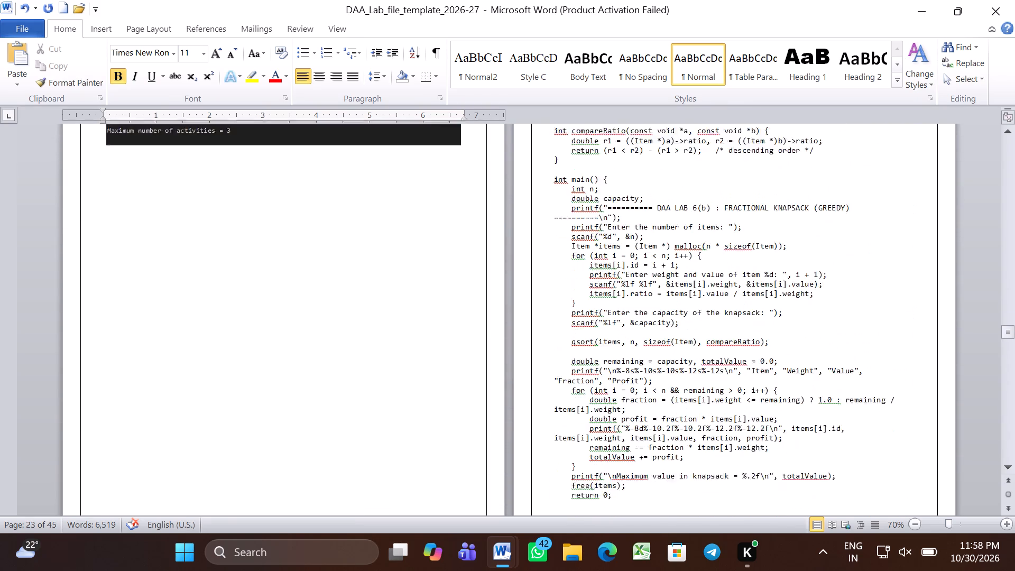
pyautogui.scroll(-1, 737, 357)
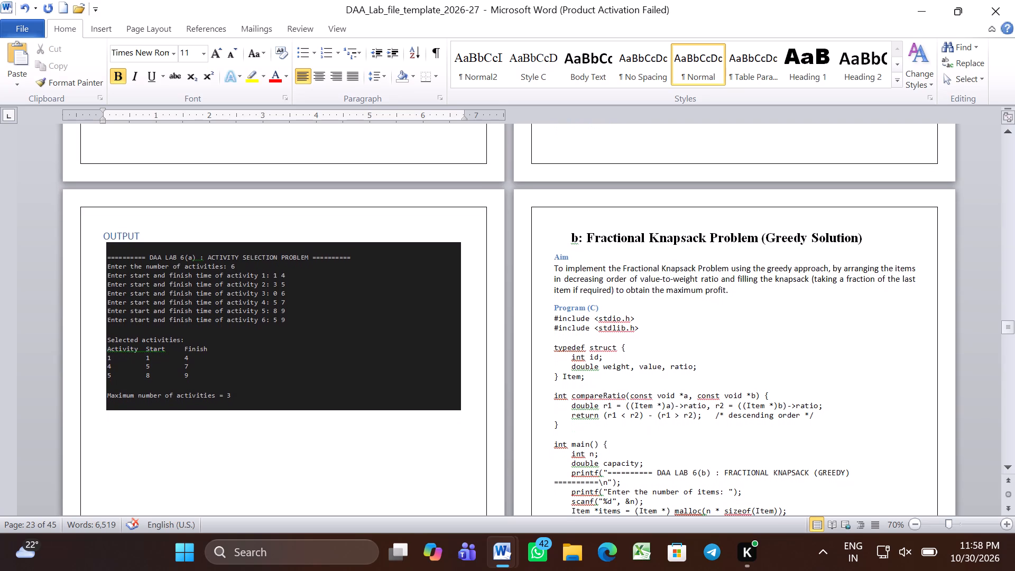
pyautogui.scroll(-1, 737, 357)
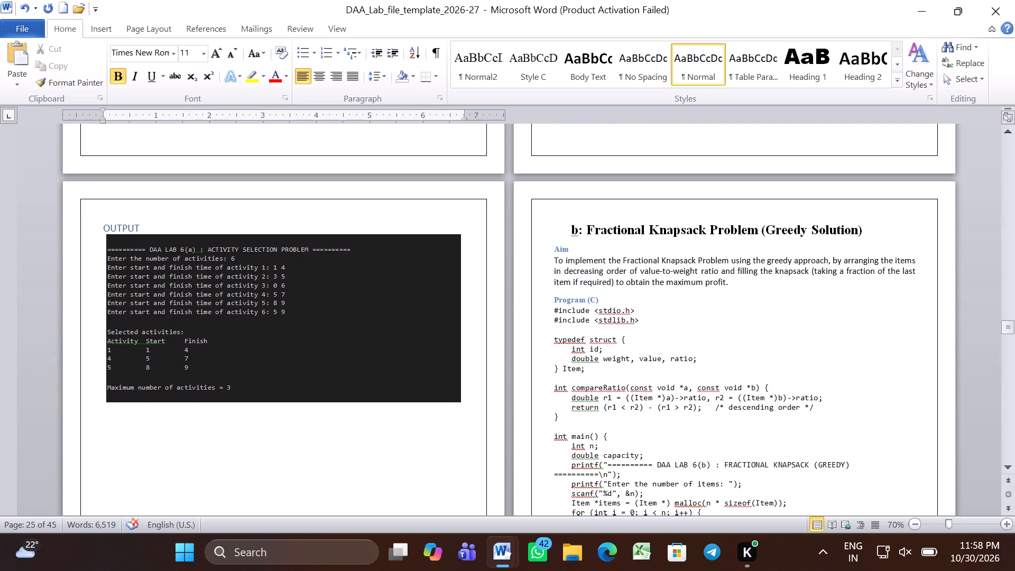
pyautogui.scroll(-3, 737, 357)
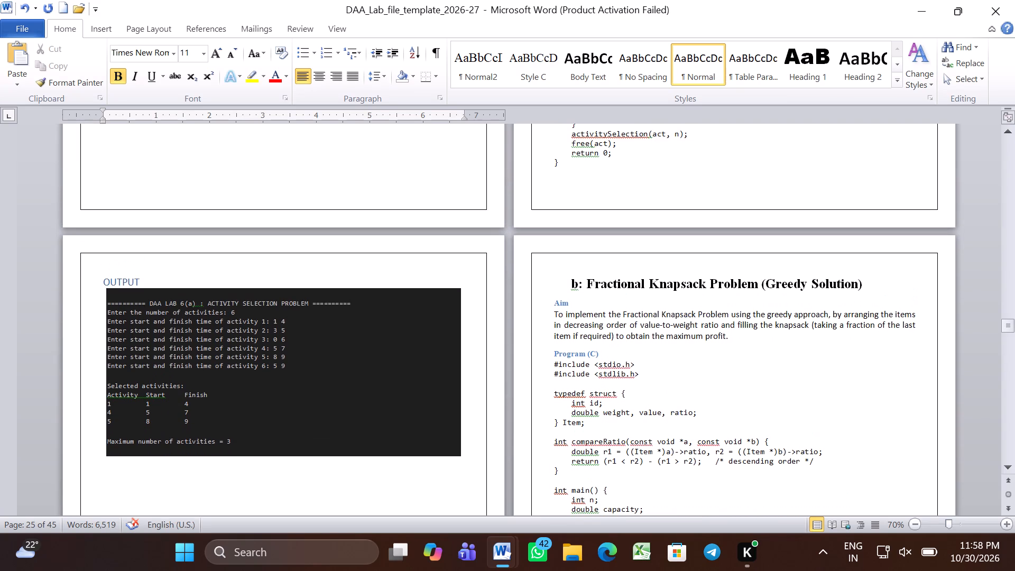
pyautogui.scroll(-2, 737, 357)
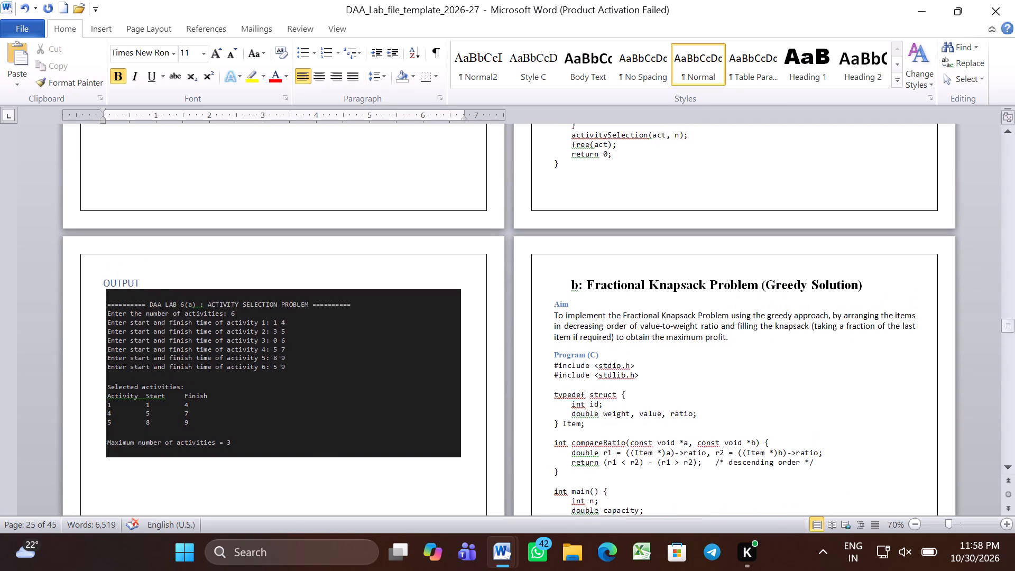
pyautogui.scroll(-2, 737, 357)
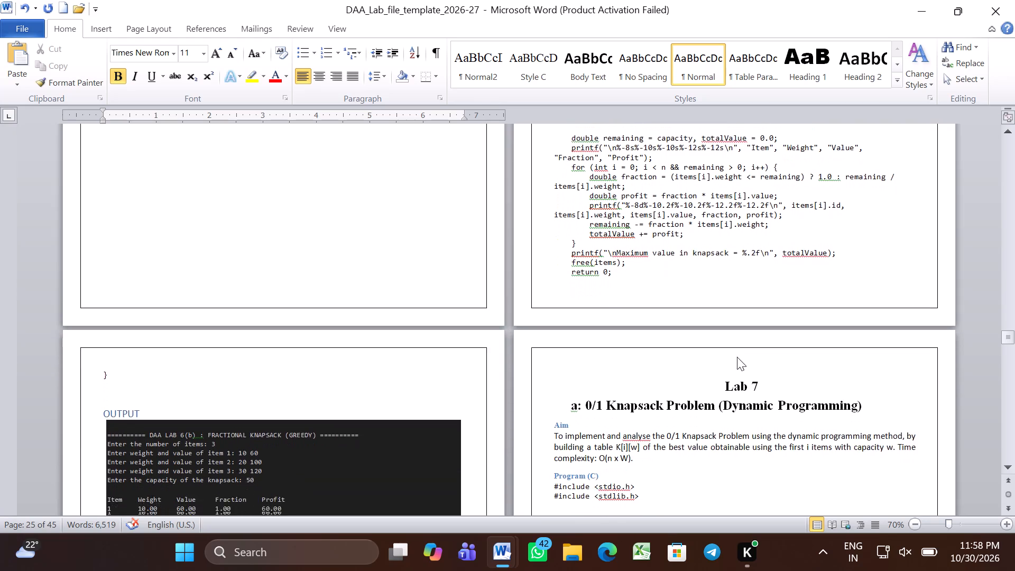
pyautogui.scroll(-2, 737, 357)
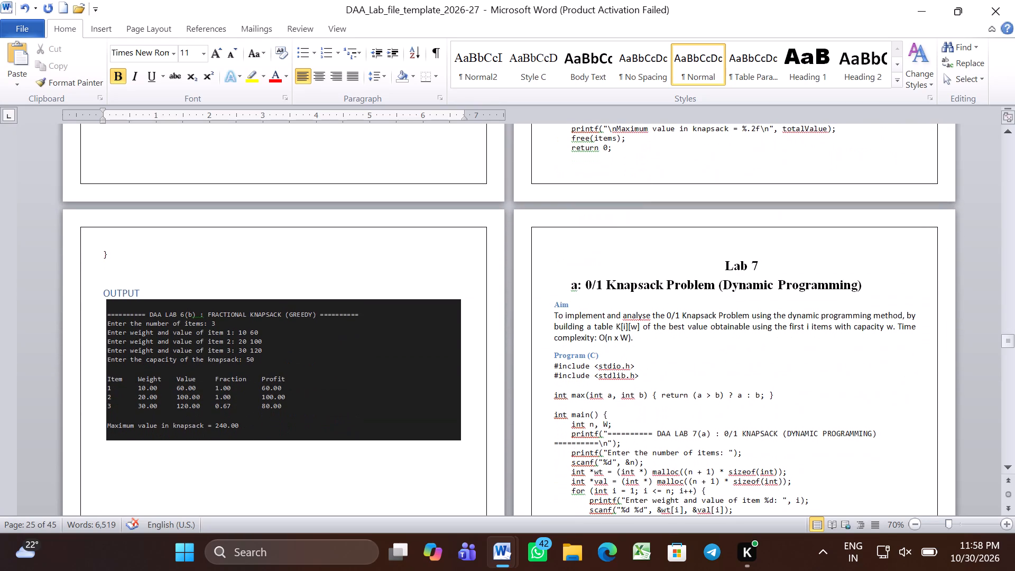
pyautogui.scroll(-1, 737, 357)
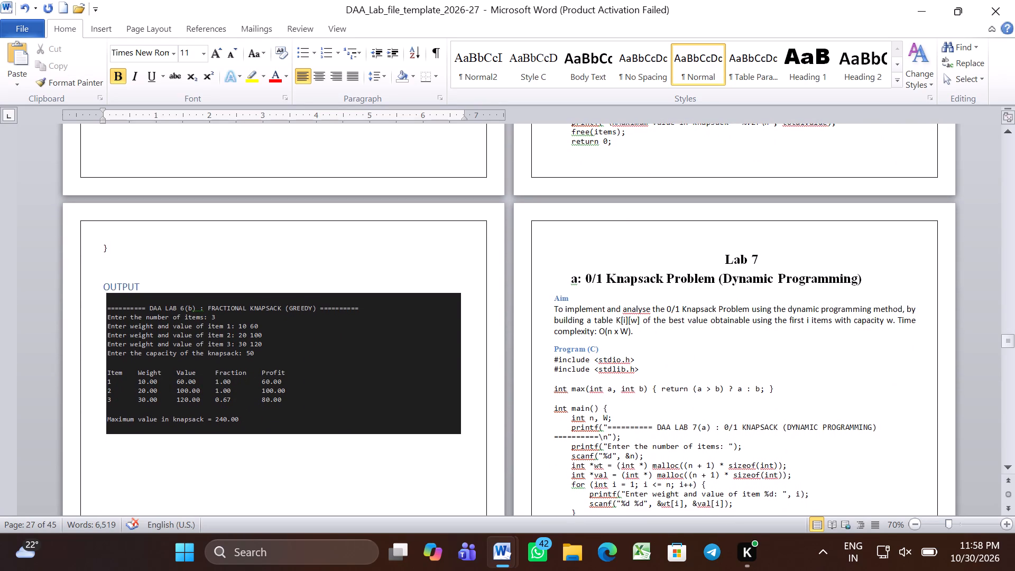
# Examine Lab 7's 0/1 Knapsack and Longest Common Subsequence aims, programs and output screenshots.
pyautogui.scroll(-2, 737, 357)
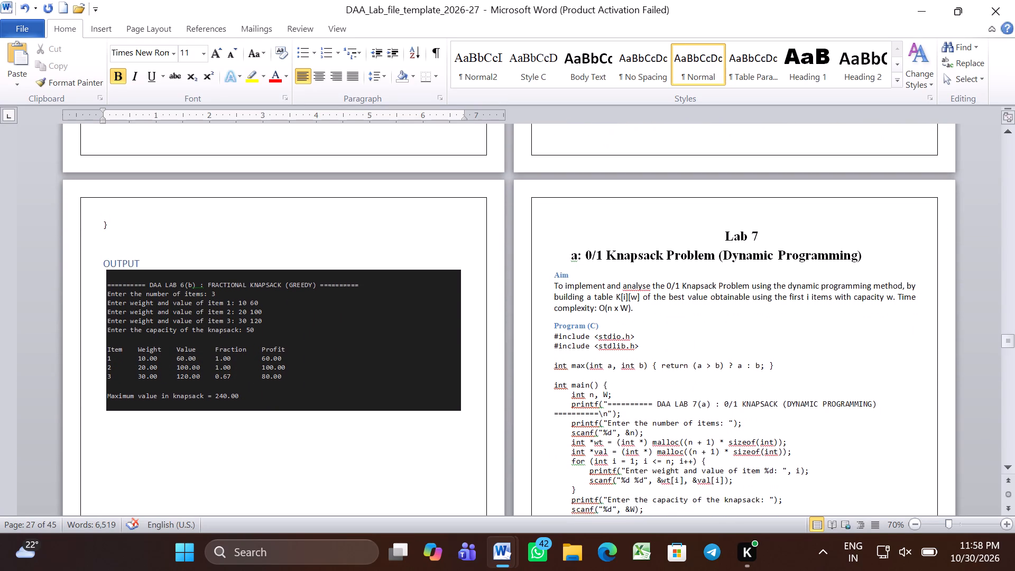
pyautogui.scroll(-6, 737, 357)
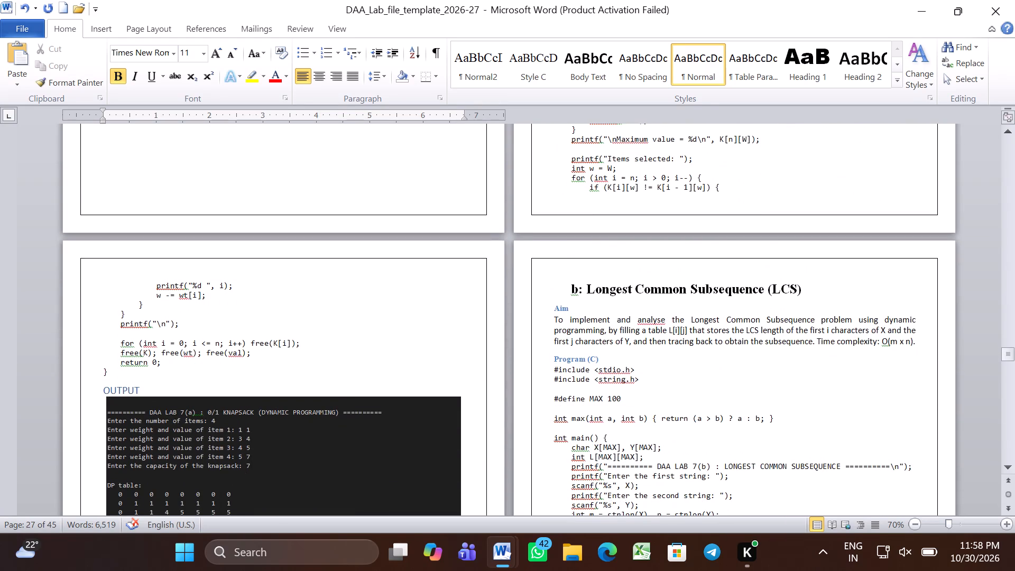
pyautogui.scroll(-6, 738, 346)
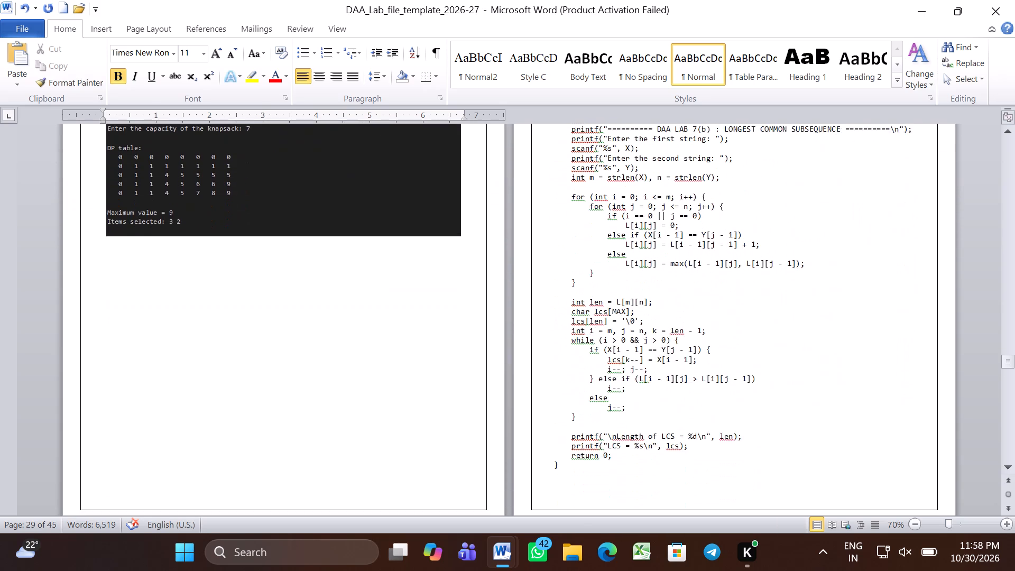
pyautogui.scroll(-4, 738, 346)
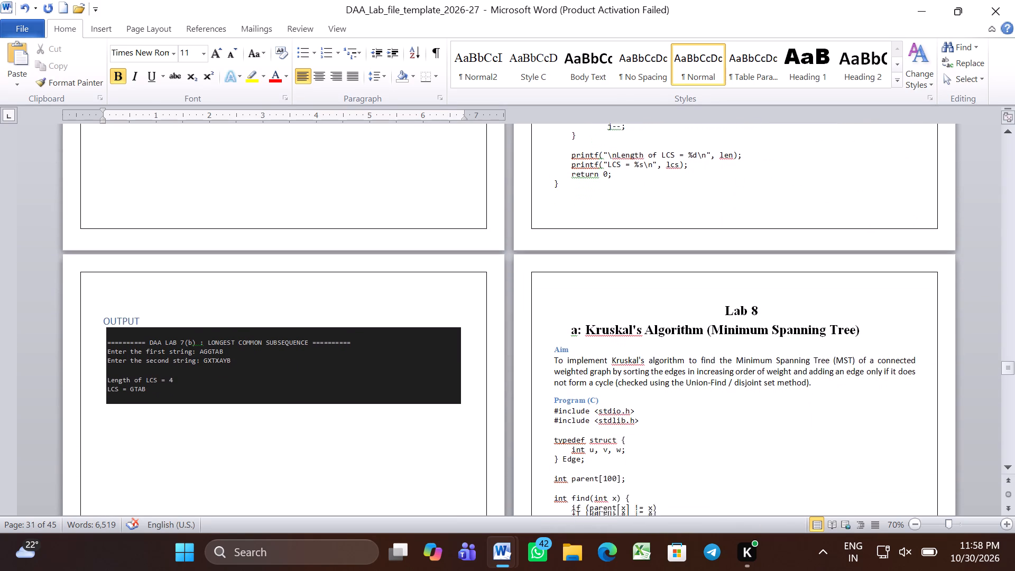
# Review Lab 8's Kruskal's and Prim's algorithm sections with their outputs, up to the start of Lab 9.
pyautogui.scroll(-2, 738, 346)
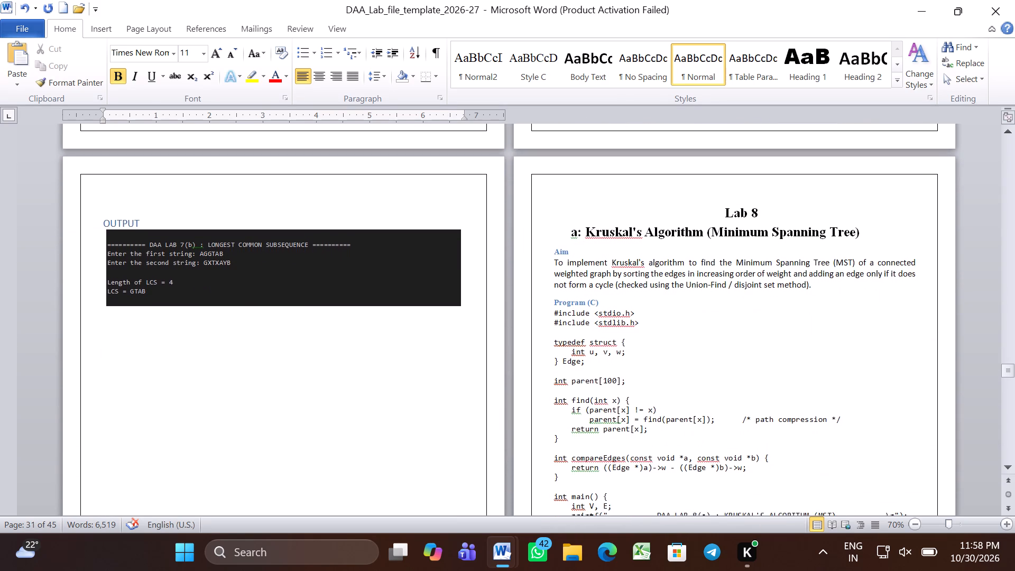
pyautogui.scroll(-5, 738, 346)
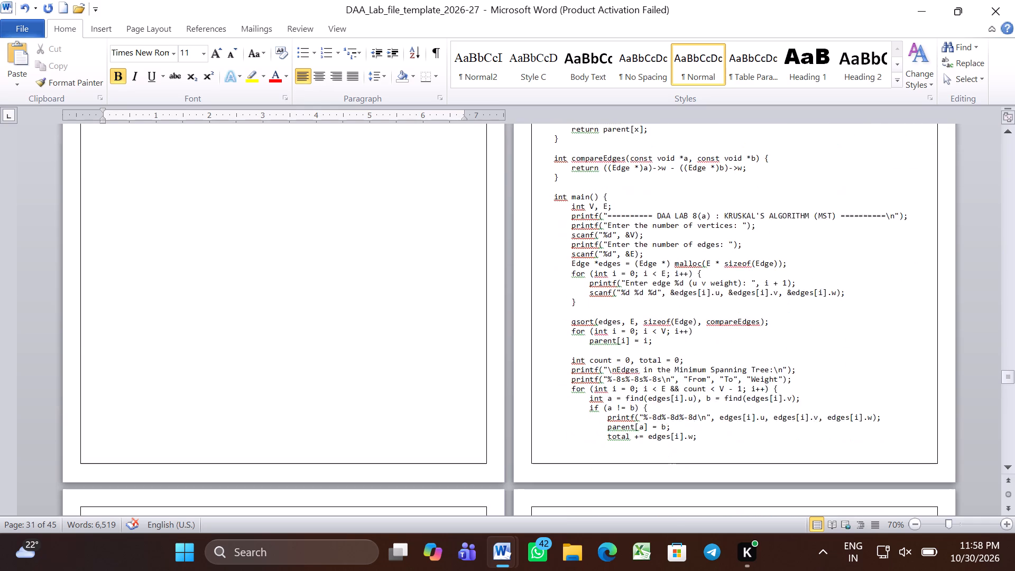
pyautogui.scroll(-6, 738, 346)
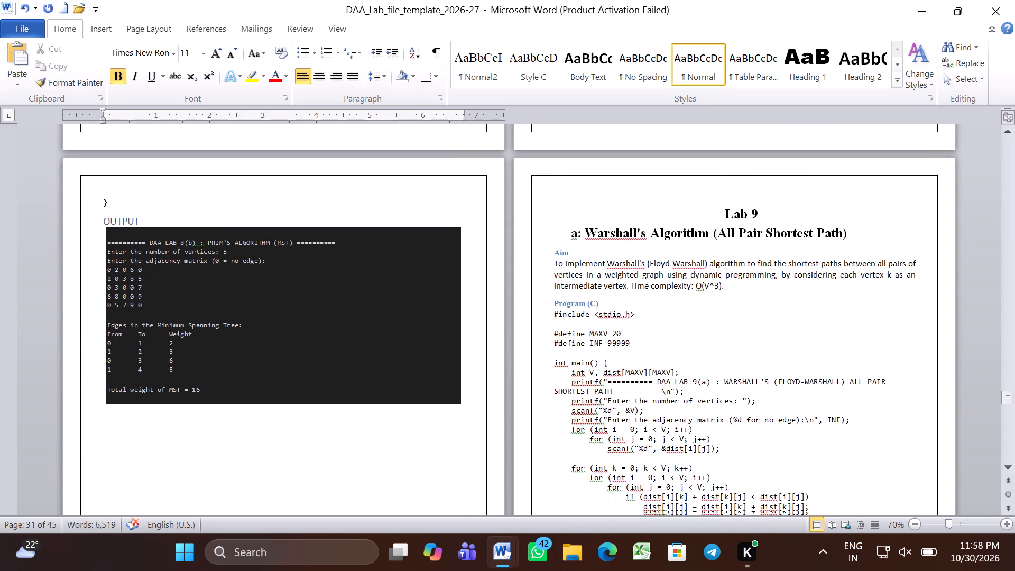
# Read through Lab 9's Warshall's Algorithm aim and program and check its all pair shortest path output.
pyautogui.scroll(-3, 738, 346)
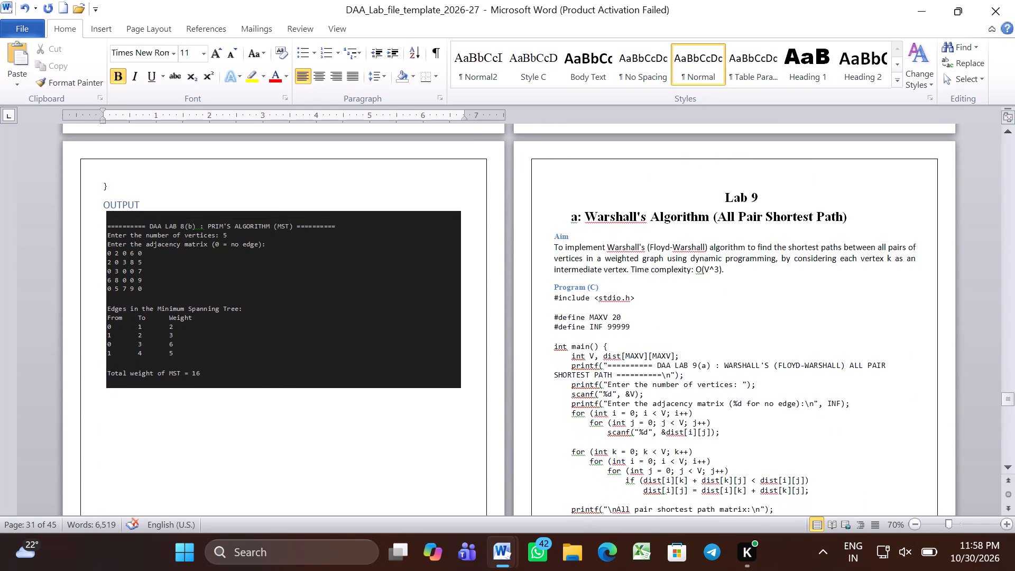
pyautogui.scroll(-1, 738, 346)
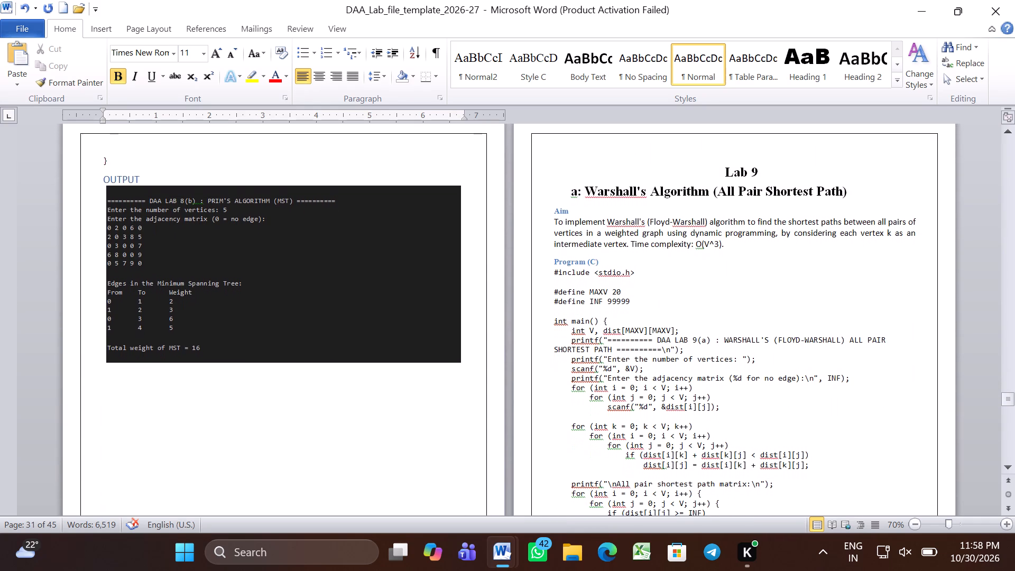
pyautogui.scroll(-2, 738, 346)
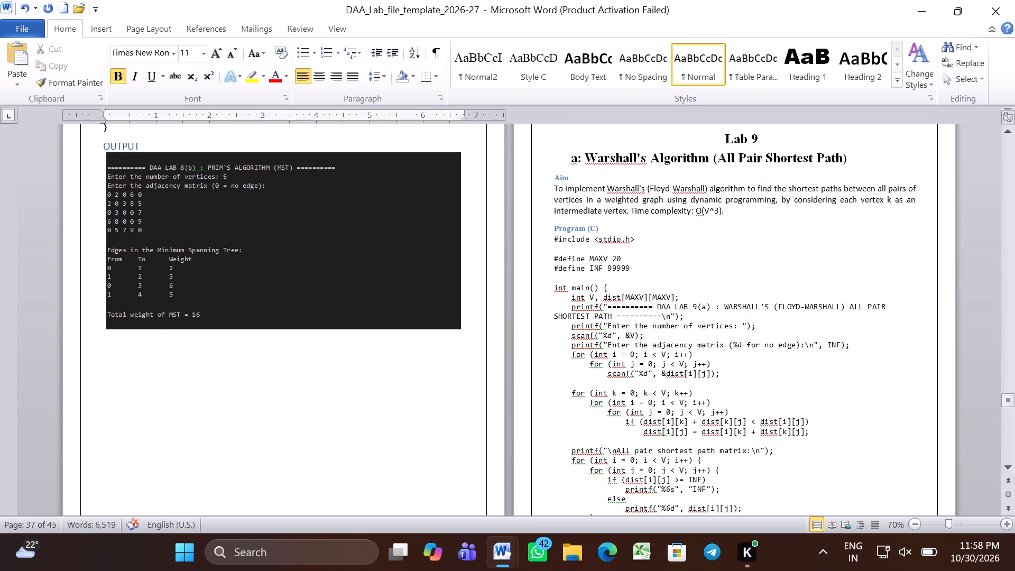
pyautogui.scroll(-1, 738, 346)
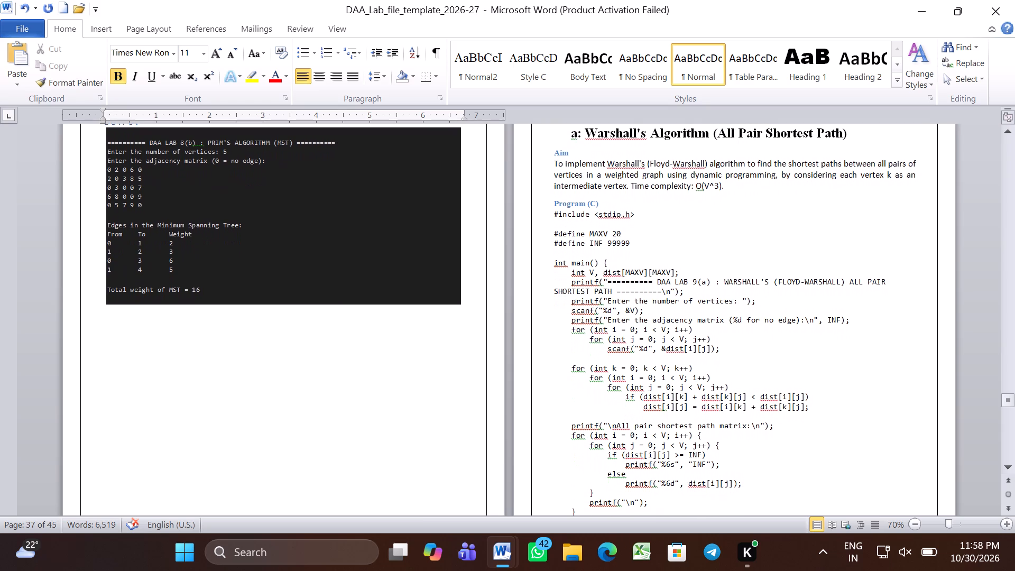
pyautogui.scroll(-2, 738, 346)
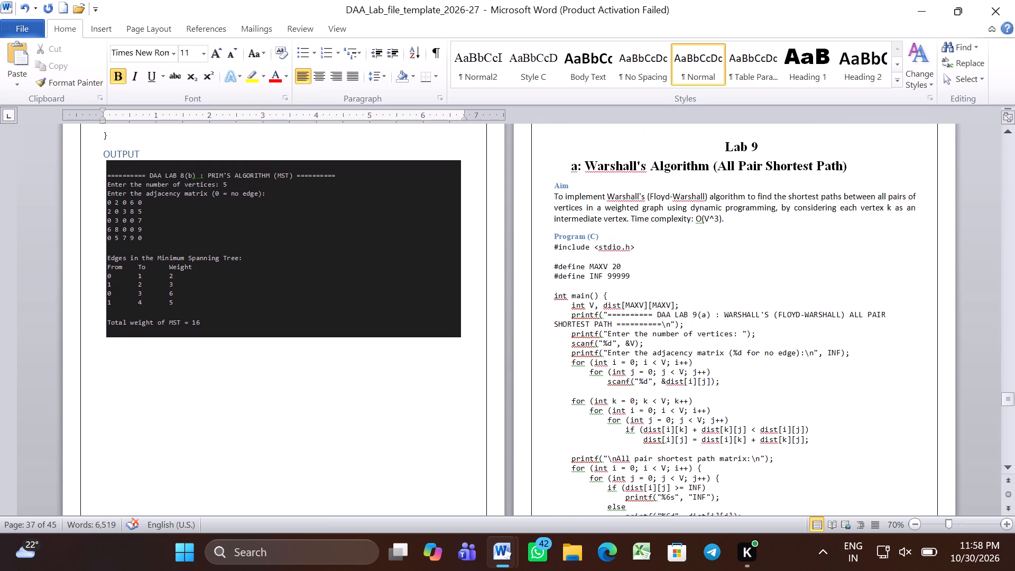
pyautogui.scroll(-1, 738, 346)
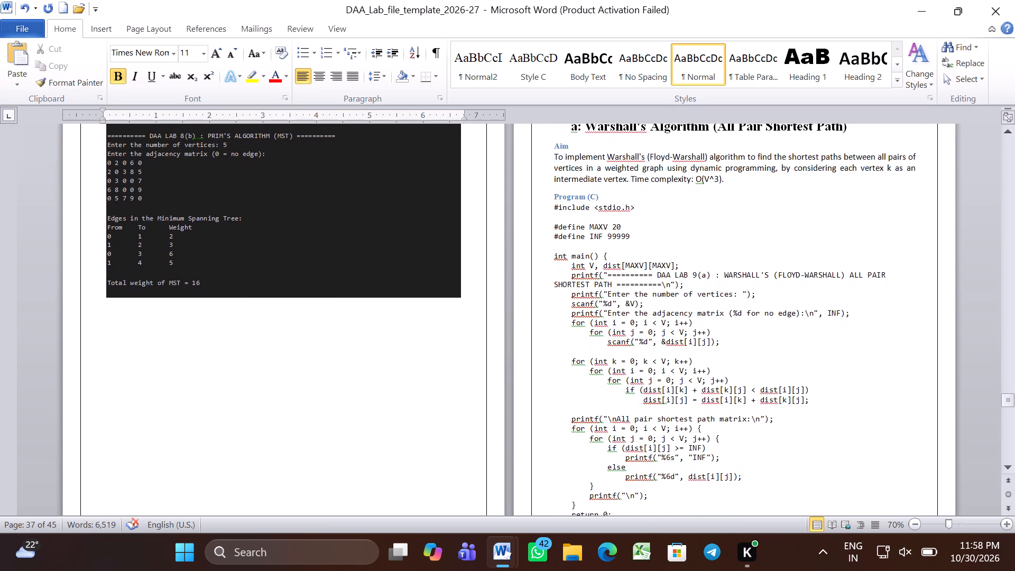
pyautogui.scroll(-1, 738, 346)
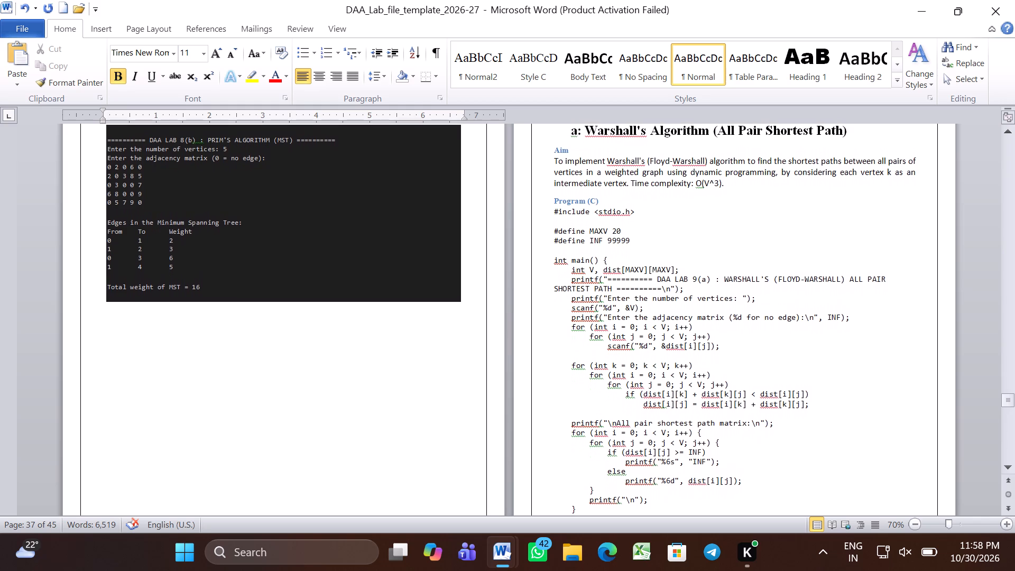
pyautogui.scroll(-3, 738, 346)
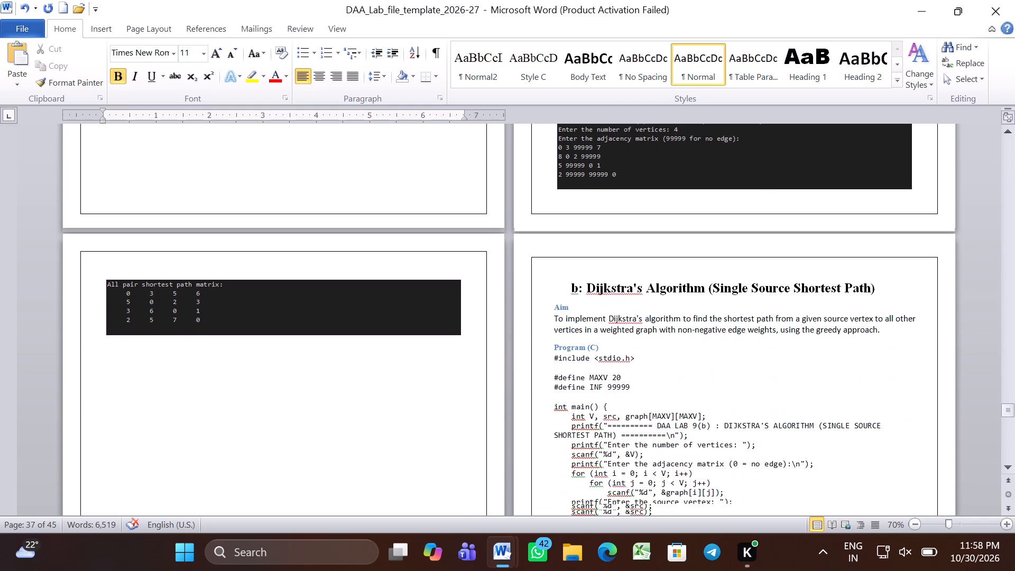
# Review Lab 9's Dijkstra's Algorithm aim, program and output screenshot.
pyautogui.scroll(-1, 738, 346)
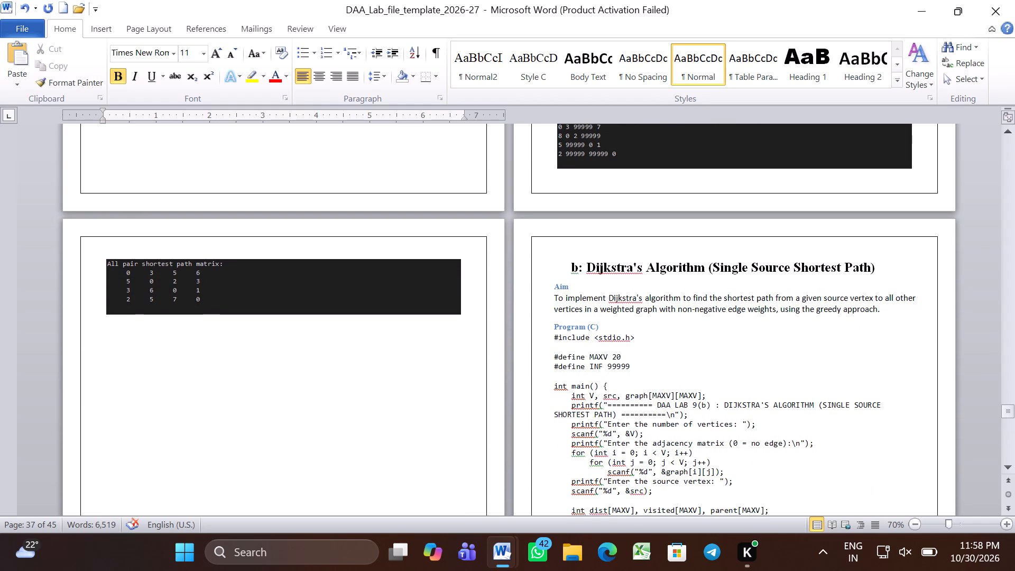
pyautogui.scroll(-1, 738, 346)
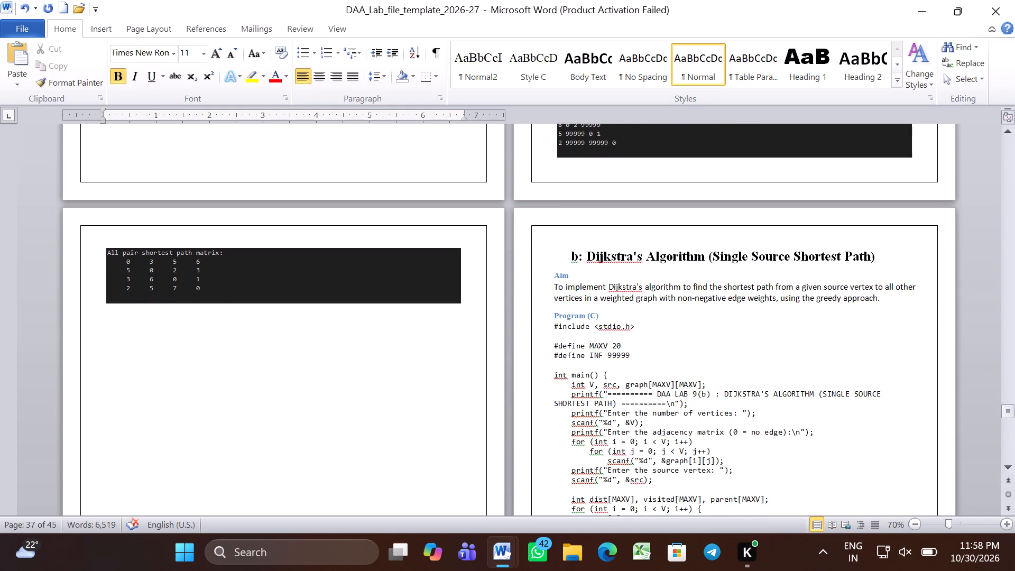
pyautogui.scroll(-5, 738, 346)
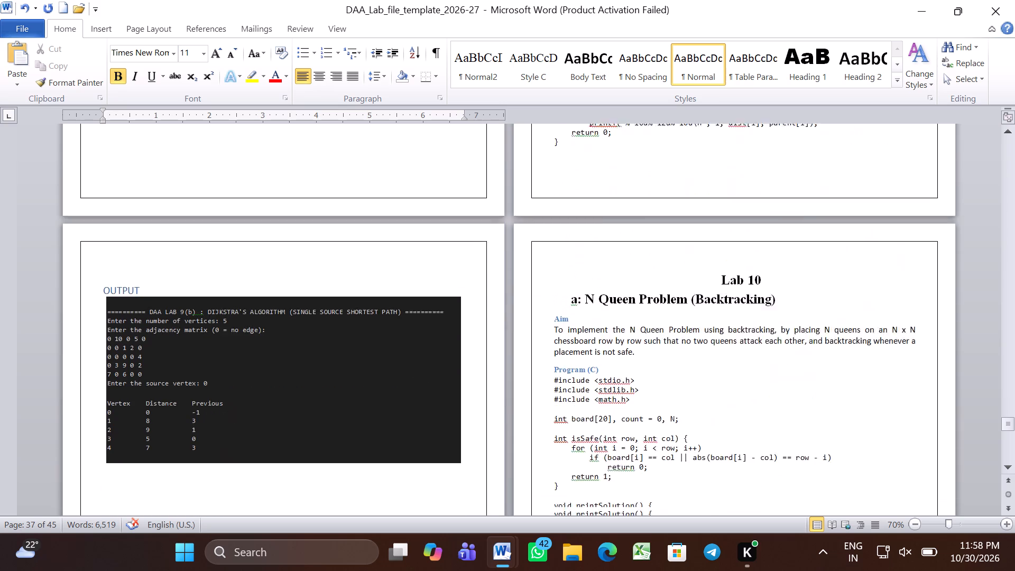
# Examine Lab 10's N Queen and Sum of Subset backtracking programs and the N Queen output.
pyautogui.scroll(-6, 738, 346)
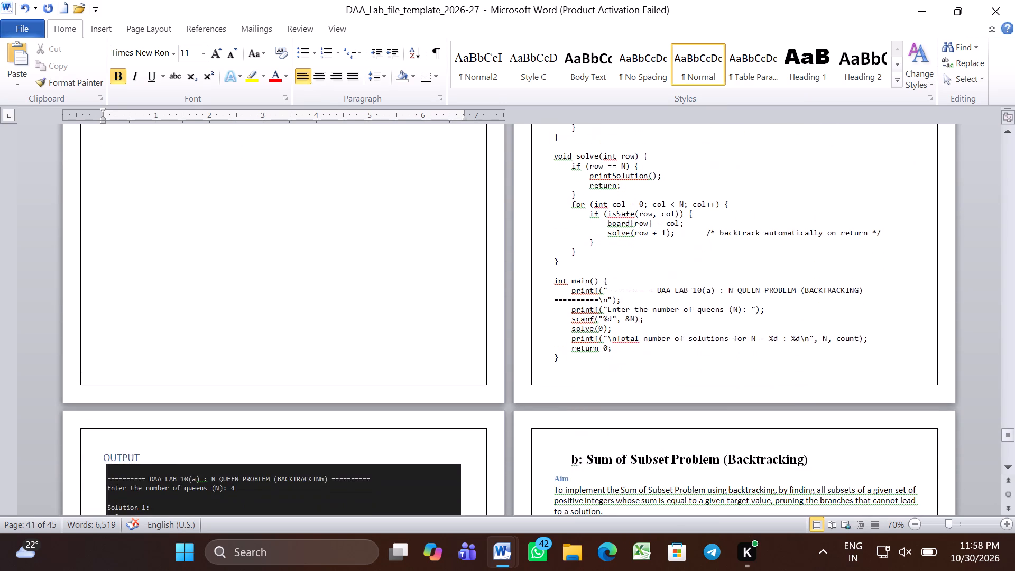
pyautogui.scroll(-3, 738, 346)
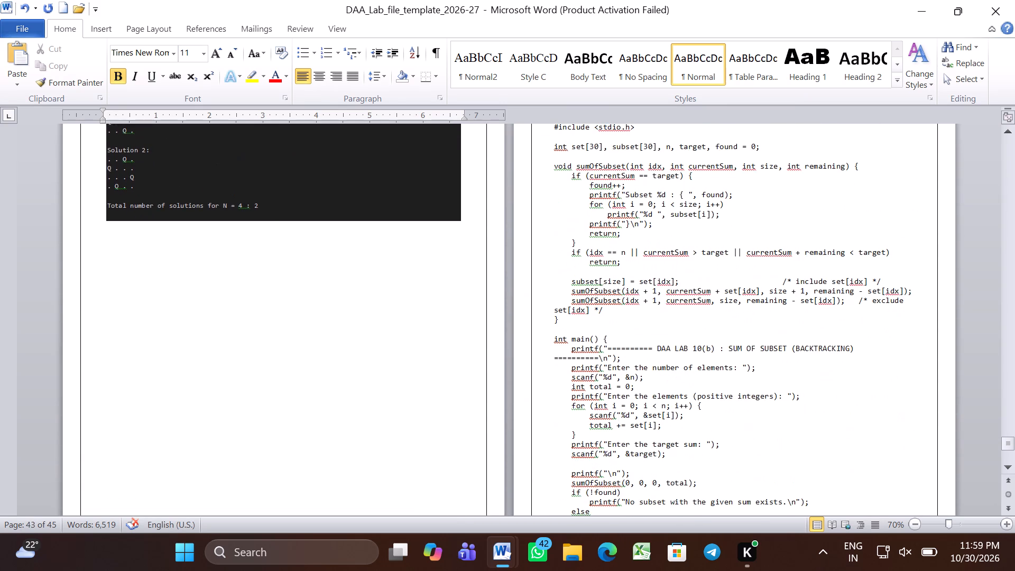
# Return to the cover page and recheck the course outcomes, List of Experiments and blank index table.
pyautogui.scroll(18, 738, 346)
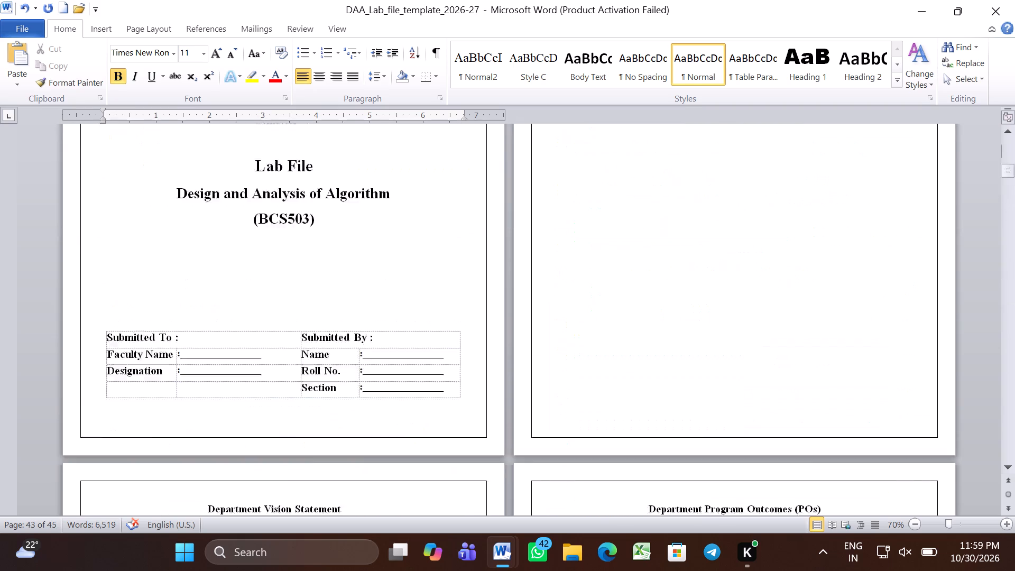
pyautogui.scroll(-6, 738, 346)
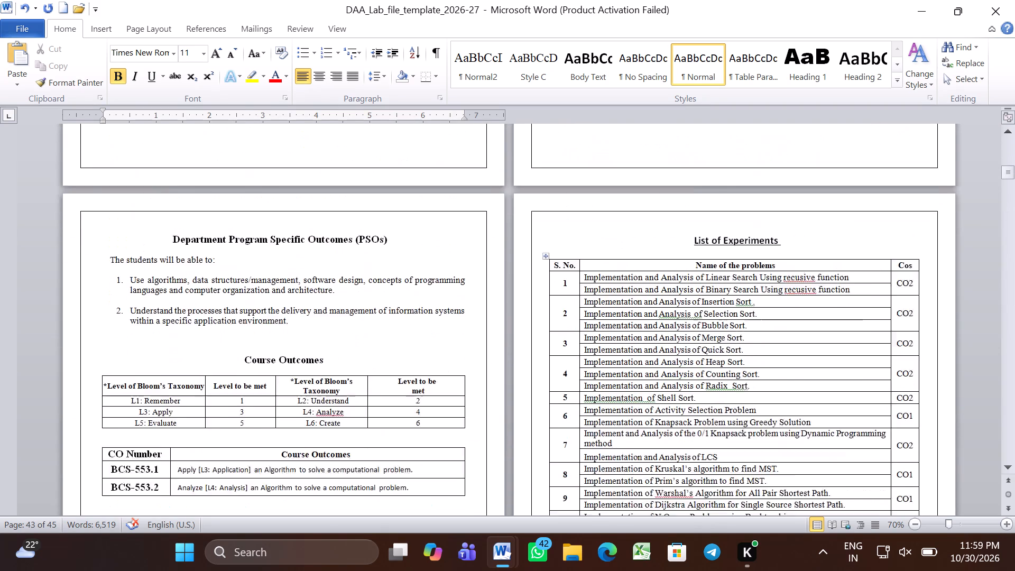
pyautogui.scroll(-8, 738, 346)
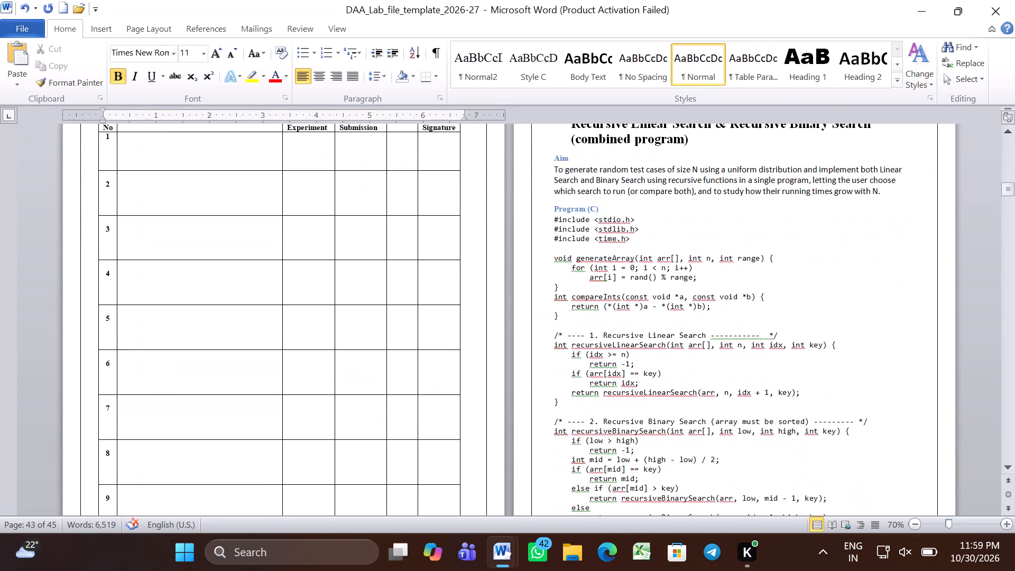
# Look over Lab 1's recursive linear and binary search program and output pages again.
pyautogui.scroll(-4, 738, 346)
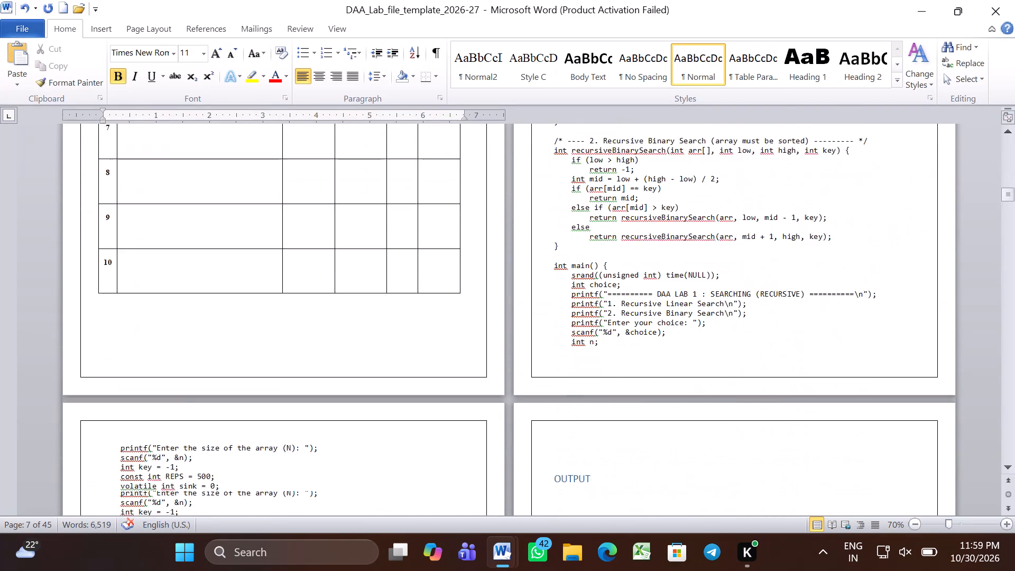
pyautogui.scroll(-5, 738, 346)
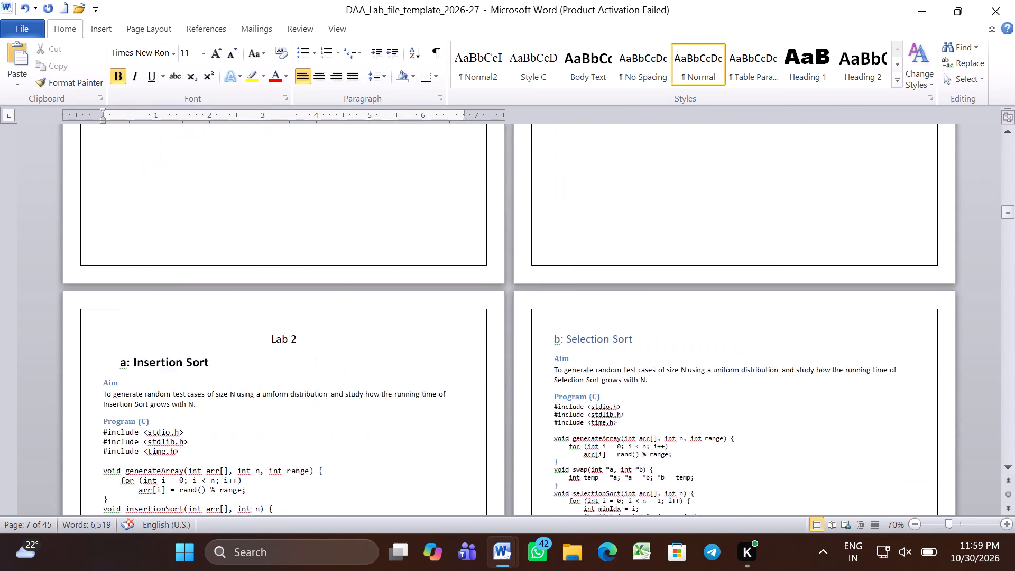
# Recheck Lab 2's Insertion Sort and Selection Sort aims, programs and output screenshots.
pyautogui.scroll(-2, 738, 346)
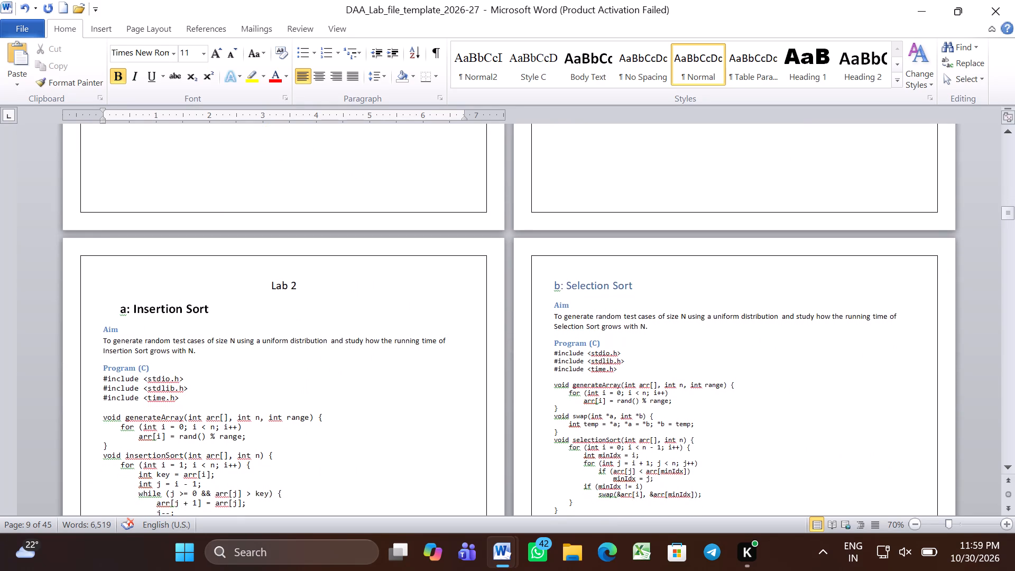
pyautogui.scroll(-3, 738, 346)
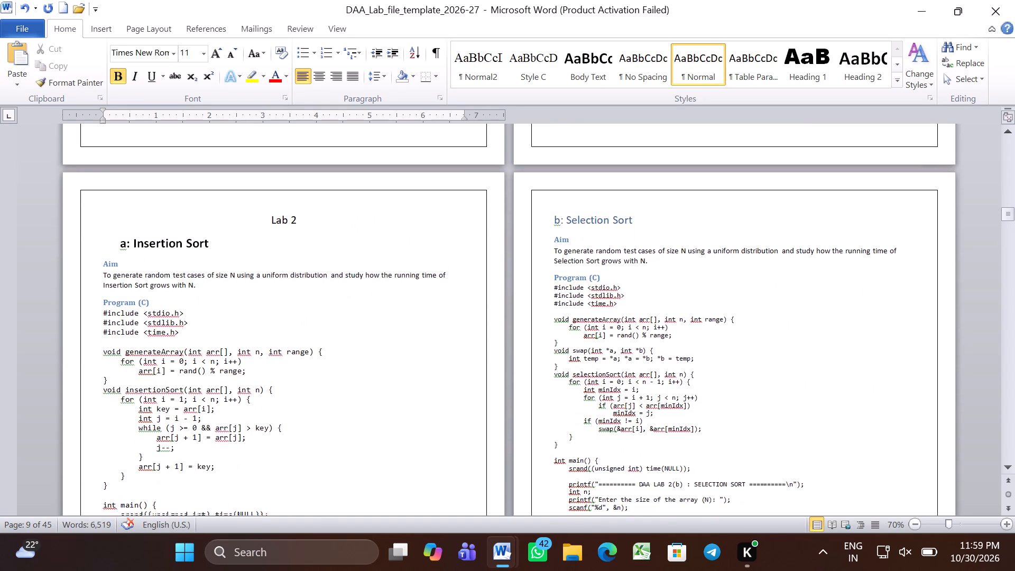
pyautogui.scroll(-6, 738, 346)
pyautogui.scroll(1, 738, 346)
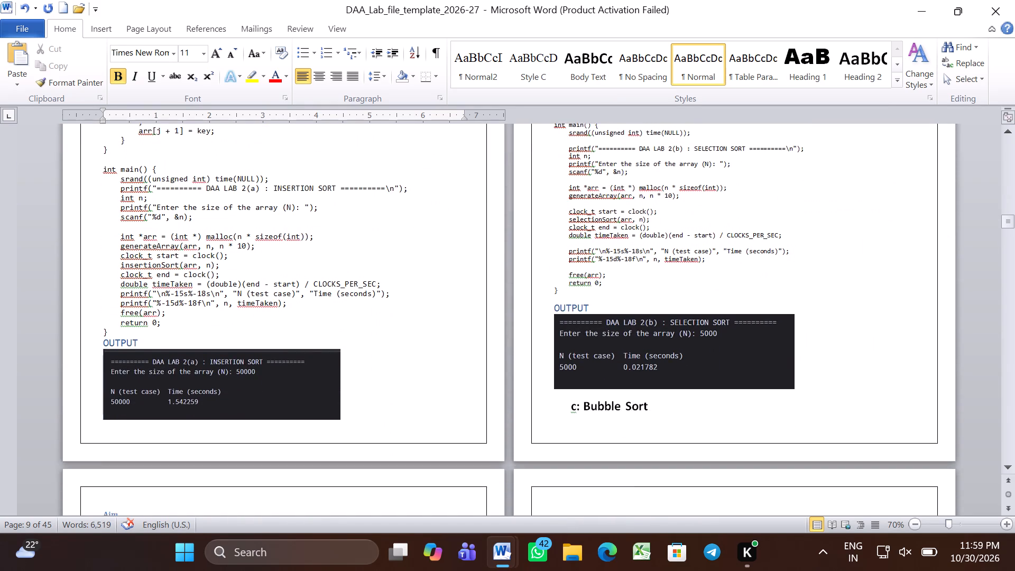
# Go back through Lab 2's sorting programs to Lab 1's search program and outputs, comparing the two labs' page layouts.
pyautogui.scroll(3, 738, 346)
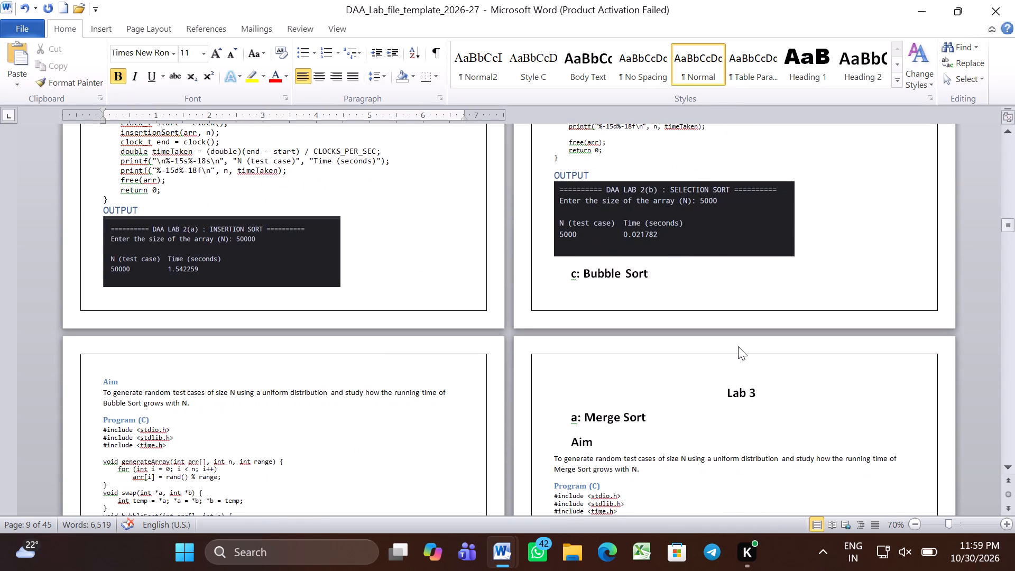
pyautogui.scroll(2, 738, 346)
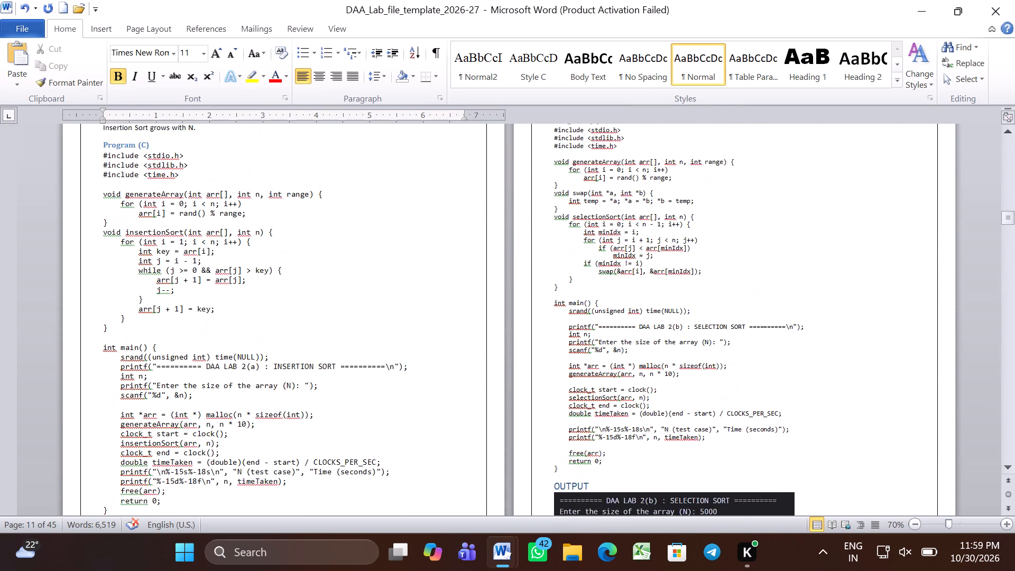
pyautogui.scroll(7, 738, 346)
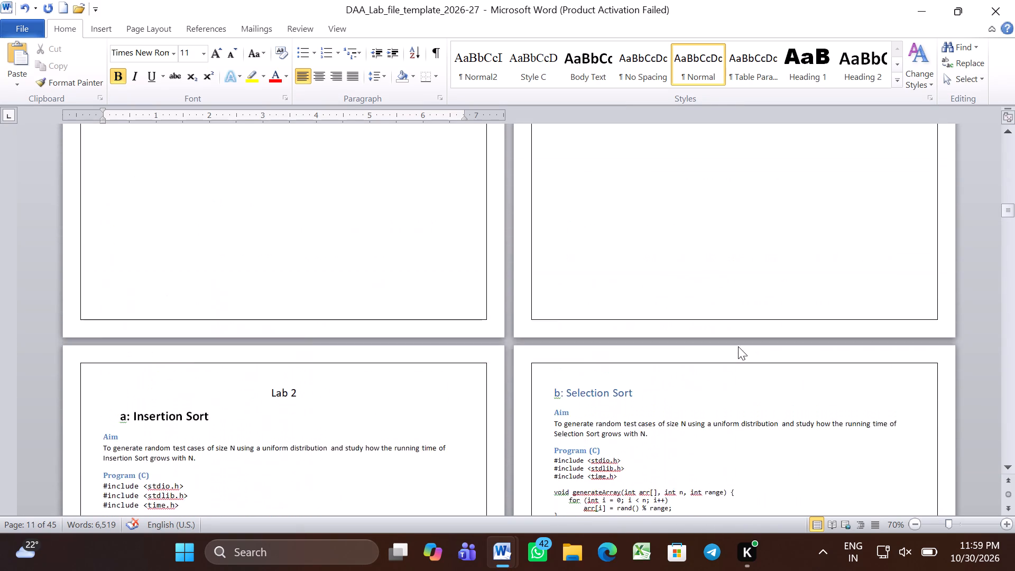
pyautogui.scroll(4, 738, 346)
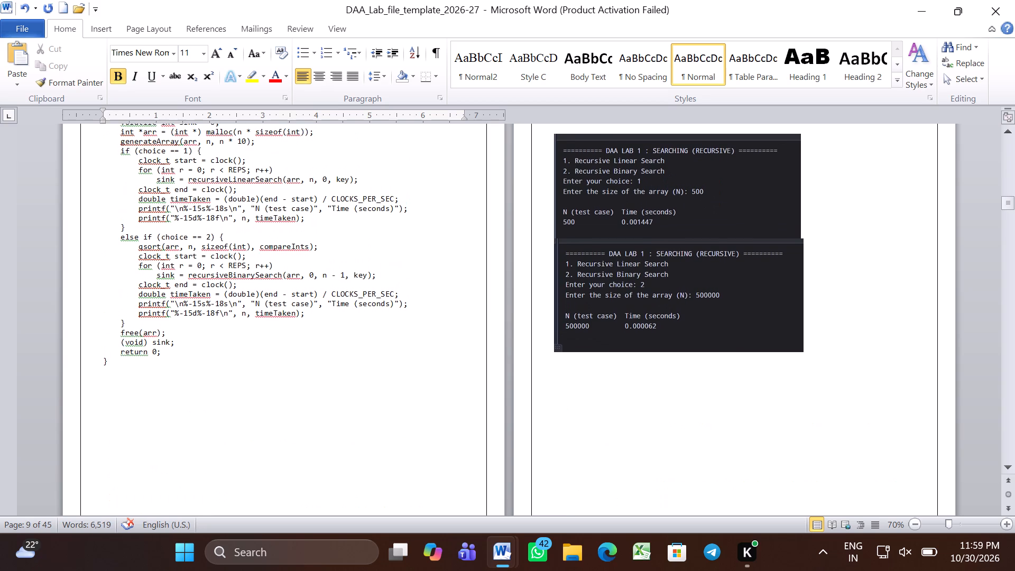
pyautogui.scroll(2, 738, 346)
pyautogui.scroll(-2, 738, 346)
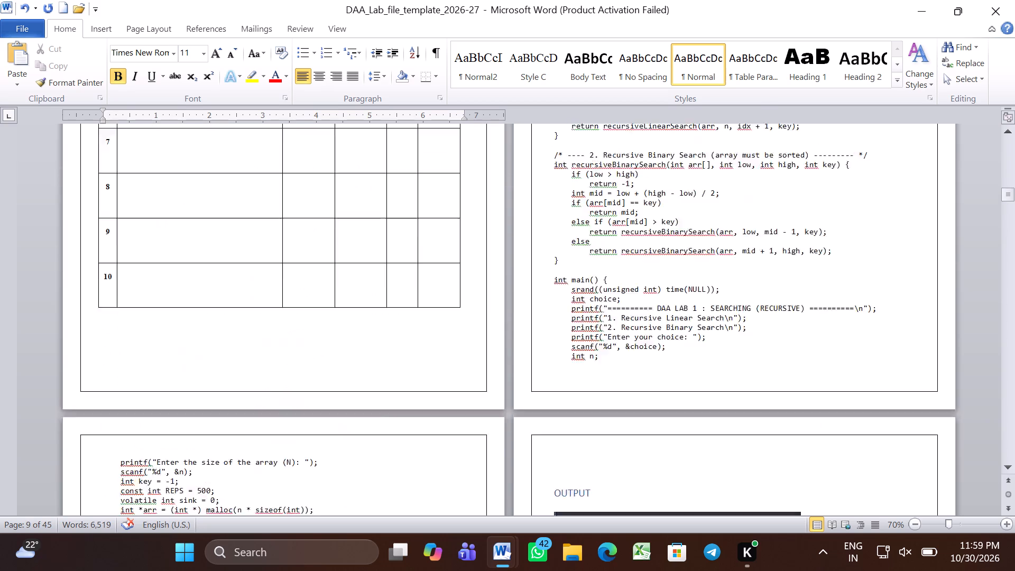
pyautogui.scroll(-6, 738, 346)
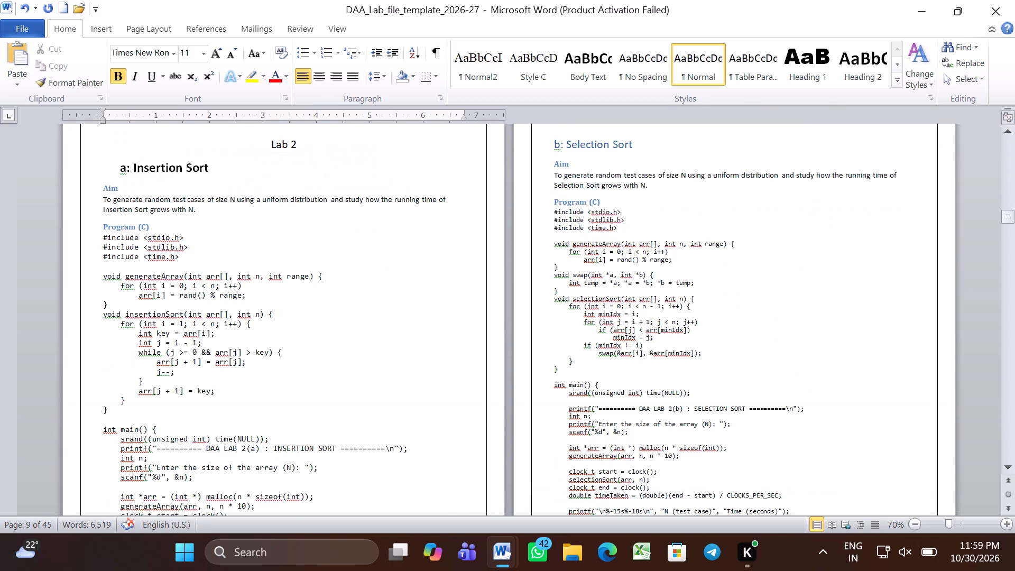
# Review the Lab 2 and Lab 3 sorting programs, from Insertion Sort to Quick Sort, with their outputs, up to Lab 4's Heap Sort.
pyautogui.scroll(-3, 738, 346)
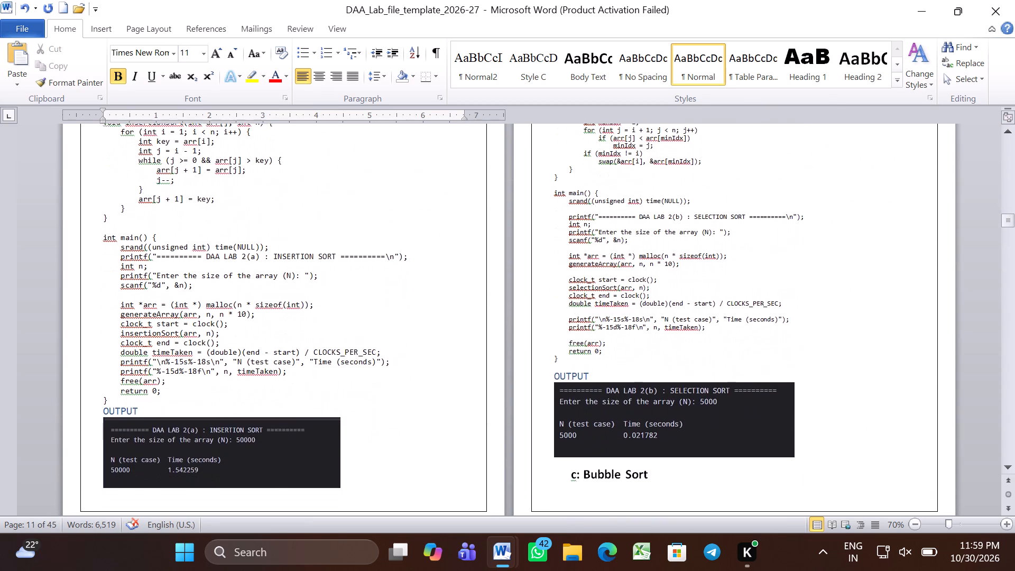
pyautogui.scroll(-3, 738, 346)
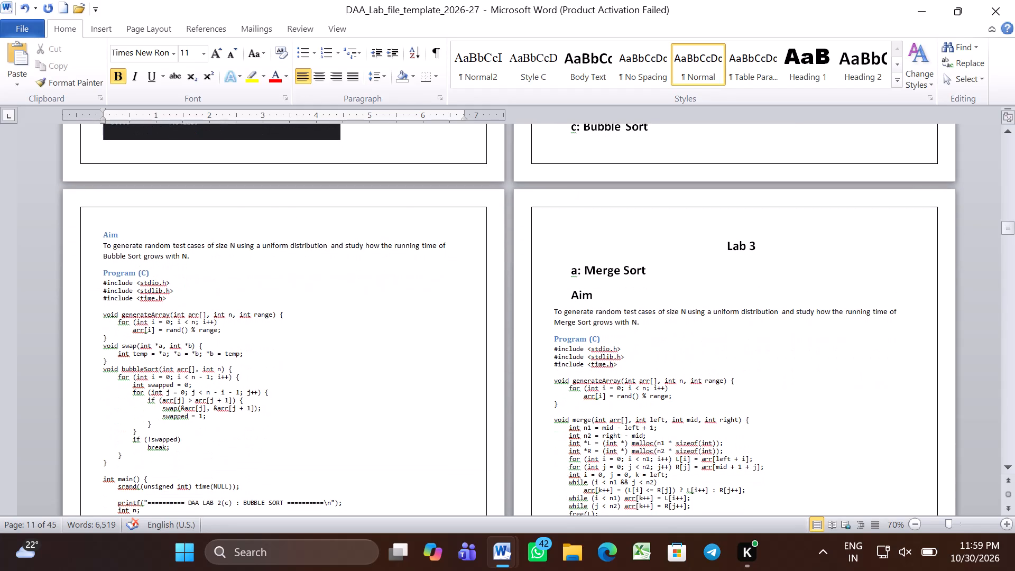
pyautogui.scroll(-3, 738, 346)
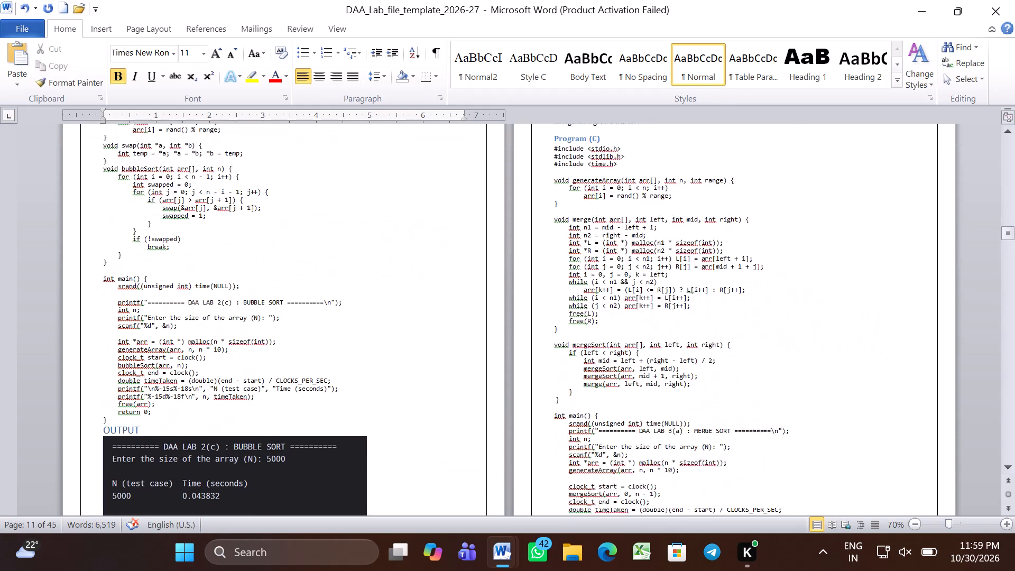
pyautogui.scroll(-6, 738, 346)
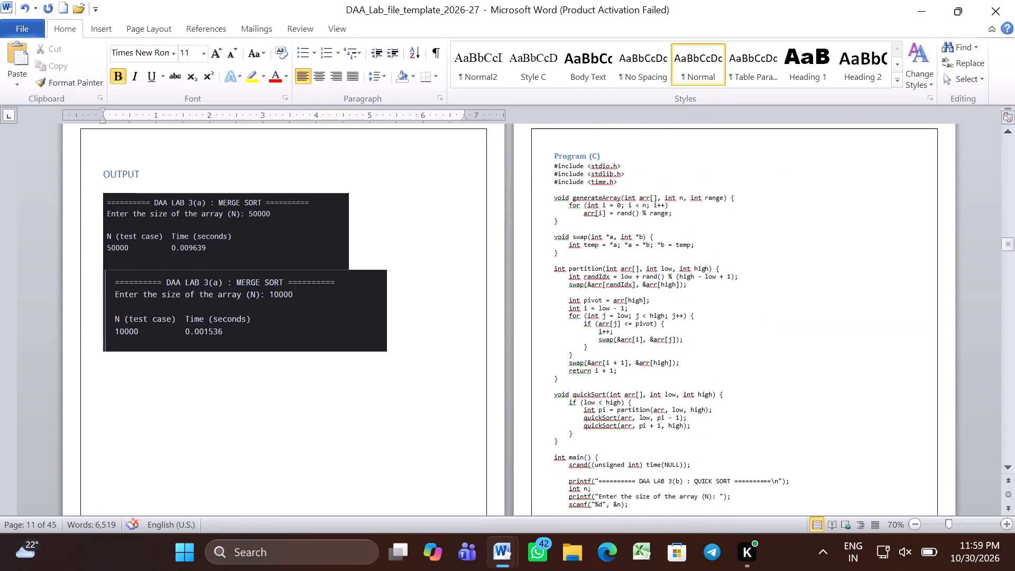
pyautogui.scroll(-4, 738, 346)
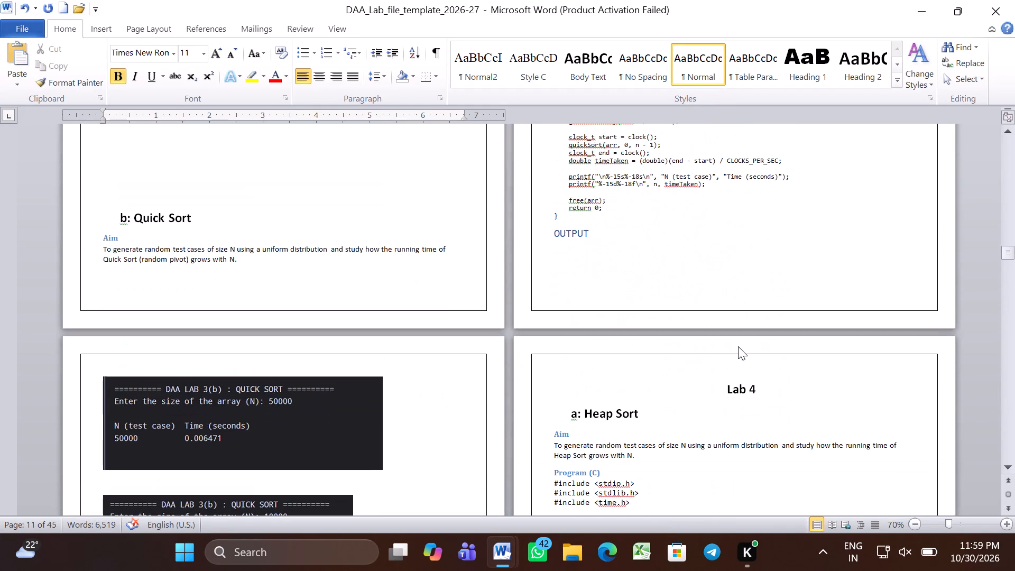
# Copy the first problem name, "Implementation and Analysis of Linear Search Using recusive function", from the List of Experiments table.
pyautogui.scroll(15, 738, 346)
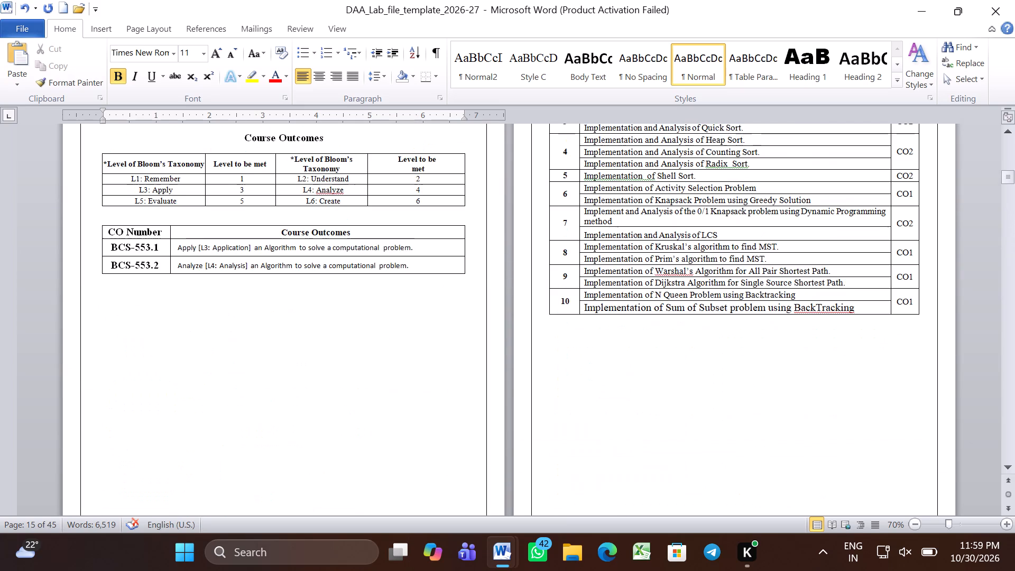
pyautogui.scroll(3, 738, 346)
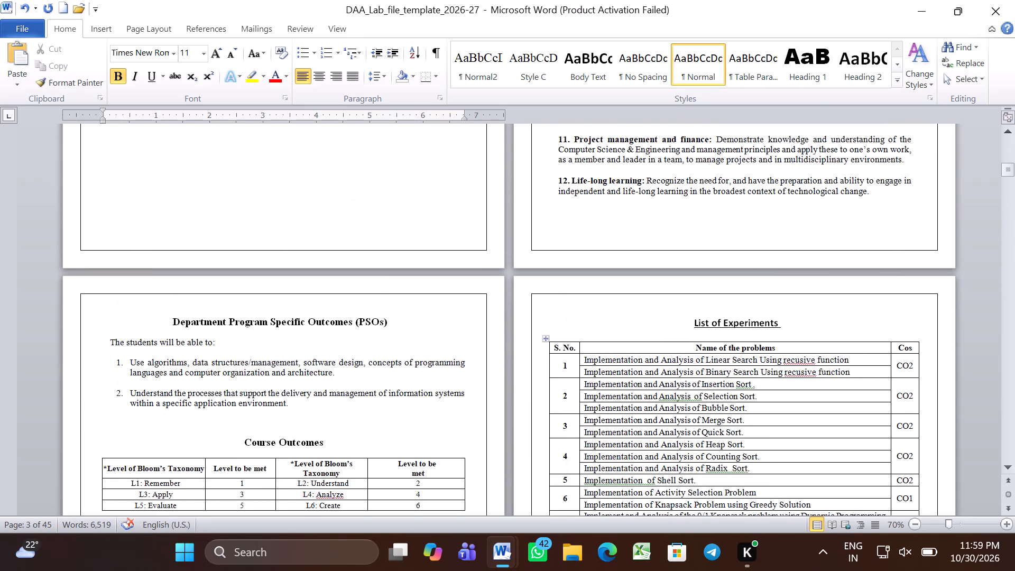
pyautogui.tripleClick(708, 358)
pyautogui.hotkey('ctrl', 'c')
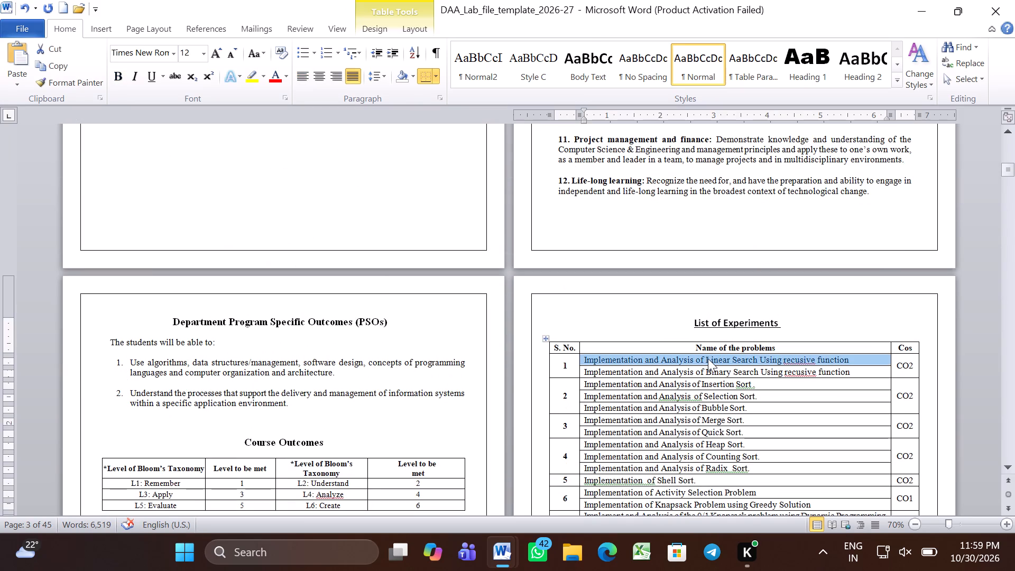
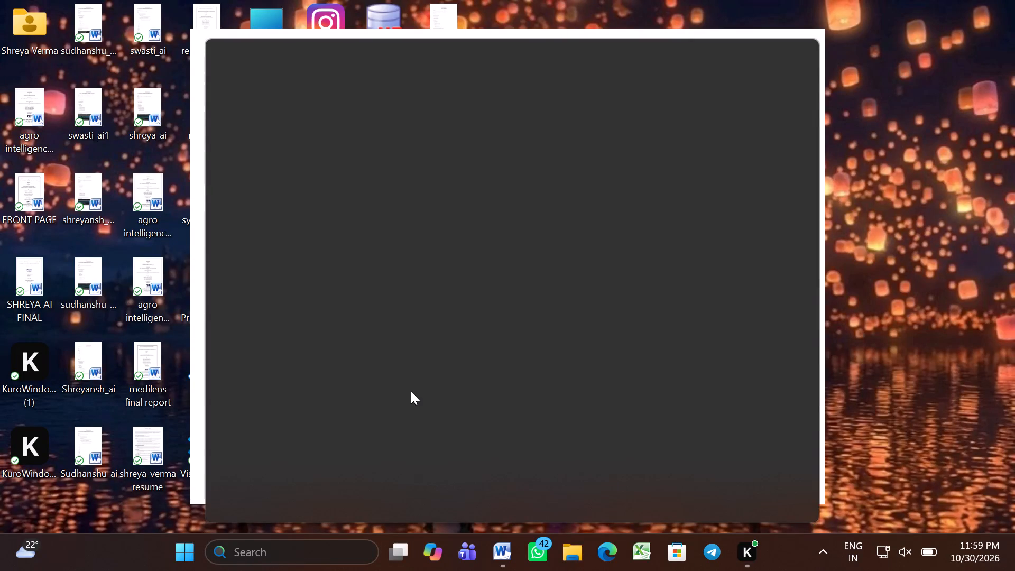
pyautogui.write('chrome')
pyautogui.press('Return')
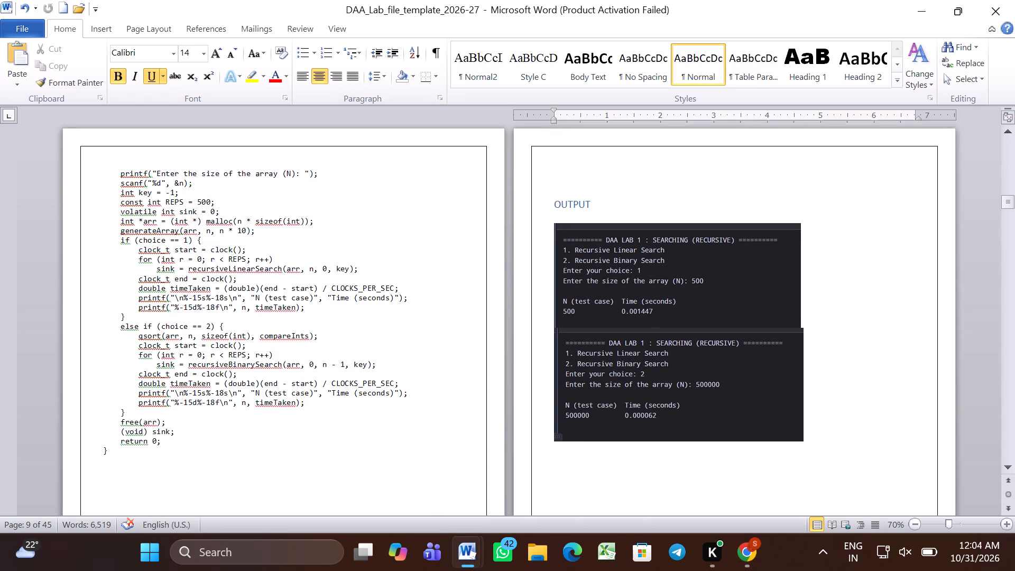
pyautogui.scroll(-1, 515, 426)
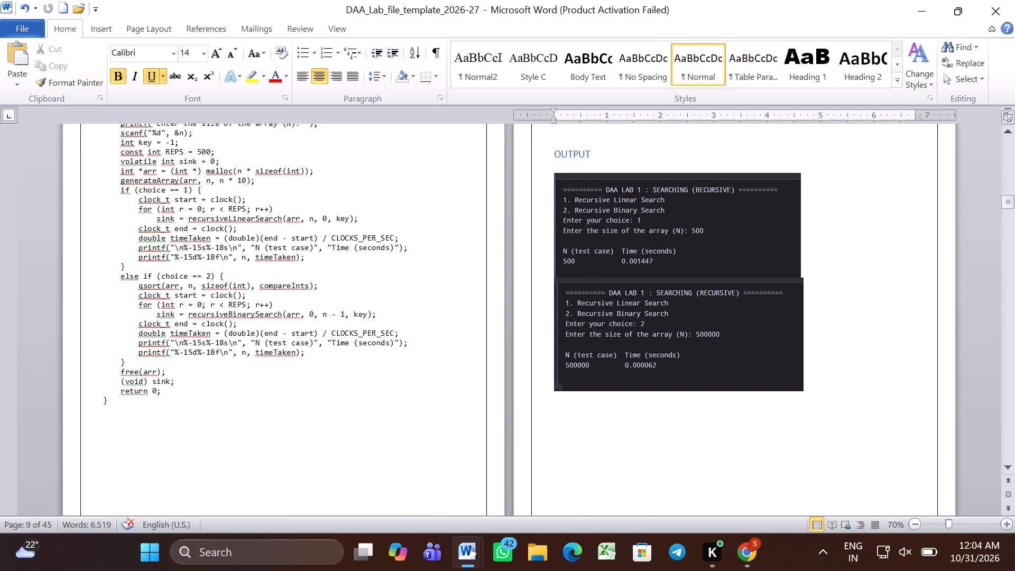
pyautogui.scroll(1, 515, 426)
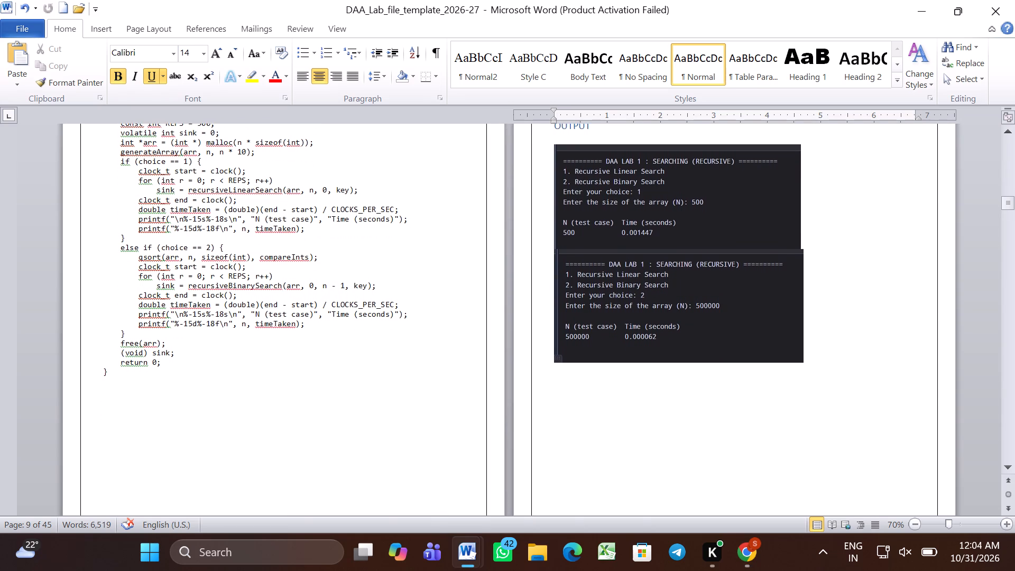
pyautogui.scroll(2, 515, 426)
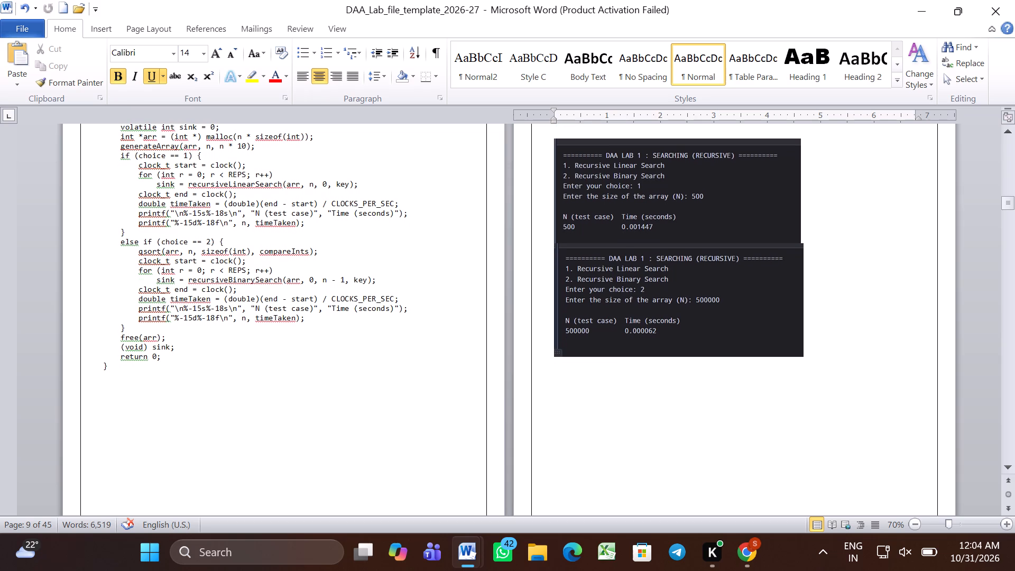
pyautogui.scroll(3, 515, 426)
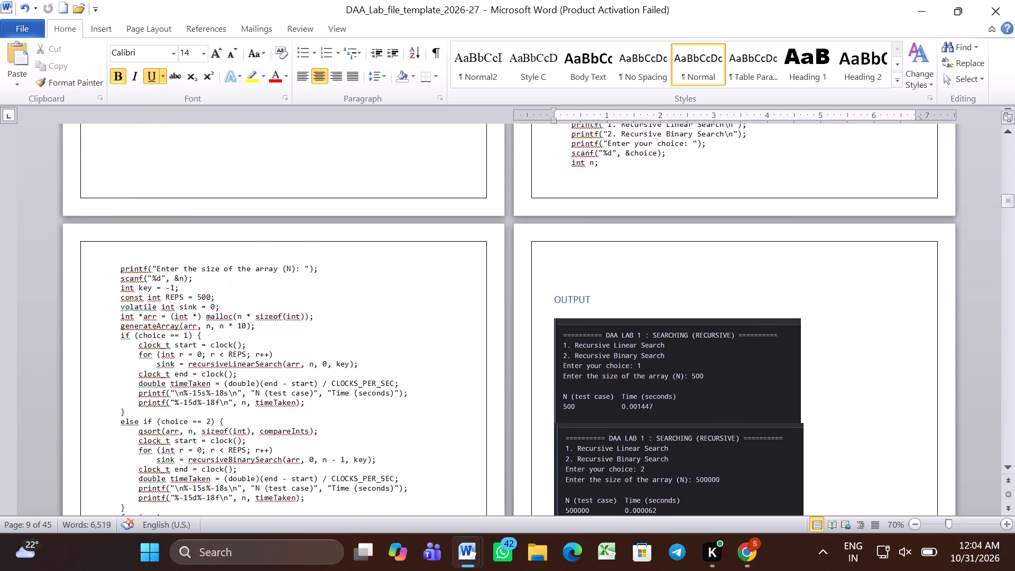
# Review the front pages of the lab file template, including the course outcomes and the List of Experiments table.
pyautogui.scroll(2, 515, 426)
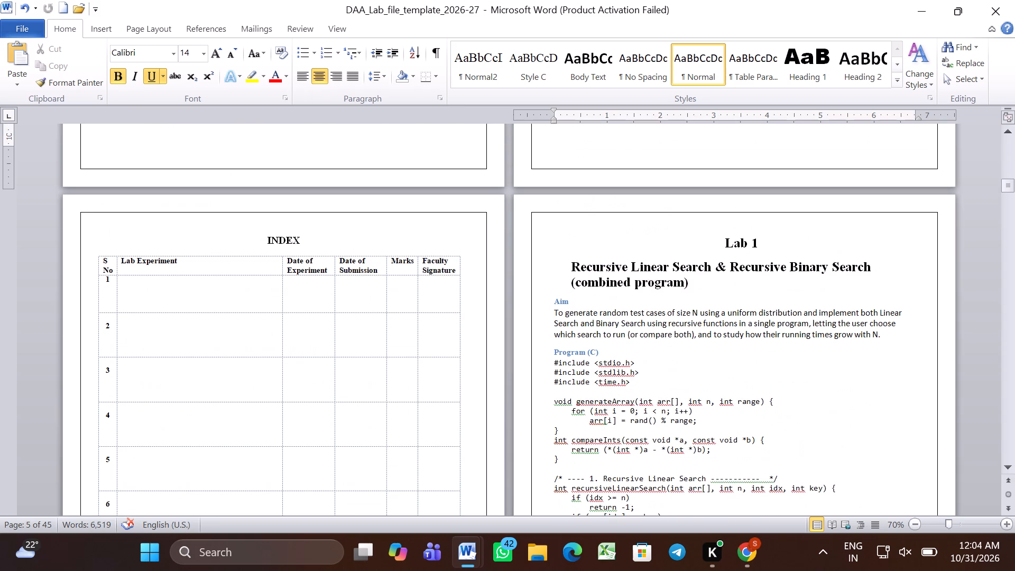
pyautogui.scroll(7, 515, 426)
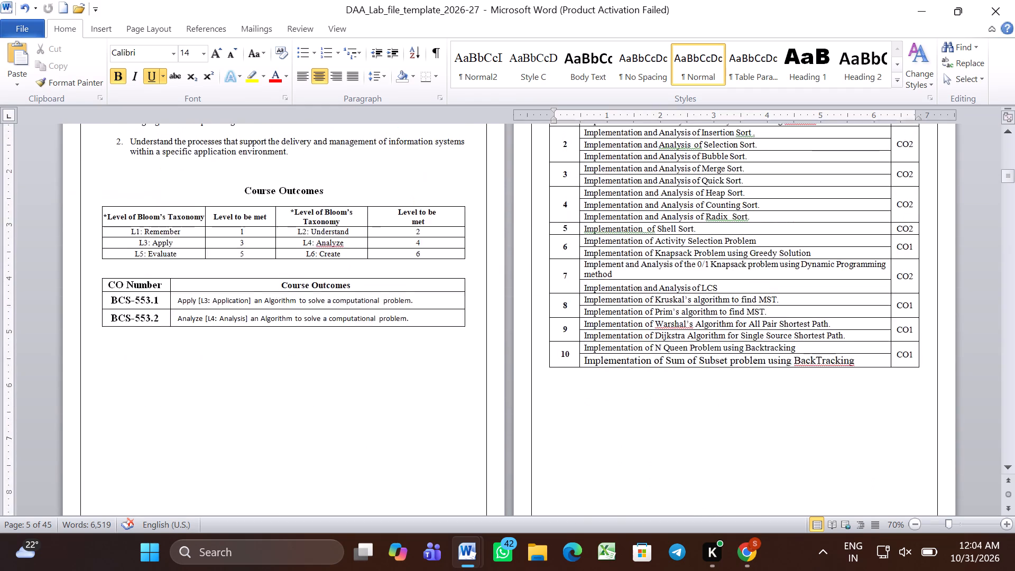
pyautogui.scroll(1, 515, 426)
pyautogui.scroll(-4, 515, 426)
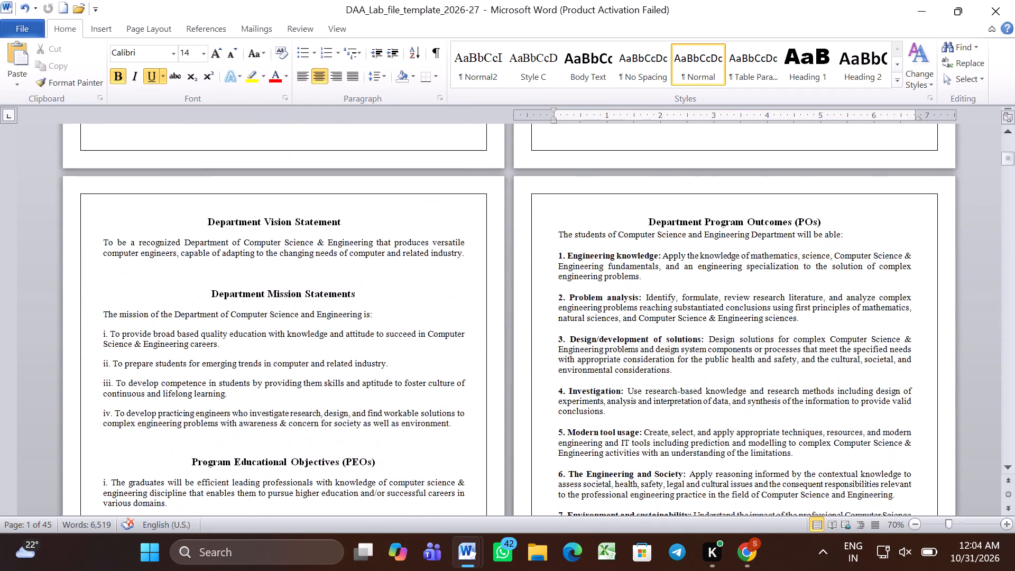
pyautogui.scroll(-6, 515, 426)
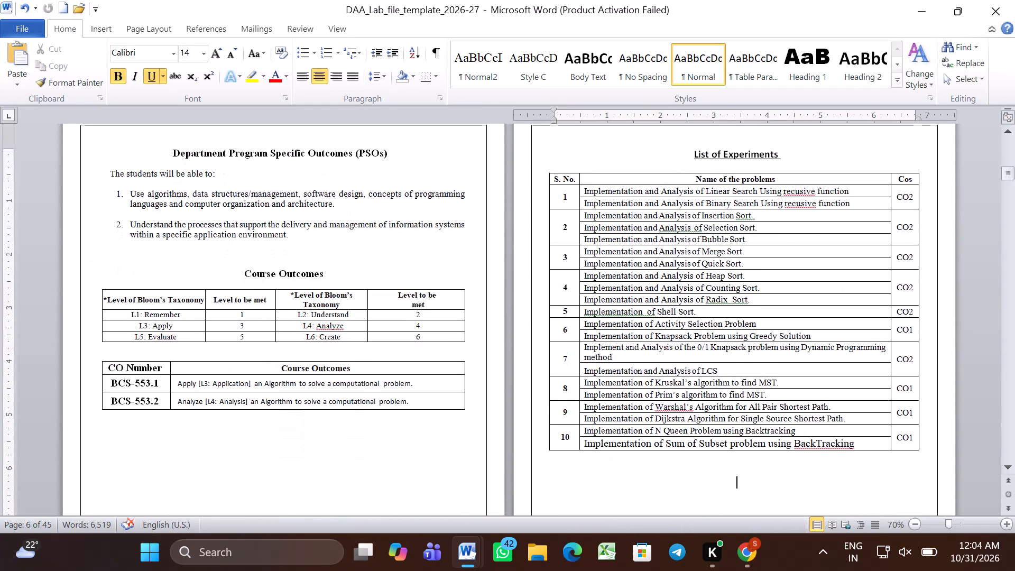
pyautogui.scroll(-2, 515, 426)
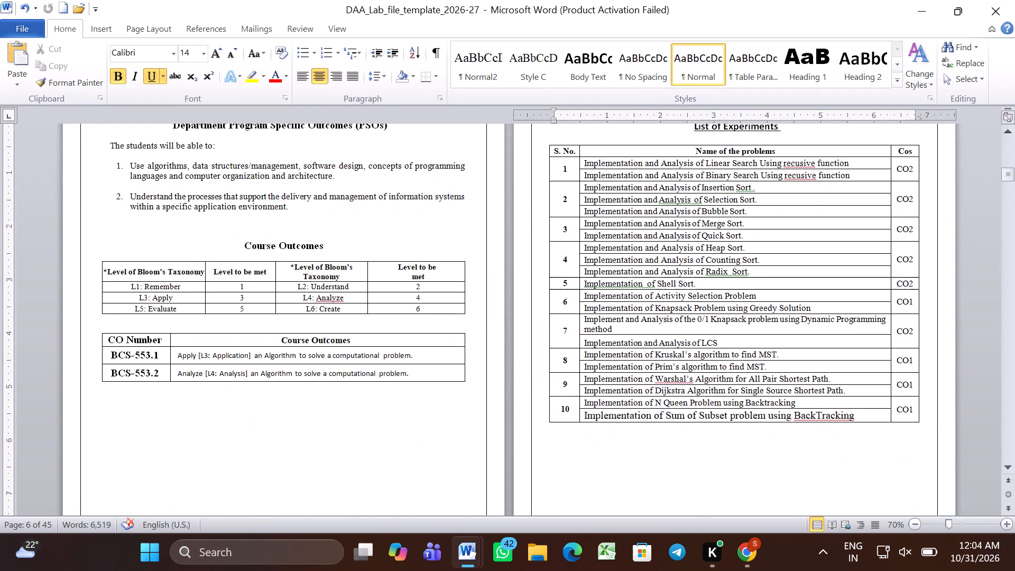
# Examine the INDEX table and the Lab 1 aim and combined recursive search program in the template.
pyautogui.scroll(-2, 515, 426)
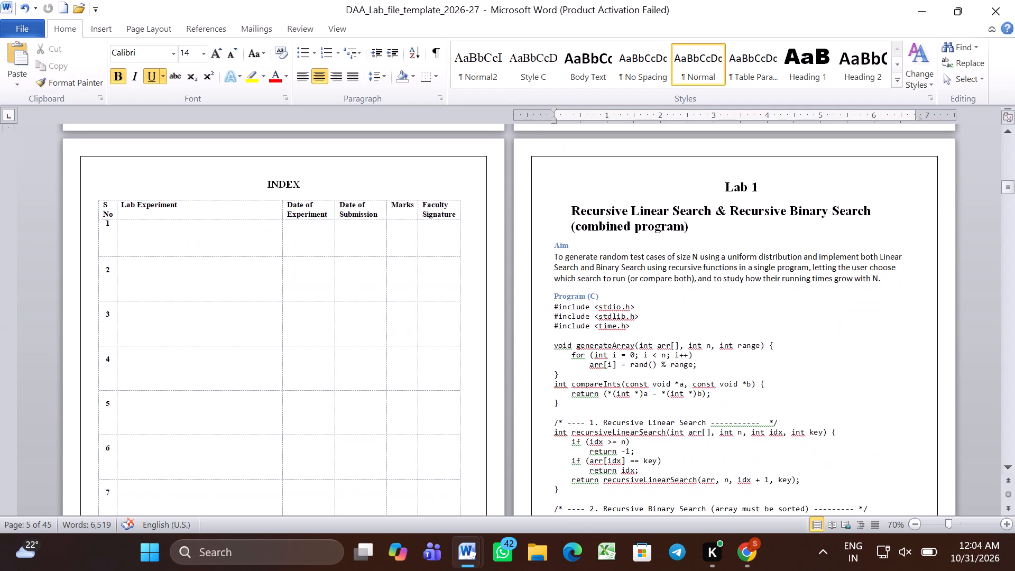
pyautogui.scroll(-2, 515, 426)
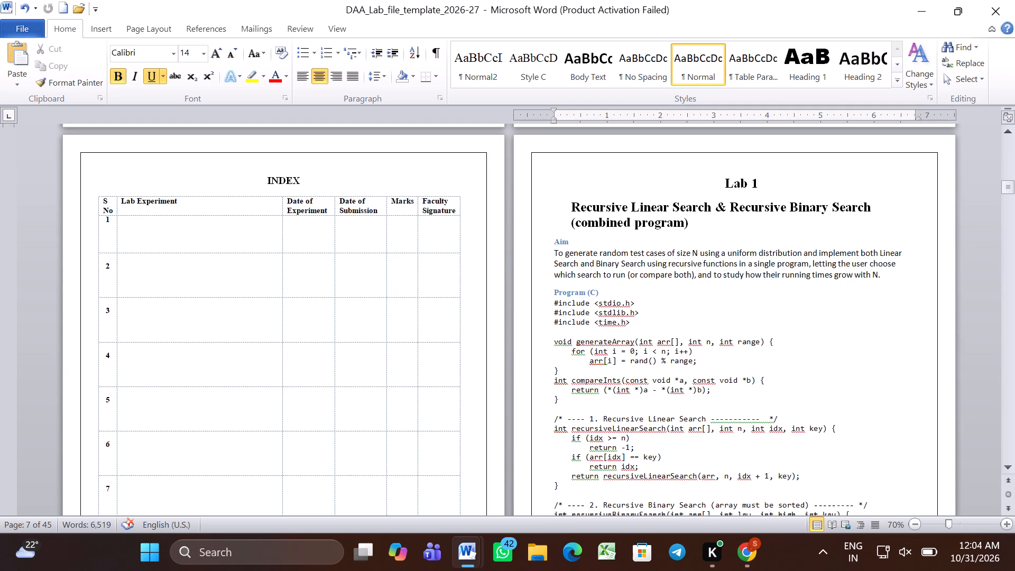
pyautogui.scroll(-3, 515, 426)
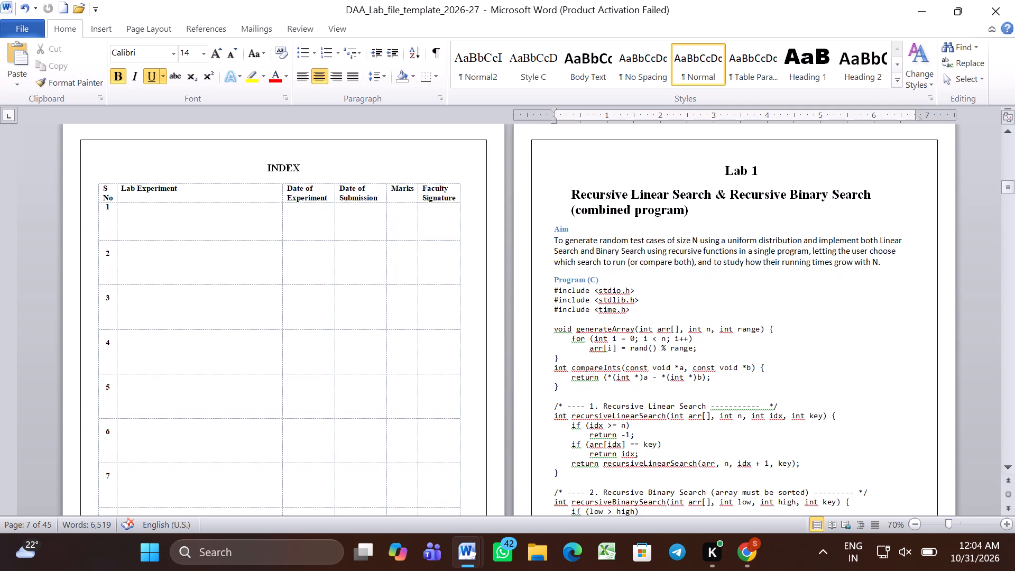
pyautogui.scroll(-3, 515, 426)
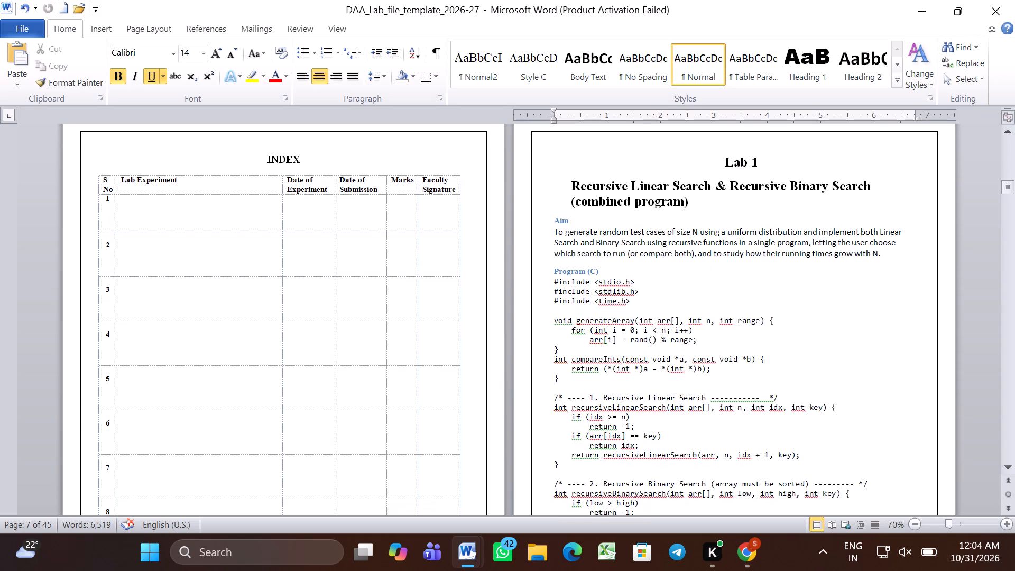
# Read through the rest of the Lab 1 recursive search program and its OUTPUT section, up to the start of Lab 2.
pyautogui.scroll(-1, 515, 426)
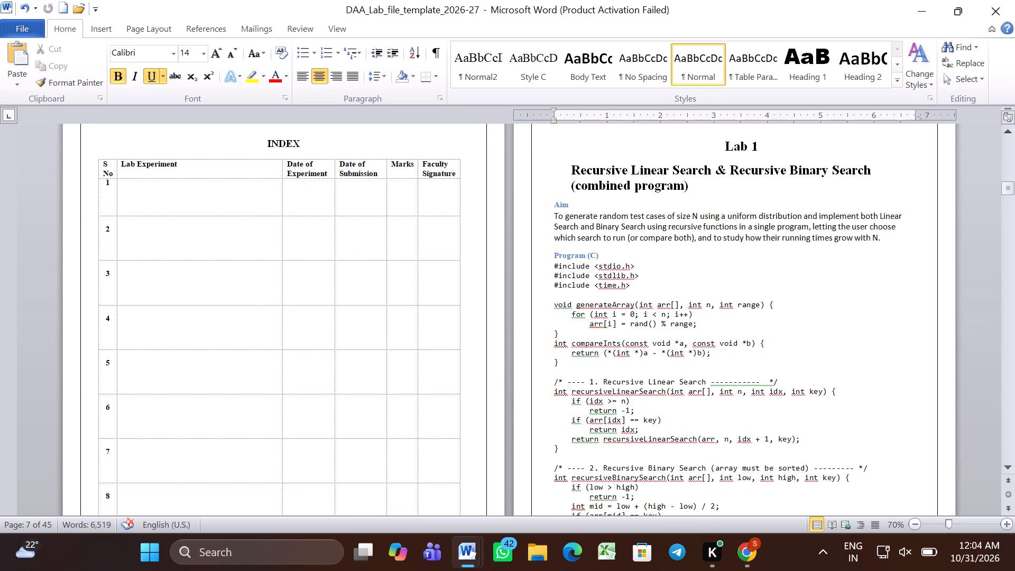
pyautogui.scroll(-2, 515, 426)
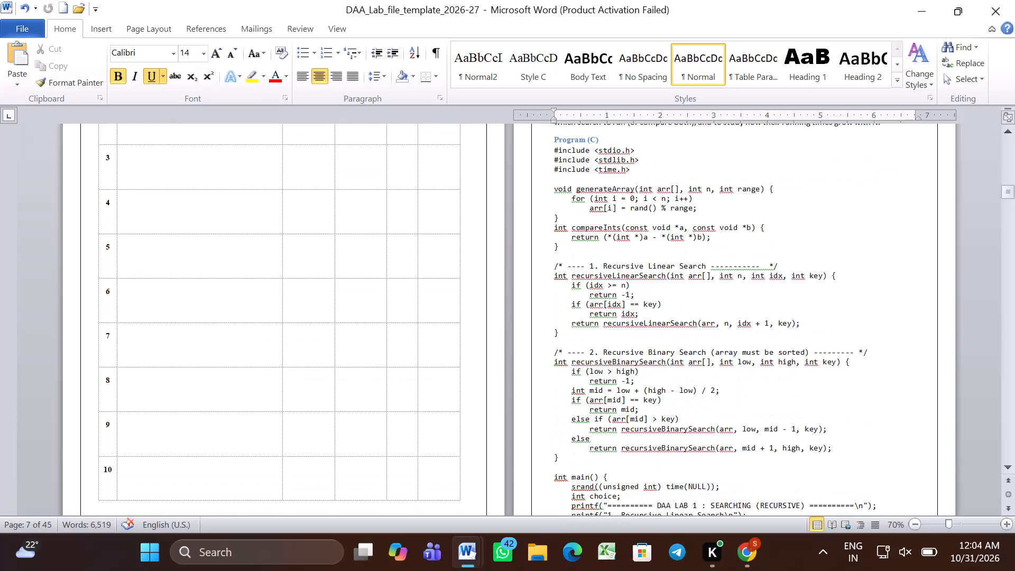
pyautogui.scroll(-3, 515, 426)
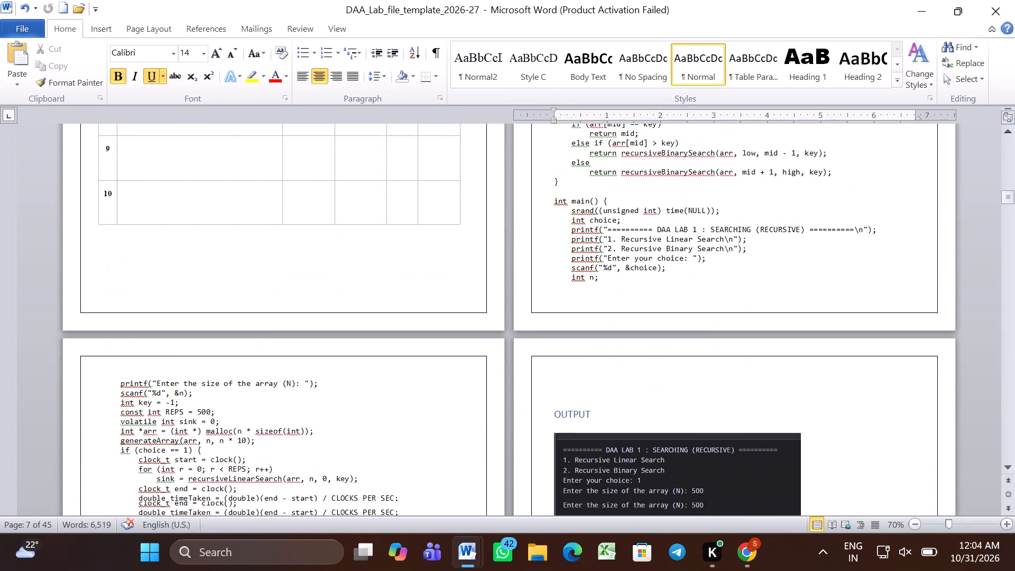
pyautogui.scroll(-2, 515, 426)
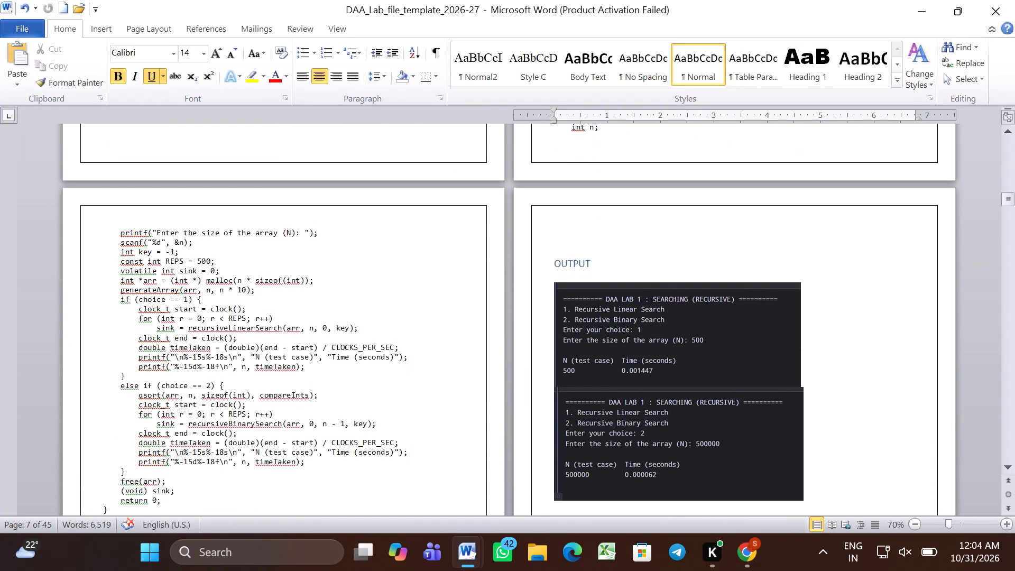
pyautogui.scroll(-4, 515, 426)
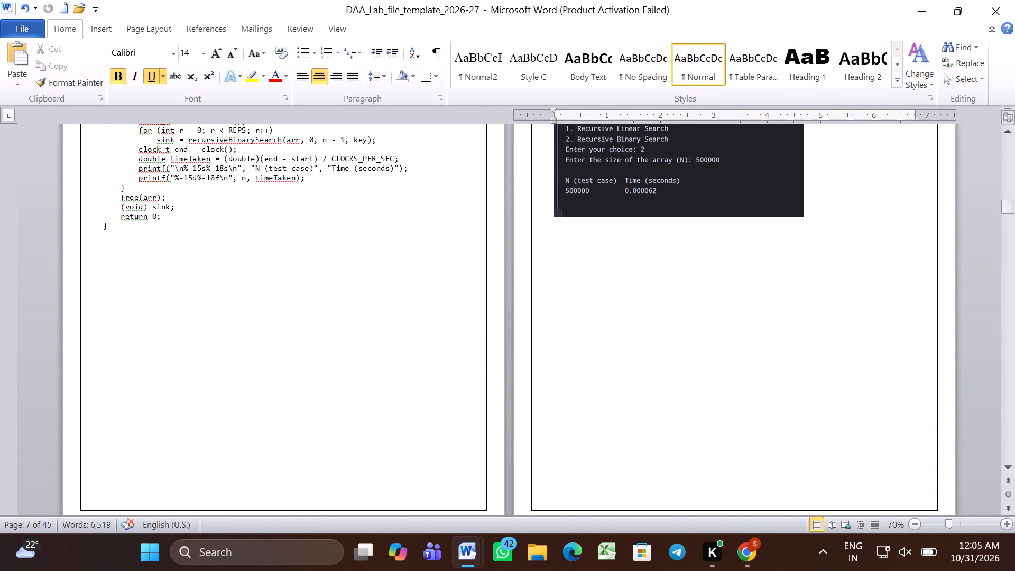
pyautogui.scroll(-3, 515, 426)
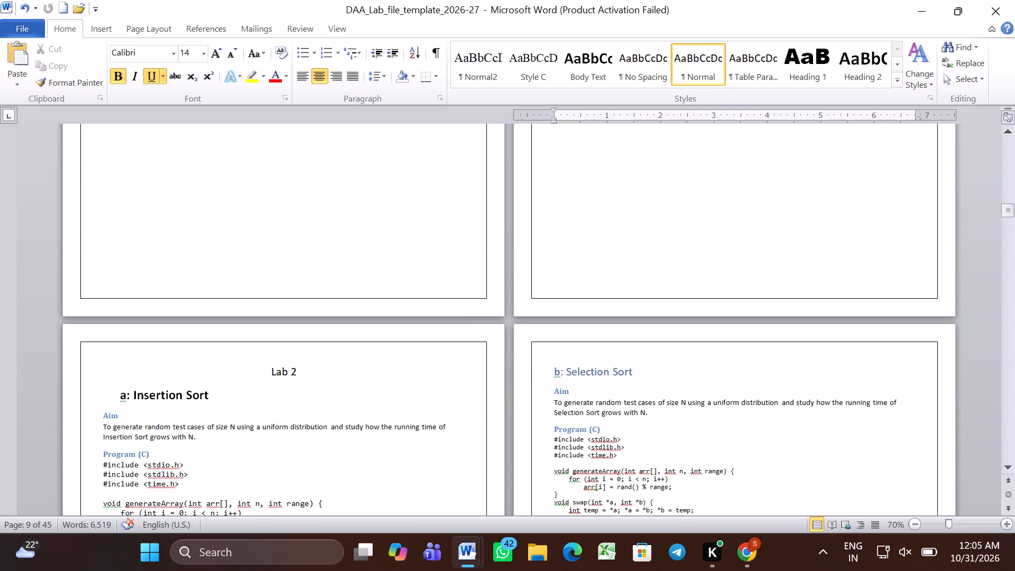
pyautogui.scroll(-3, 515, 426)
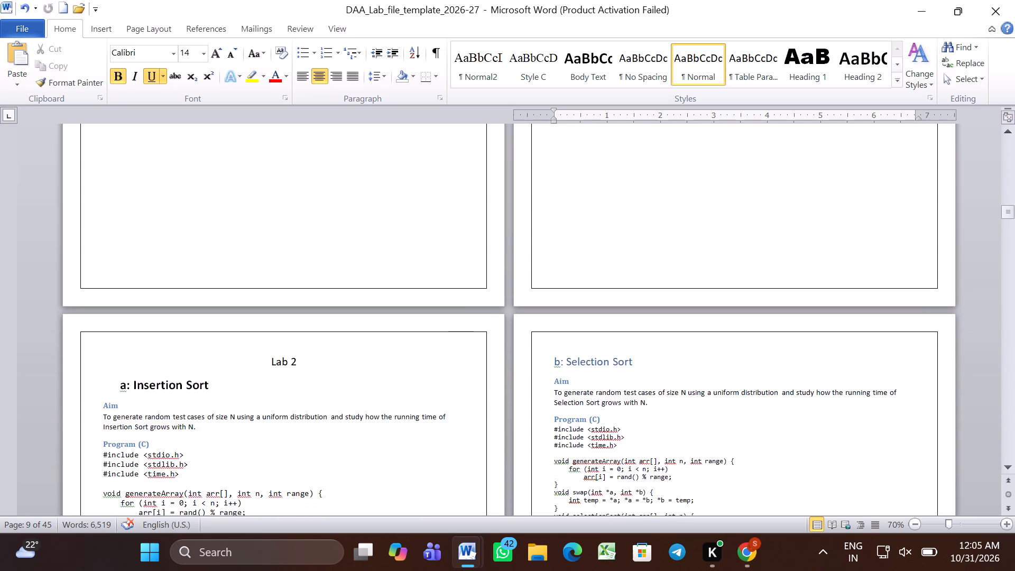
pyautogui.scroll(-1, 515, 426)
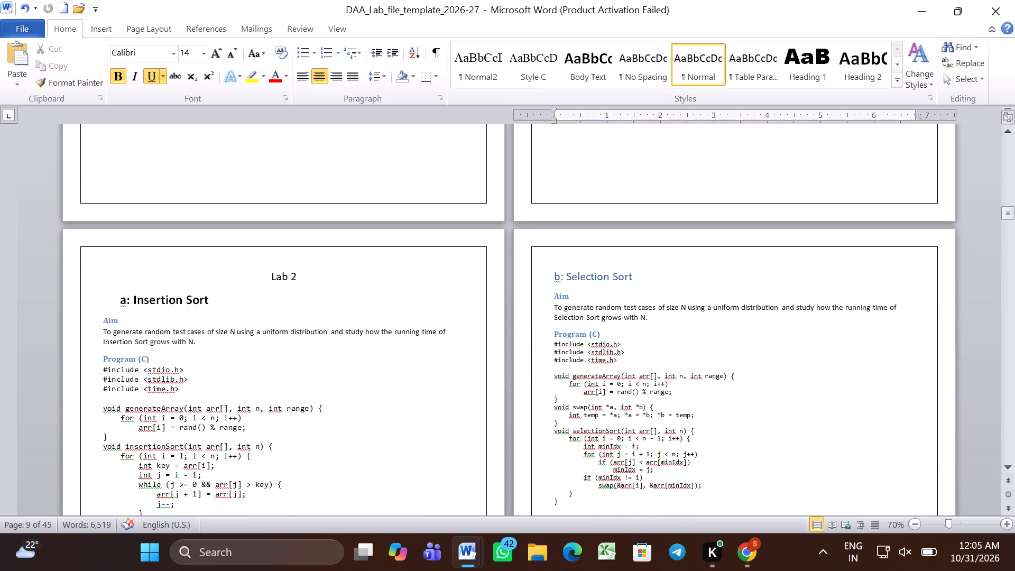
# Go back over the INDEX table and the Lab 1 aim, program and OUTPUT section to check their layout.
pyautogui.scroll(1, 515, 426)
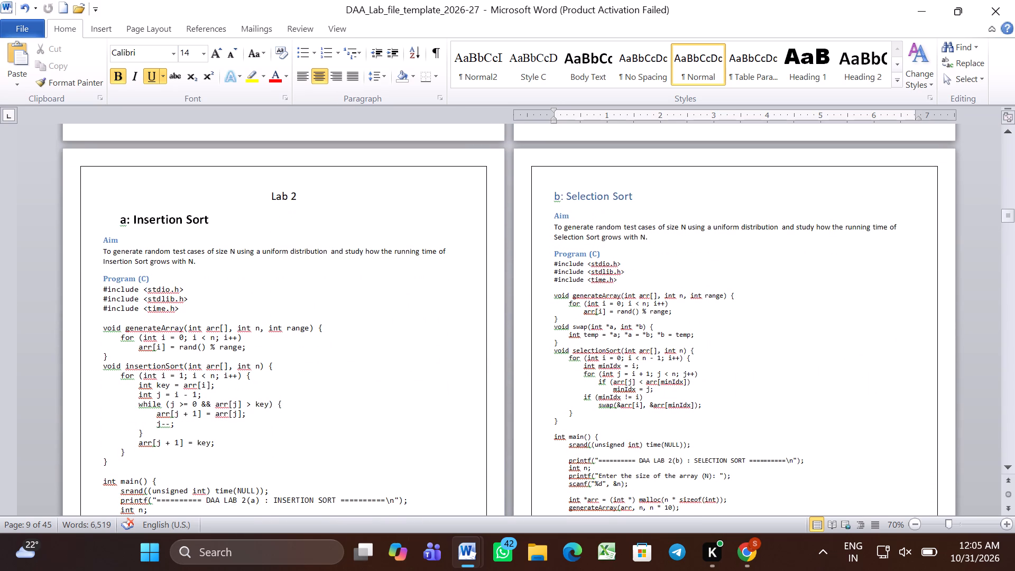
pyautogui.scroll(3, 515, 426)
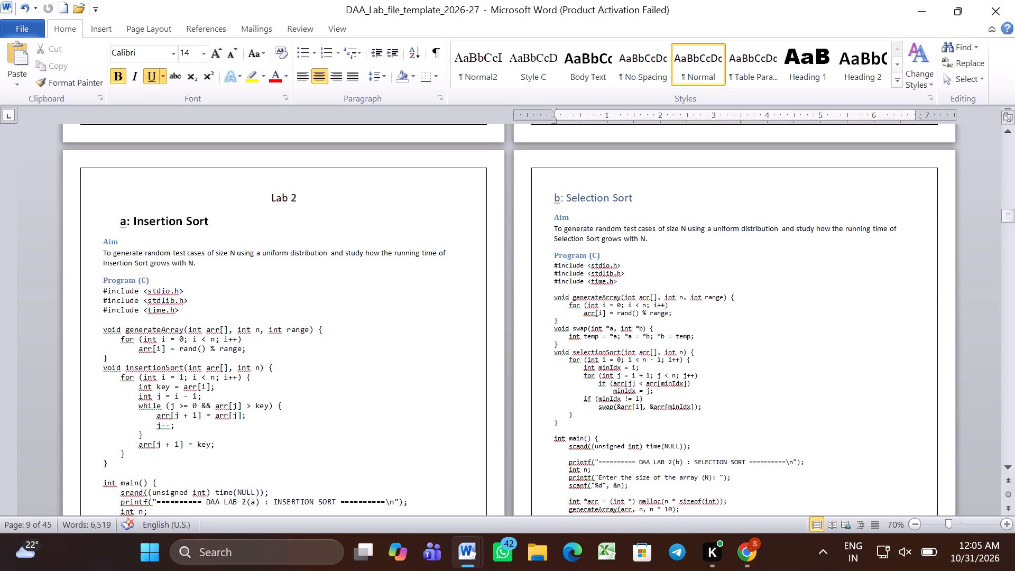
pyautogui.scroll(6, 515, 426)
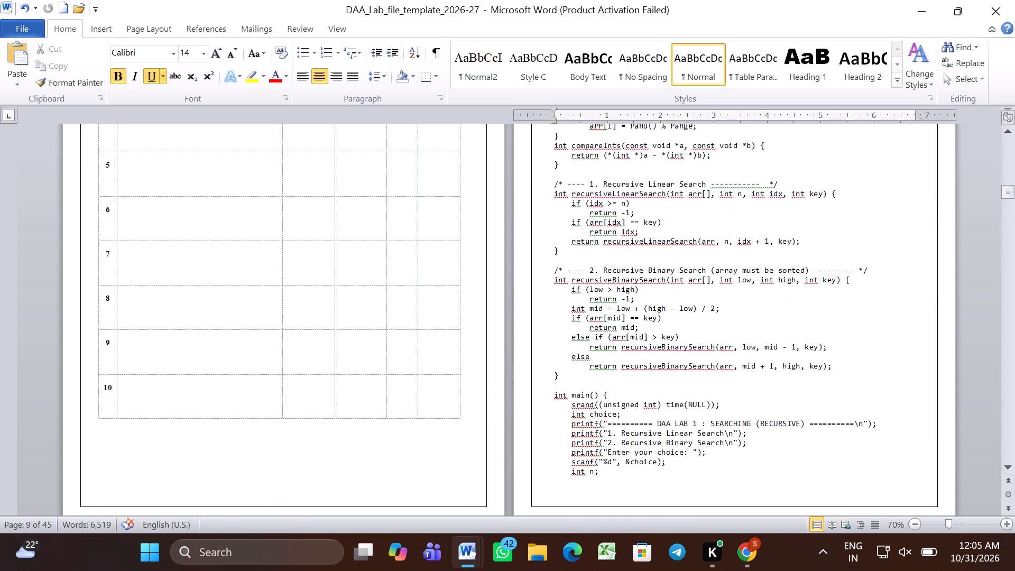
pyautogui.scroll(2, 515, 426)
pyautogui.scroll(-2, 515, 426)
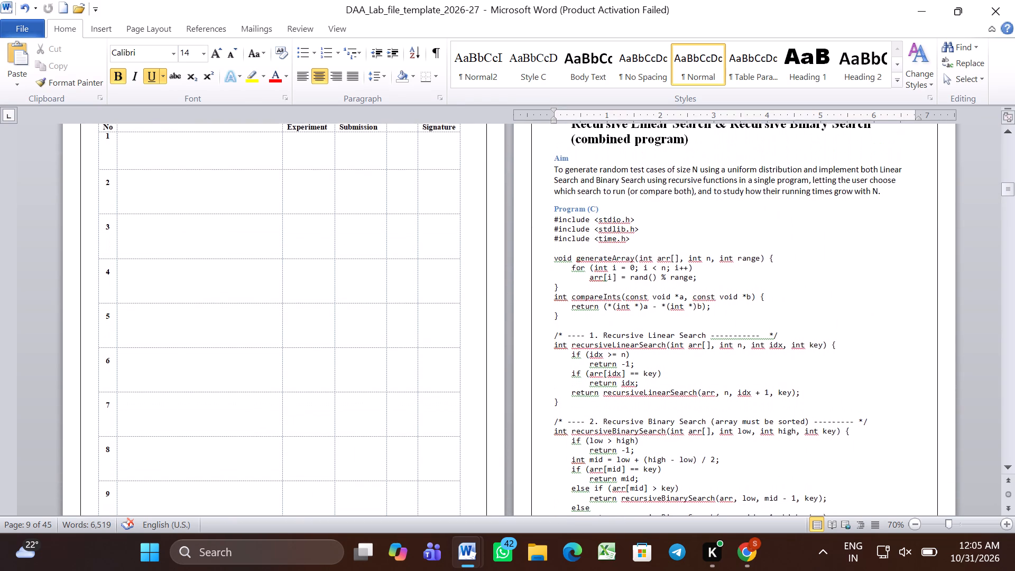
pyautogui.scroll(-2, 515, 426)
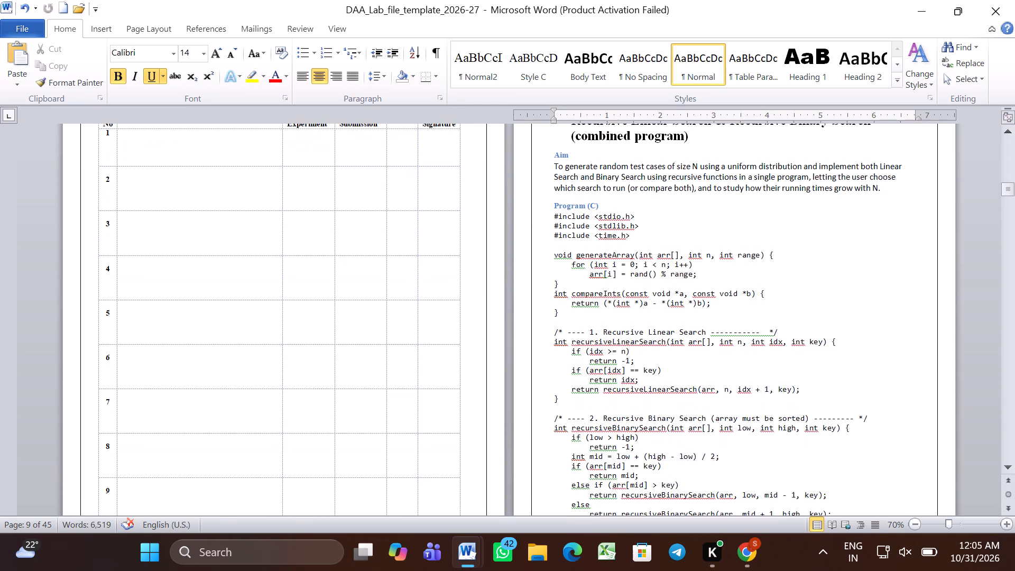
pyautogui.scroll(-2, 515, 426)
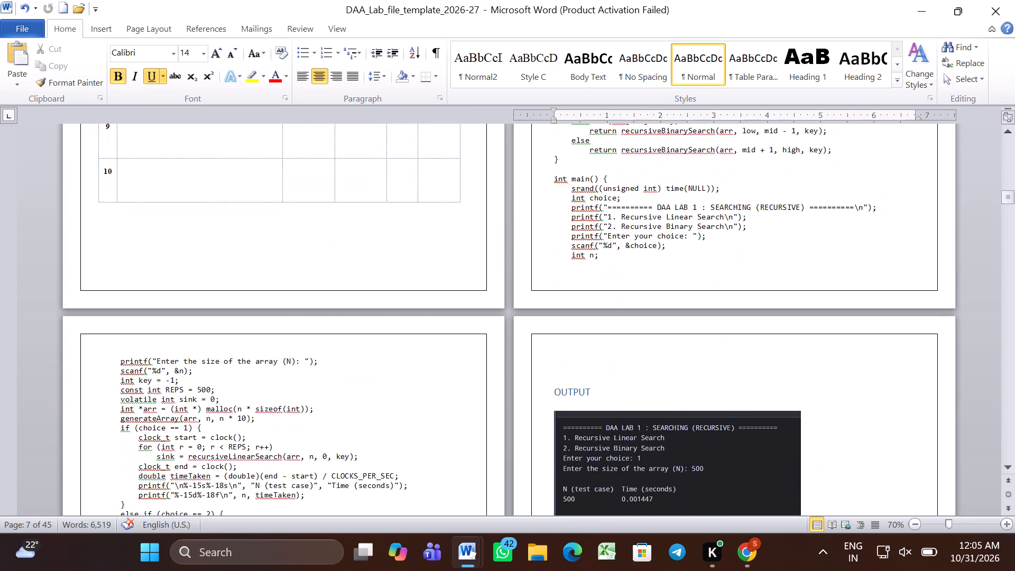
pyautogui.scroll(1, 515, 426)
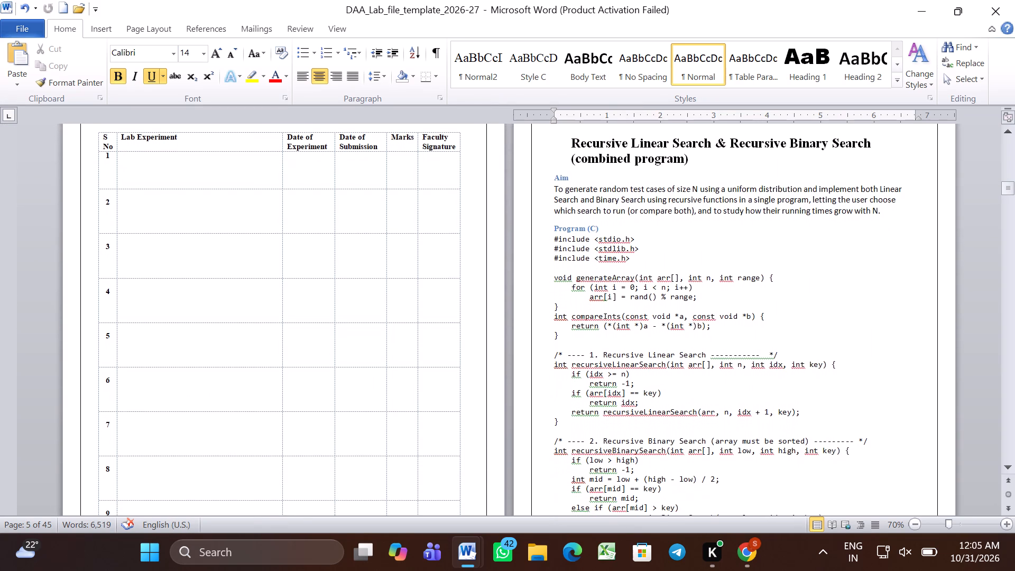
pyautogui.scroll(-6, 515, 426)
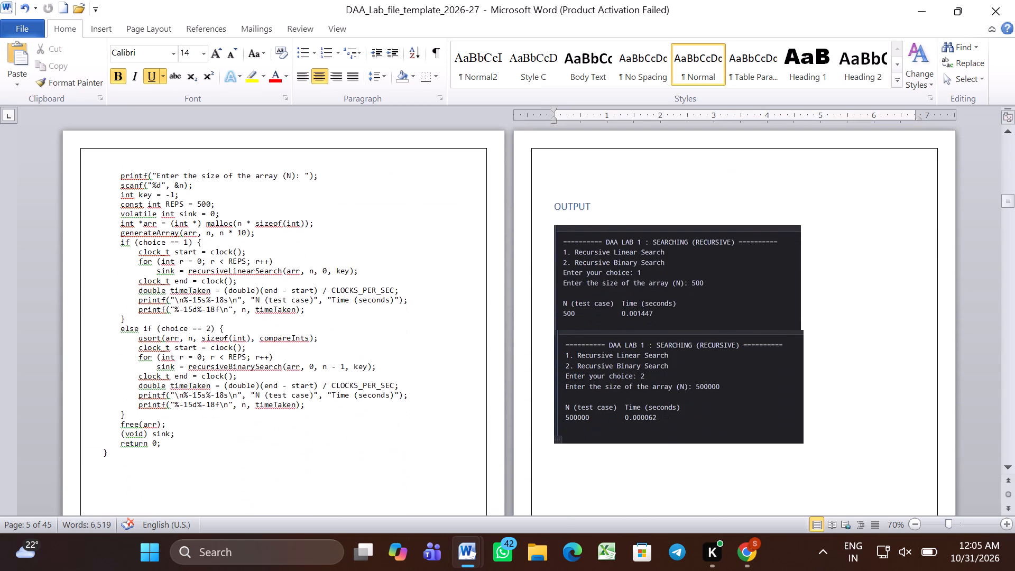
pyautogui.scroll(-2, 515, 426)
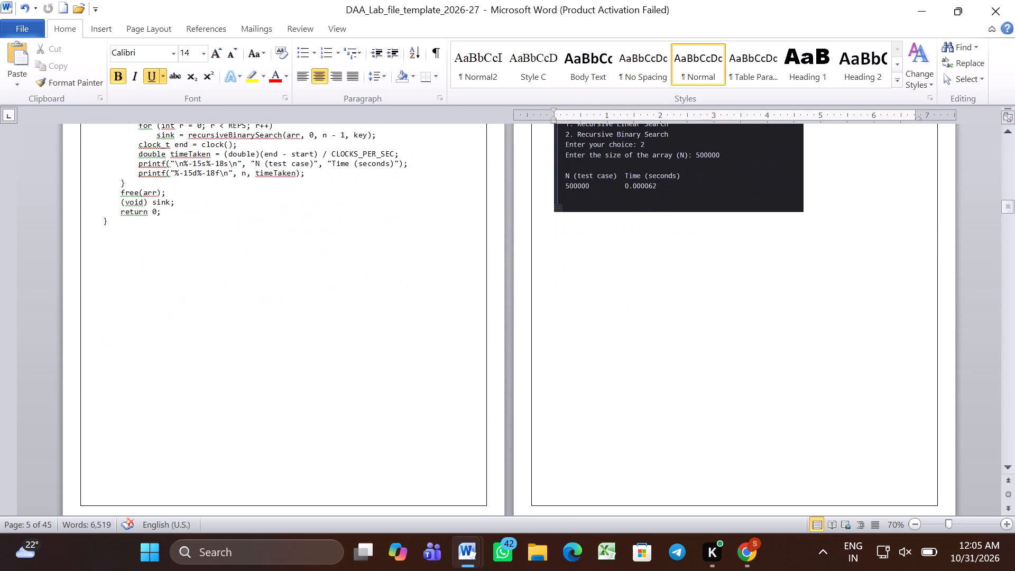
pyautogui.scroll(1, 515, 426)
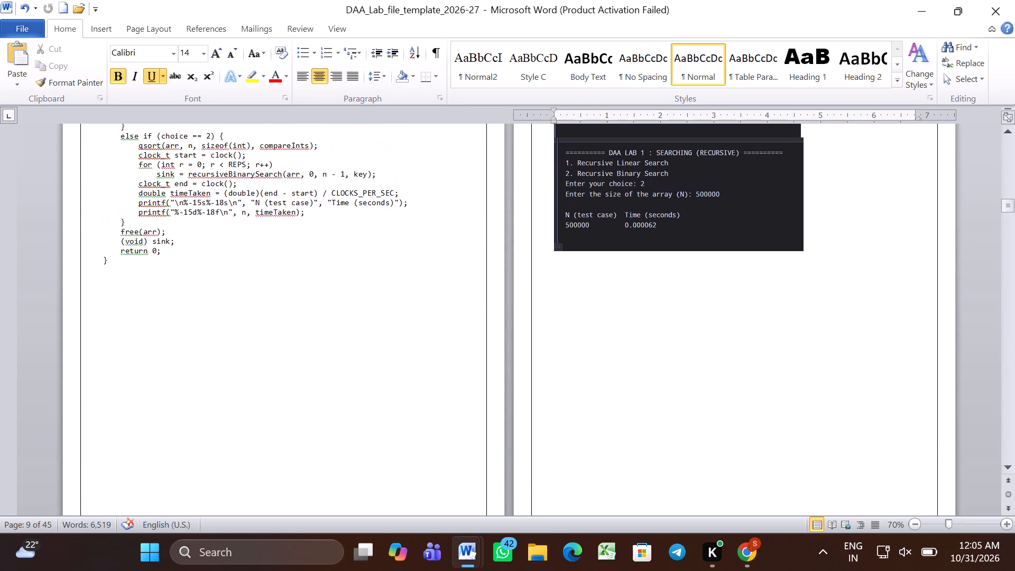
pyautogui.scroll(1, 515, 426)
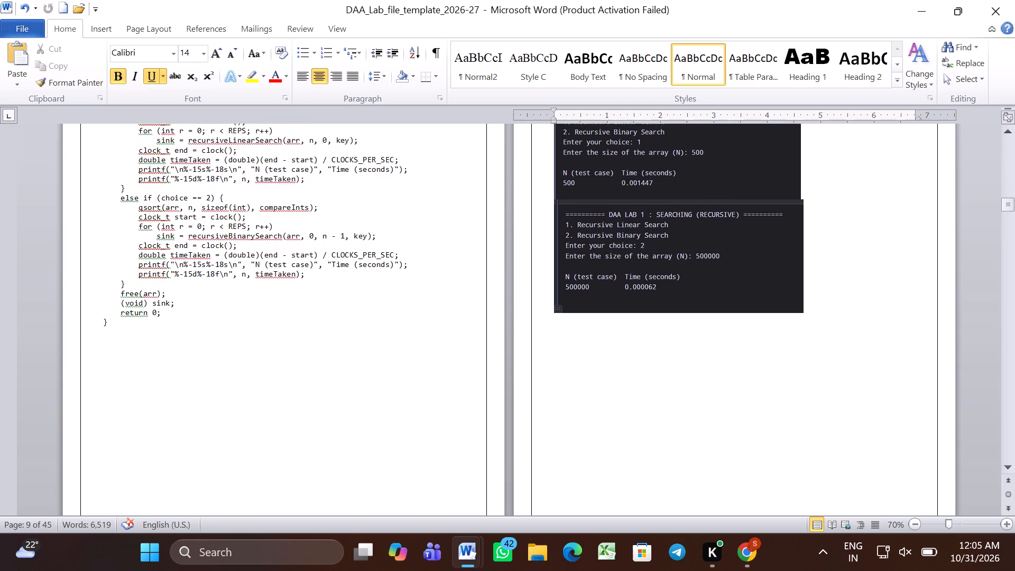
# Examine the Lab 2 insertion, selection and bubble sort sections, up to the Merge Sort heading of Lab 3.
pyautogui.scroll(-2, 515, 426)
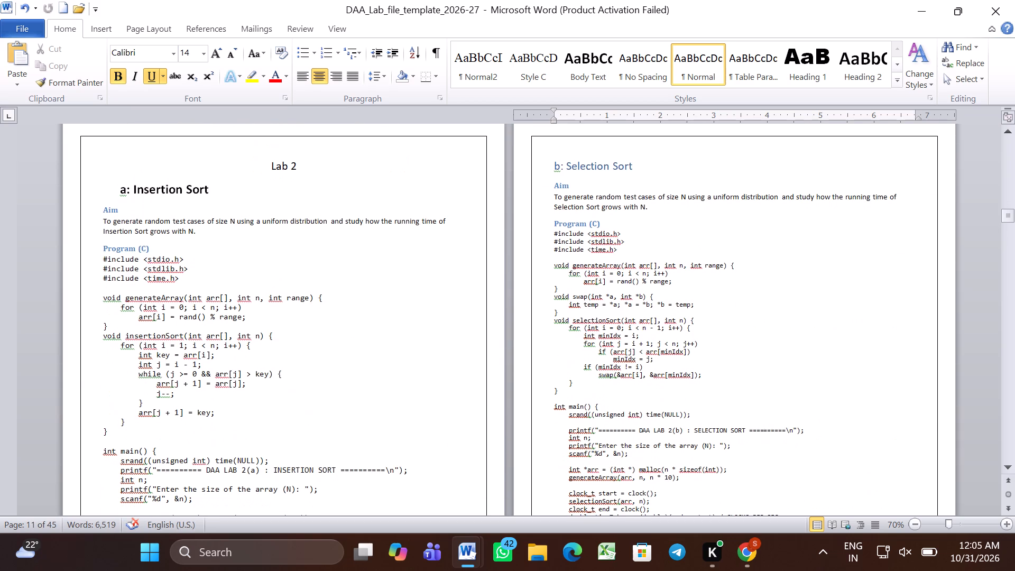
pyautogui.click(203, 186)
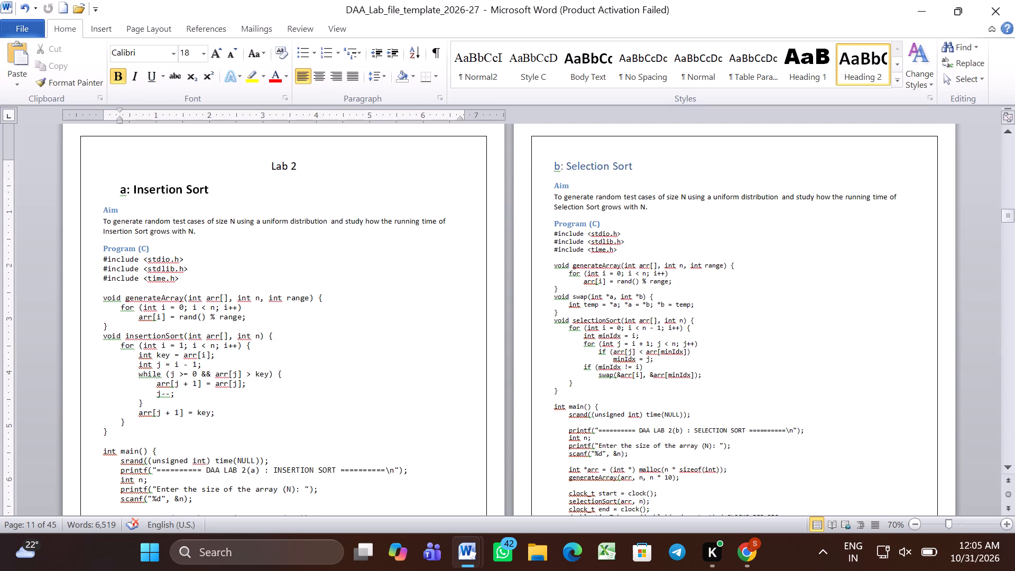
pyautogui.scroll(-1, 283, 255)
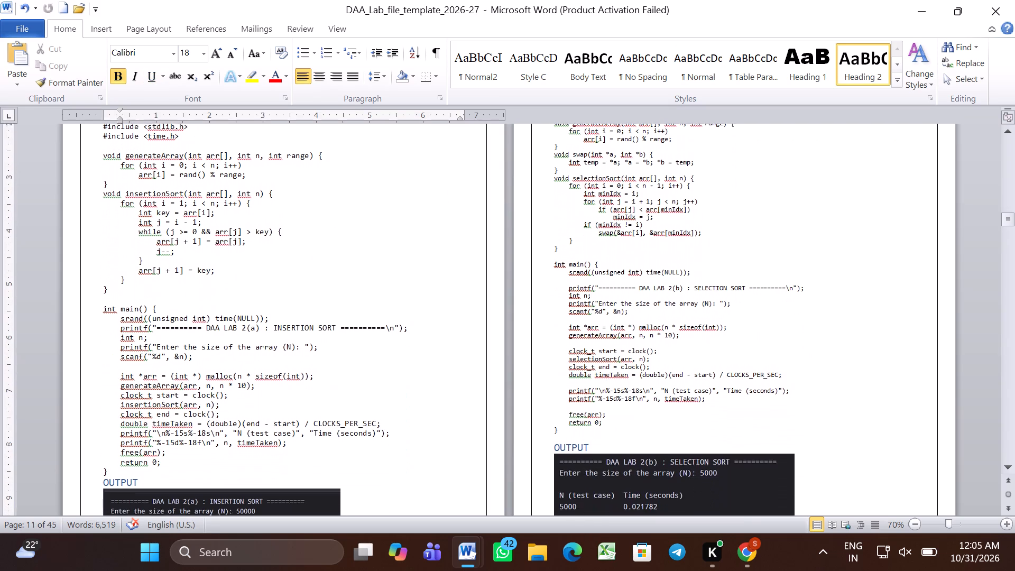
pyautogui.scroll(-4, 283, 255)
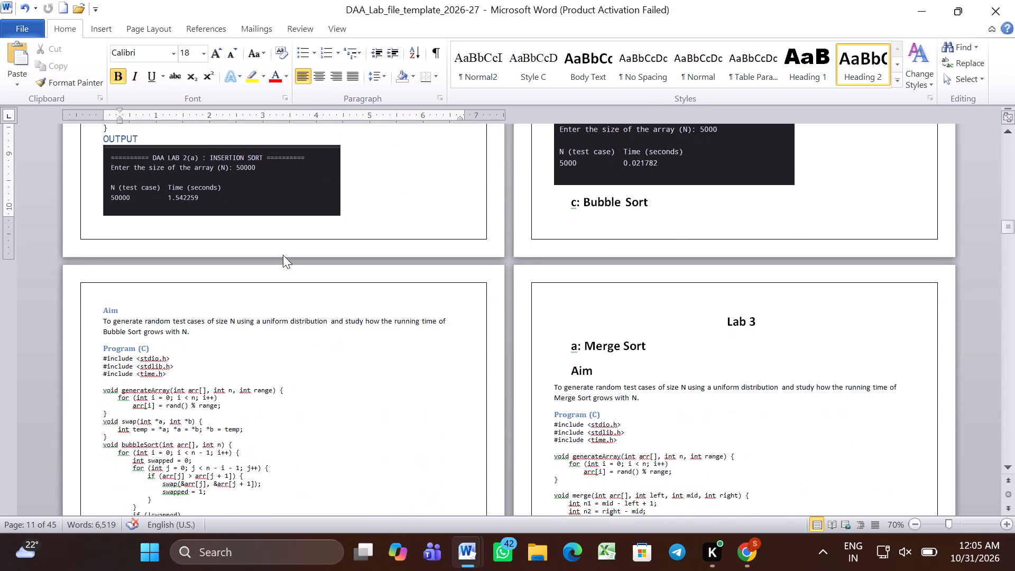
pyautogui.scroll(-2, 283, 255)
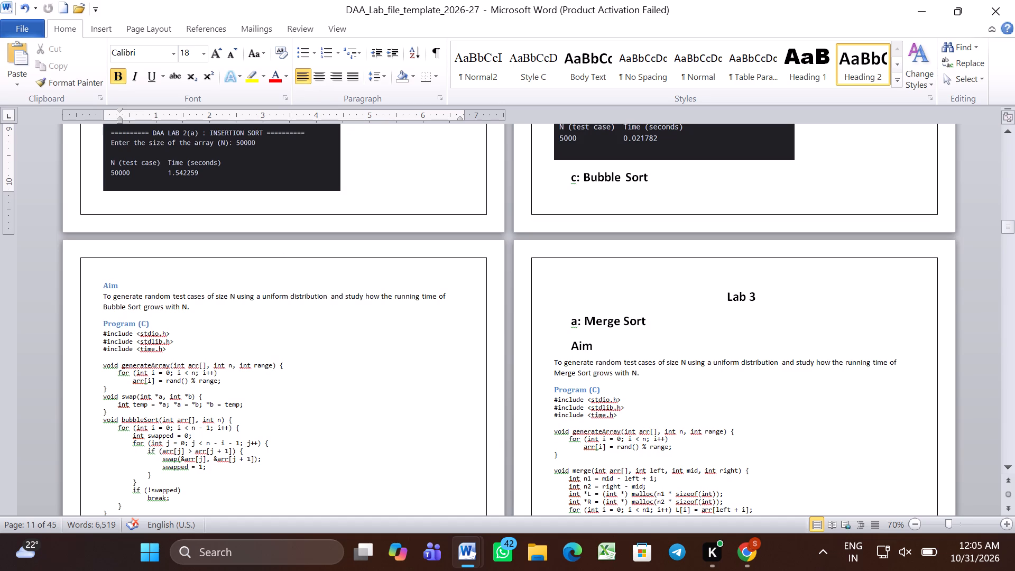
pyautogui.click(594, 323)
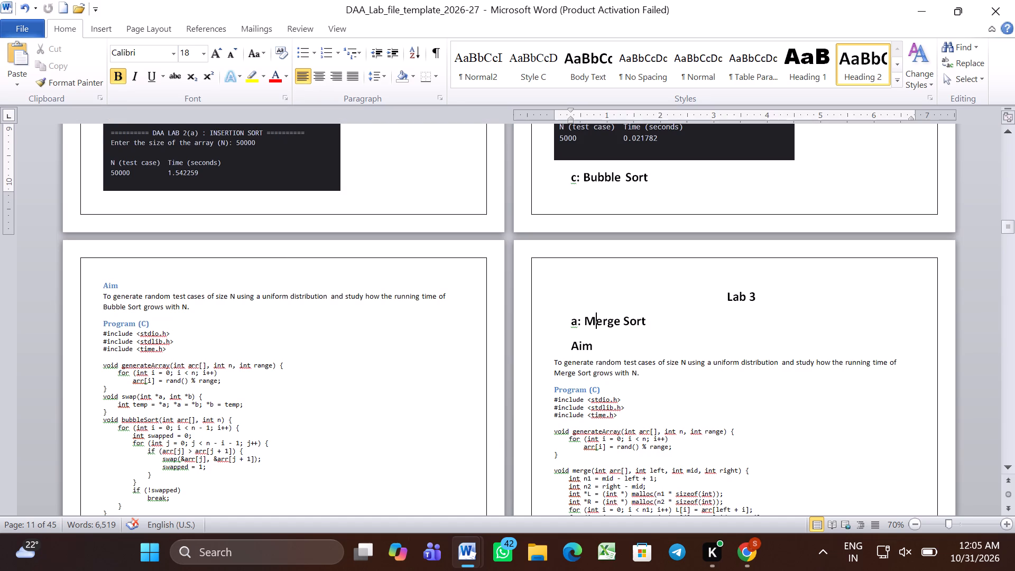
# Change all text from the Lab 1 heading through the final Lab 10 output to Times New Roman.
pyautogui.scroll(10, 594, 323)
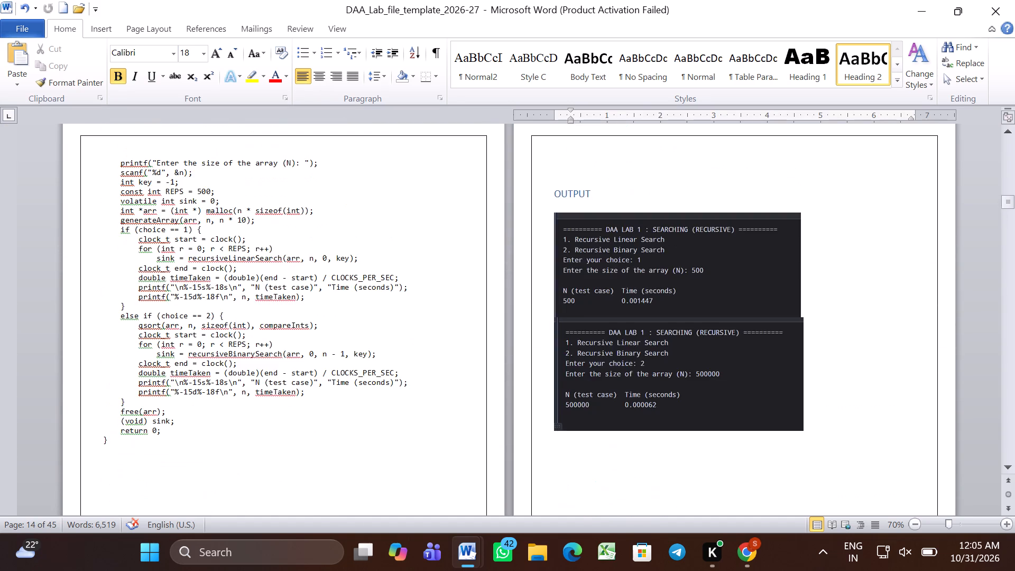
pyautogui.scroll(11, 594, 323)
pyautogui.scroll(-2, 594, 323)
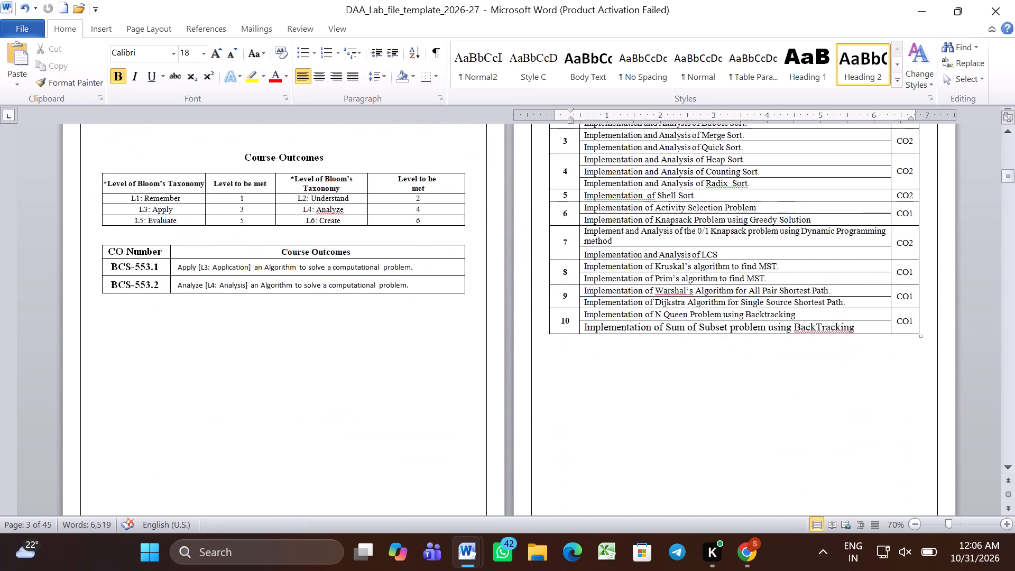
pyautogui.scroll(-5, 594, 323)
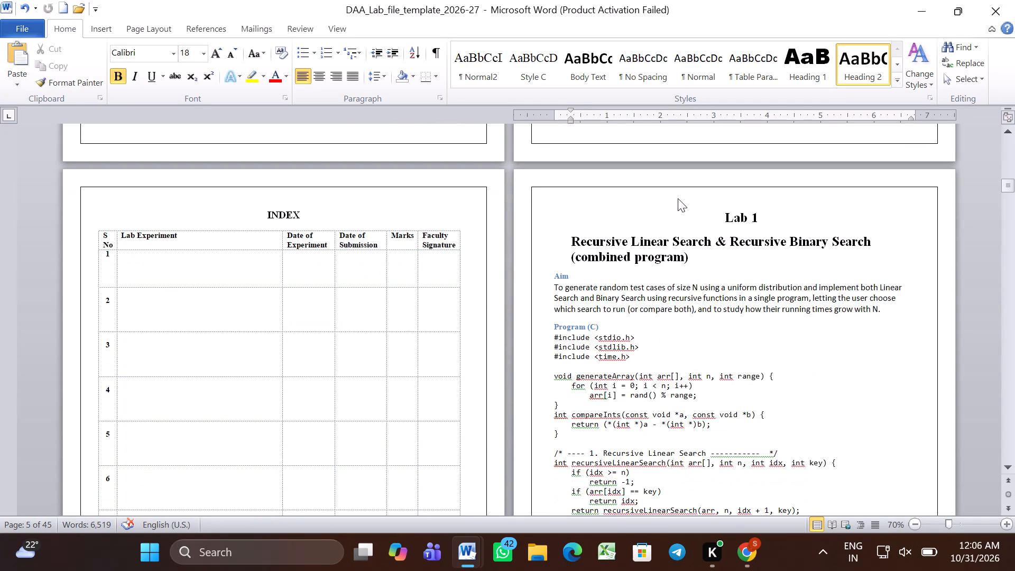
pyautogui.click(705, 240)
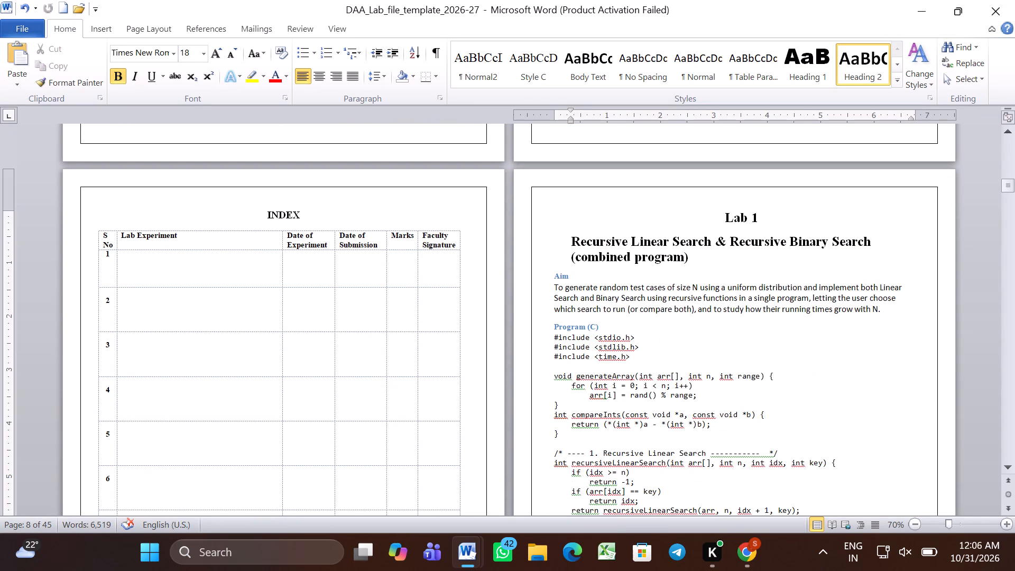
pyautogui.moveTo(709, 212); pyautogui.dragTo(715, 225)
pyautogui.click(715, 225)
pyautogui.moveTo(715, 225); pyautogui.dragTo(733, 298)
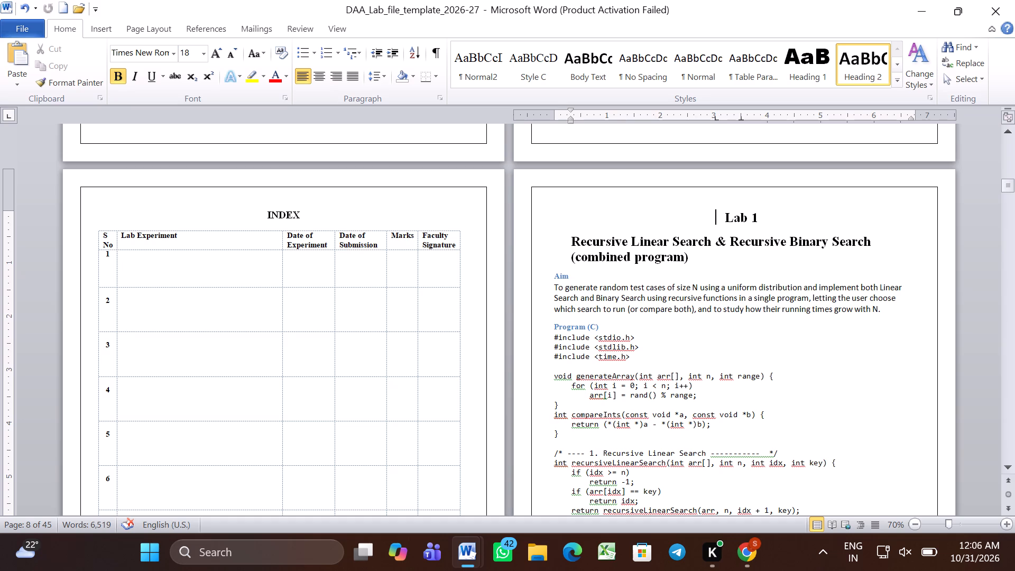
pyautogui.moveTo(714, 210); pyautogui.dragTo(741, 570)
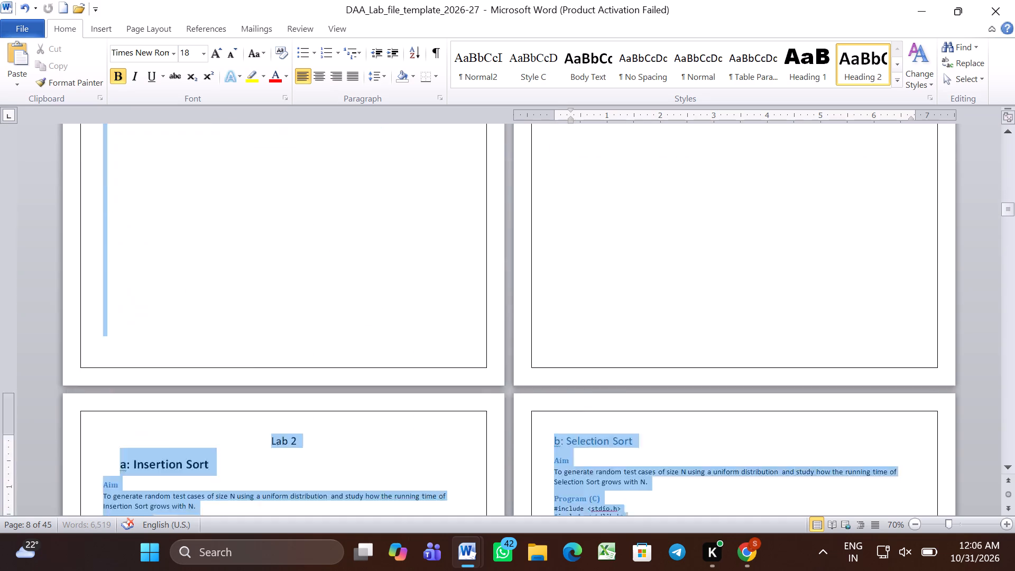
pyautogui.moveTo(741, 570); pyautogui.dragTo(741, 570)
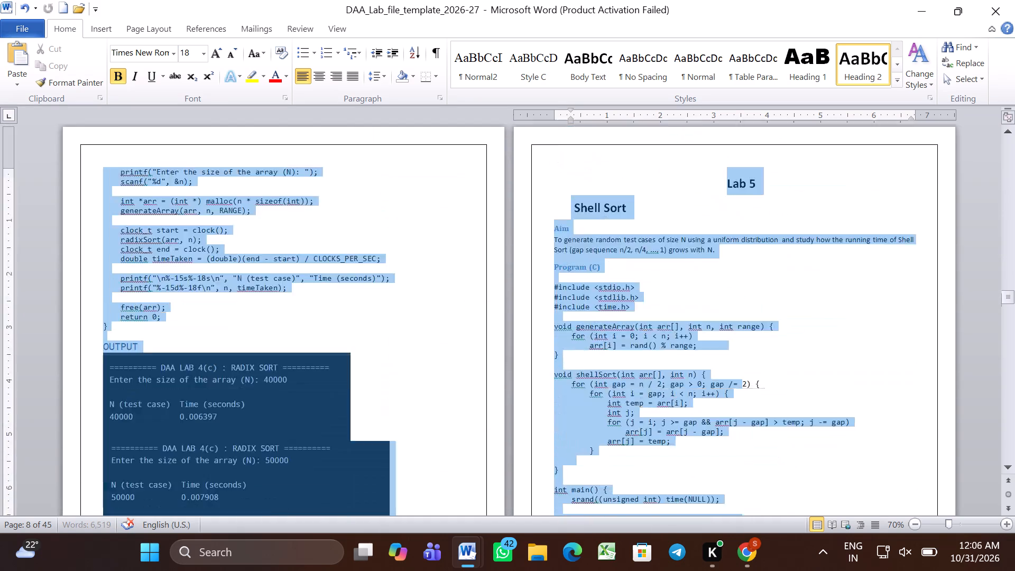
pyautogui.moveTo(741, 570); pyautogui.dragTo(742, 570)
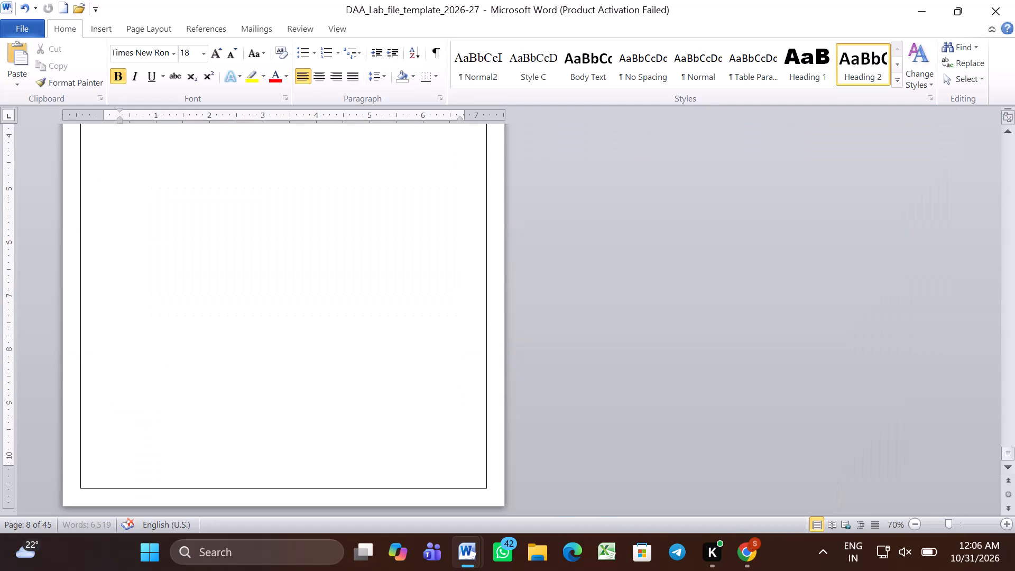
pyautogui.moveTo(742, 570); pyautogui.dragTo(700, 416)
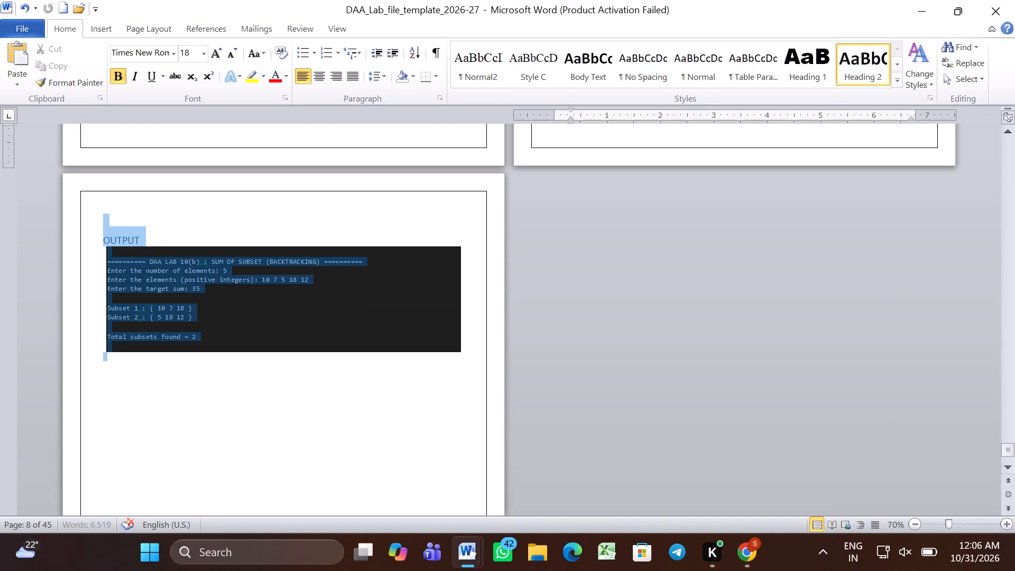
pyautogui.moveTo(700, 416); pyautogui.dragTo(716, 530)
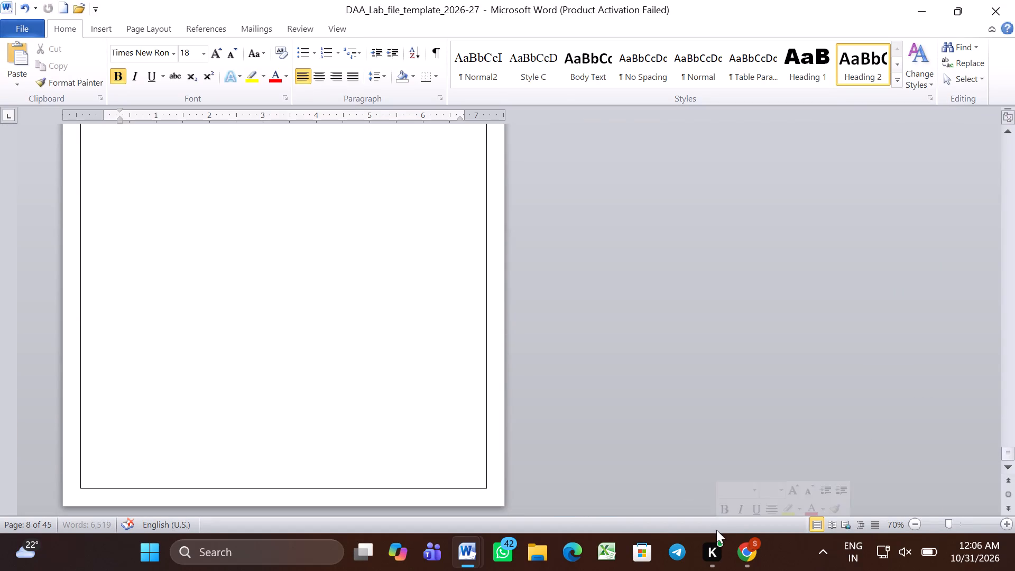
pyautogui.scroll(1, 330, 205)
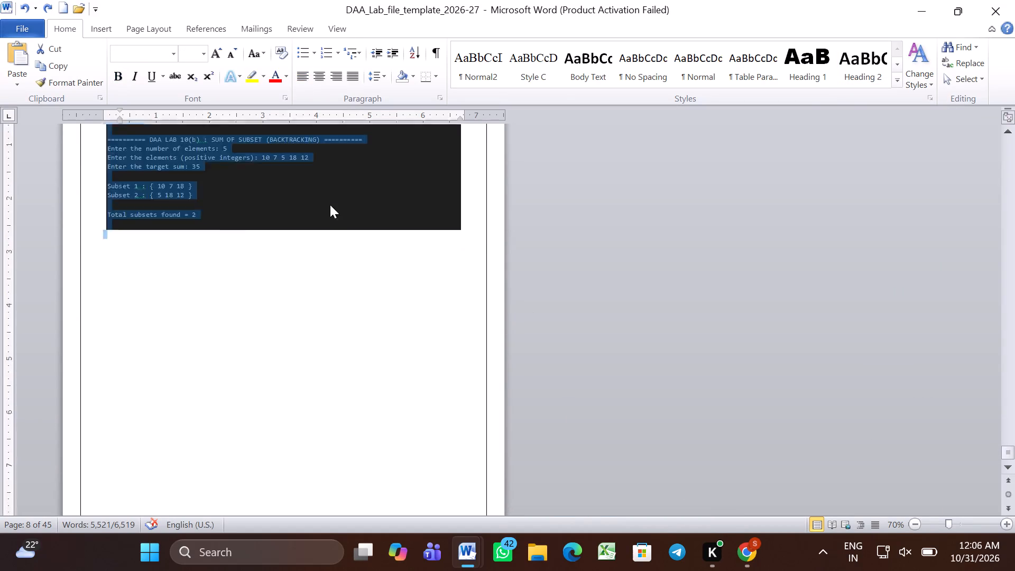
pyautogui.scroll(2, 330, 205)
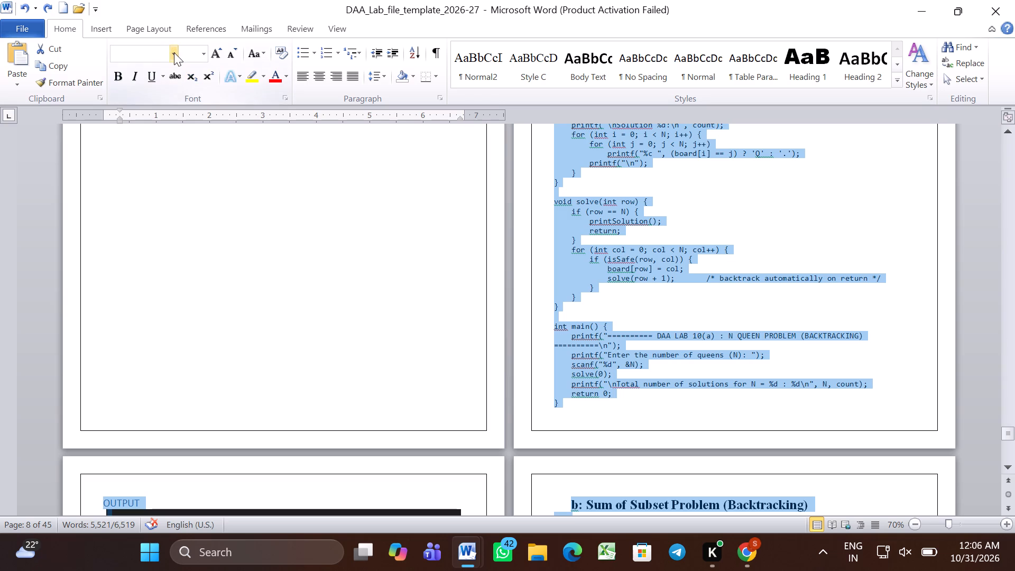
pyautogui.click(174, 52)
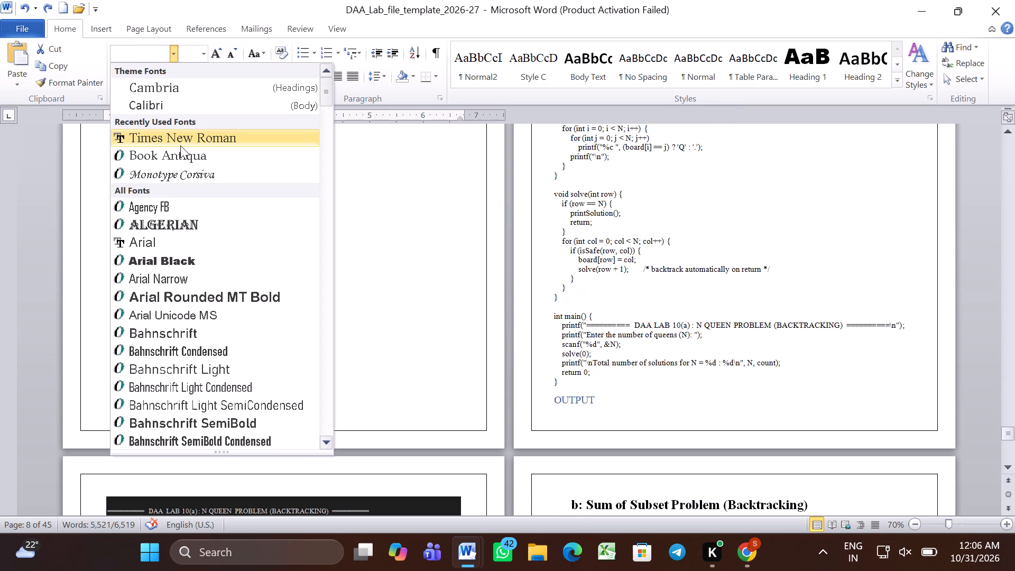
pyautogui.click(181, 143)
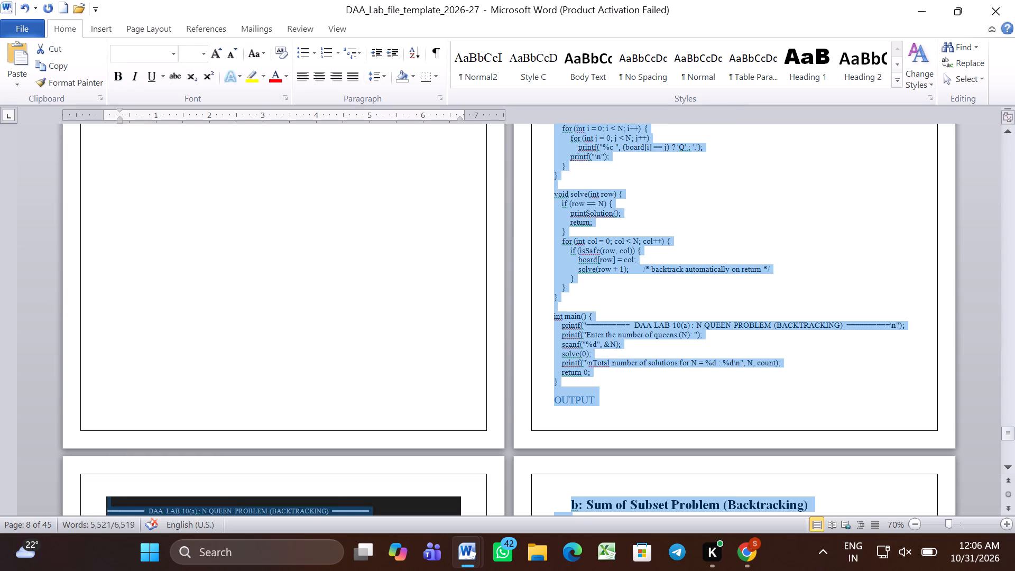
pyautogui.click(261, 307)
# Set the Lab 1 heading to 16 pt and underline it.
pyautogui.scroll(3, 261, 307)
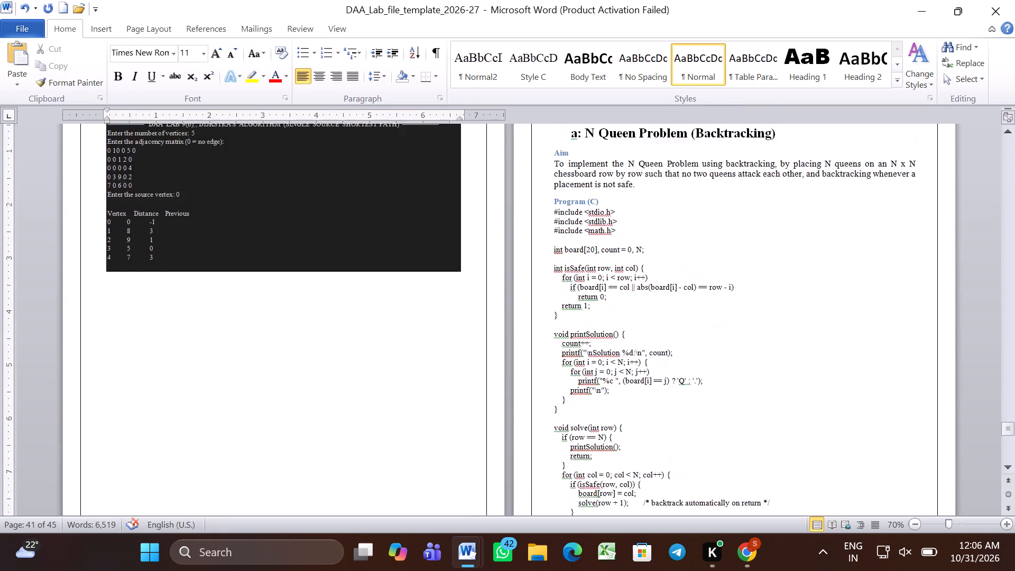
pyautogui.scroll(9, 261, 307)
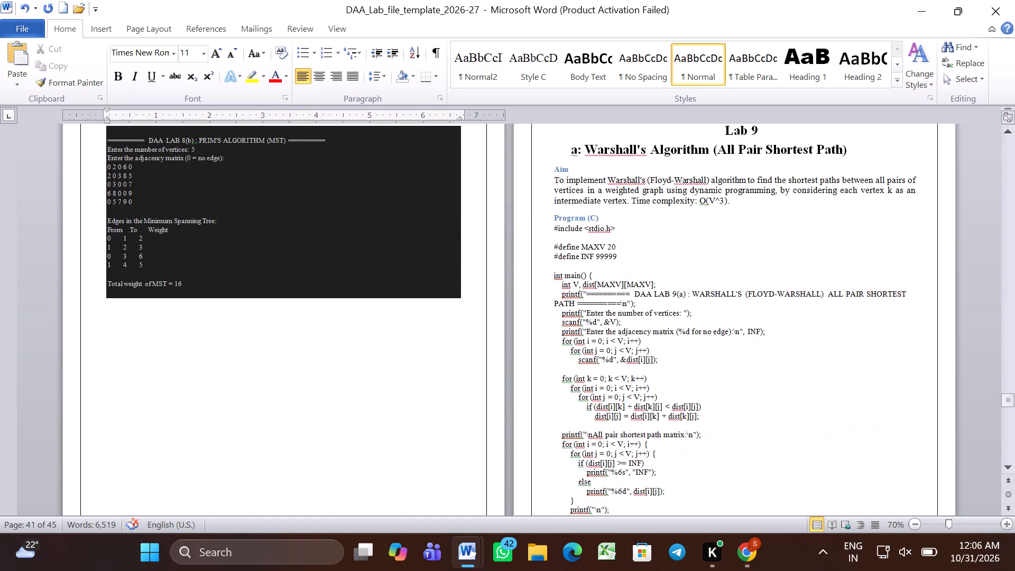
pyautogui.scroll(18, 261, 307)
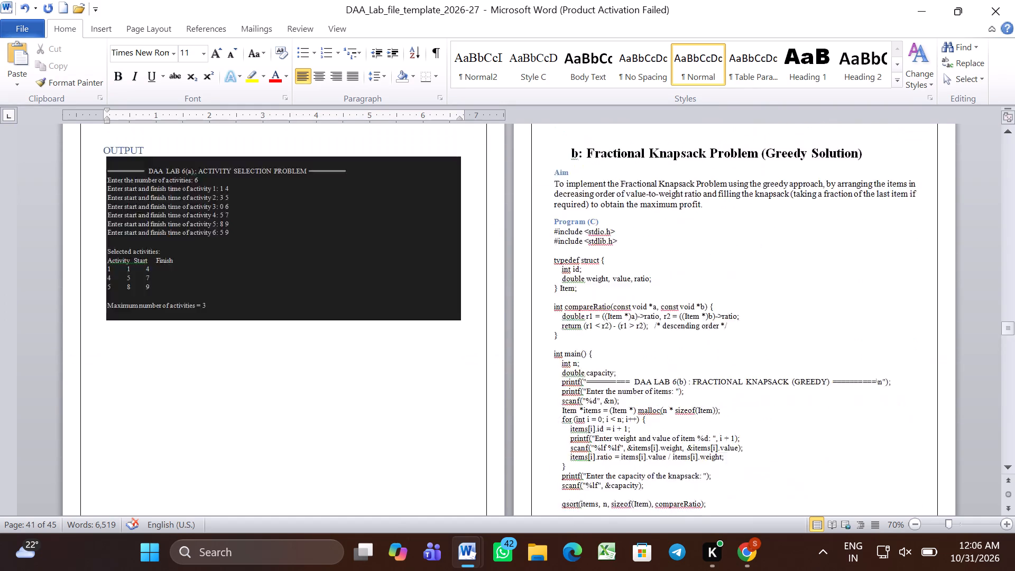
pyautogui.scroll(14, 261, 307)
pyautogui.scroll(-4, 261, 307)
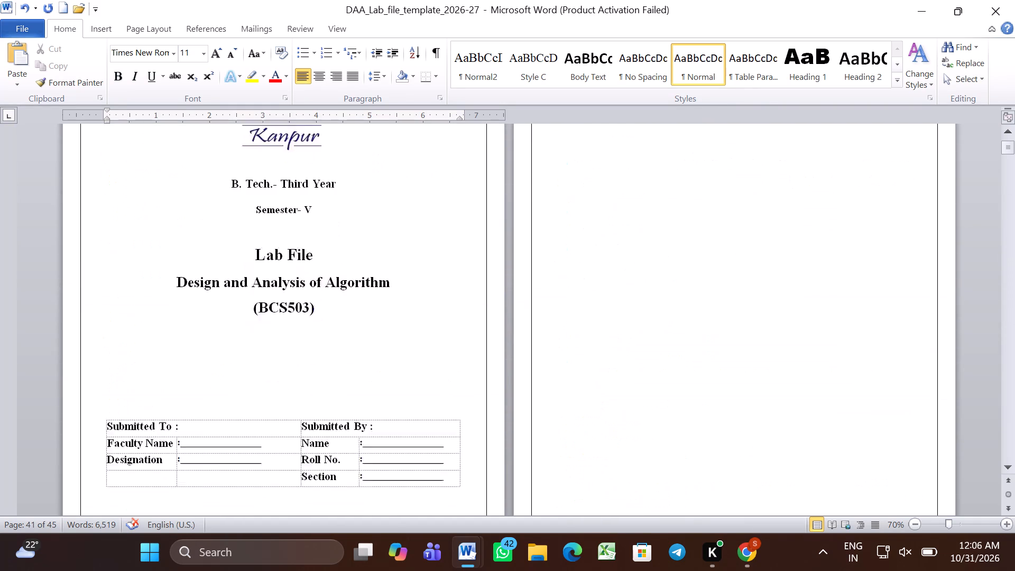
pyautogui.scroll(-7, 261, 307)
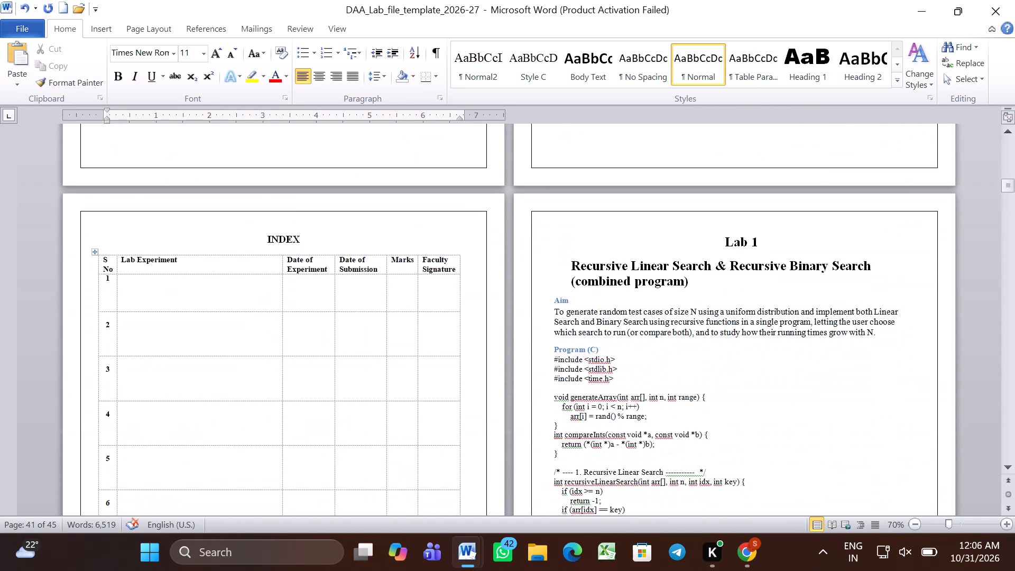
pyautogui.tripleClick(756, 241)
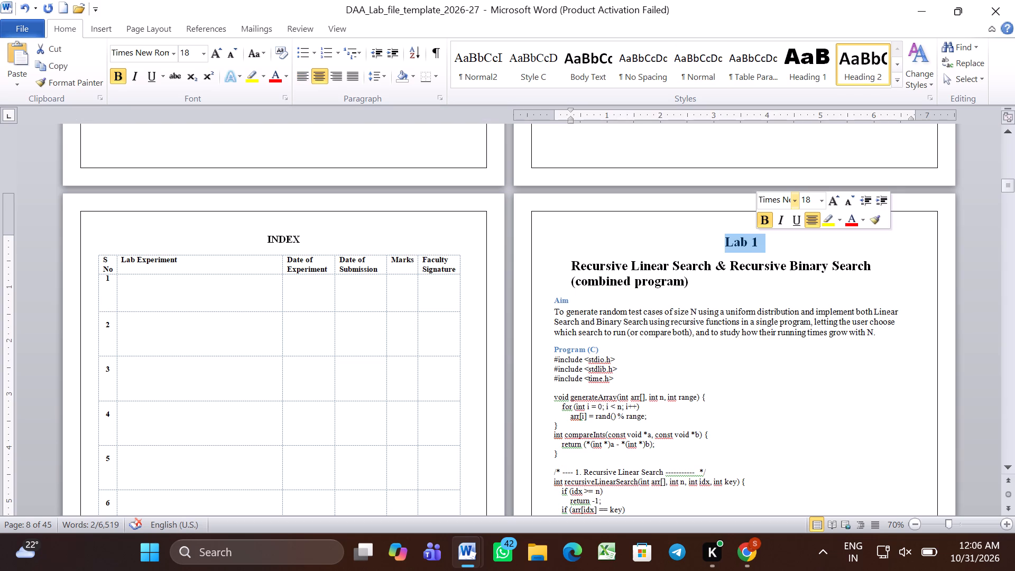
pyautogui.click(823, 202)
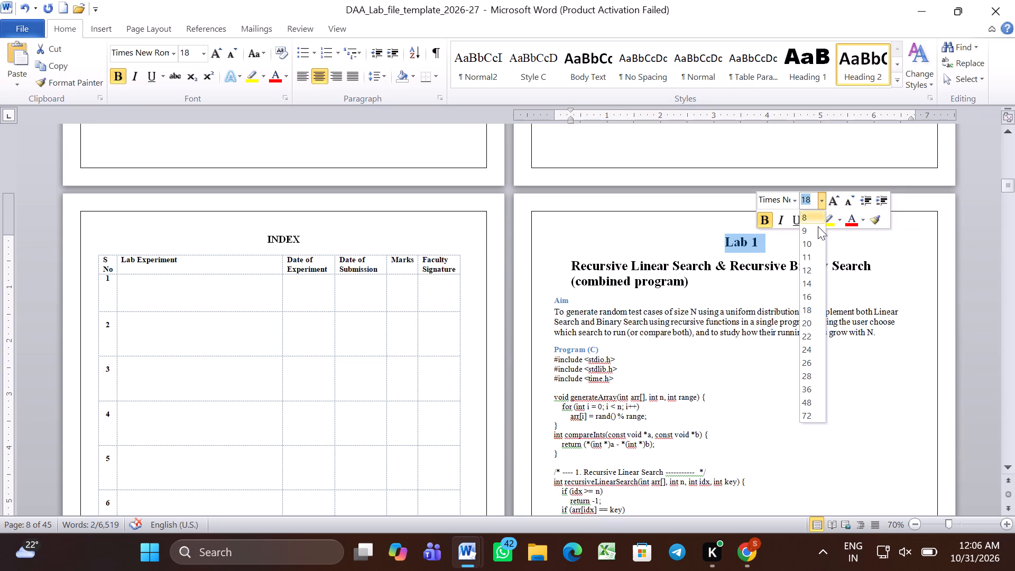
pyautogui.click(816, 301)
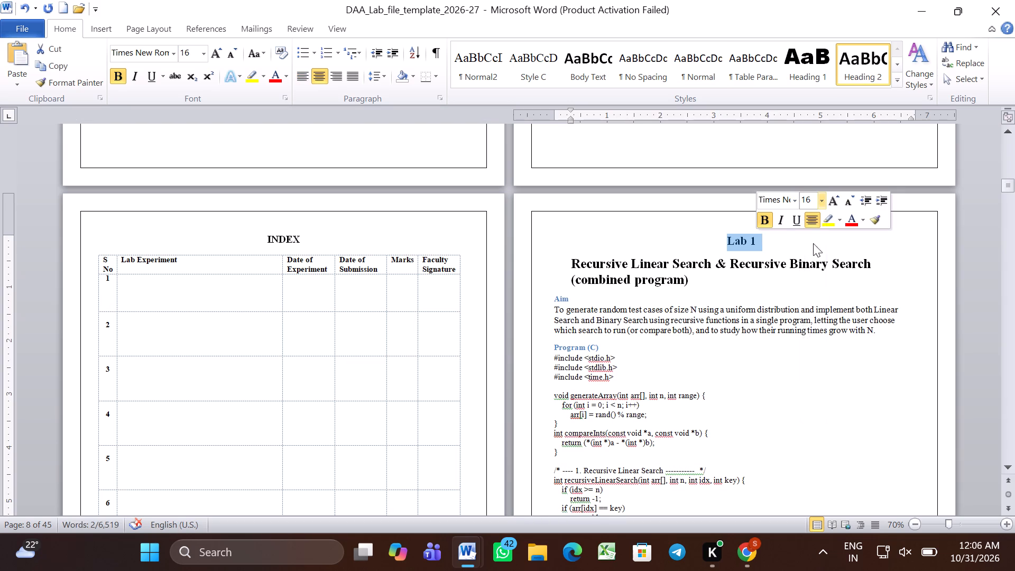
pyautogui.click(796, 217)
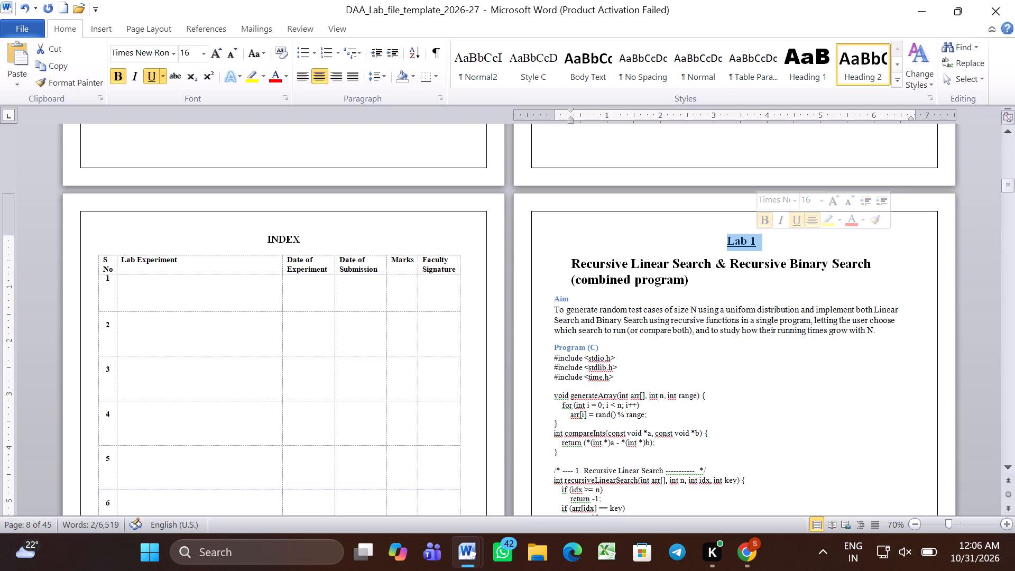
pyautogui.click(777, 273)
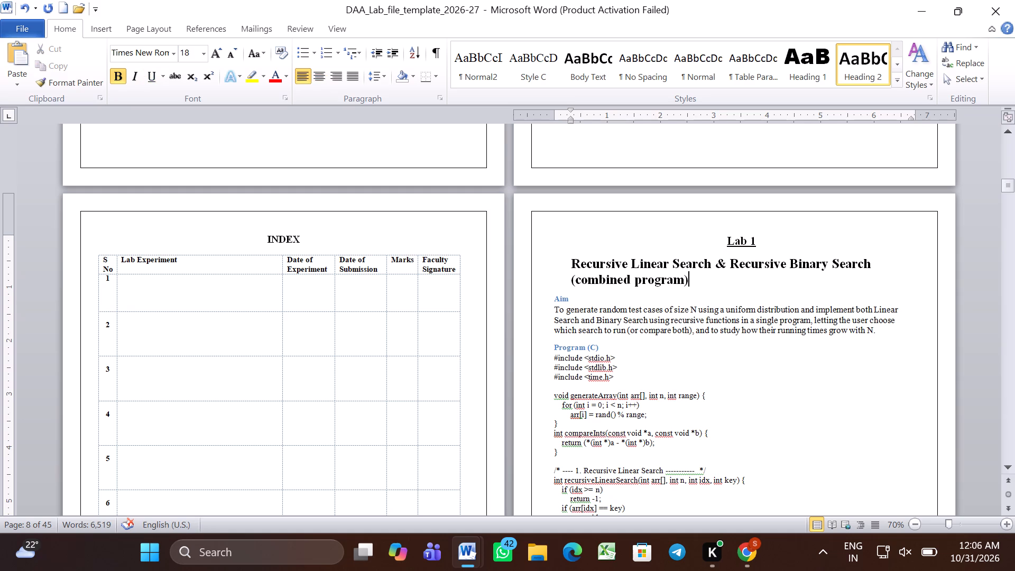
# Set Lab 1's Aim subheading to 12 pt with the Automatic black font colour.
pyautogui.tripleClick(562, 300)
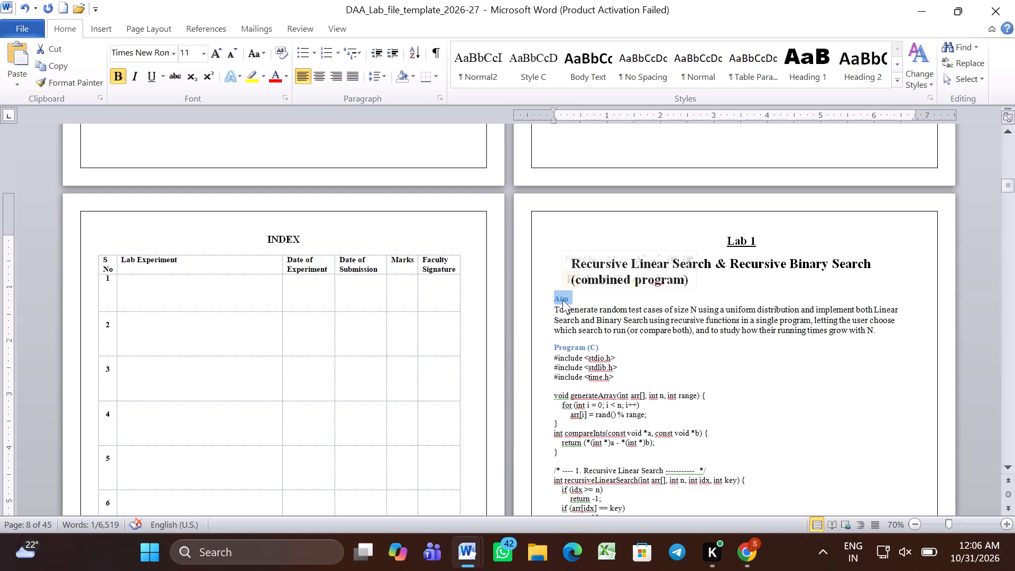
pyautogui.click(630, 261)
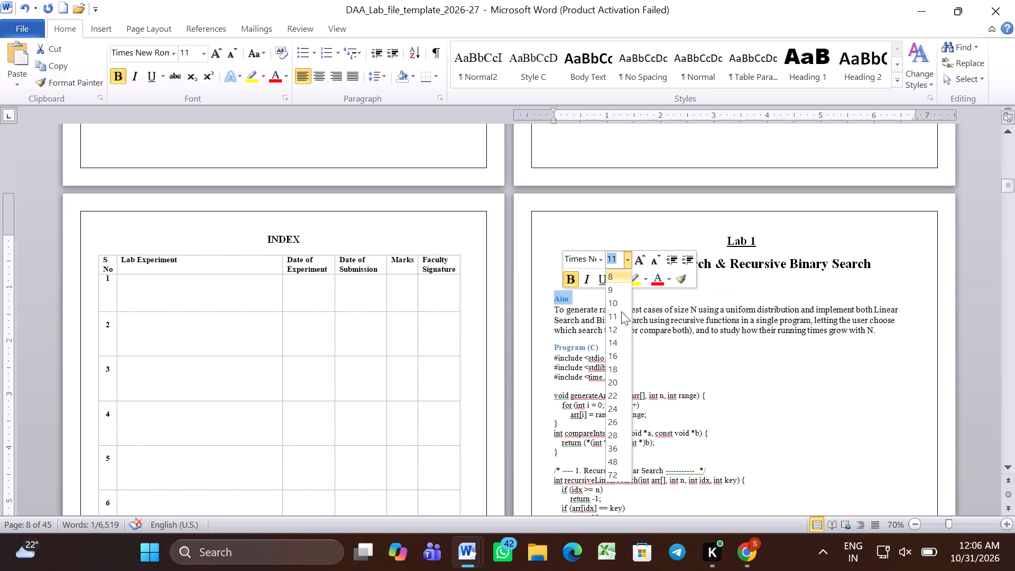
pyautogui.click(622, 335)
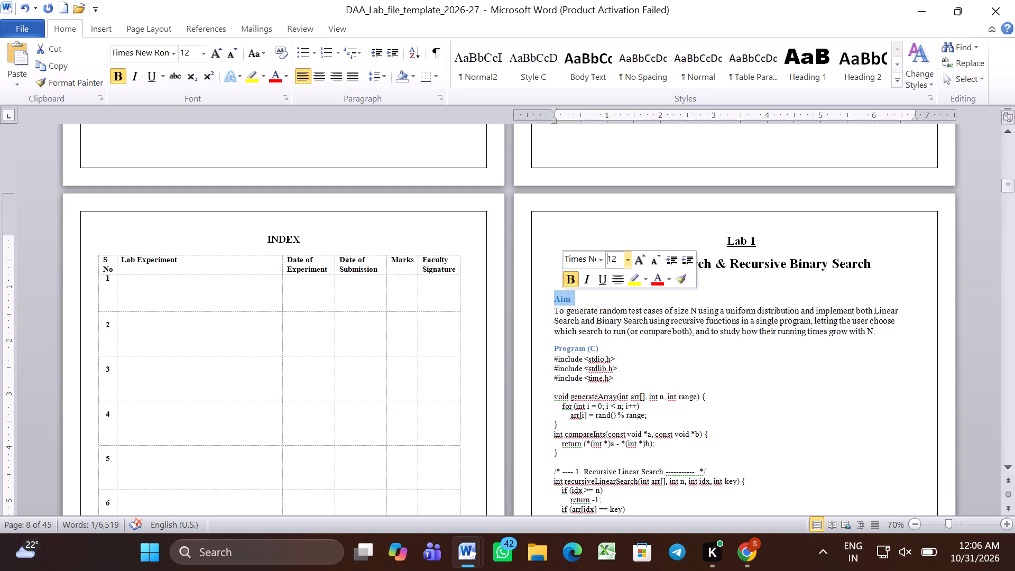
pyautogui.click(666, 282)
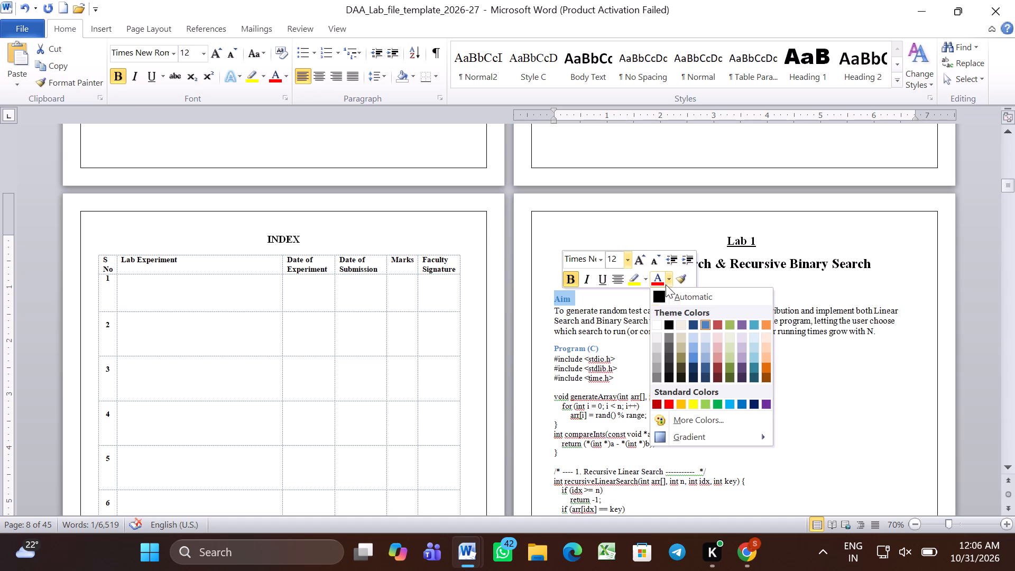
pyautogui.click(657, 300)
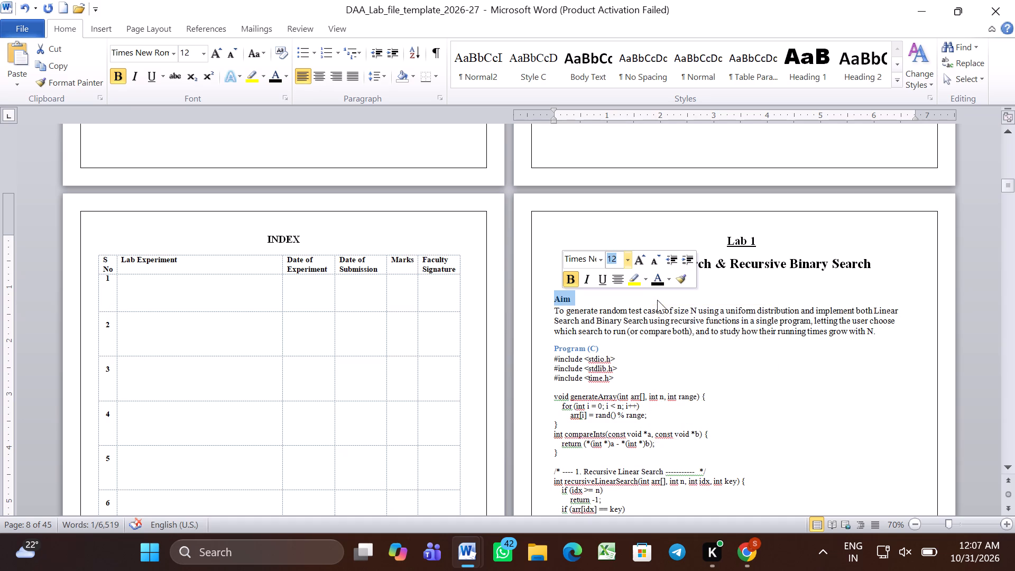
pyautogui.click(649, 319)
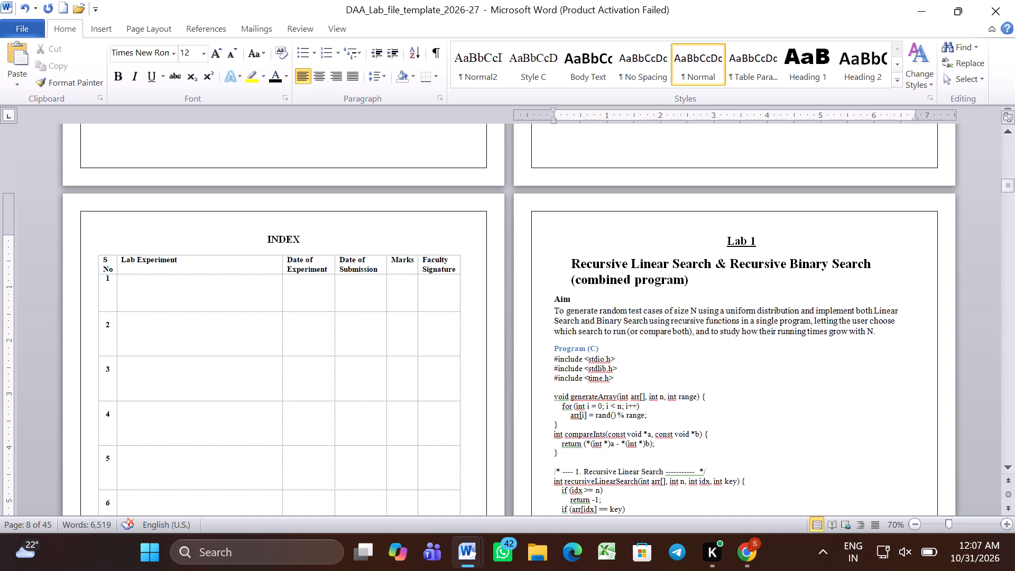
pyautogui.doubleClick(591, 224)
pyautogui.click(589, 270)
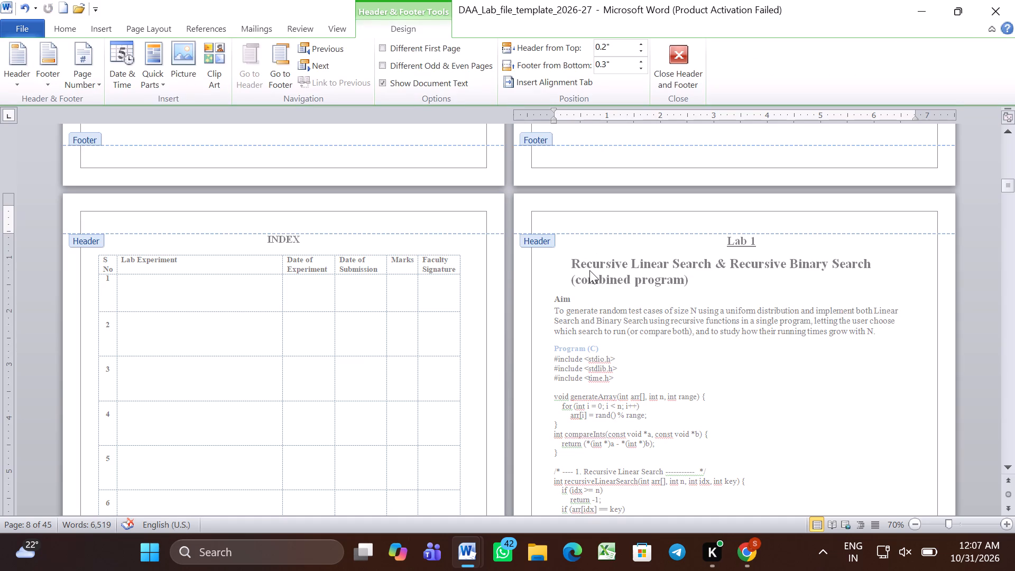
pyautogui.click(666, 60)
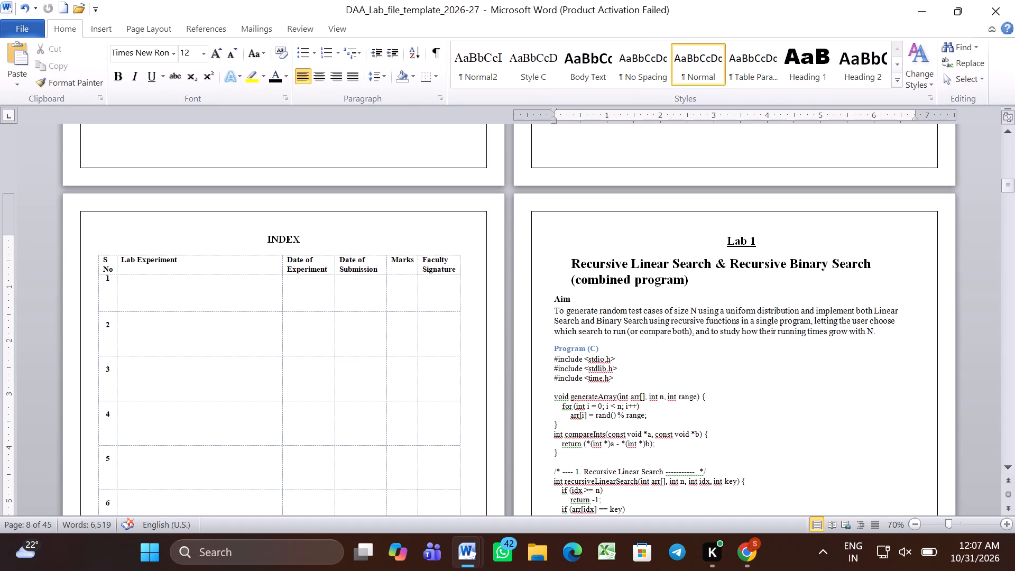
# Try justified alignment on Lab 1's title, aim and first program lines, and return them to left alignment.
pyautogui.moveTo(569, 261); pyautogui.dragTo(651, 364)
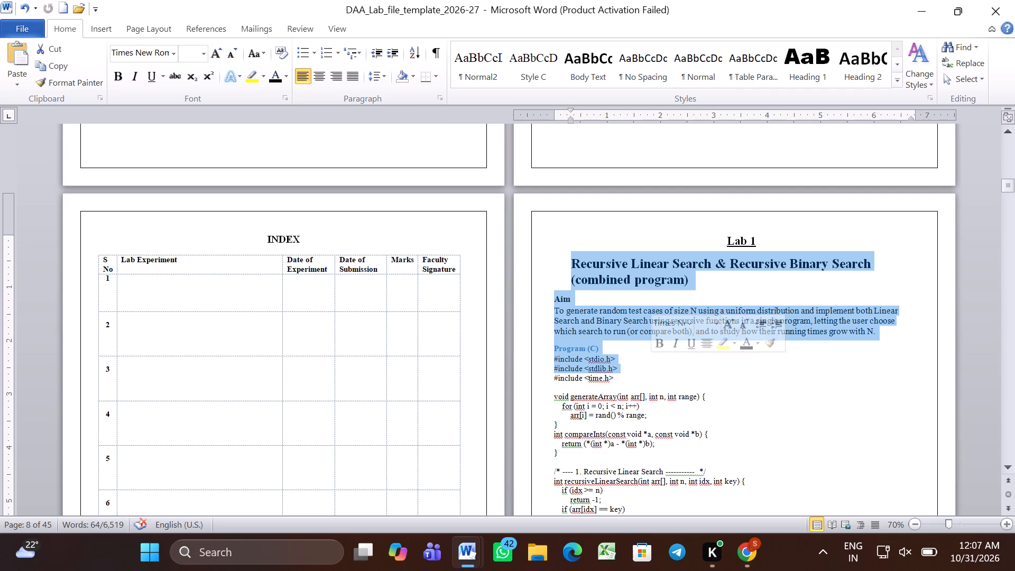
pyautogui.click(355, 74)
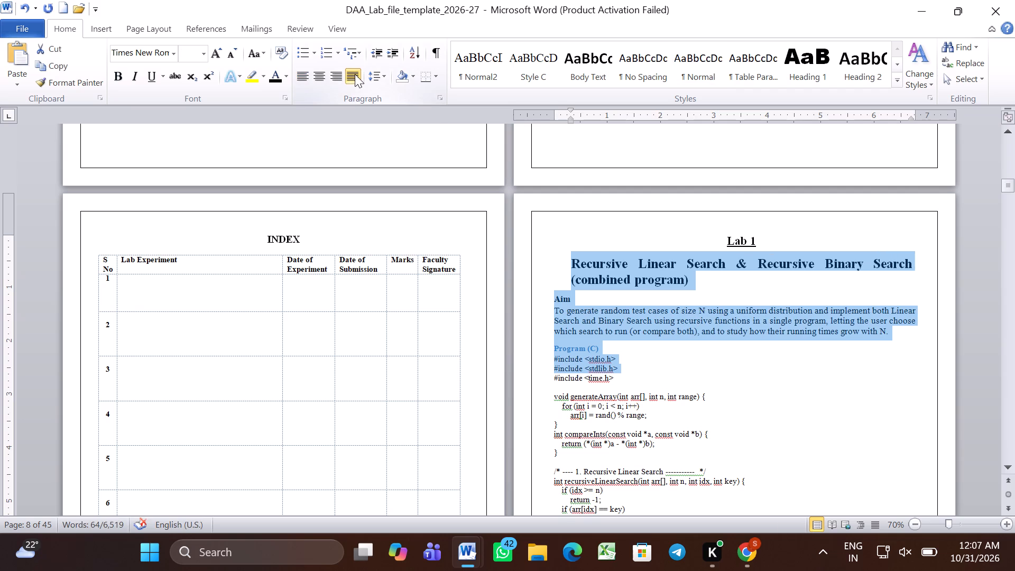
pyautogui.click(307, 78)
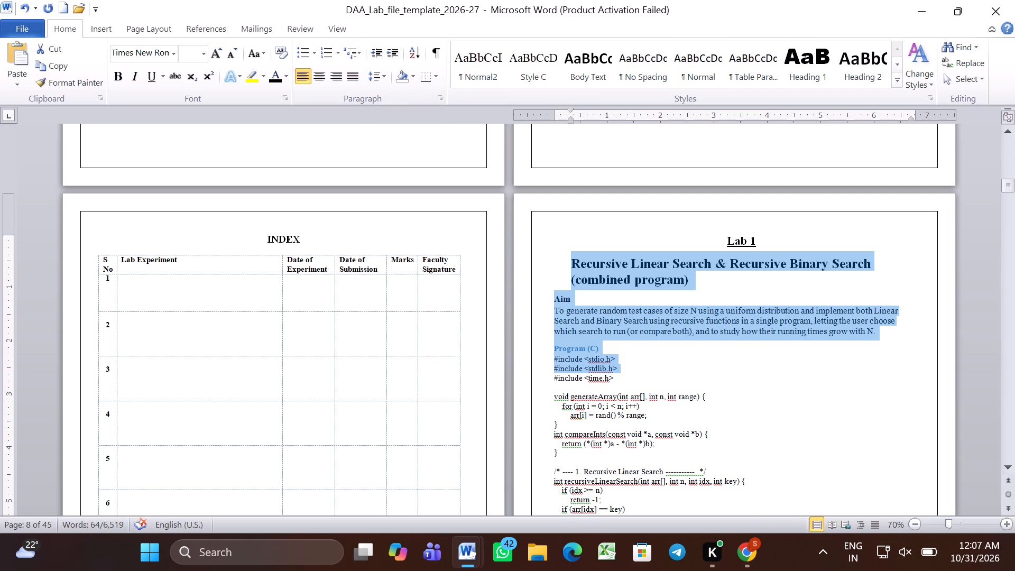
# Justify all text from the Lab 1 heading through the final Lab 10(b) output.
pyautogui.click(568, 234)
pyautogui.moveTo(680, 238); pyautogui.dragTo(660, 565)
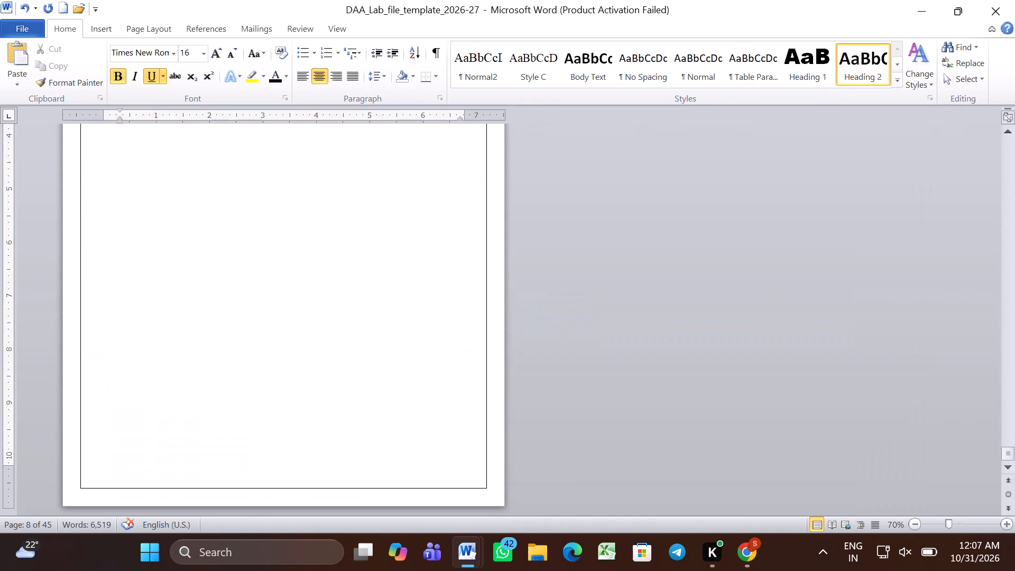
pyautogui.moveTo(660, 565); pyautogui.dragTo(671, 480)
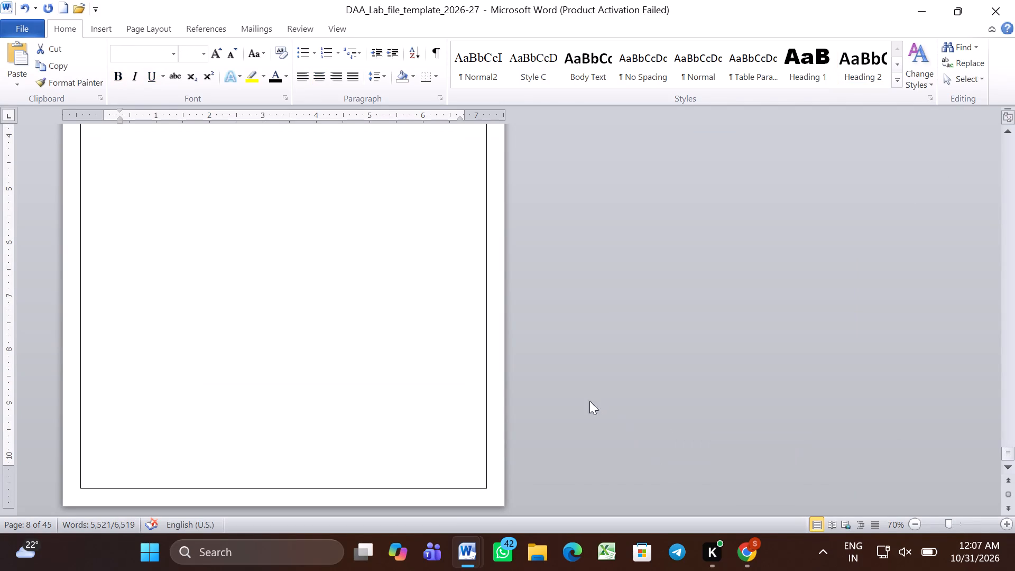
pyautogui.click(355, 74)
pyautogui.scroll(2, 349, 307)
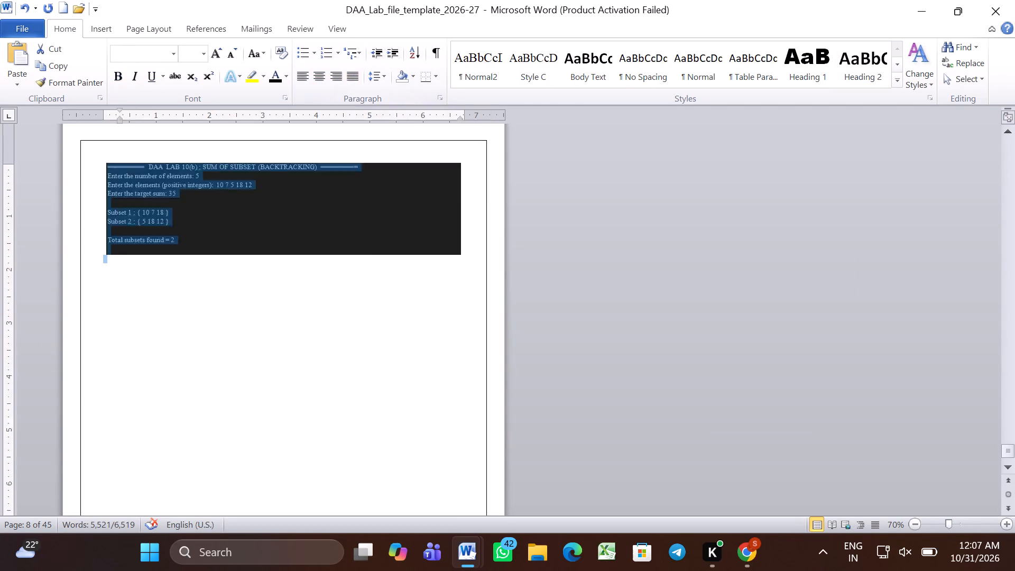
pyautogui.scroll(2, 349, 307)
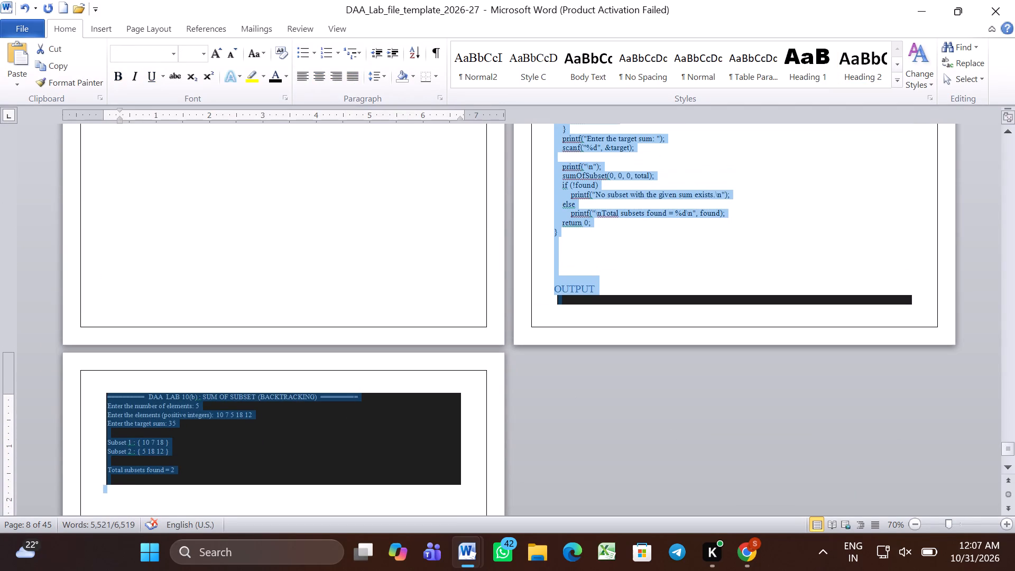
pyautogui.click(349, 307)
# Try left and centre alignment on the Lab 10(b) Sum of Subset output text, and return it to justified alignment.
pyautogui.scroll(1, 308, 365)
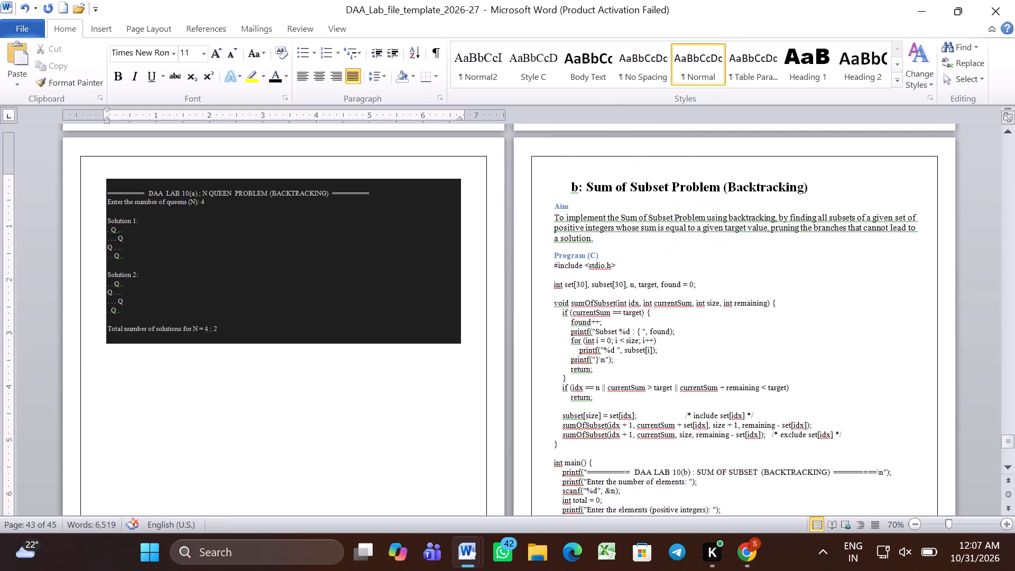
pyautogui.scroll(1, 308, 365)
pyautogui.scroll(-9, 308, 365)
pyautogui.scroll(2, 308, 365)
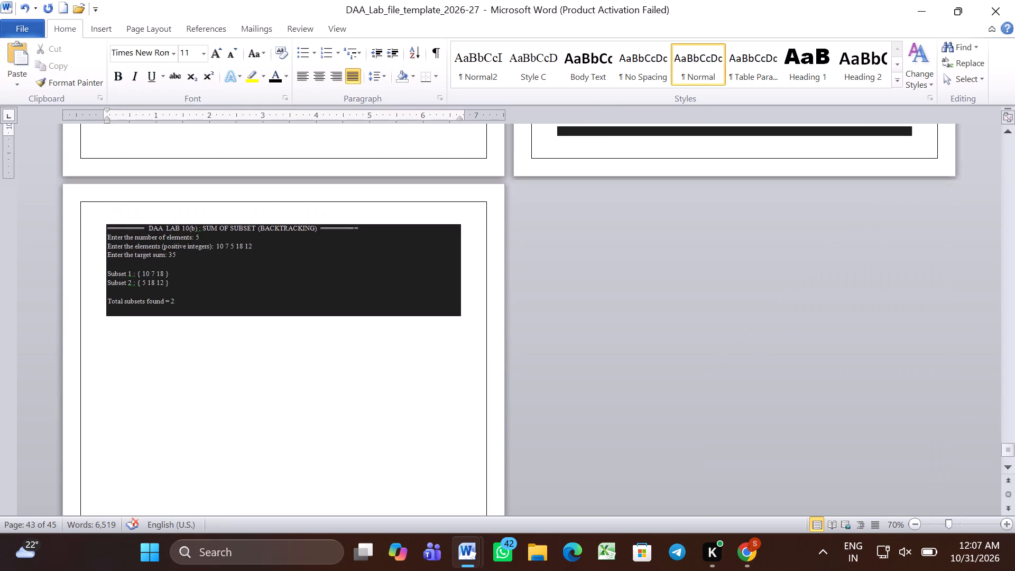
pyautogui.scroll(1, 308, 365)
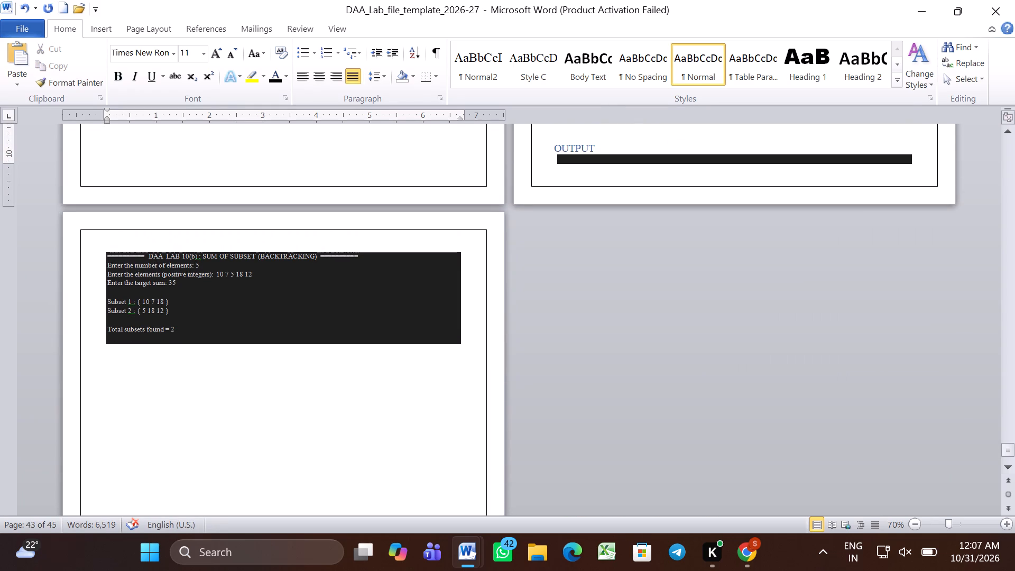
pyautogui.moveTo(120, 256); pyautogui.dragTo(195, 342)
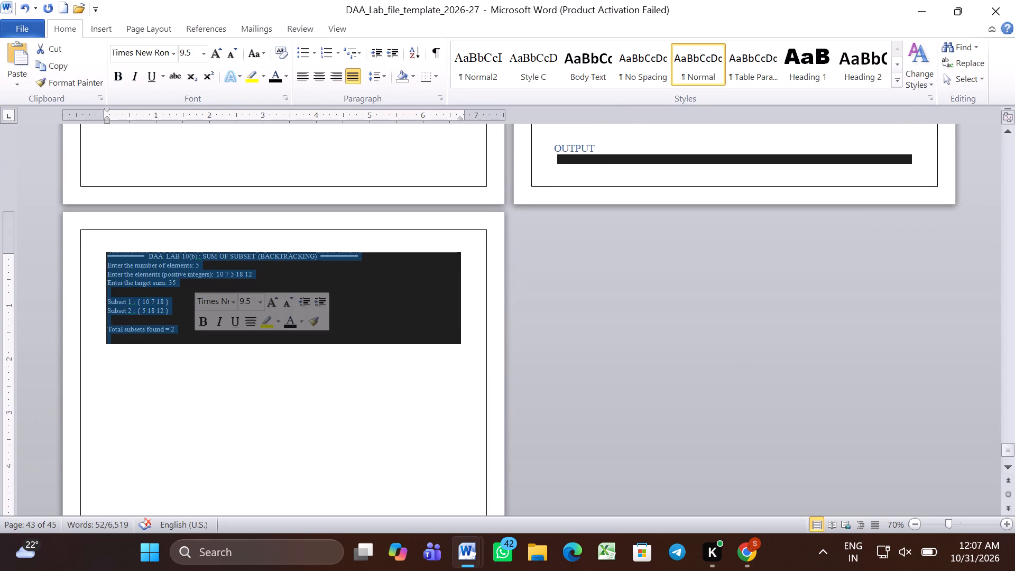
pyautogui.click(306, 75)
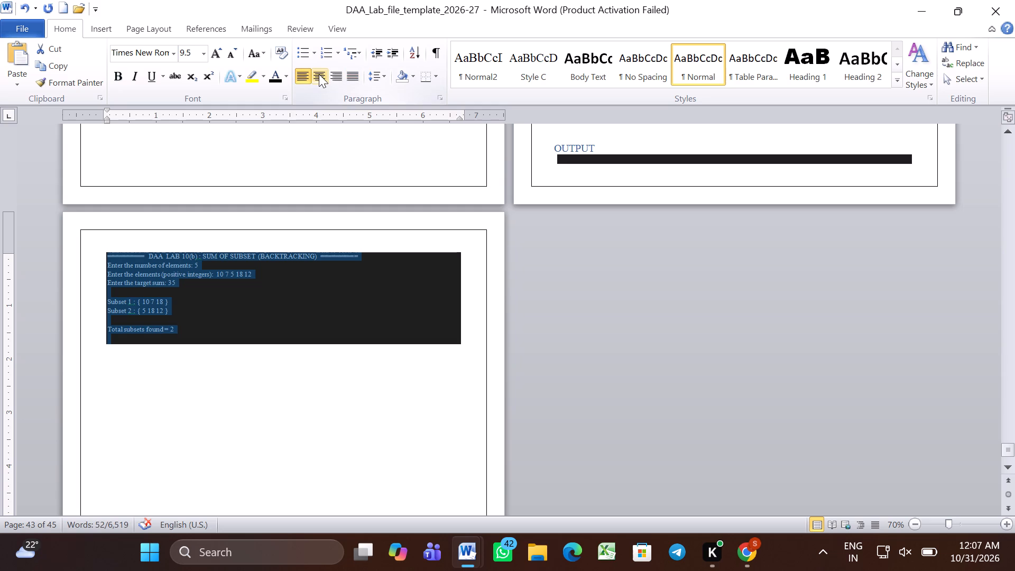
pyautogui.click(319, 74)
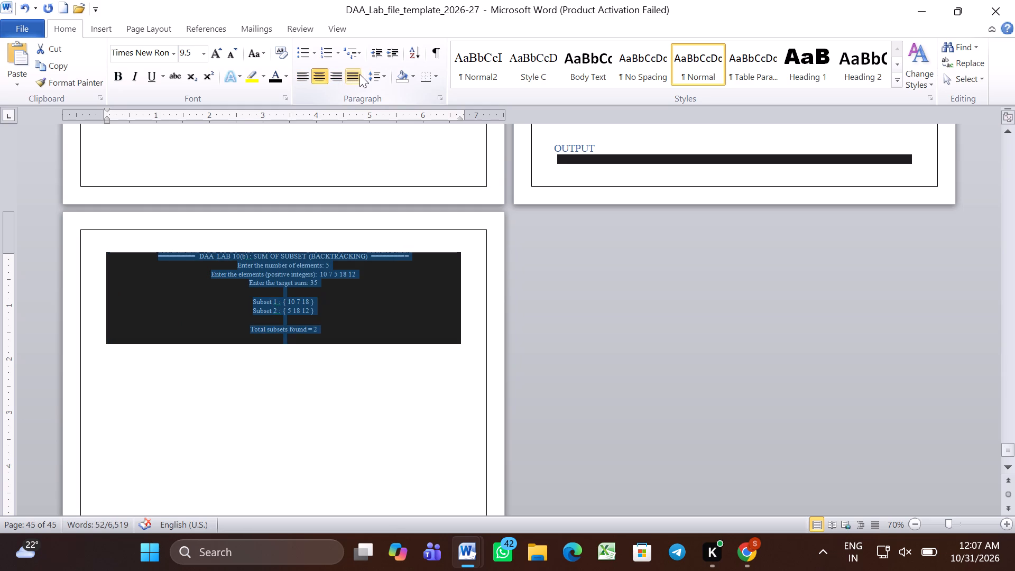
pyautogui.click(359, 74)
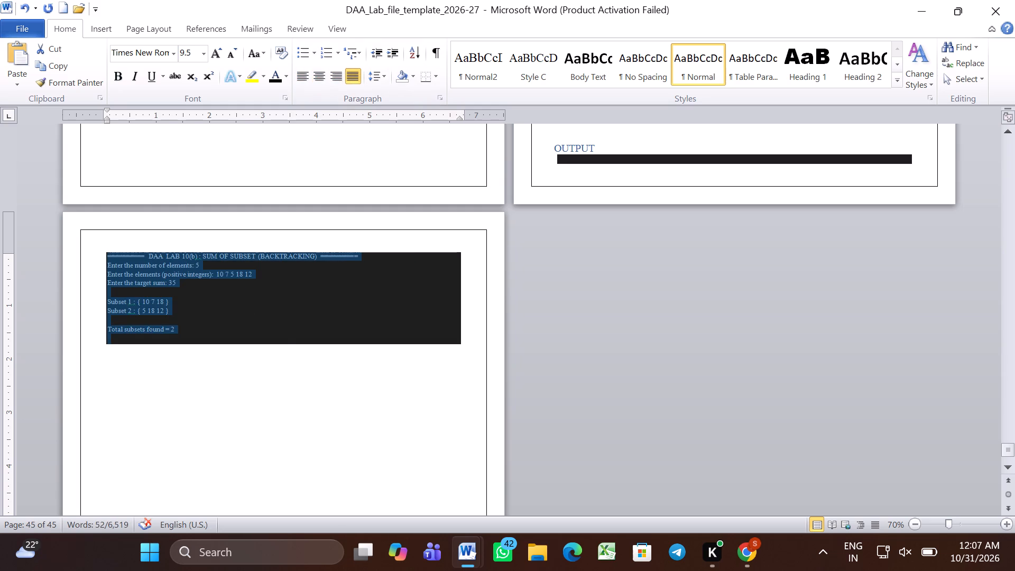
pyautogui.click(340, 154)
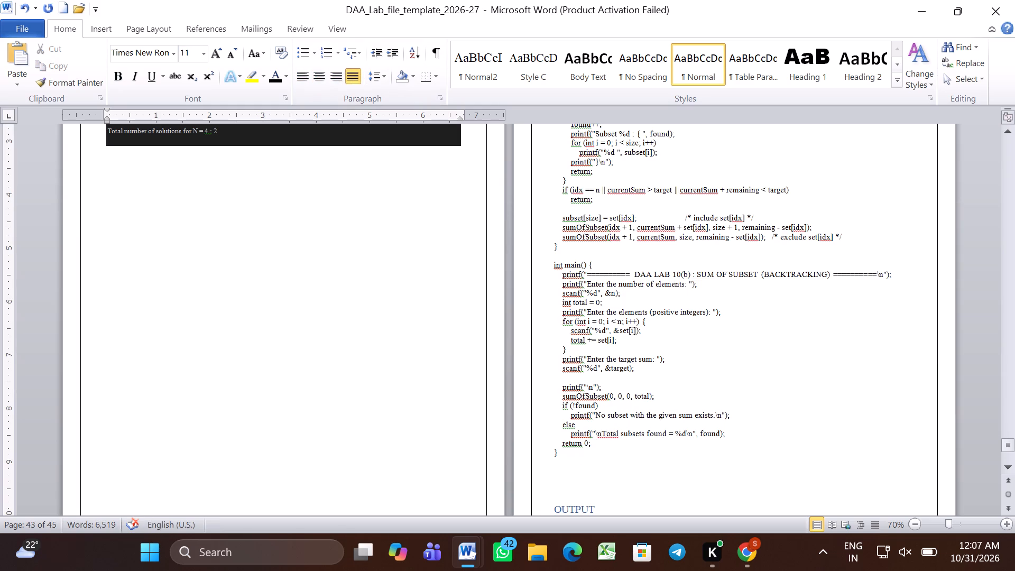
# Review the justified alignment of the programs and outputs from Lab 10 back through the earlier labs.
pyautogui.scroll(4, 340, 154)
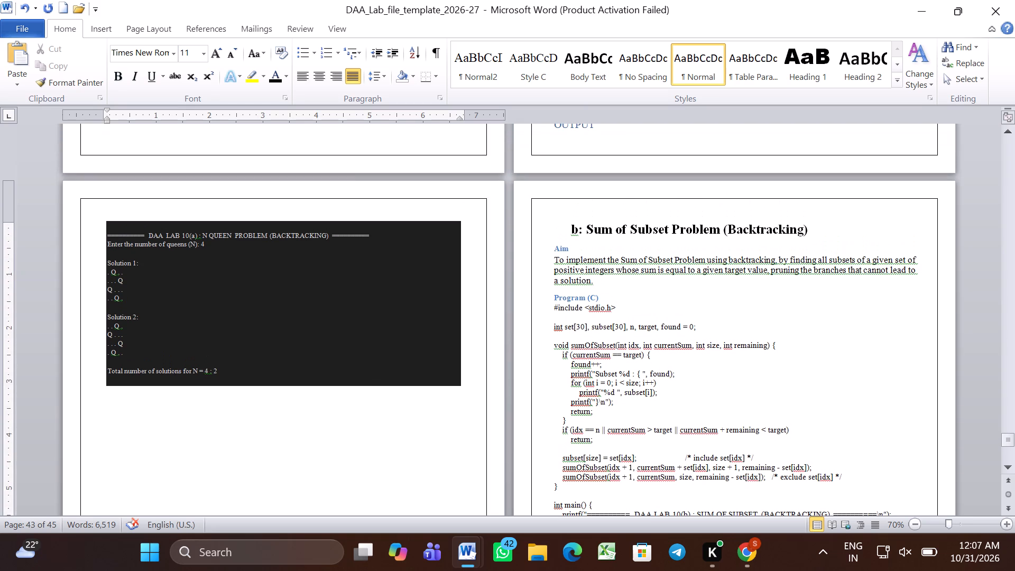
pyautogui.scroll(11, 340, 154)
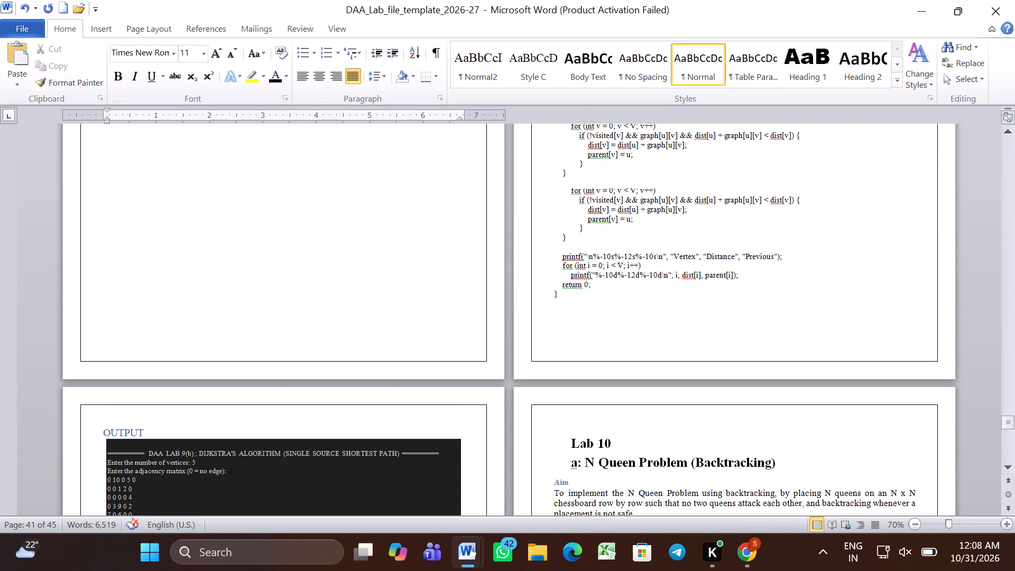
pyautogui.scroll(12, 340, 154)
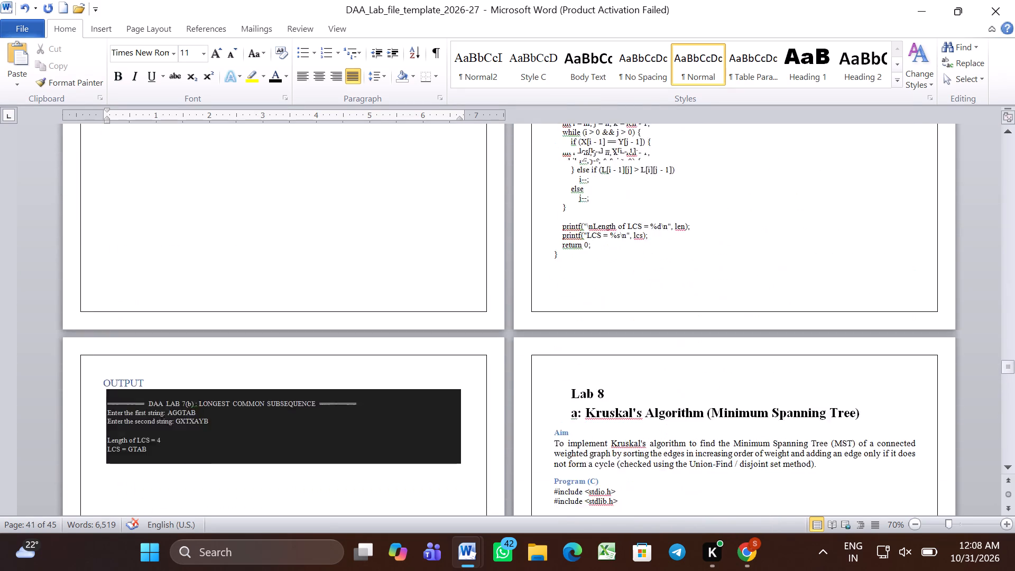
pyautogui.scroll(11, 340, 154)
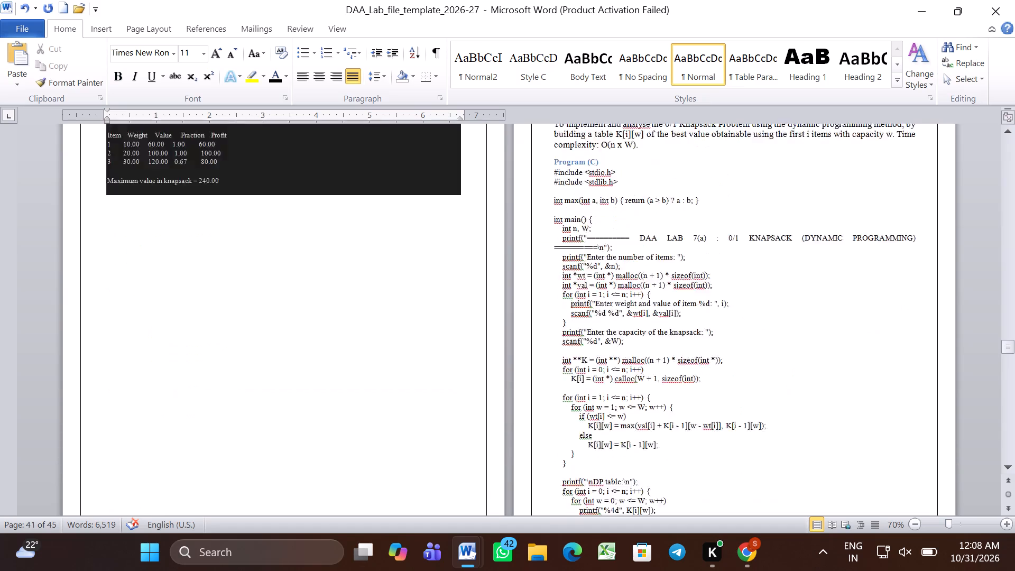
pyautogui.scroll(14, 340, 154)
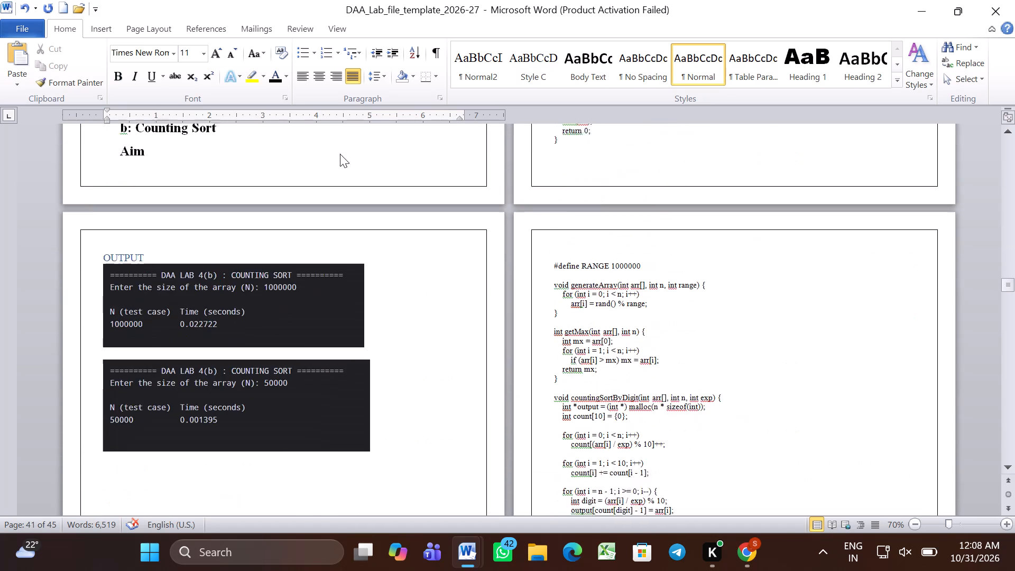
pyautogui.scroll(11, 340, 154)
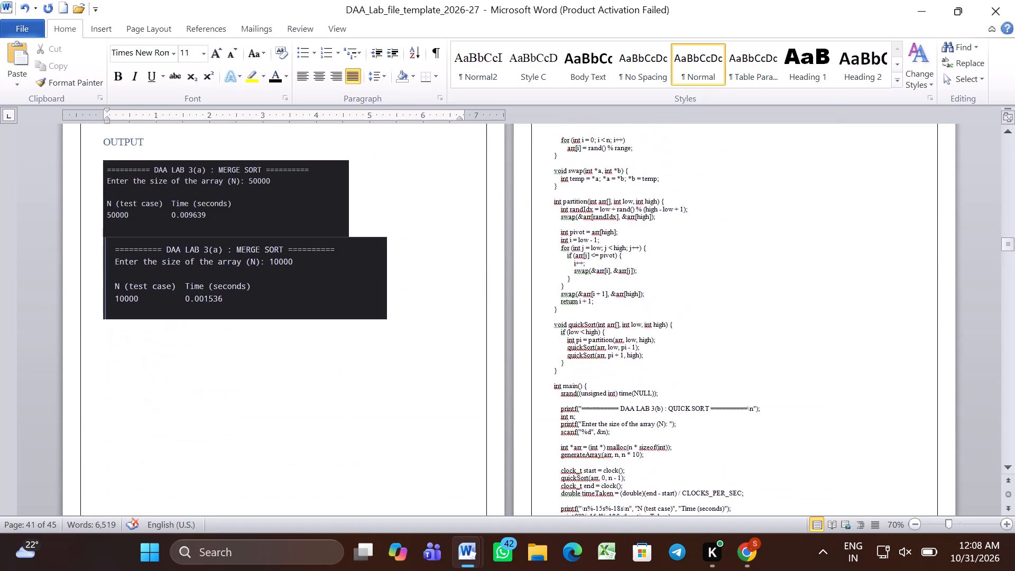
pyautogui.scroll(11, 340, 154)
# Centre-align the Lab 1 heading and the Recursive Linear Search & Recursive Binary Search (combined program) title below it.
pyautogui.scroll(-4, 340, 154)
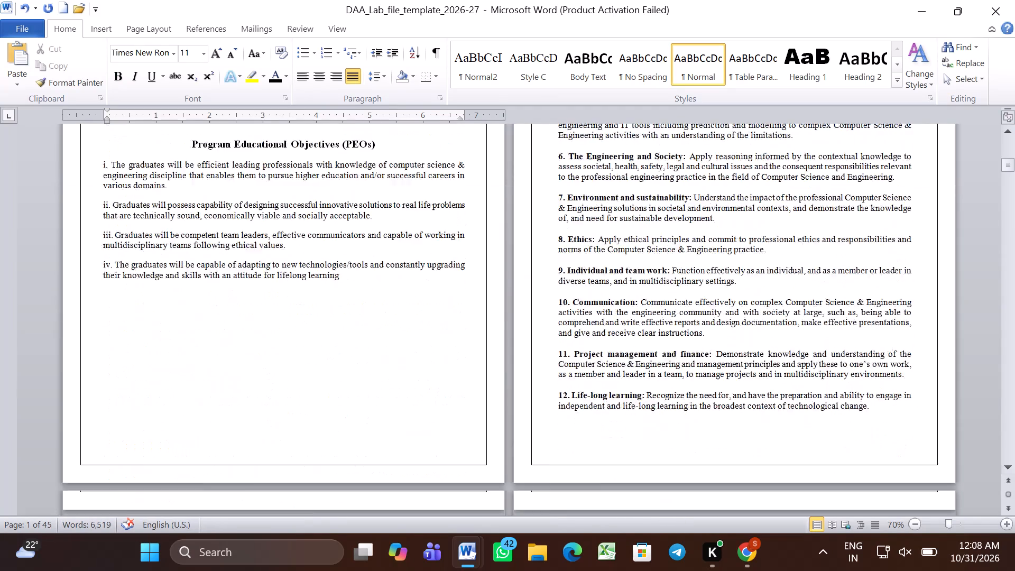
pyautogui.scroll(-6, 340, 154)
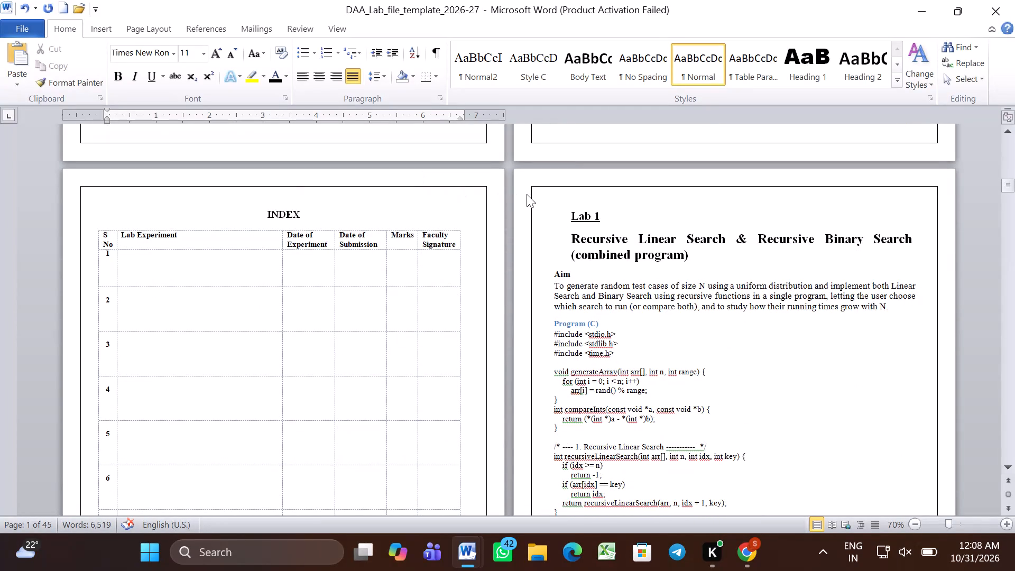
pyautogui.scroll(-1, 590, 259)
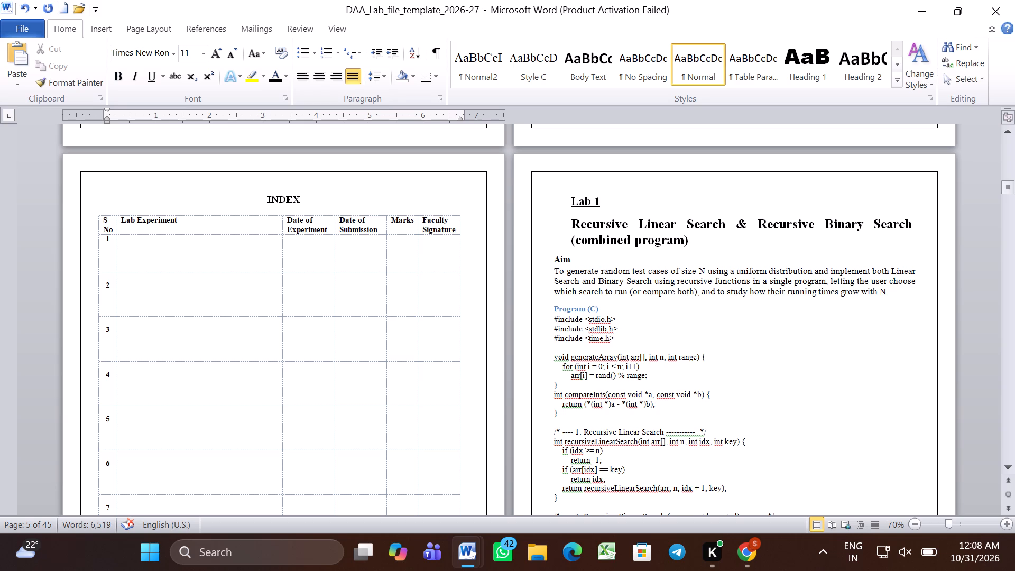
pyautogui.moveTo(567, 200); pyautogui.dragTo(614, 199)
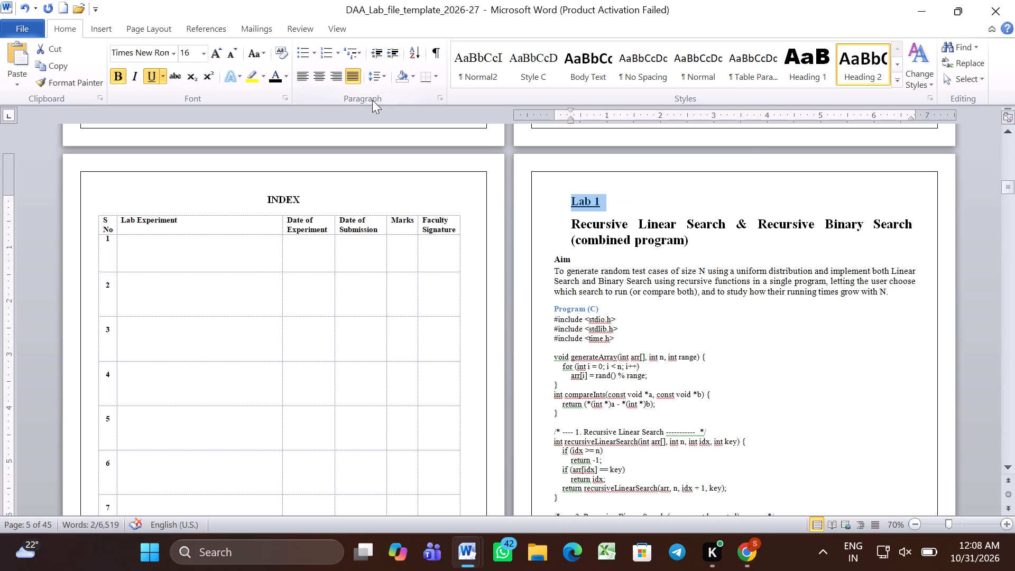
pyautogui.click(319, 71)
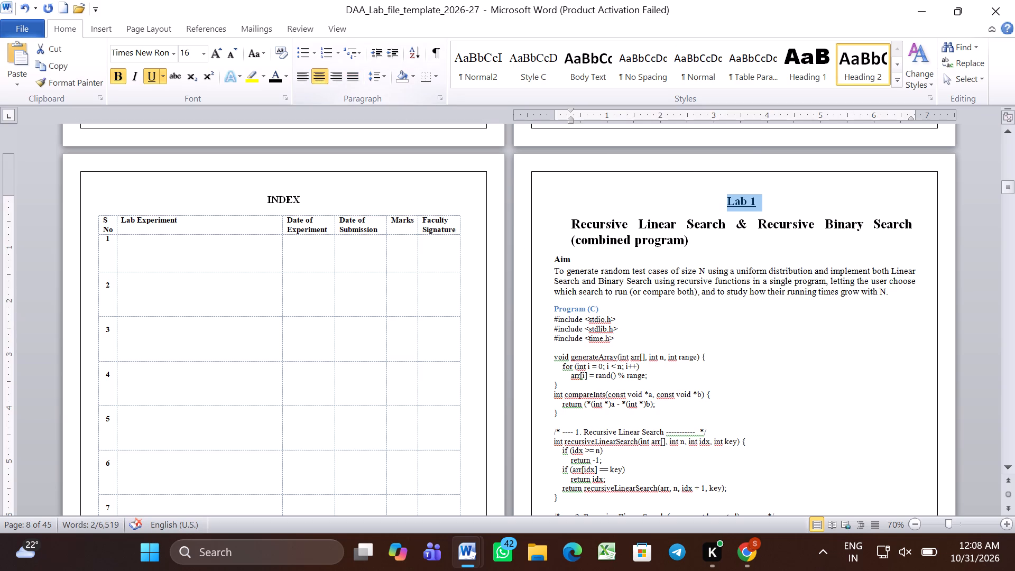
pyautogui.click(565, 218)
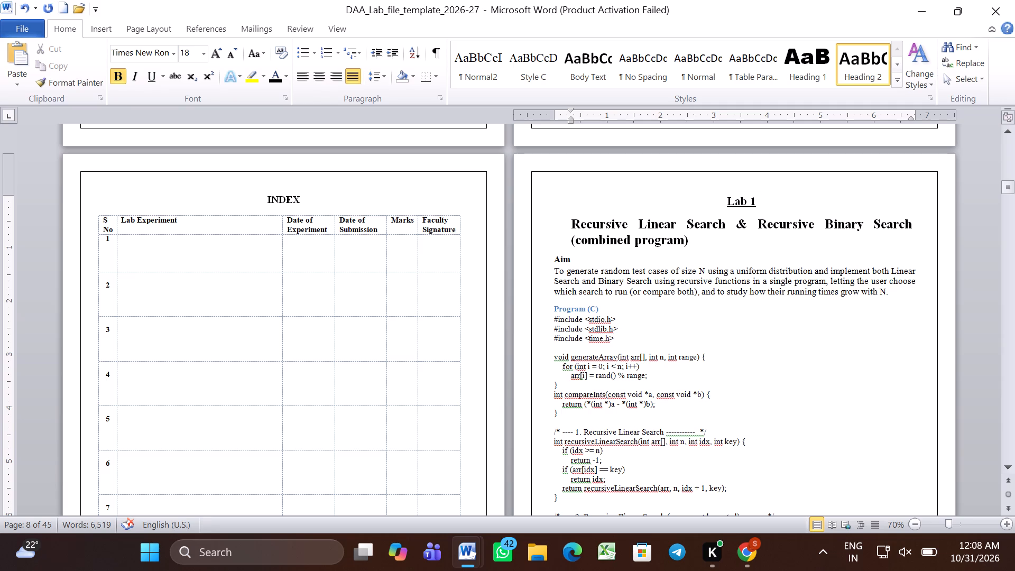
pyautogui.moveTo(567, 219); pyautogui.dragTo(683, 243)
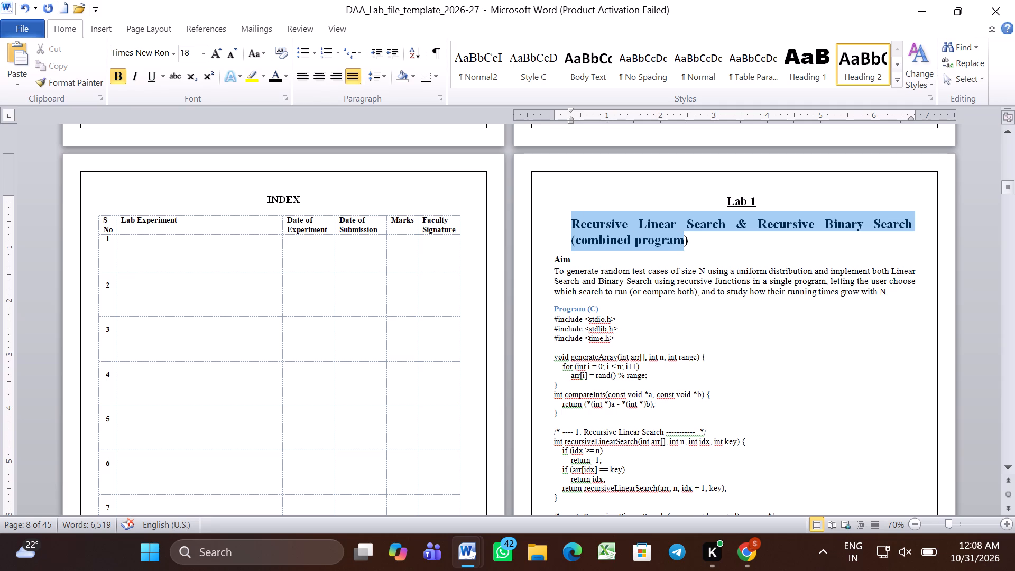
pyautogui.moveTo(683, 243); pyautogui.dragTo(692, 243)
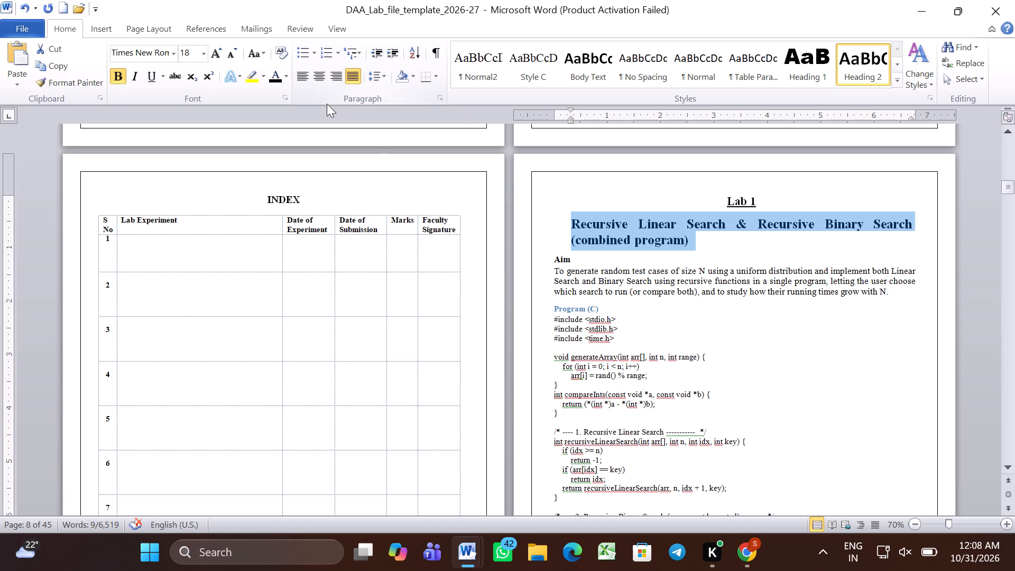
pyautogui.click(320, 75)
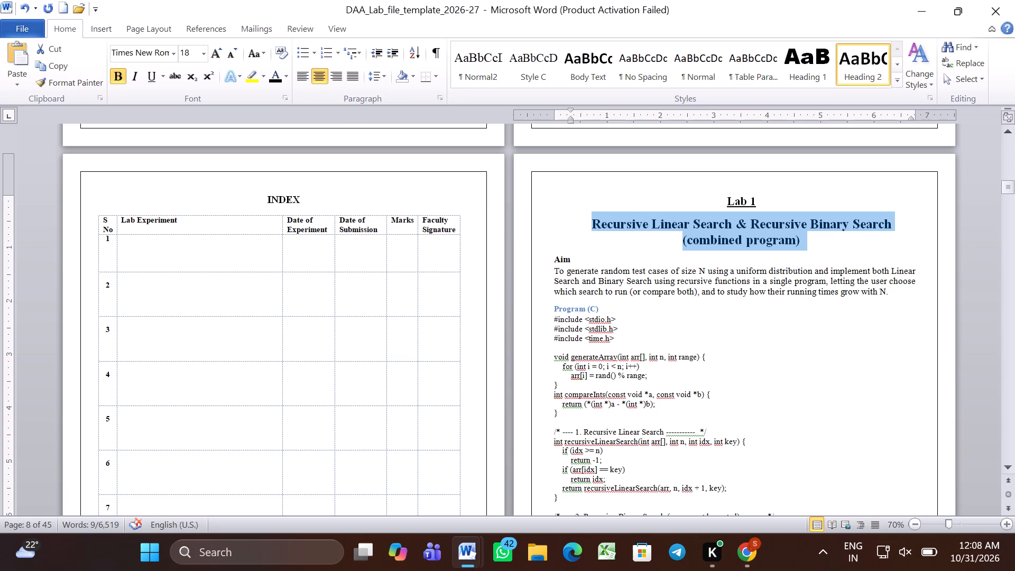
# Look through the Lab 1 program and output pages down to the Lab 2 Insertion Sort and Selection Sort headings, checking their formatting.
pyautogui.scroll(-6, 578, 229)
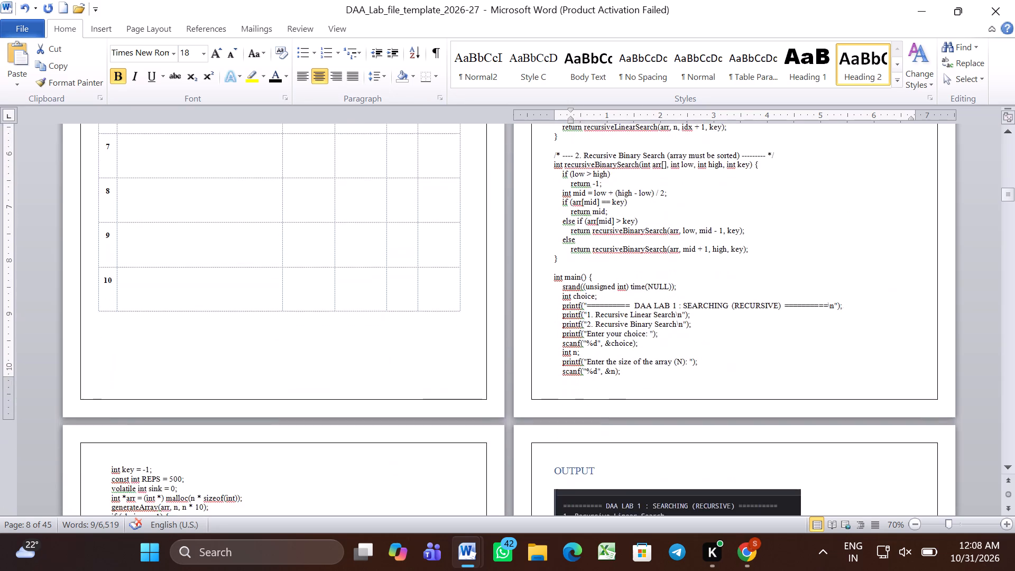
pyautogui.scroll(-6, 578, 229)
pyautogui.hscroll(1, 578, 229)
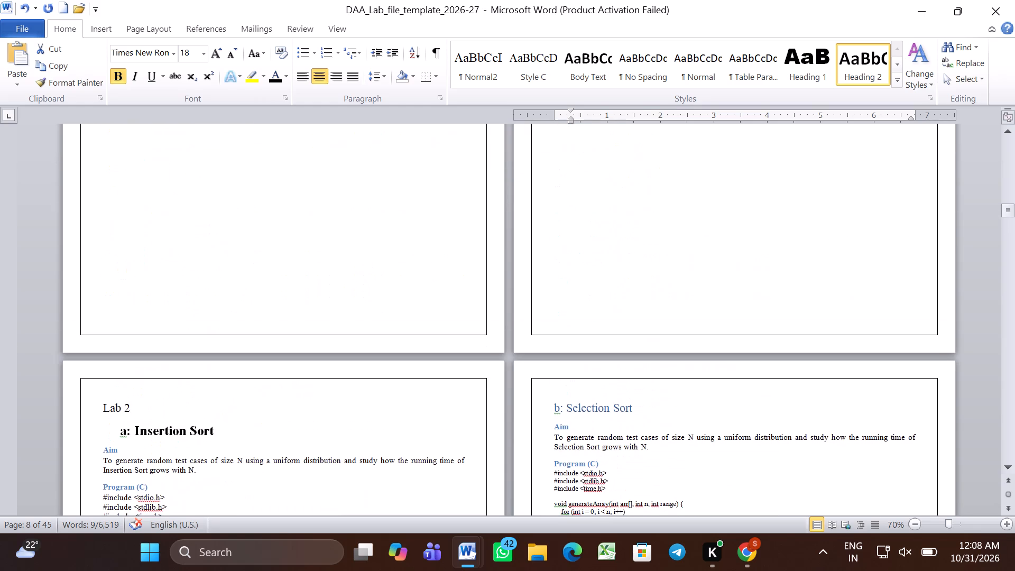
pyautogui.hscroll(3, 578, 229)
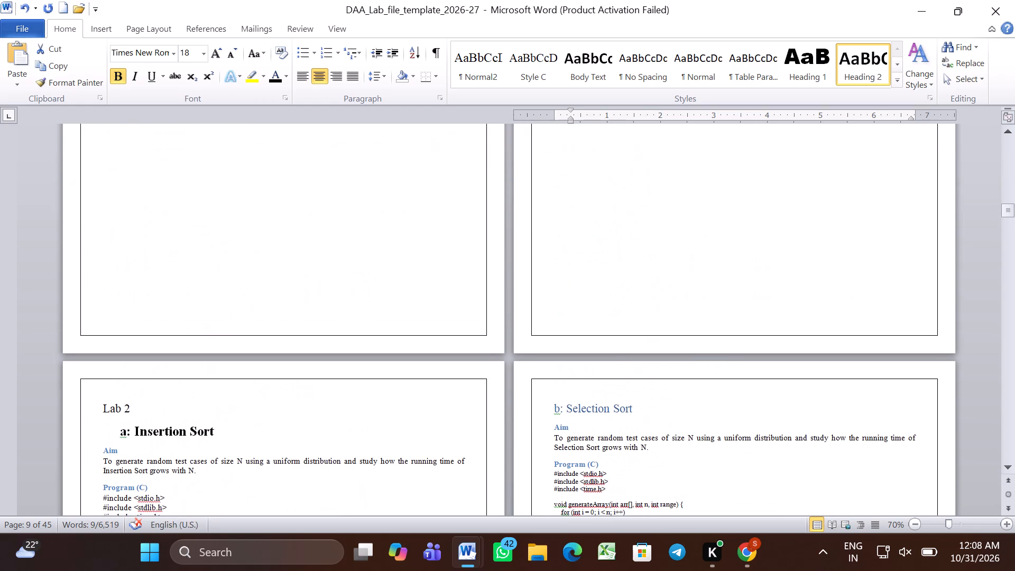
pyautogui.hscroll(2, 578, 229)
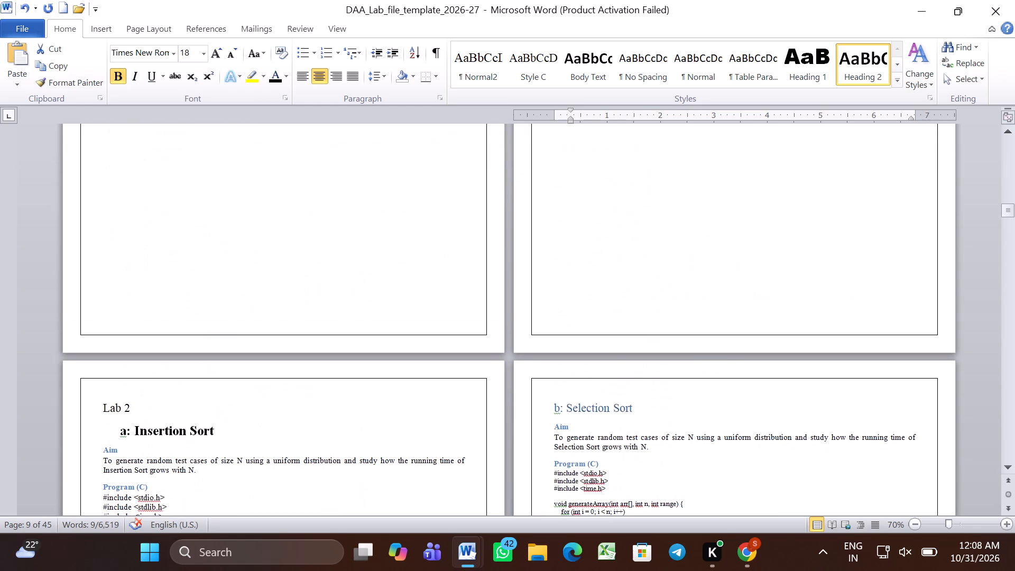
pyautogui.hscroll(1, 578, 229)
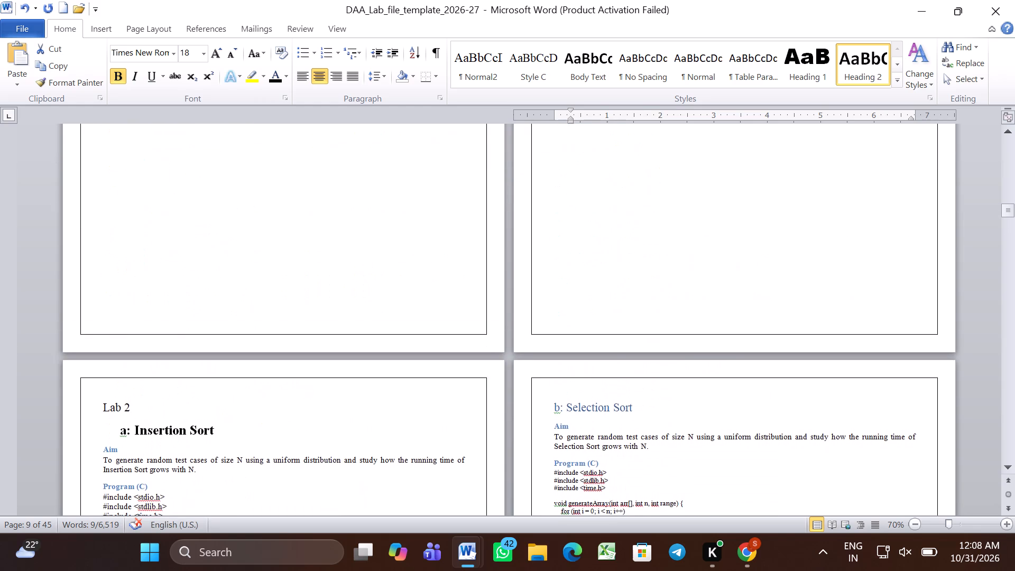
pyautogui.hscroll(2, 578, 229)
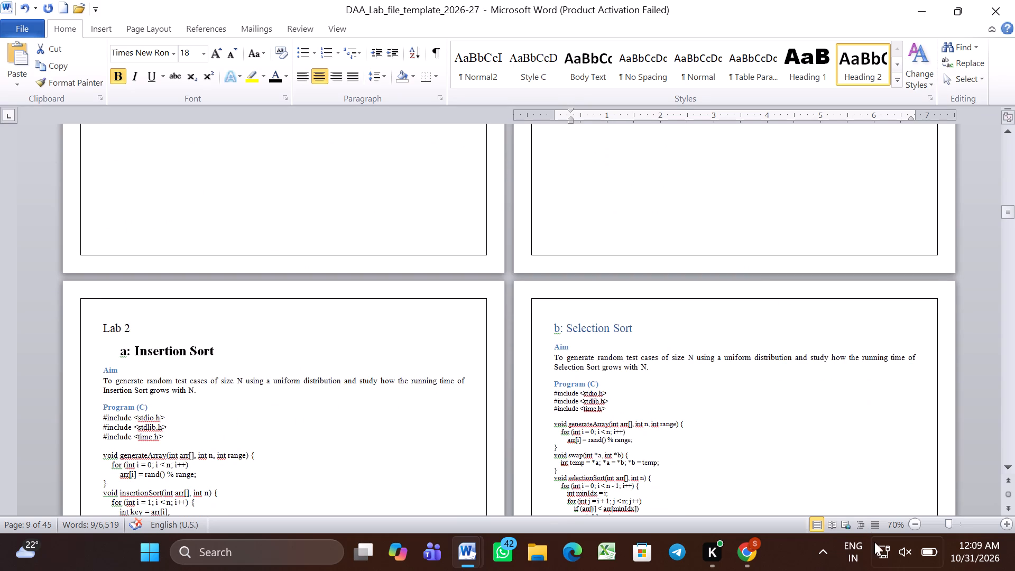
# Turn on the computer's mobile hotspot in the system quick settings and return to the document.
pyautogui.click(878, 549)
pyautogui.click(744, 250)
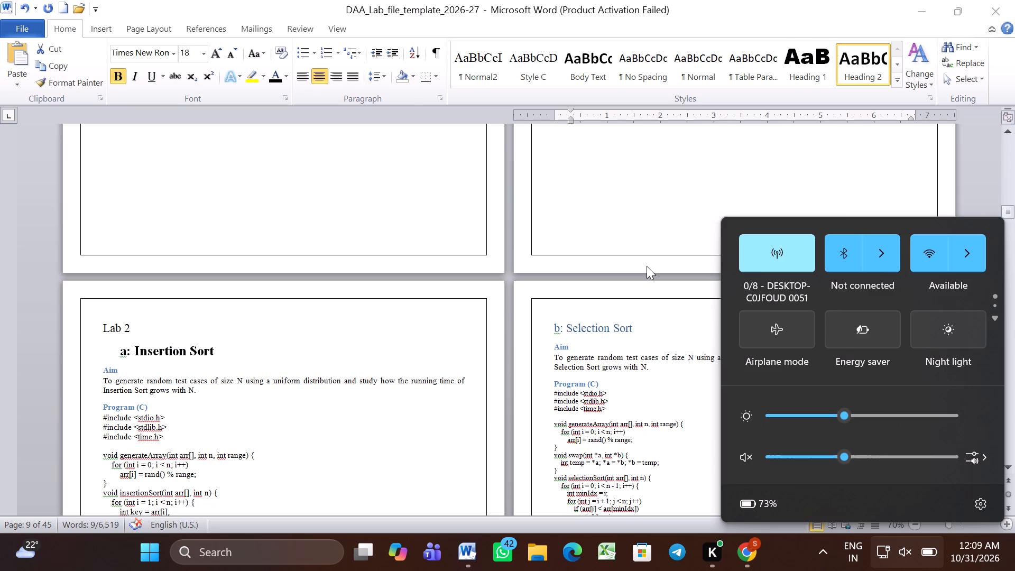
pyautogui.click(574, 265)
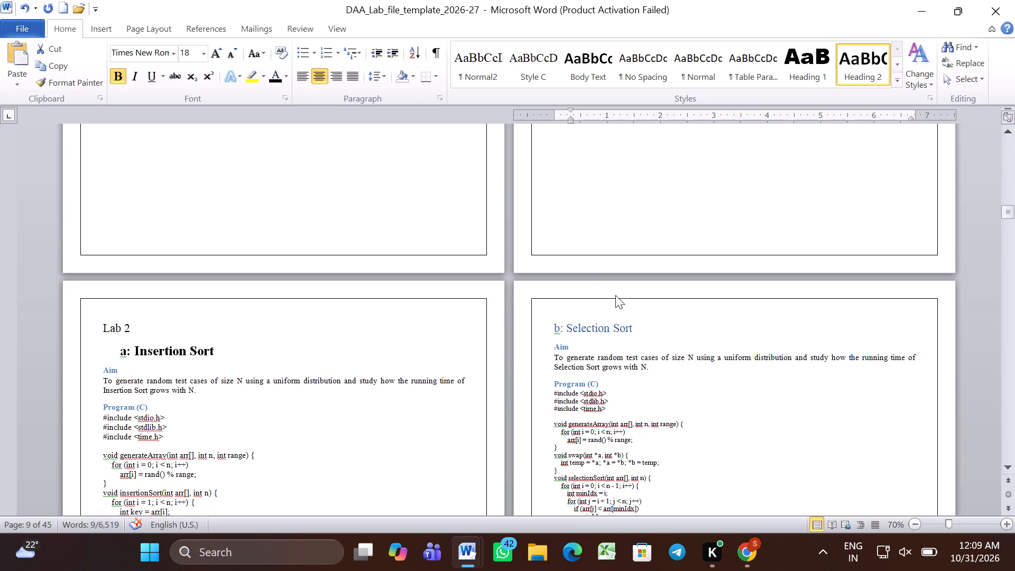
# Go back to the Lab 1 page and check the formatting of its heading and program title.
pyautogui.scroll(11, 615, 295)
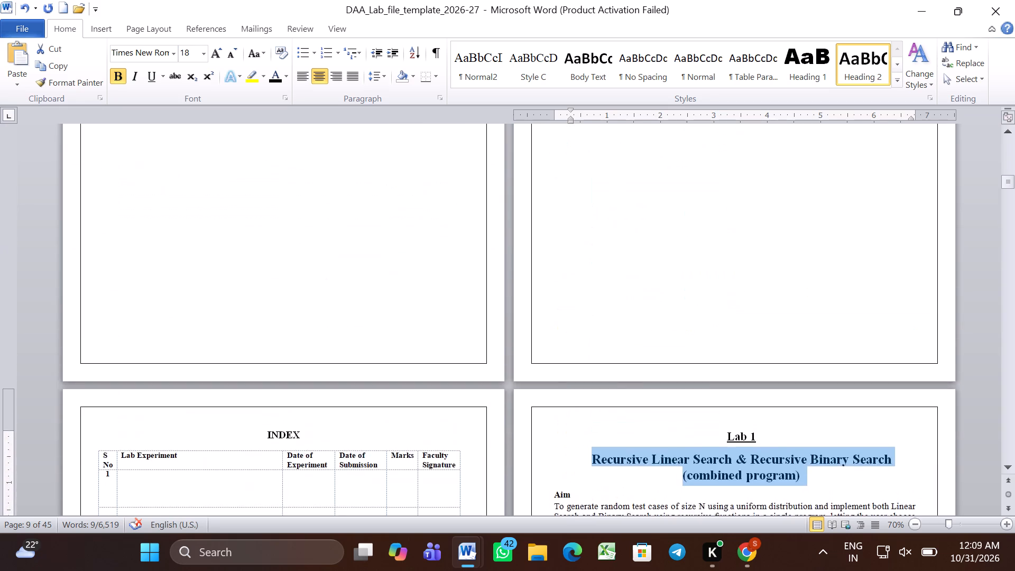
pyautogui.scroll(1, 615, 295)
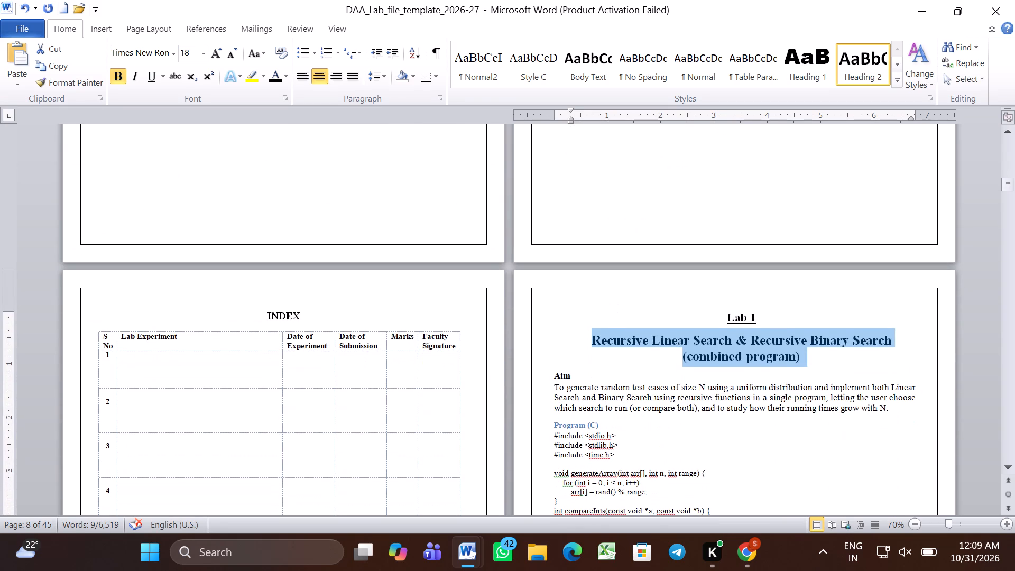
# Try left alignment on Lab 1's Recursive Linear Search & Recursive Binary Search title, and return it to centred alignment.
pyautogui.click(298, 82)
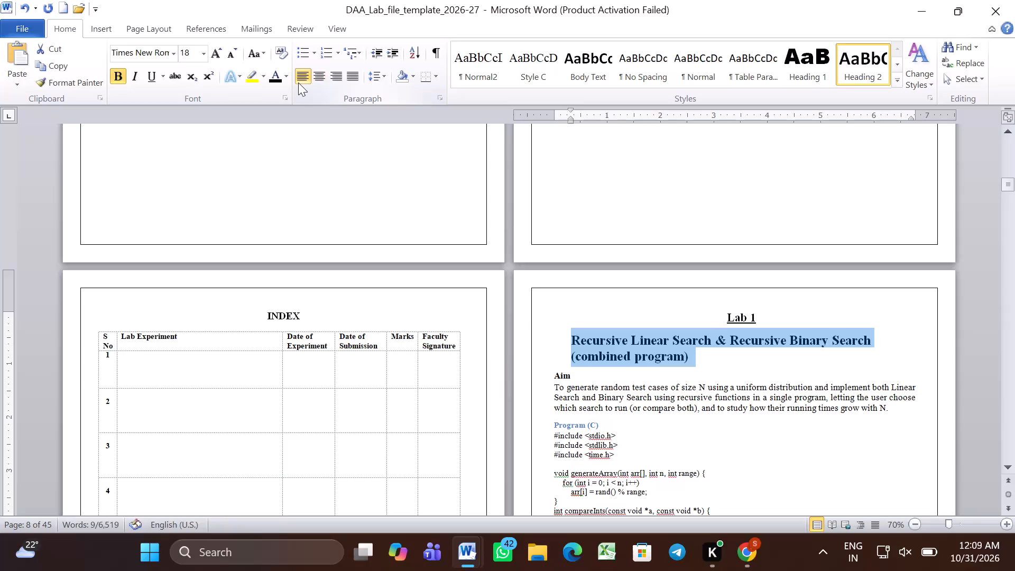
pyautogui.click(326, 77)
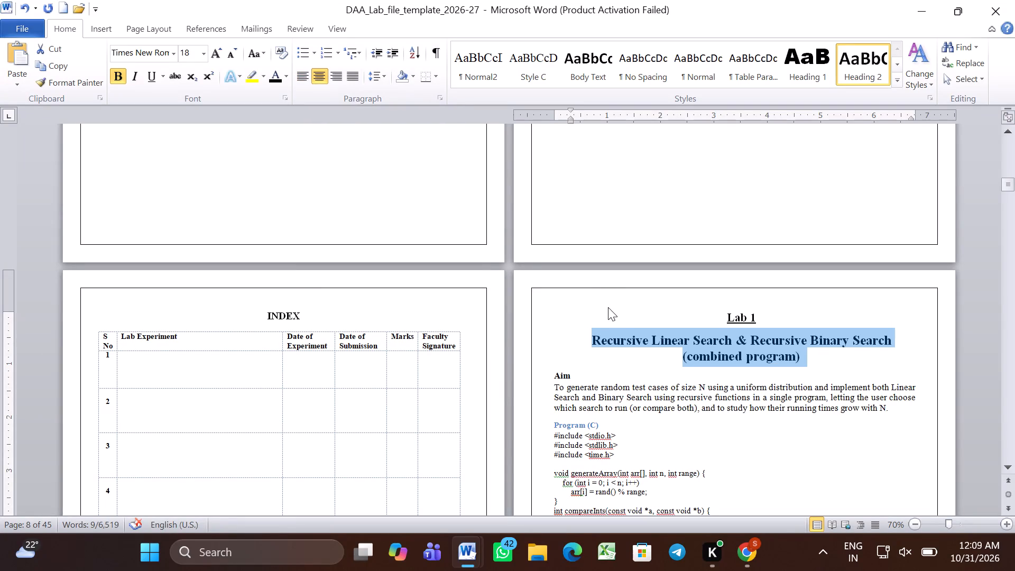
# Set the font size of Lab 1's Recursive Linear Search & Recursive Binary Search (combined program) title to 16.
pyautogui.click(608, 309)
pyautogui.click(588, 372)
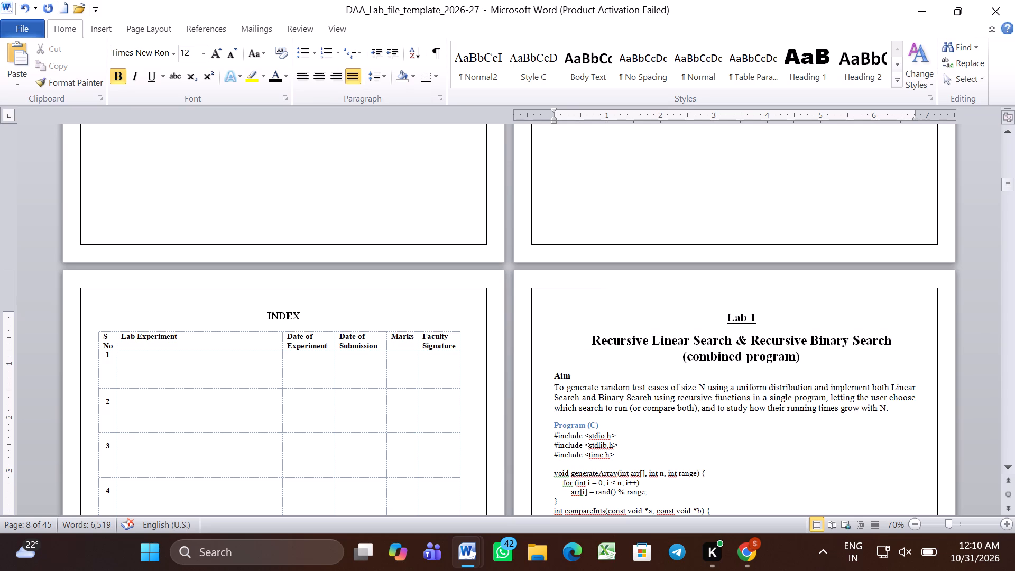
pyautogui.moveTo(592, 342); pyautogui.dragTo(806, 358)
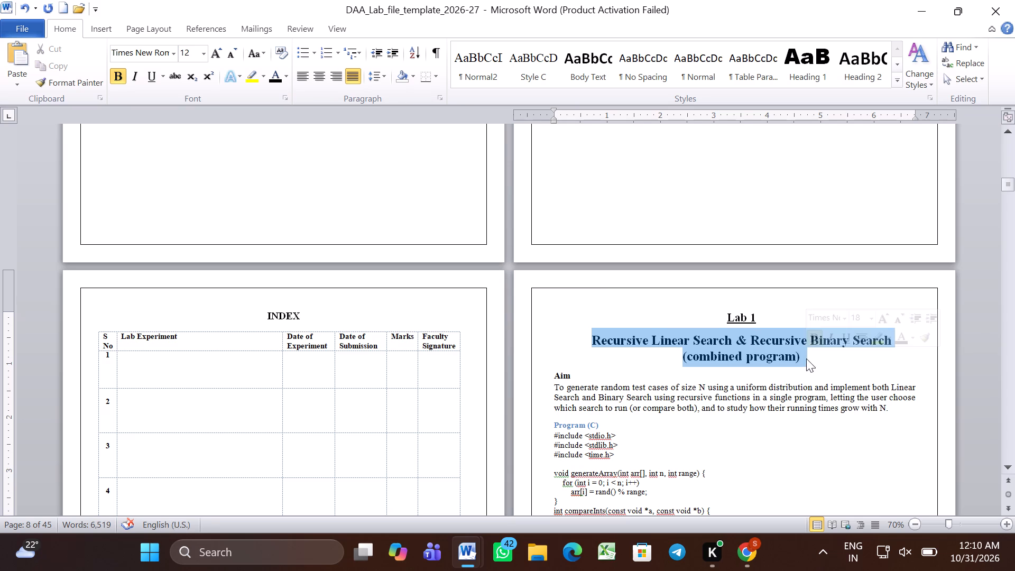
pyautogui.click(203, 52)
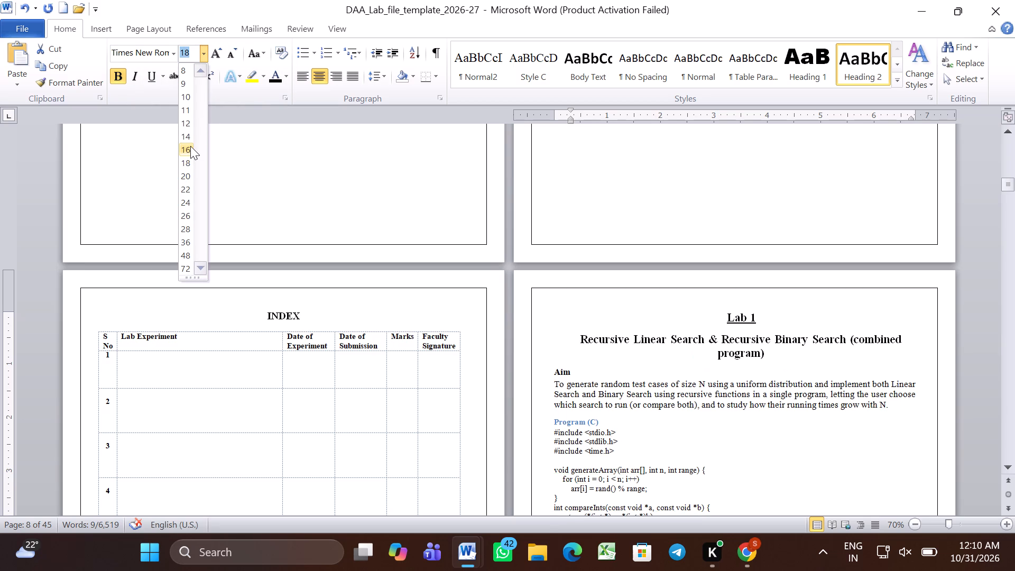
pyautogui.click(190, 146)
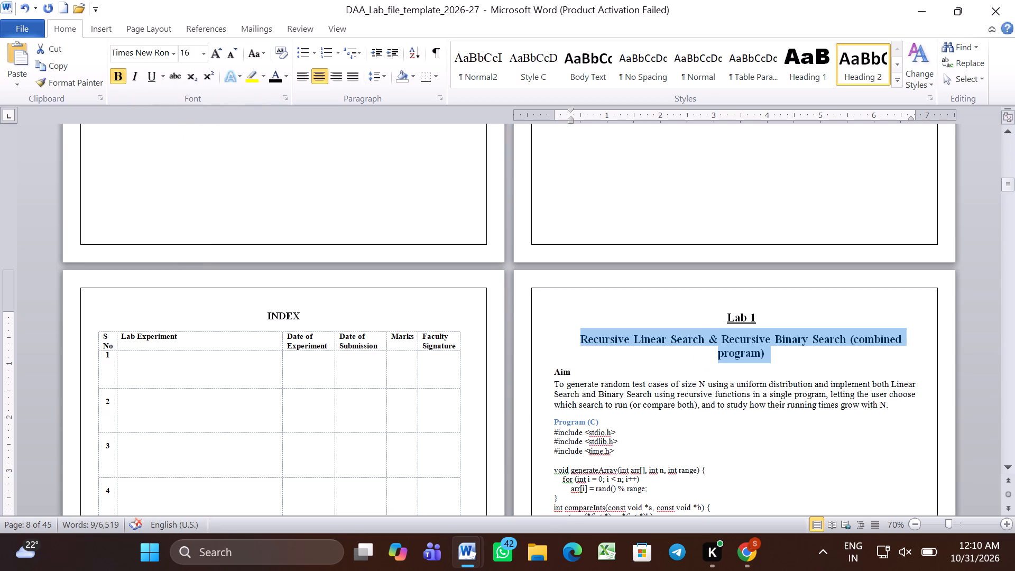
pyautogui.click(588, 357)
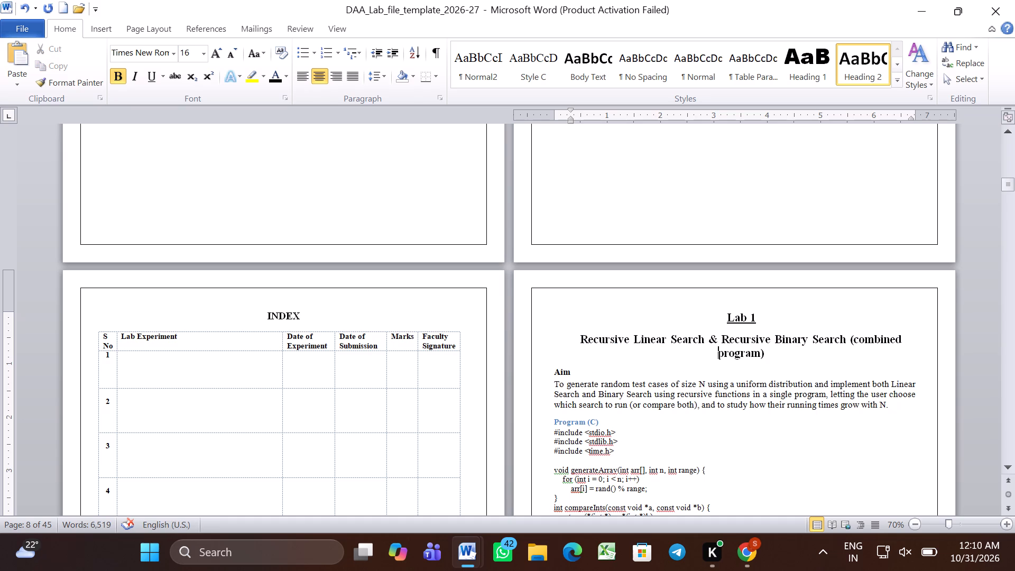
# Set the font size of Lab 1's Aim heading to 14.
pyautogui.scroll(-2, 588, 357)
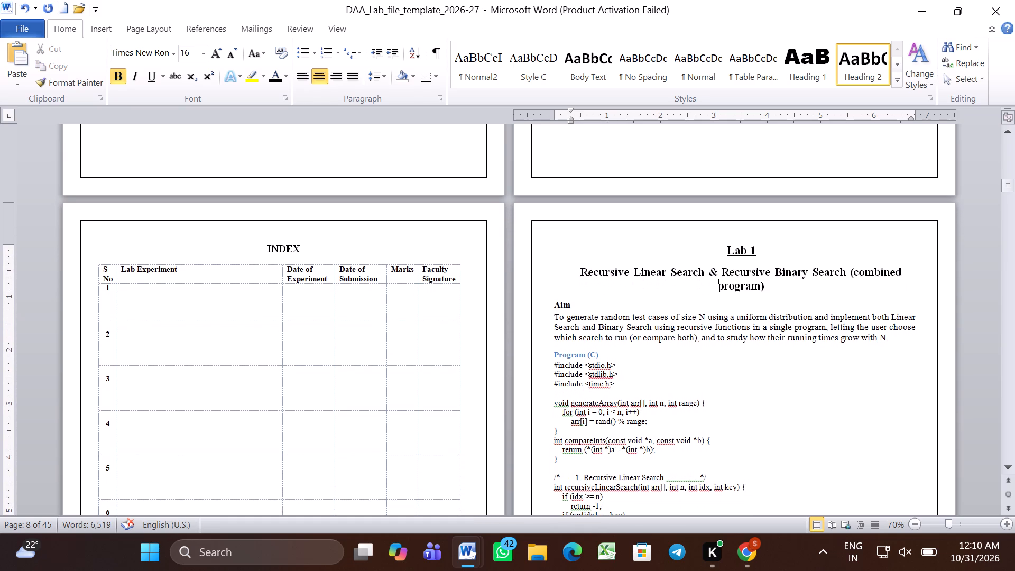
pyautogui.doubleClick(565, 303)
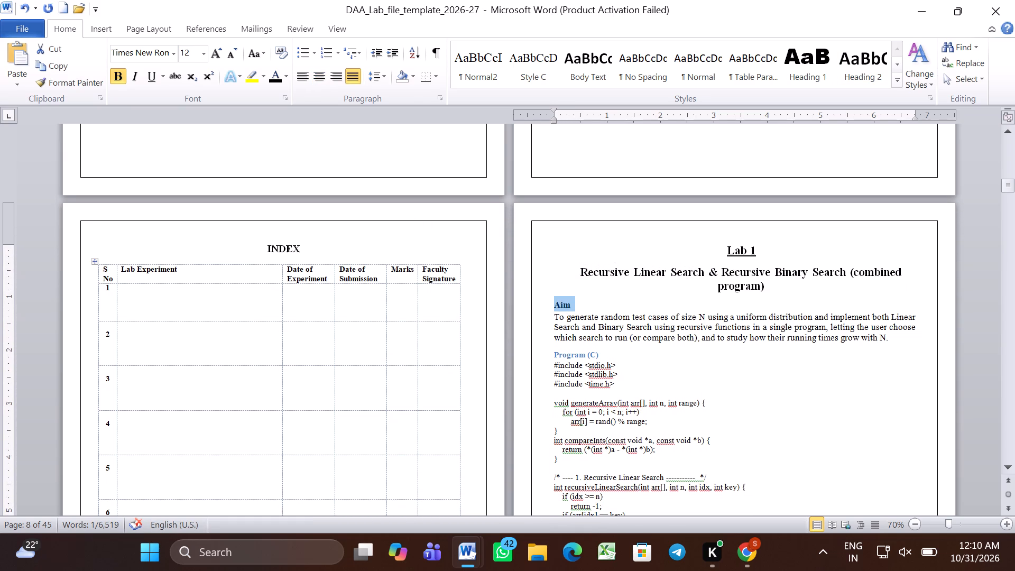
pyautogui.click(204, 57)
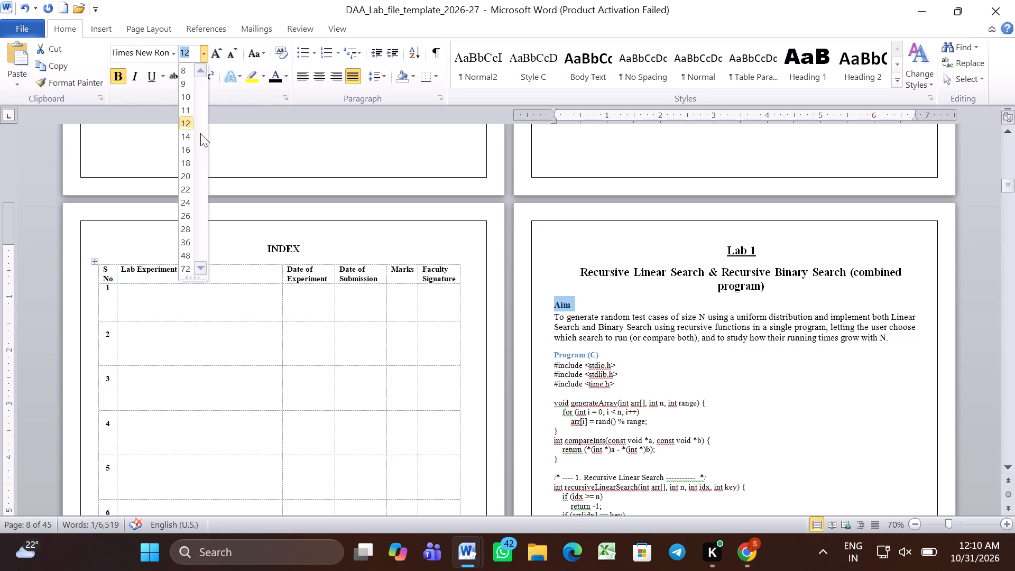
pyautogui.click(191, 134)
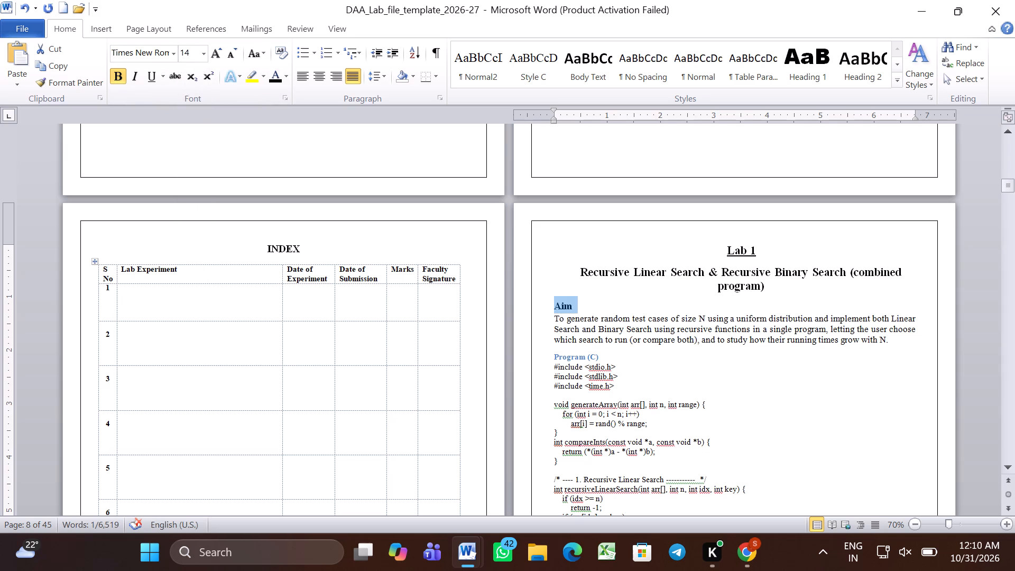
pyautogui.click(609, 336)
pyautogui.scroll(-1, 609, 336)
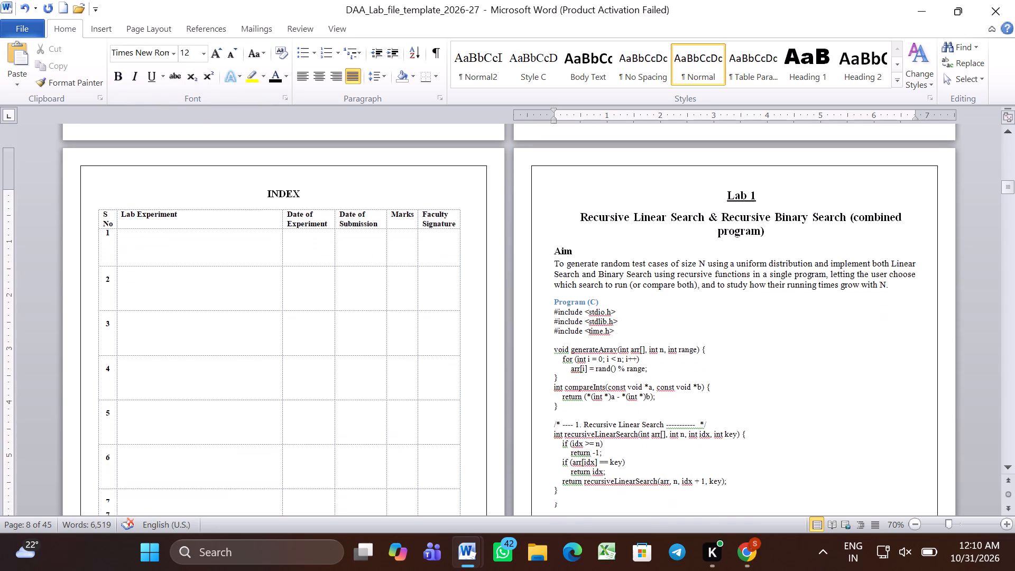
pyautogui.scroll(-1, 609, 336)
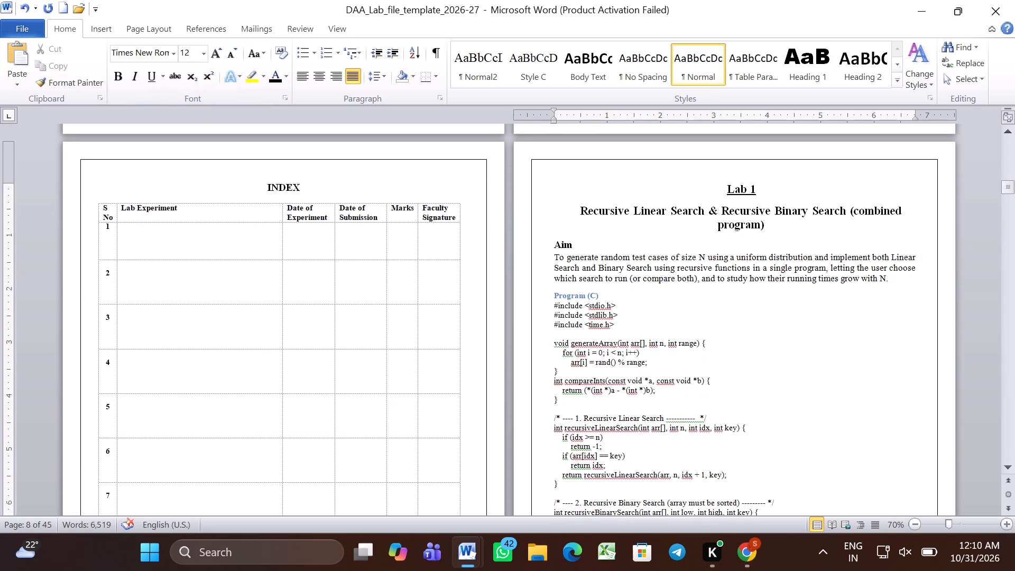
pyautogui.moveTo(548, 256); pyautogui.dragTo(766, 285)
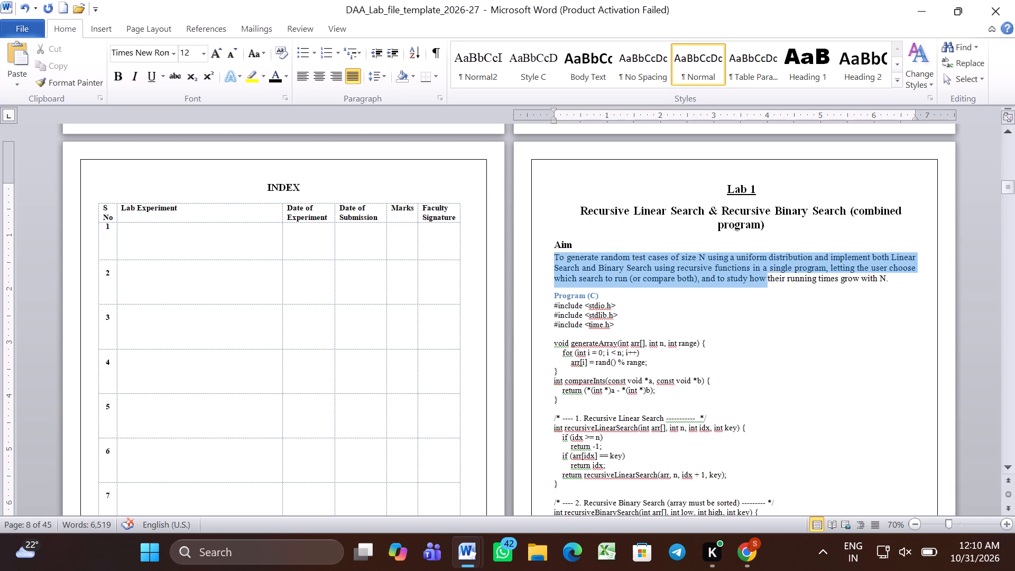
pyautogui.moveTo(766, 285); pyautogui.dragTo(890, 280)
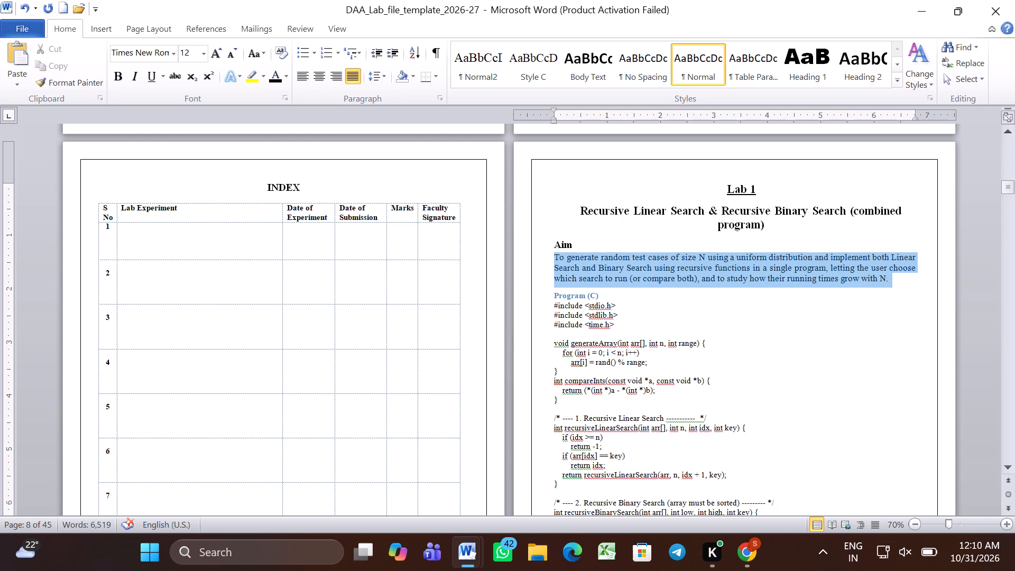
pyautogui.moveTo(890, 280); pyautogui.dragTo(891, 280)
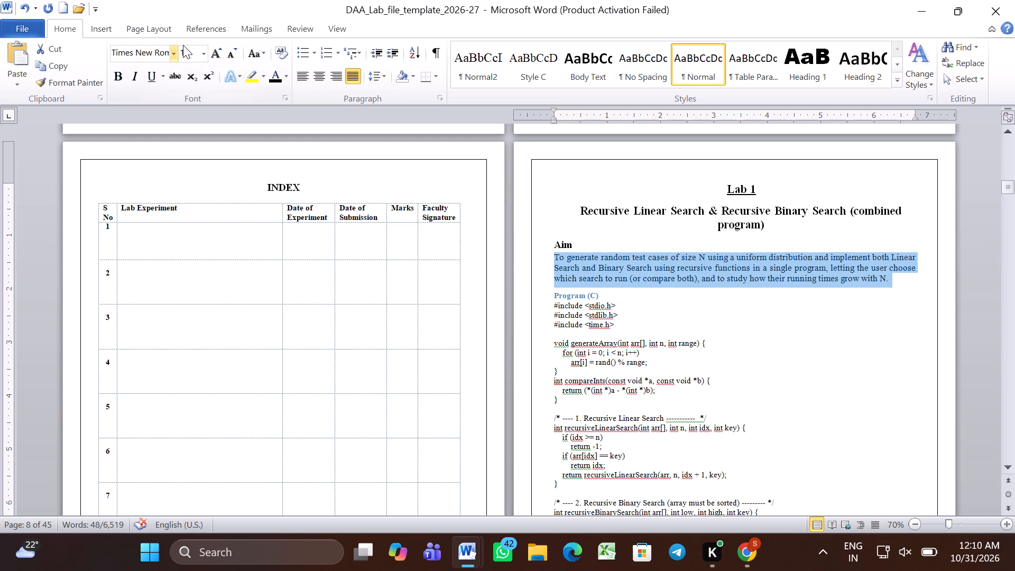
# Format Lab 1's Program (C) heading in black at font size 12, without underline.
pyautogui.tripleClick(594, 293)
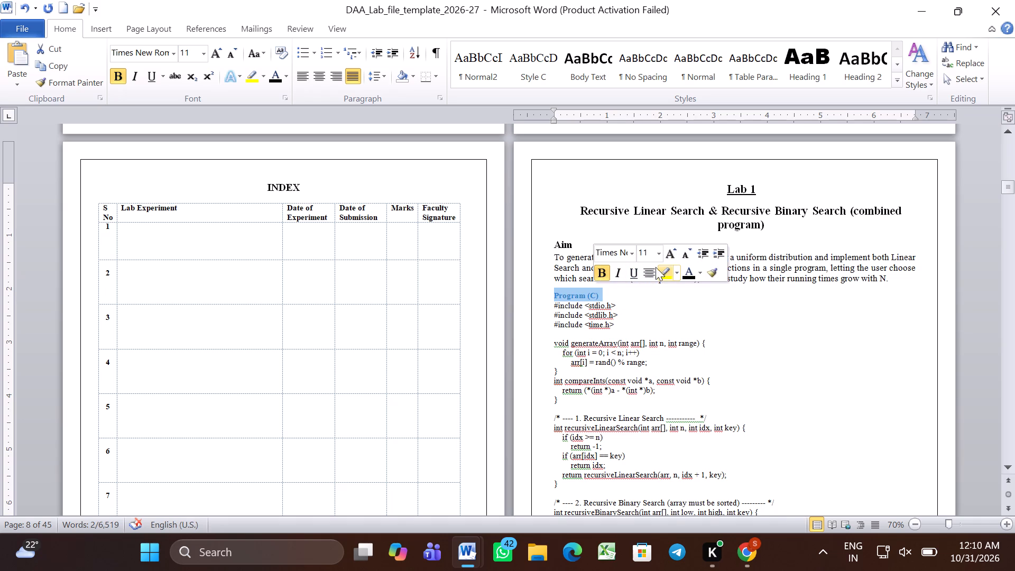
pyautogui.click(635, 280)
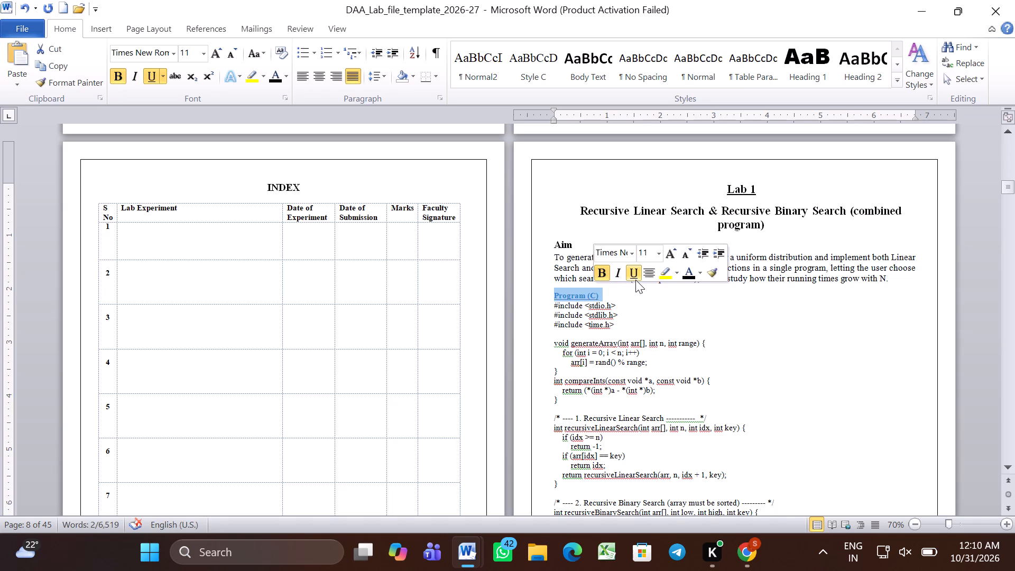
pyautogui.click(630, 279)
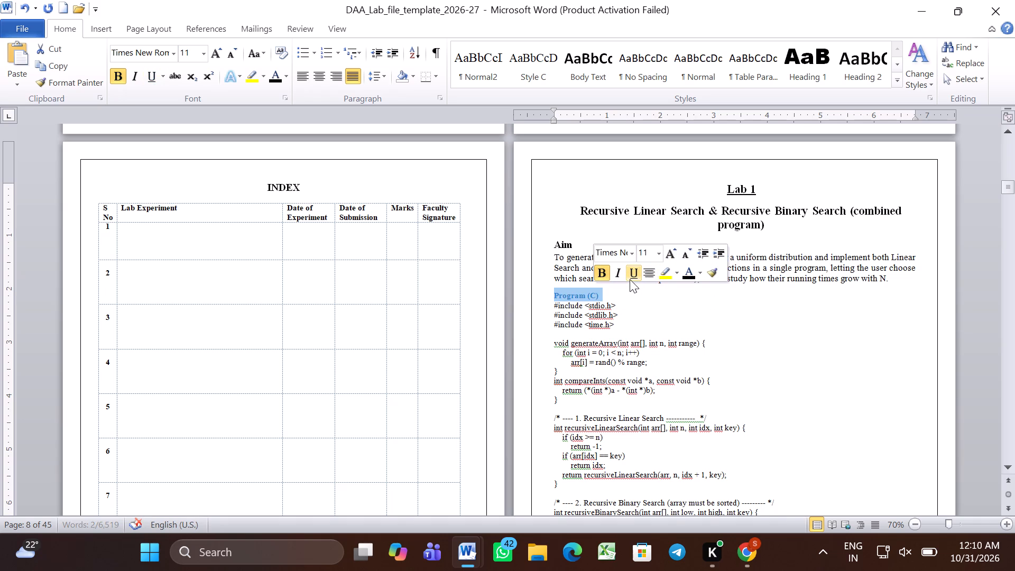
pyautogui.click(695, 271)
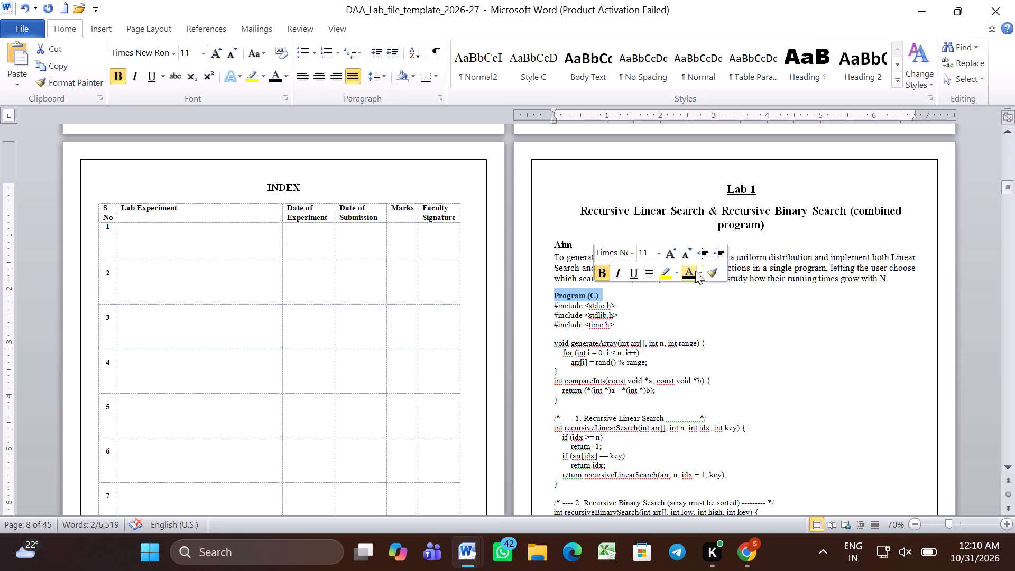
pyautogui.click(660, 253)
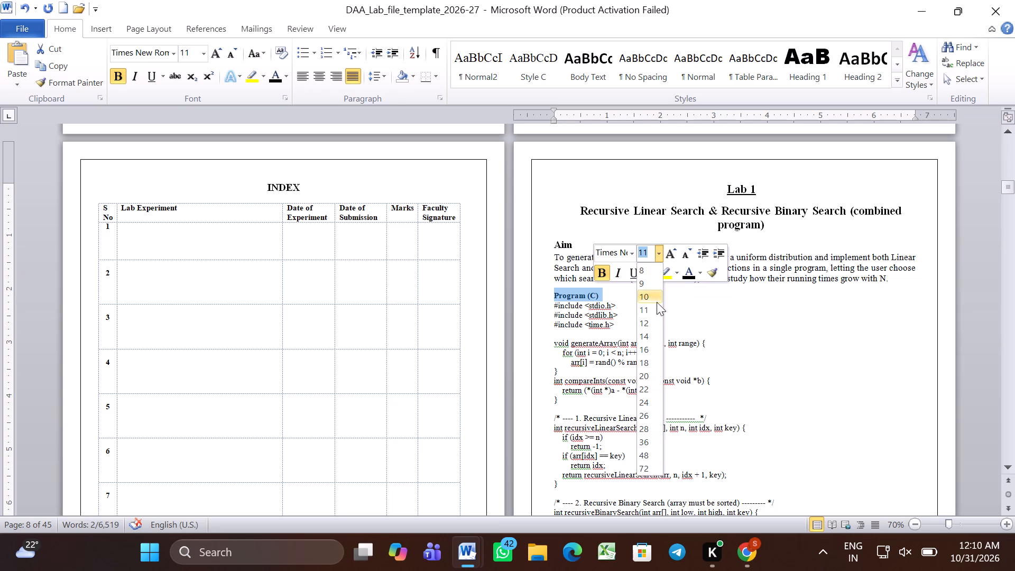
pyautogui.click(652, 321)
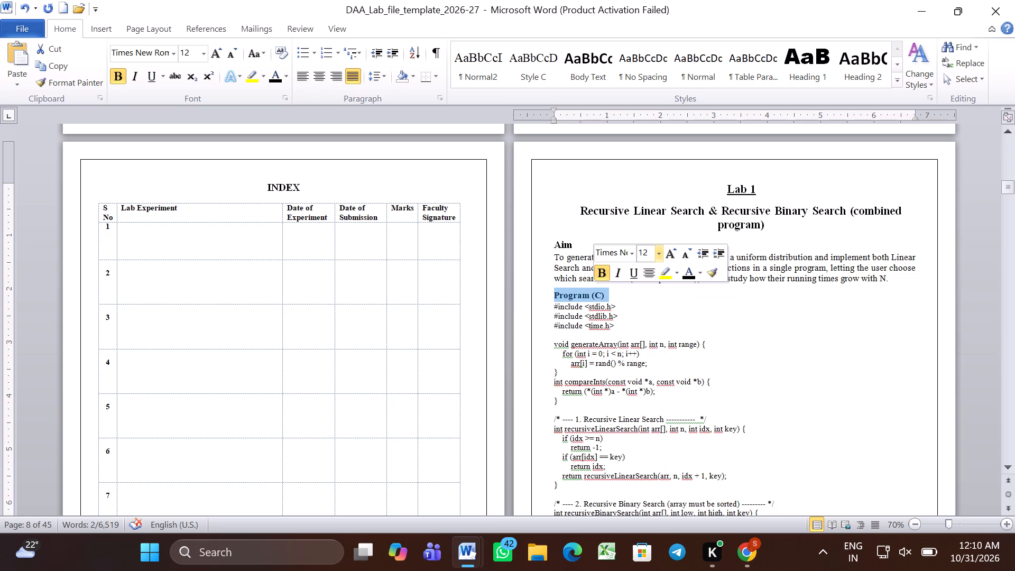
pyautogui.click(652, 321)
# Examine the rest of the Lab 1 program code and the OUTPUT heading on the pages that follow.
pyautogui.scroll(-1, 652, 321)
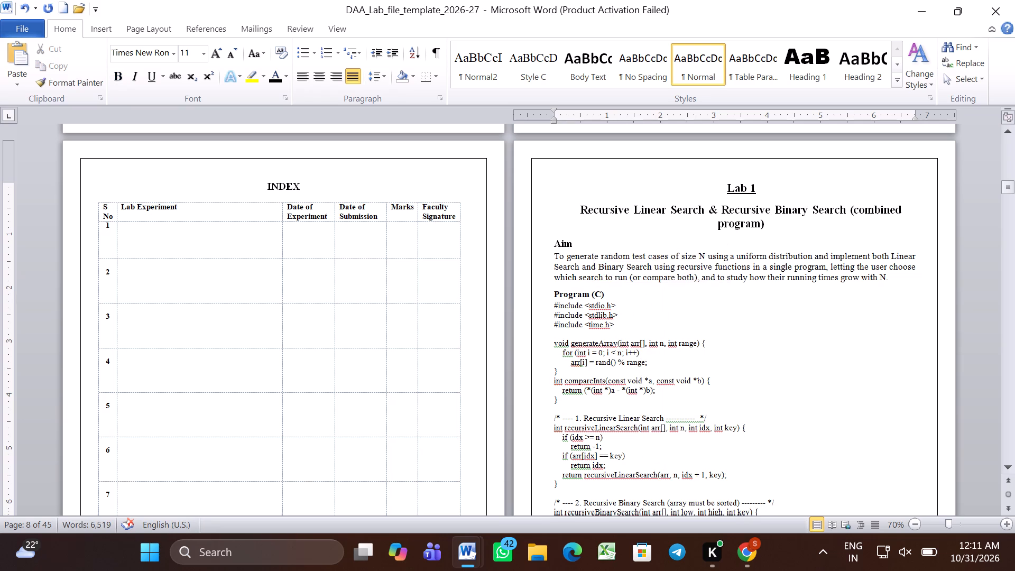
pyautogui.scroll(-1, 652, 321)
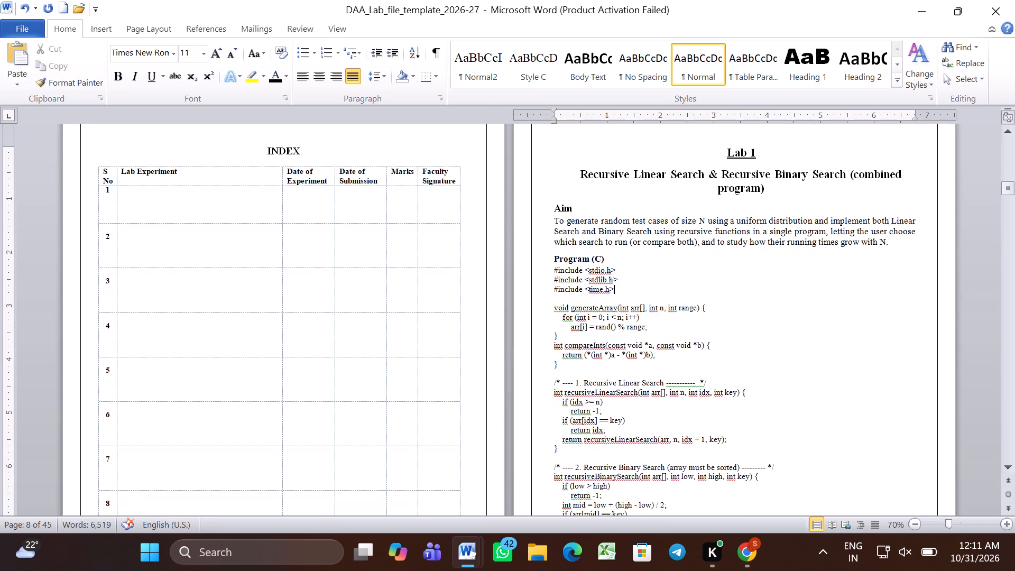
pyautogui.scroll(-1, 652, 321)
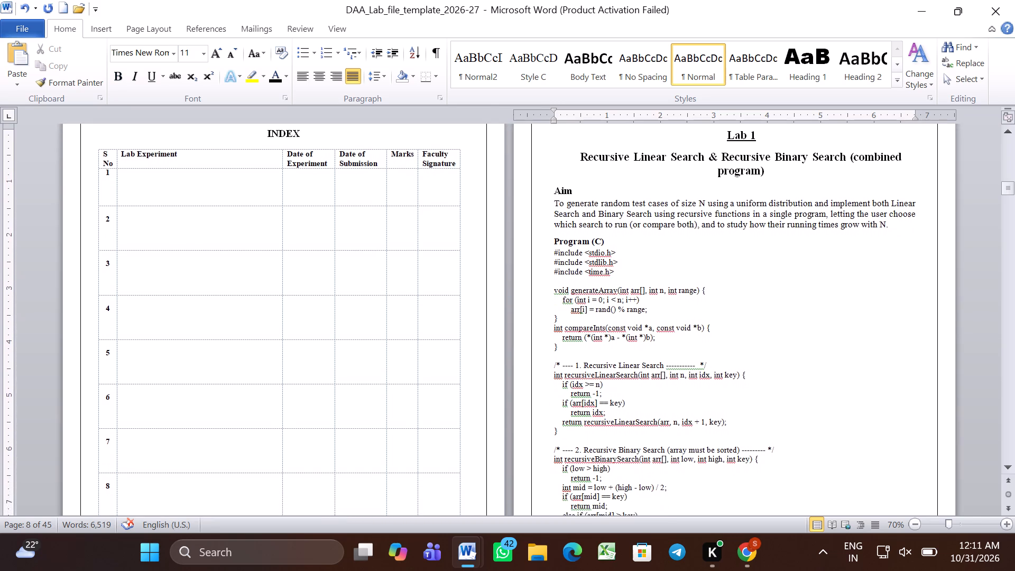
pyautogui.scroll(-2, 652, 321)
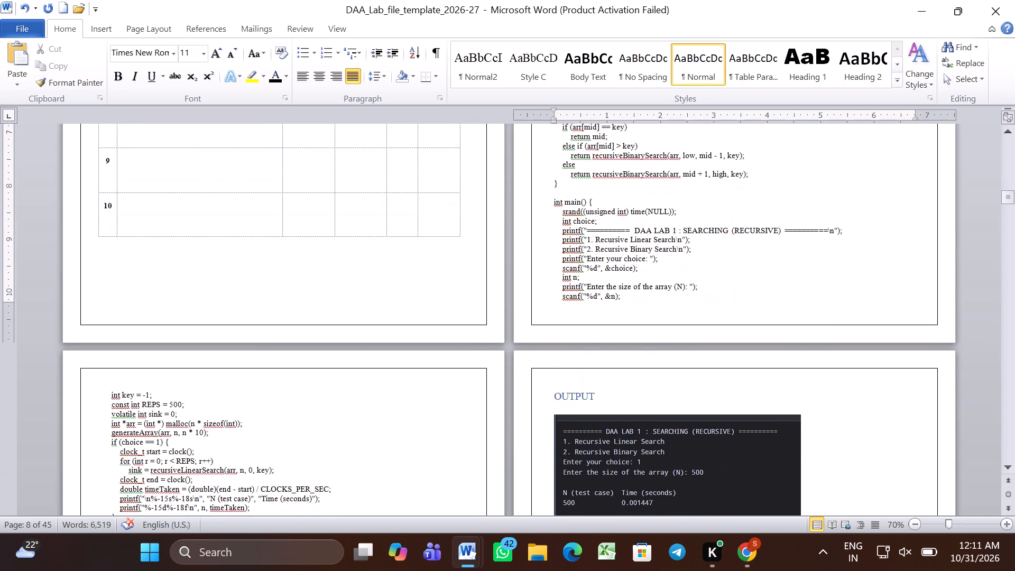
pyautogui.scroll(-2, 652, 321)
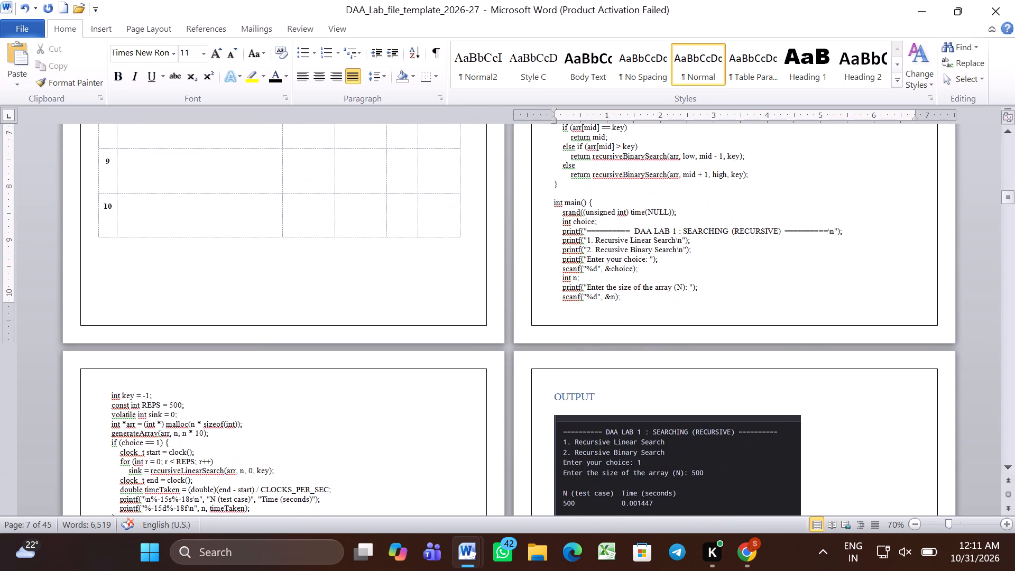
pyautogui.scroll(-2, 652, 321)
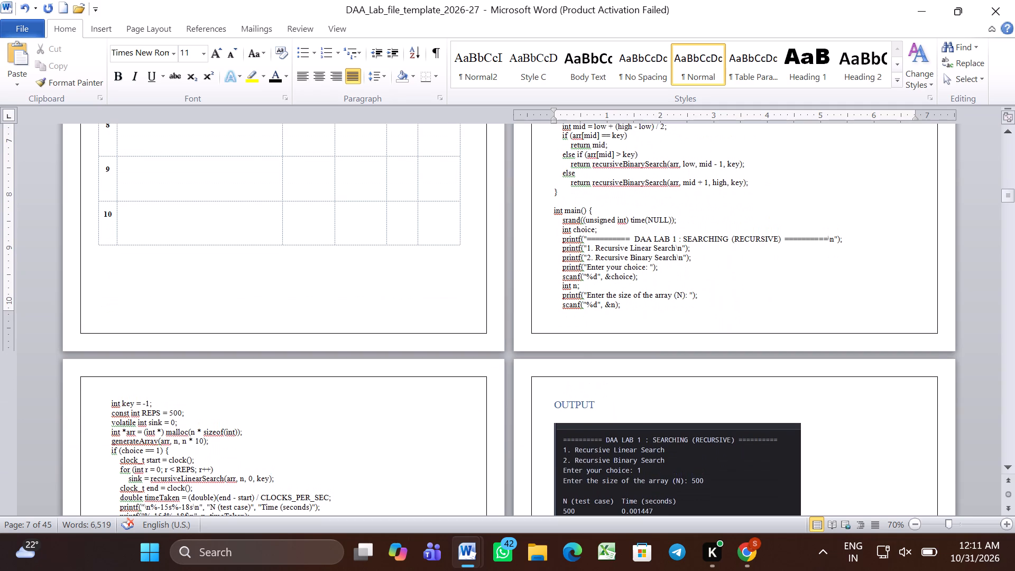
pyautogui.scroll(-1, 652, 321)
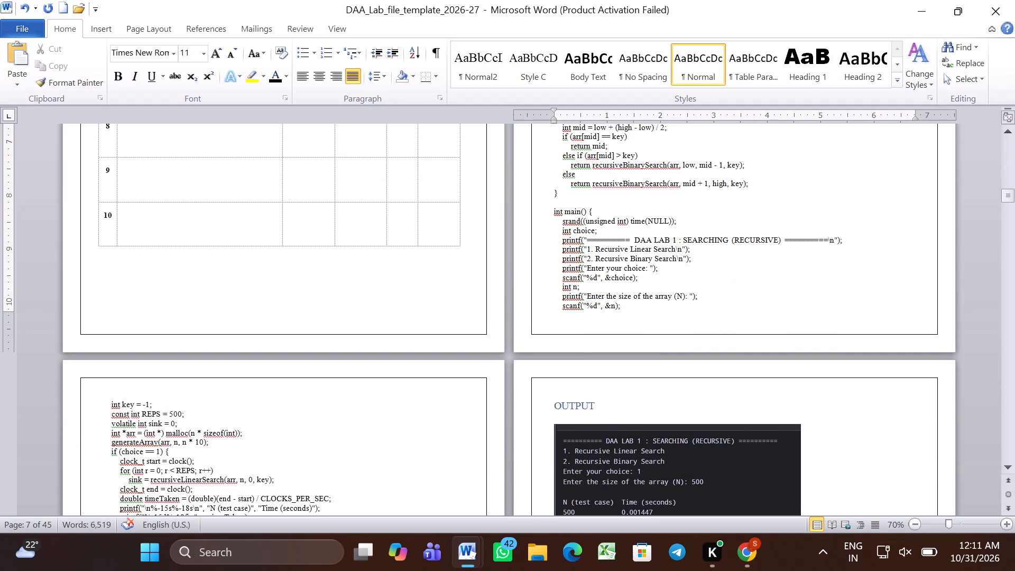
pyautogui.scroll(-2, 652, 321)
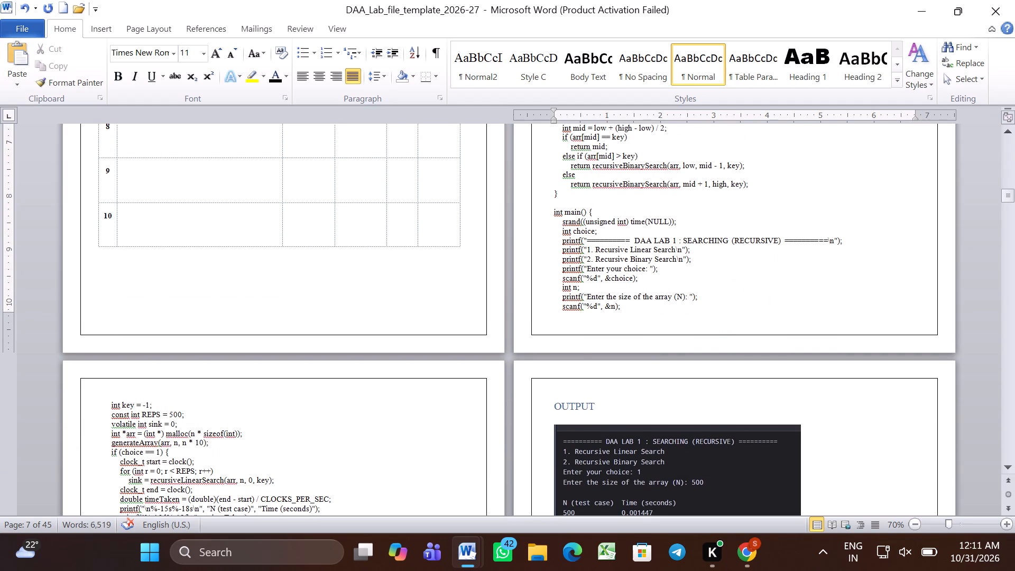
pyautogui.scroll(-4, 652, 321)
pyautogui.click(747, 552)
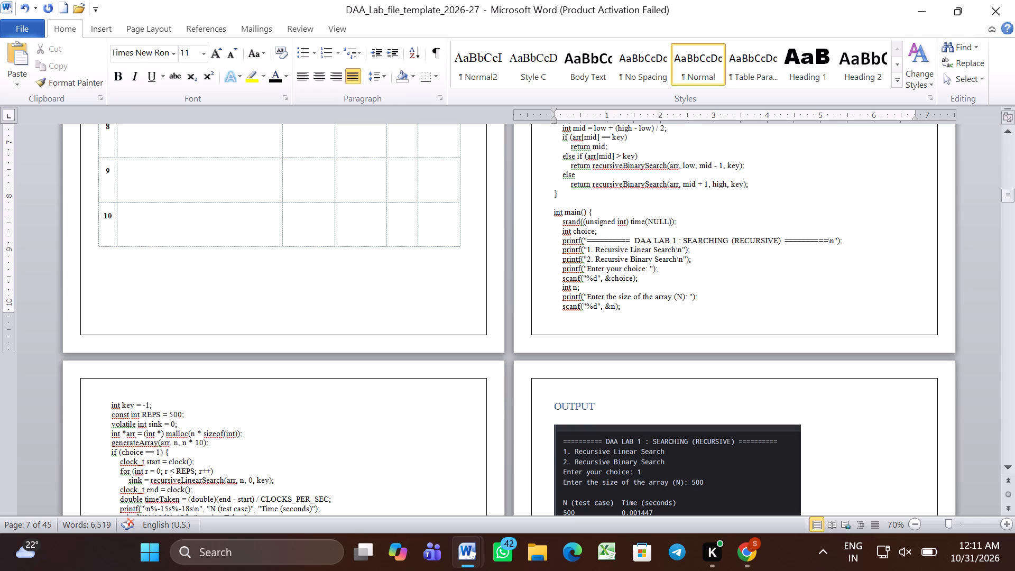
pyautogui.scroll(5, 474, 440)
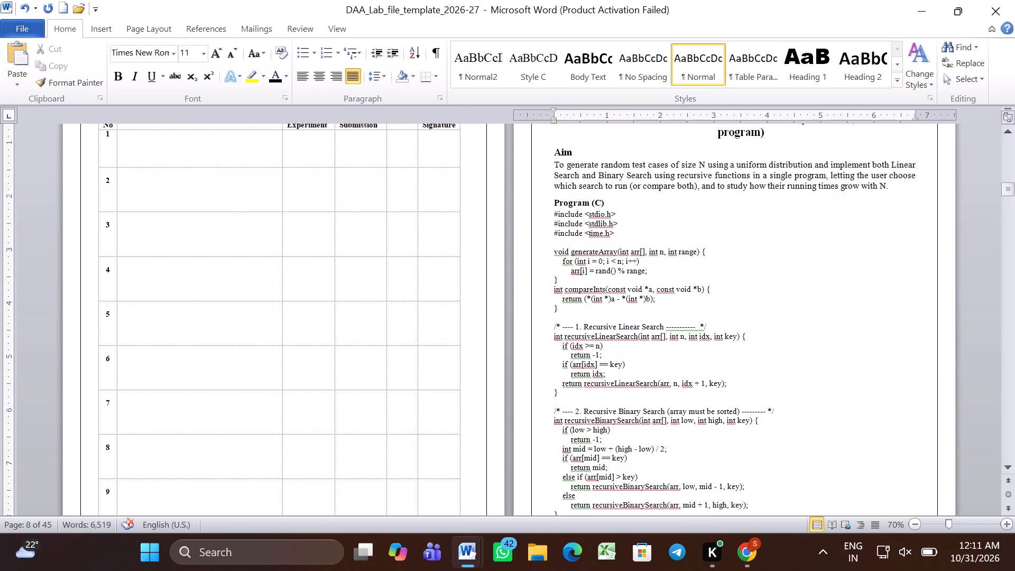
pyautogui.click(582, 347)
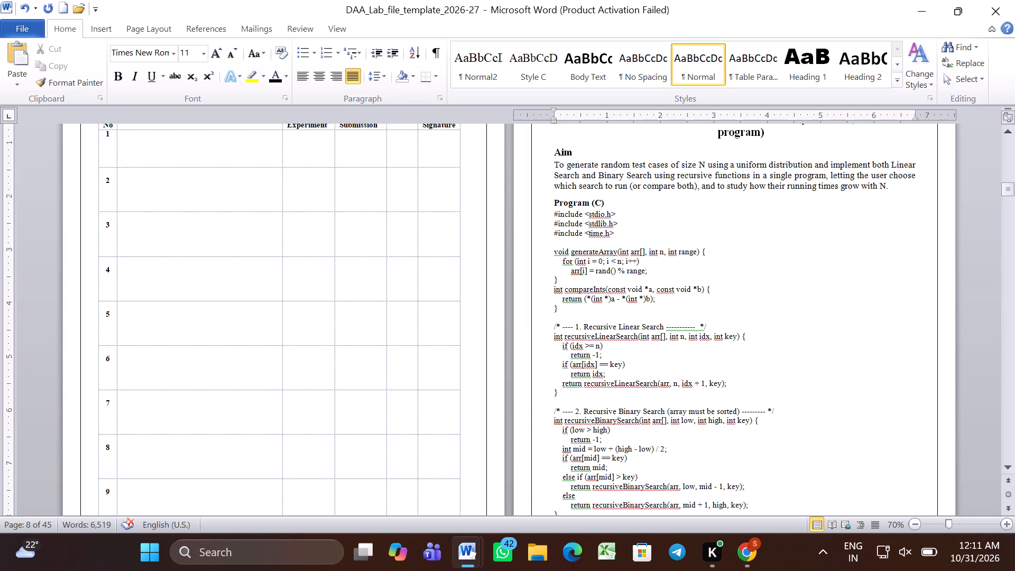
pyautogui.click(566, 175)
pyautogui.moveTo(553, 216); pyautogui.dragTo(608, 566)
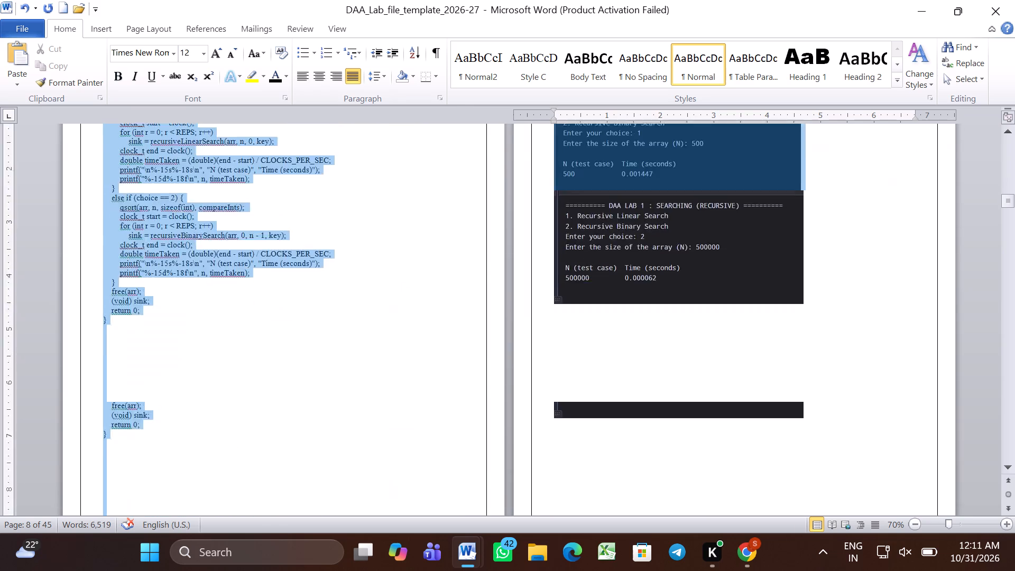
pyautogui.moveTo(608, 566); pyautogui.dragTo(459, 245)
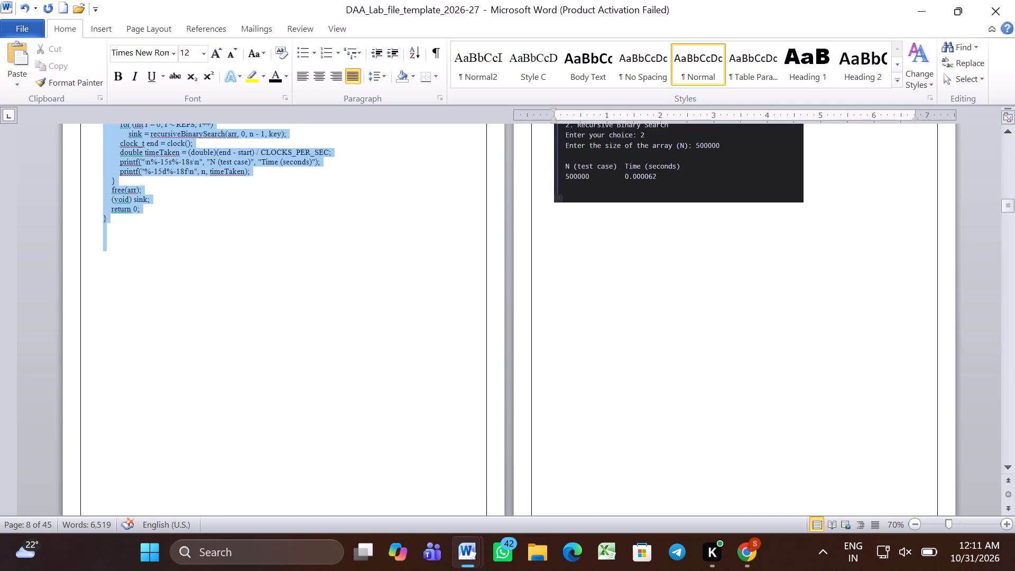
pyautogui.moveTo(459, 245); pyautogui.dragTo(455, 242)
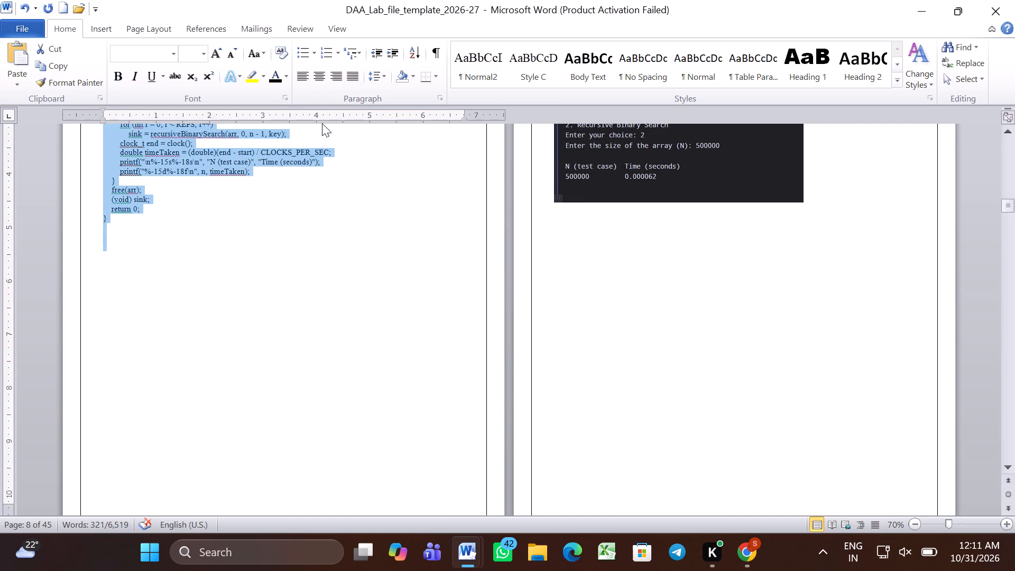
pyautogui.click(201, 56)
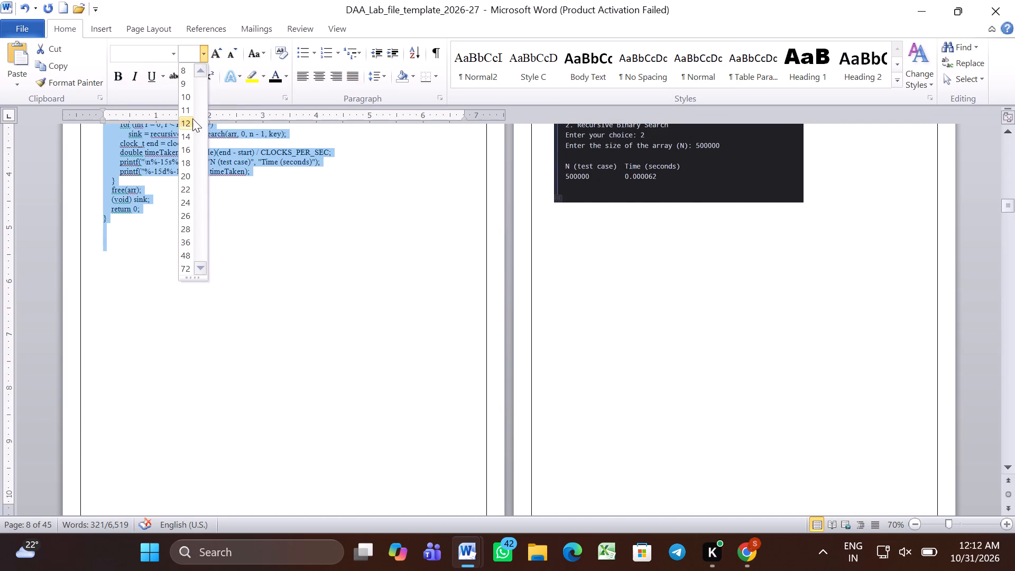
pyautogui.click(190, 124)
pyautogui.click(342, 343)
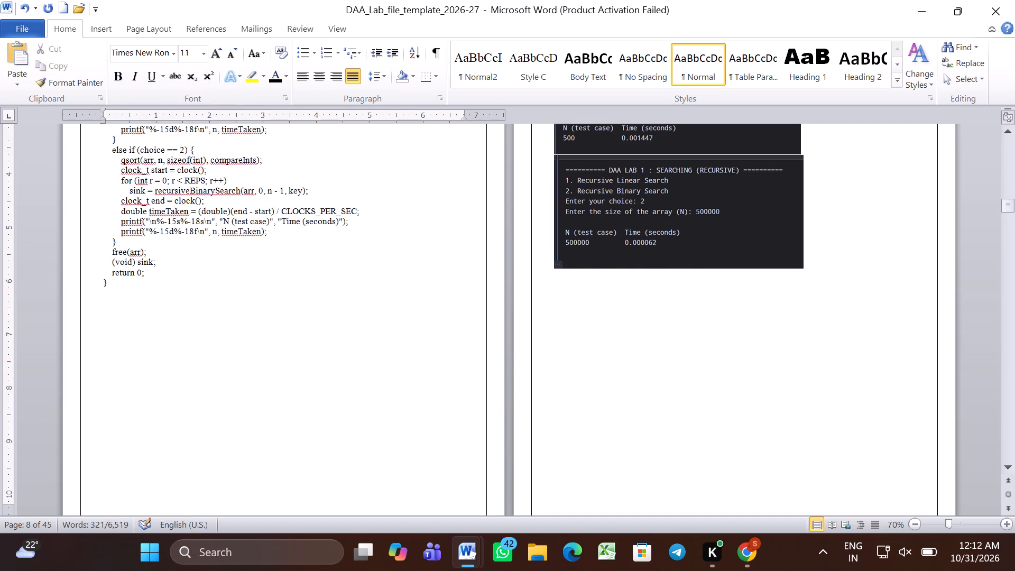
# Make Lab 1's OUTPUT heading bold and black.
pyautogui.scroll(4, 342, 343)
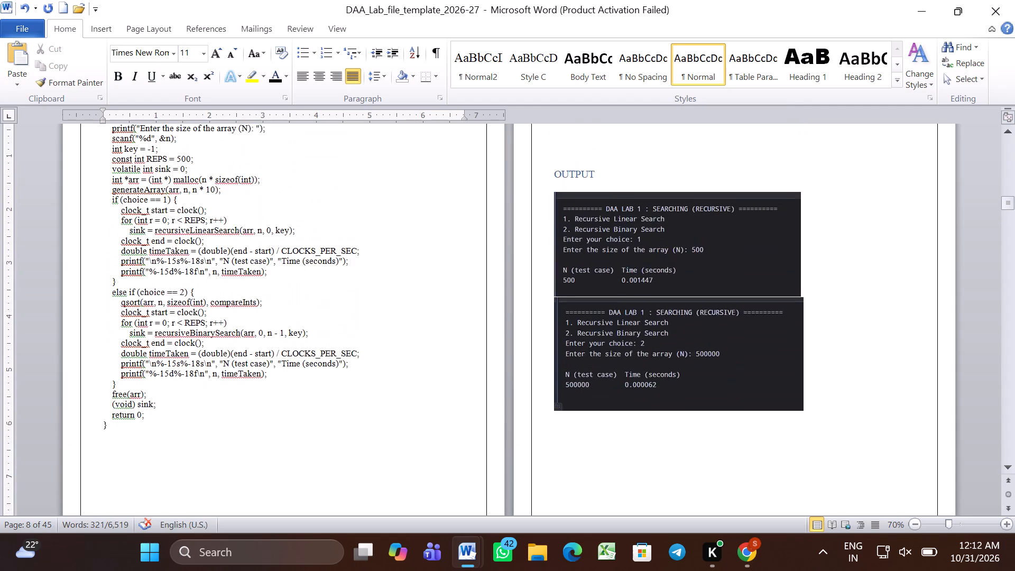
pyautogui.scroll(1, 342, 343)
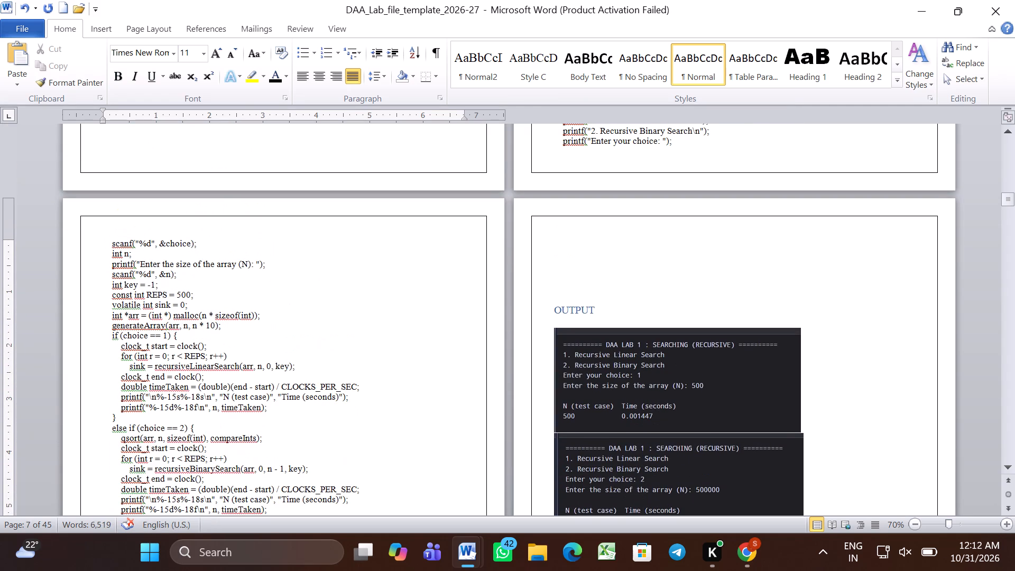
pyautogui.tripleClick(573, 307)
pyautogui.click(573, 307)
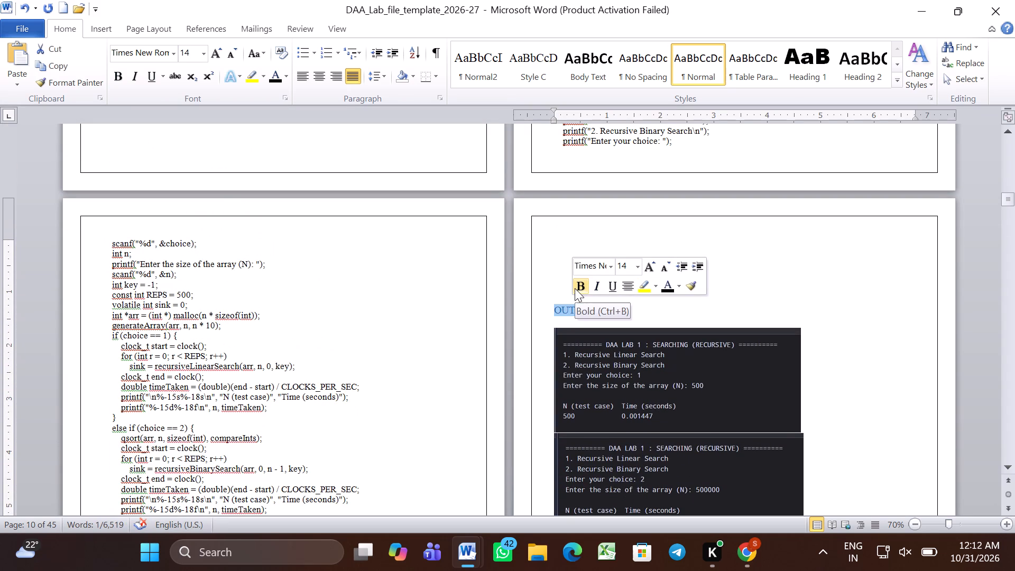
pyautogui.click(575, 288)
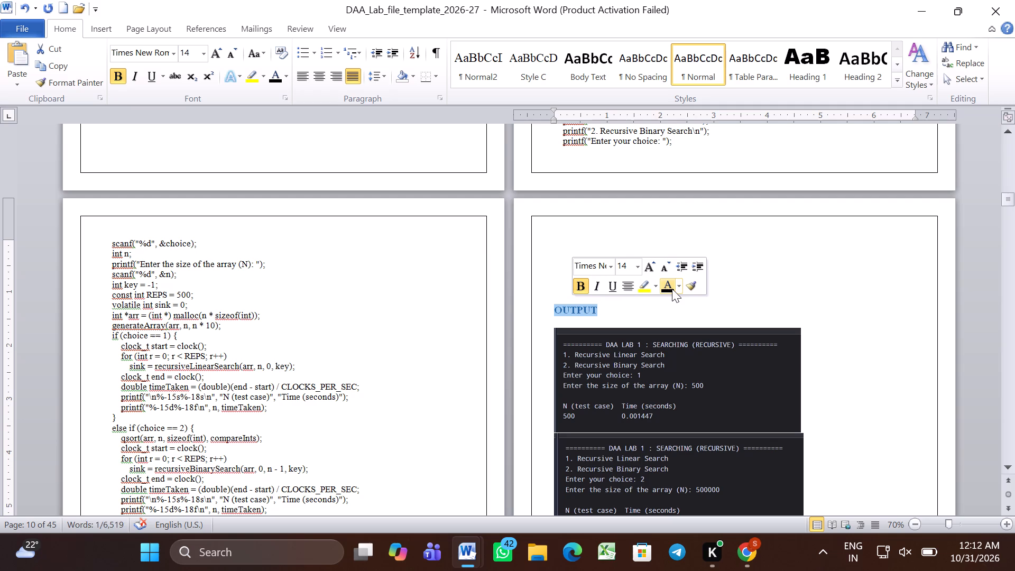
pyautogui.click(672, 289)
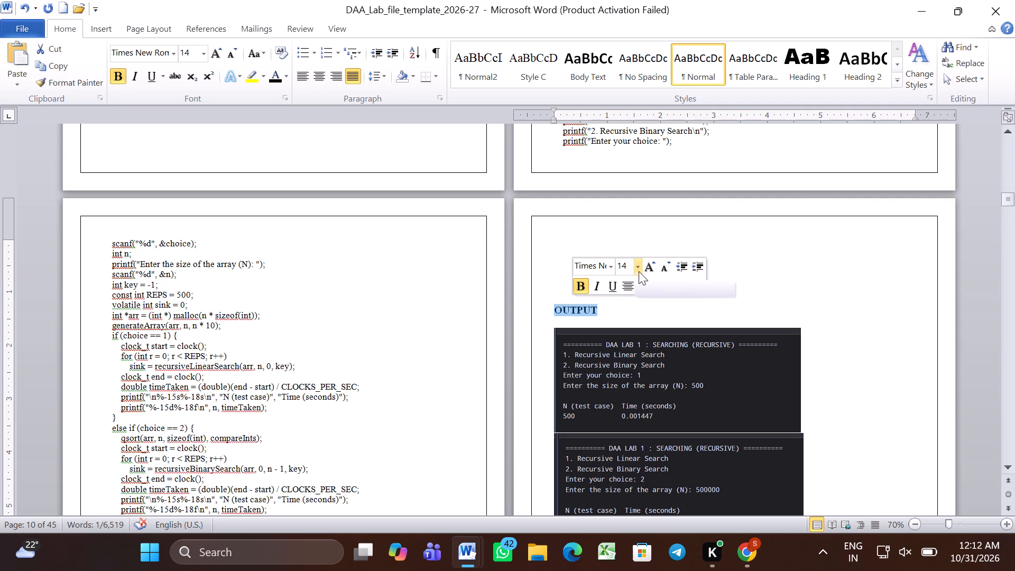
pyautogui.click(659, 318)
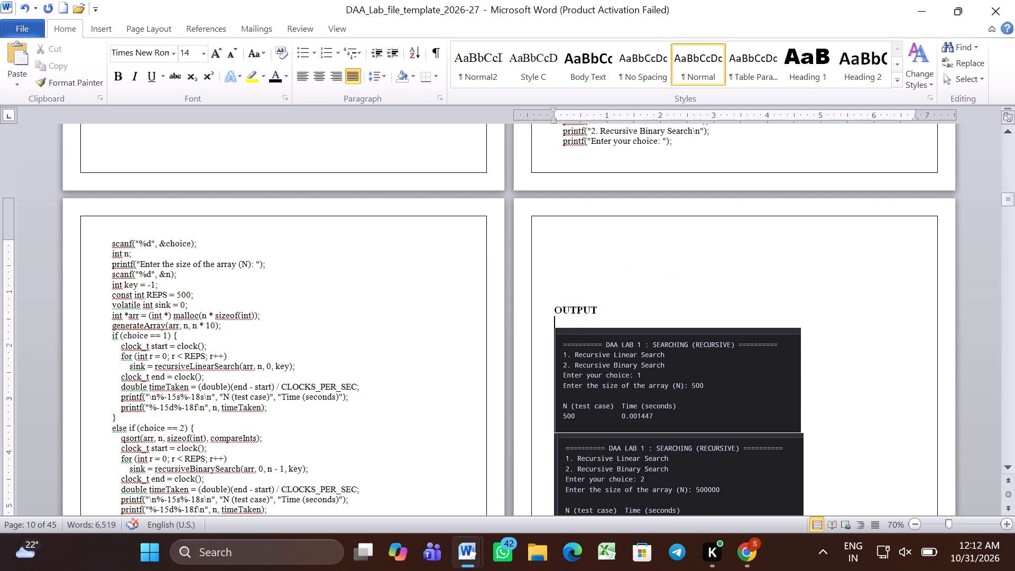
# Delete the blank lines above the OUTPUT heading so it directly follows the closing brace of Lab 1's program.
pyautogui.scroll(-2, 659, 318)
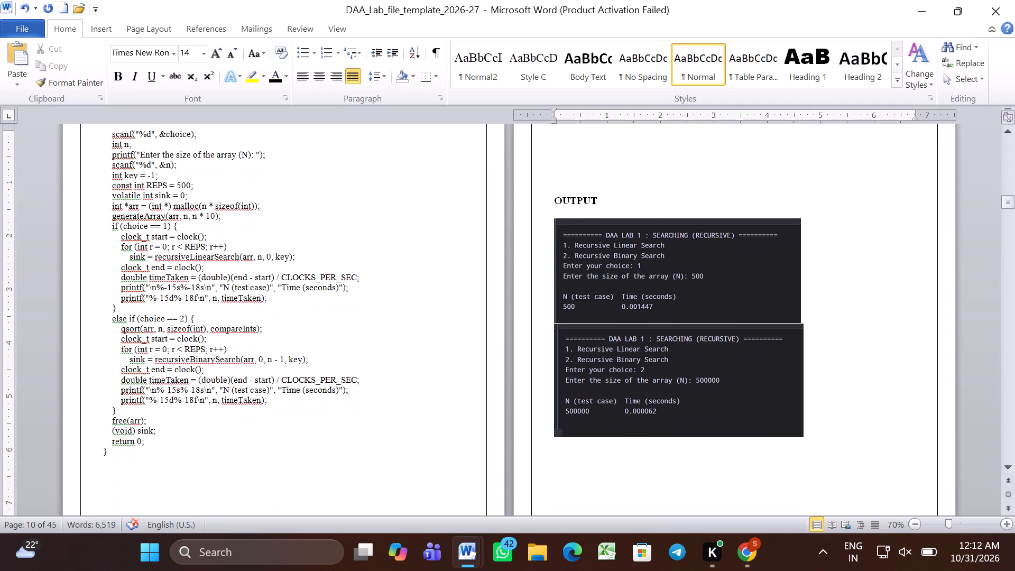
pyautogui.scroll(-3, 659, 318)
pyautogui.scroll(1, 659, 318)
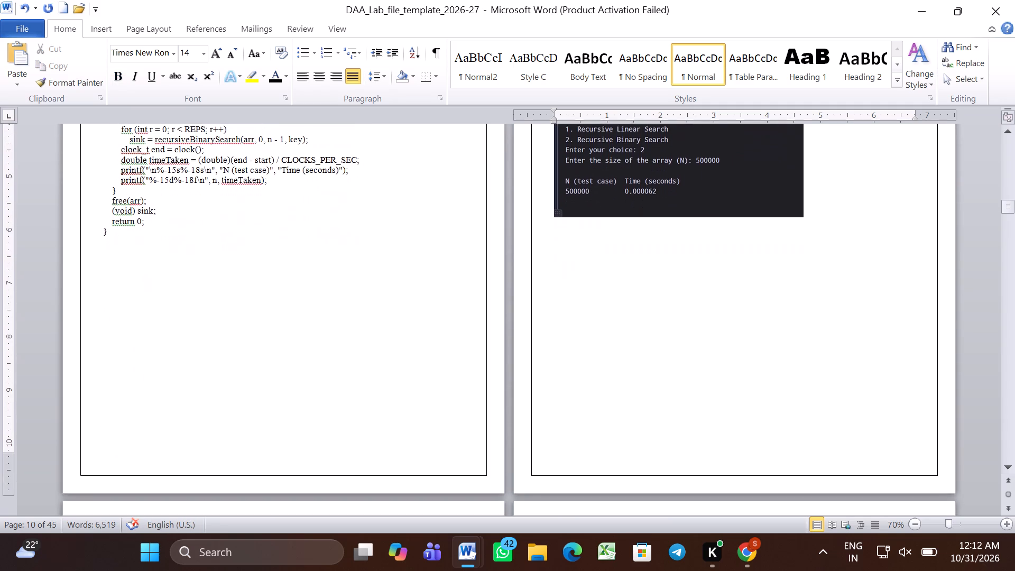
pyautogui.scroll(1, 659, 318)
pyautogui.scroll(1, 656, 171)
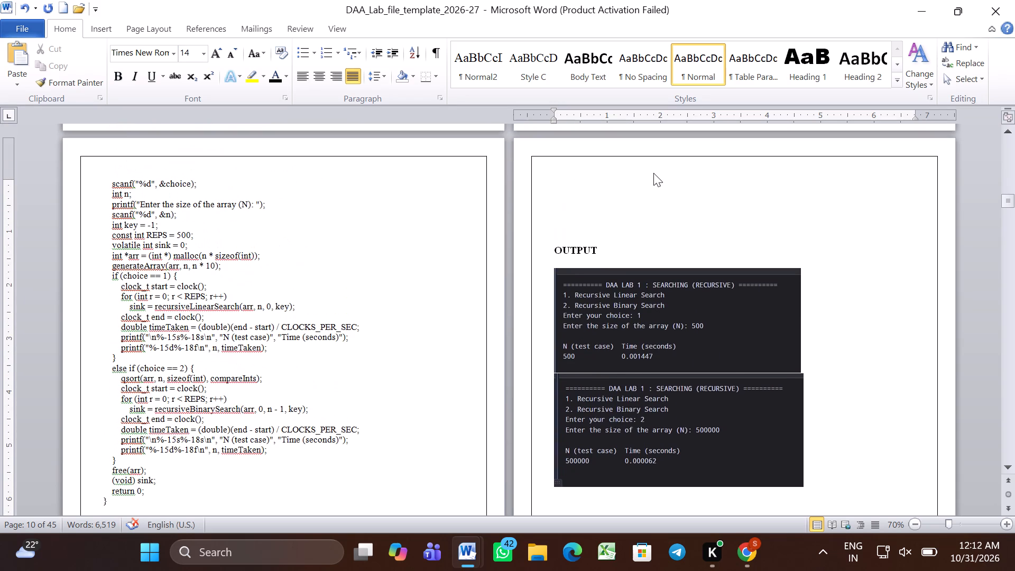
pyautogui.click(626, 187)
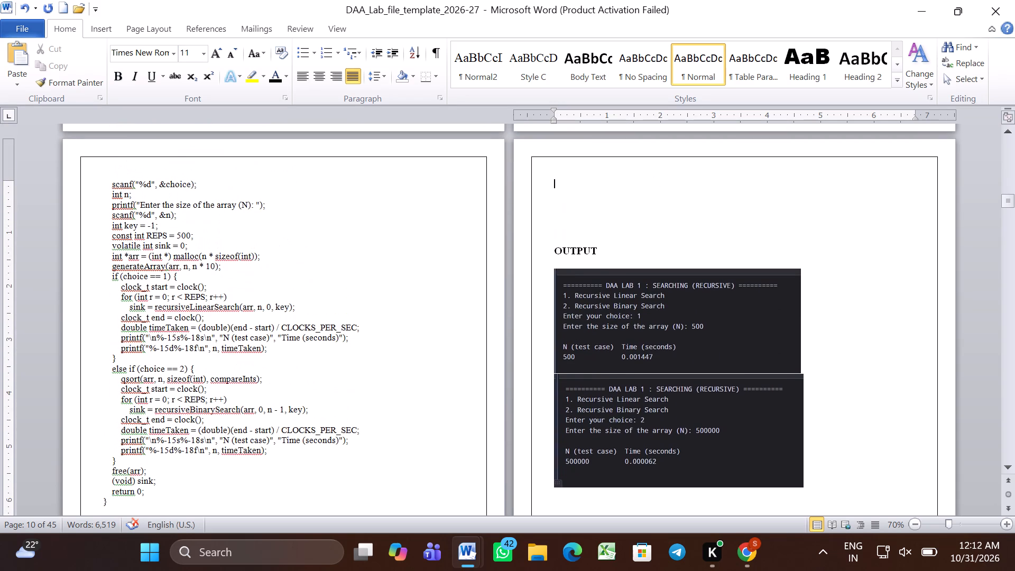
pyautogui.click(601, 230)
pyautogui.press('BackSpace')
pyautogui.press('BackSpace')
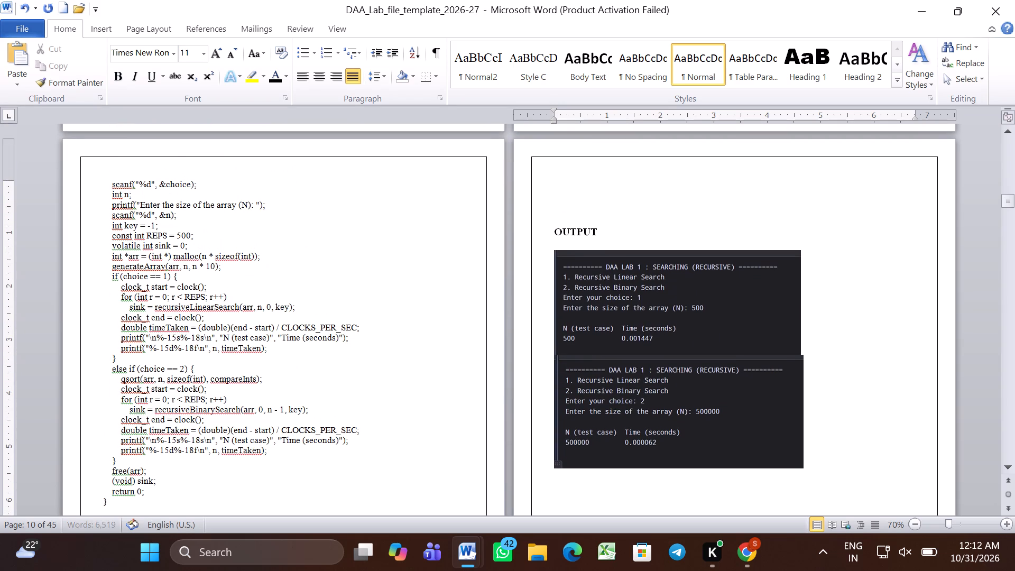
pyautogui.press('BackSpace')
pyautogui.press('BackSpace')
pyautogui.press('BackSpace')
pyautogui.press('BackSpace')
pyautogui.press('BackSpace')
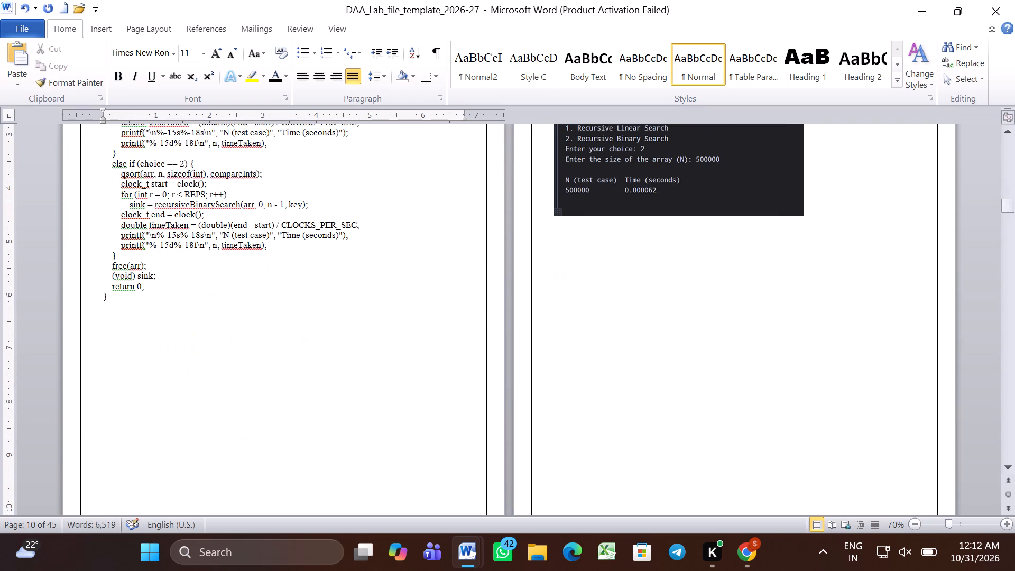
pyautogui.scroll(3, 601, 230)
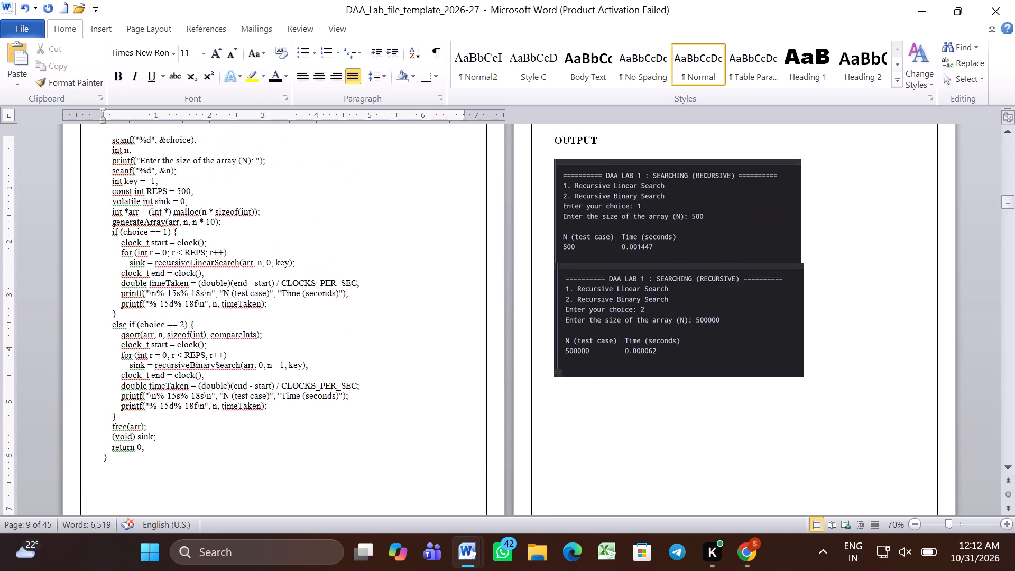
pyautogui.scroll(1, 601, 230)
pyautogui.press('BackSpace')
pyautogui.press('BackSpace')
pyautogui.press('BackSpace')
pyautogui.press('BackSpace')
pyautogui.press('BackSpace')
pyautogui.press('BackSpace')
pyautogui.press('BackSpace')
pyautogui.press('BackSpace')
pyautogui.press('BackSpace')
pyautogui.press('BackSpace')
pyautogui.press('BackSpace')
pyautogui.press('BackSpace')
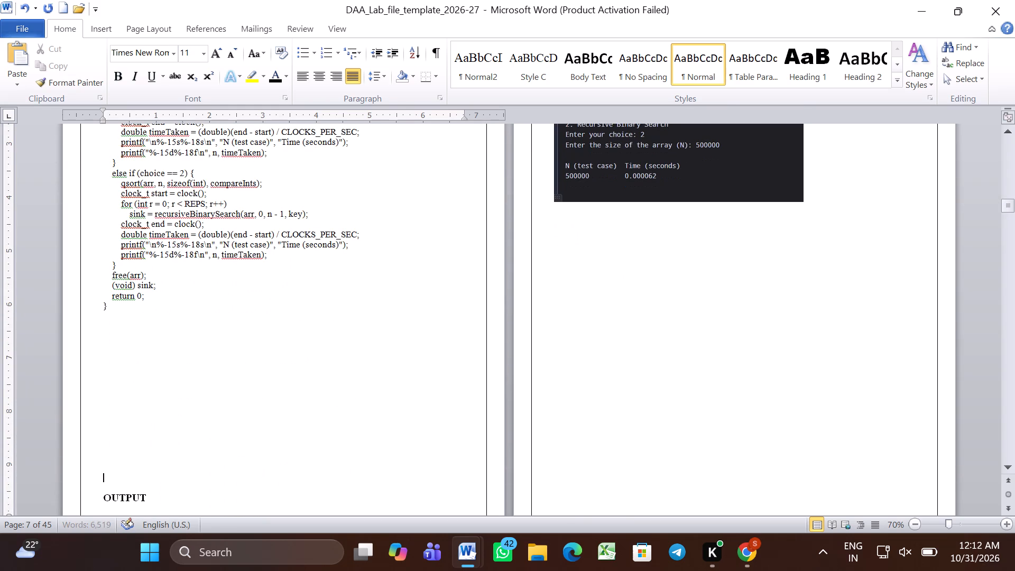
pyautogui.press('BackSpace')
pyautogui.press('BackSpace')
pyautogui.press('BackSpace')
pyautogui.press('BackSpace')
pyautogui.press('BackSpace')
pyautogui.press('BackSpace')
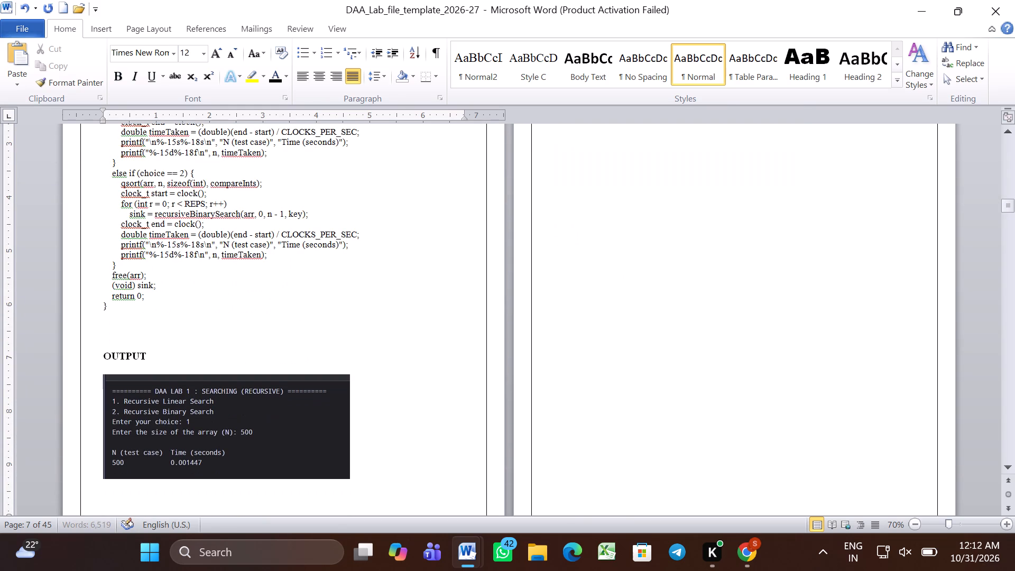
pyautogui.press('BackSpace')
pyautogui.press('BackSpace')
pyautogui.press('BackSpace')
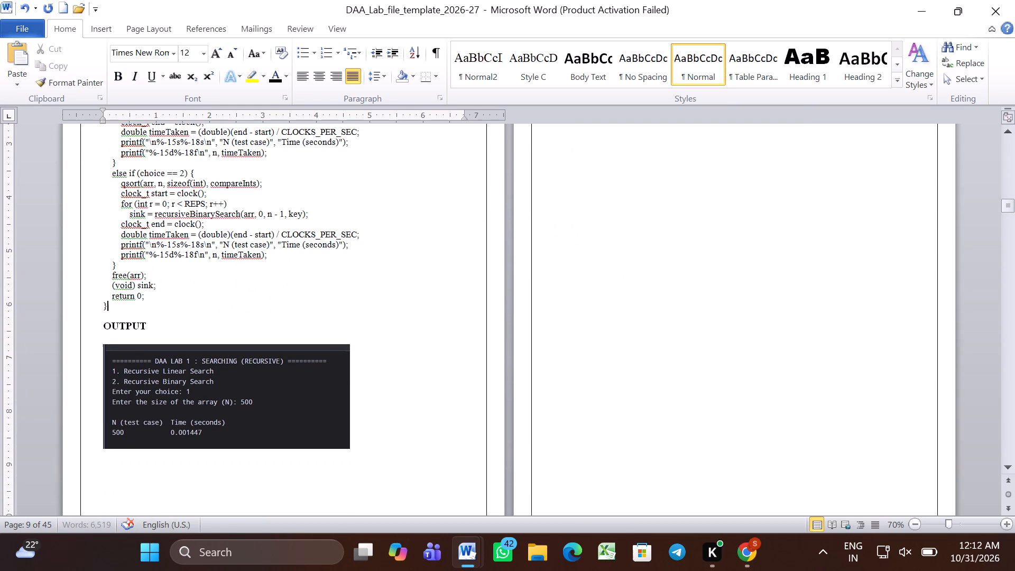
# Examine how Lab 1's aim, program code and output screenshots are laid out across the pages.
pyautogui.scroll(1, 601, 230)
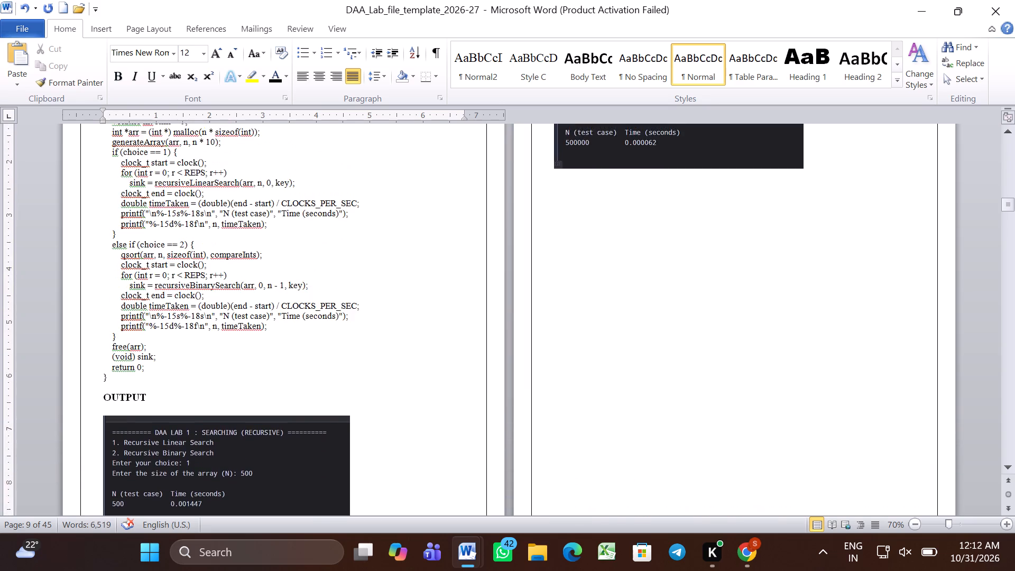
pyautogui.scroll(4, 601, 230)
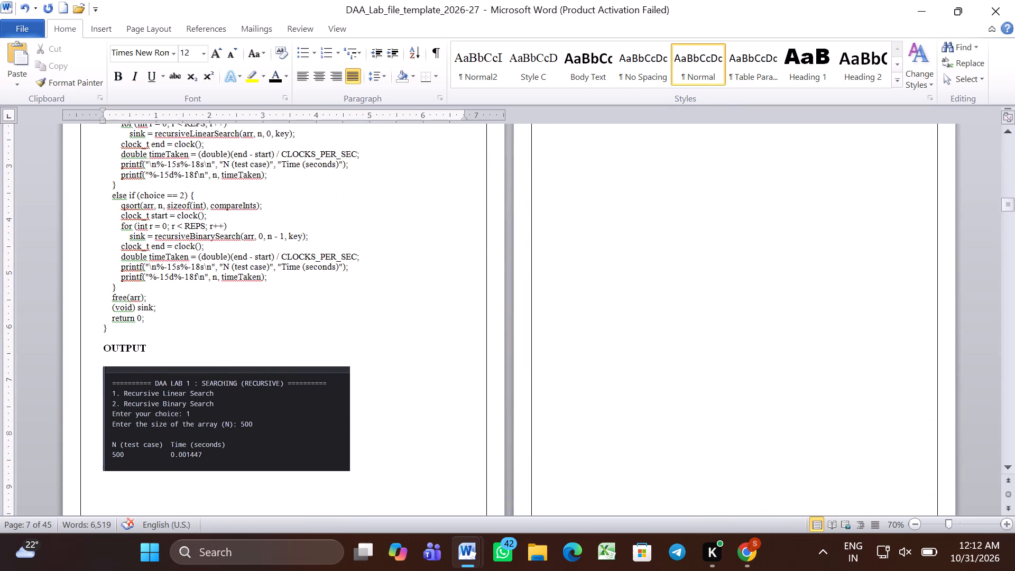
pyautogui.scroll(4, 601, 230)
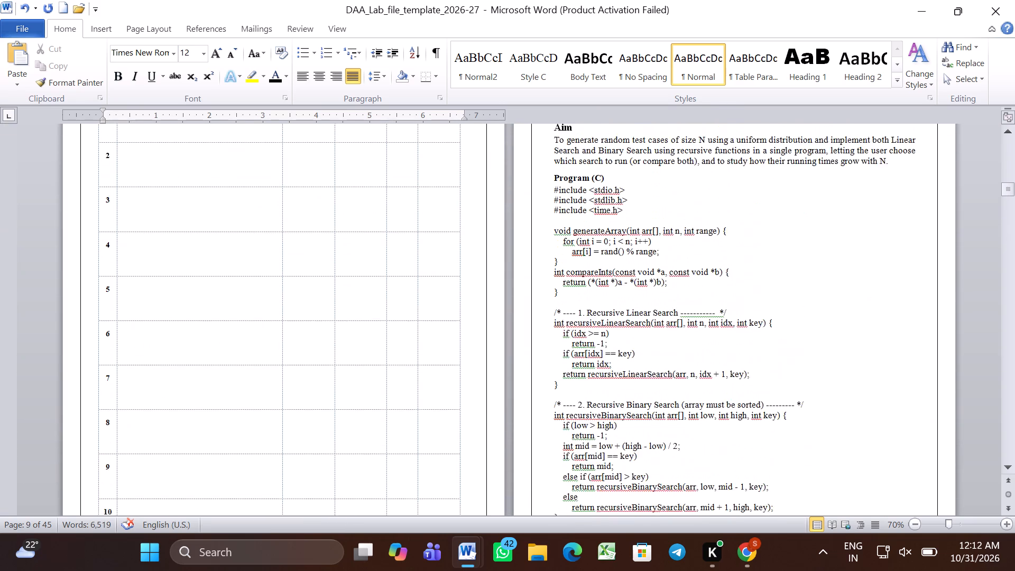
pyautogui.scroll(1, 601, 230)
pyautogui.scroll(-4, 601, 230)
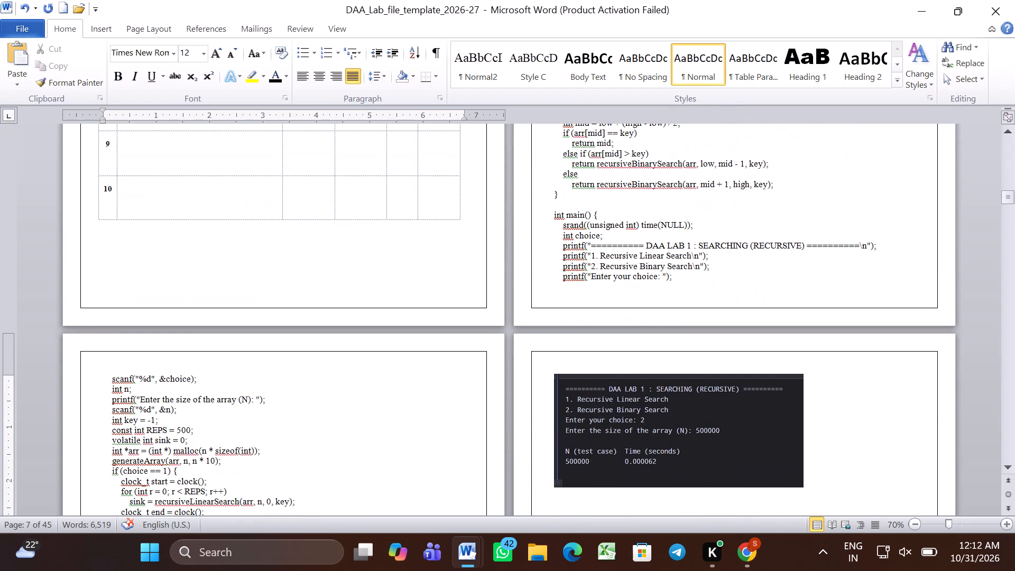
pyautogui.click(722, 290)
pyautogui.click(681, 293)
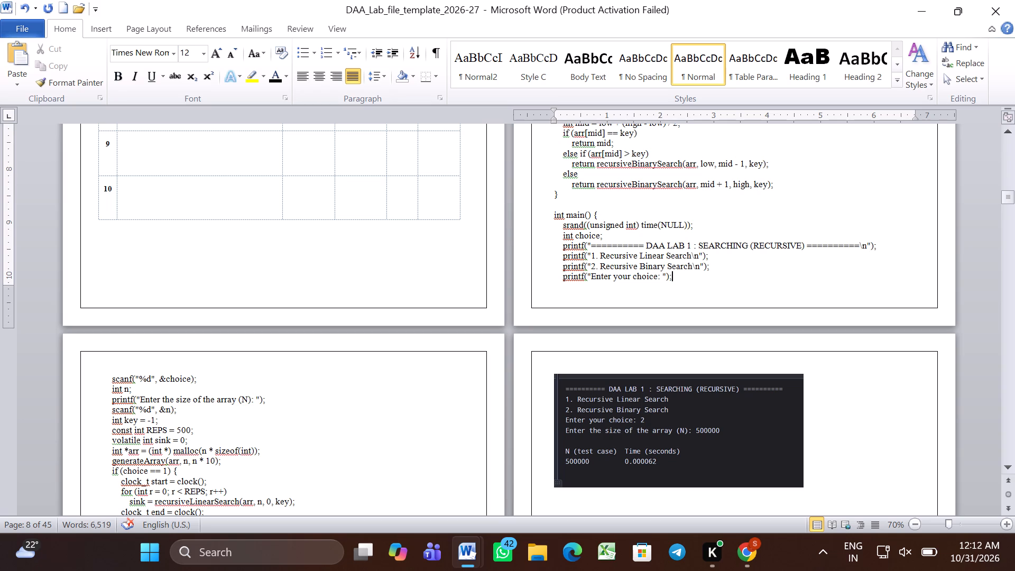
pyautogui.scroll(2, 681, 293)
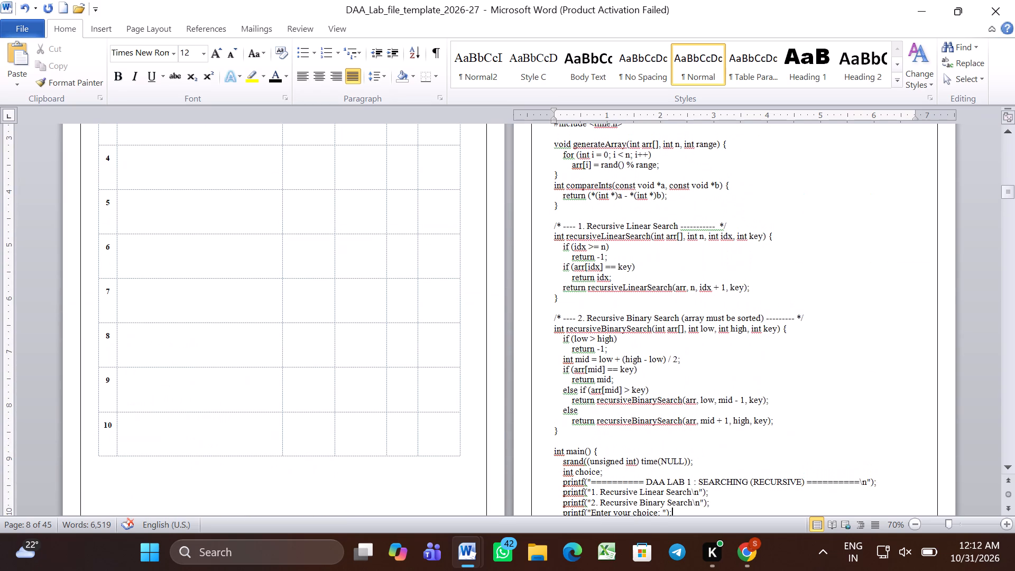
pyautogui.scroll(-2, 671, 307)
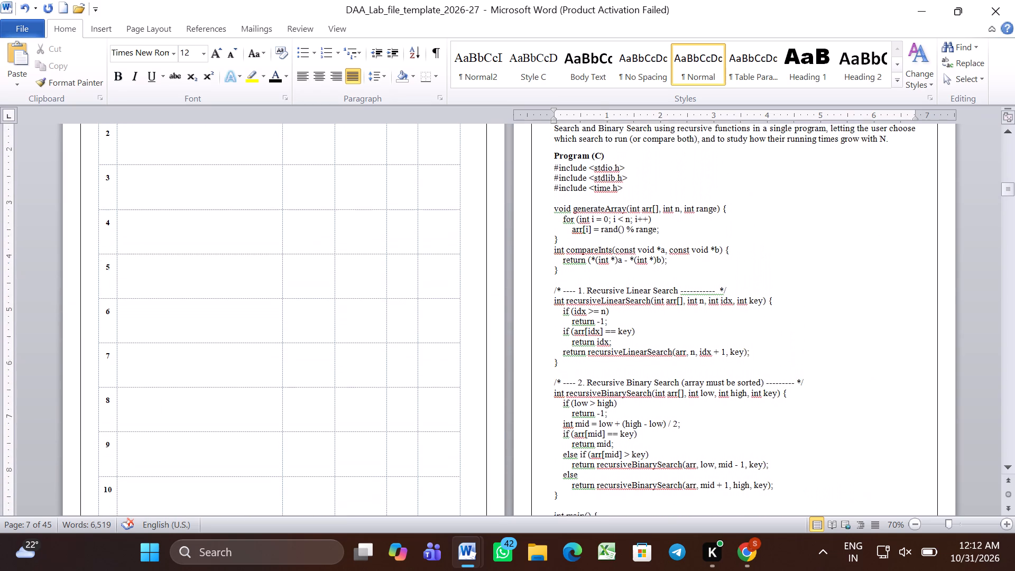
pyautogui.scroll(-3, 671, 307)
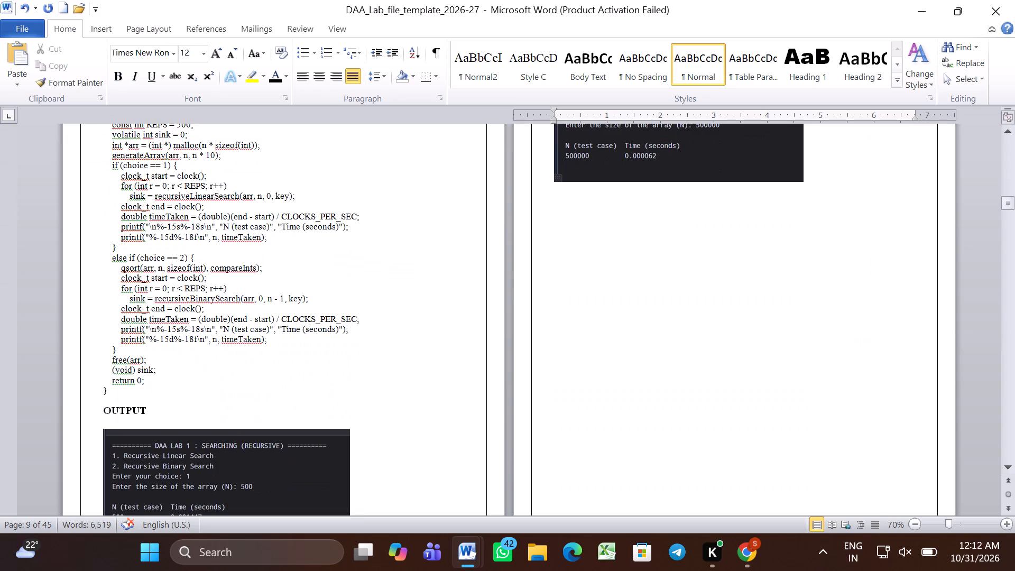
pyautogui.scroll(-1, 671, 307)
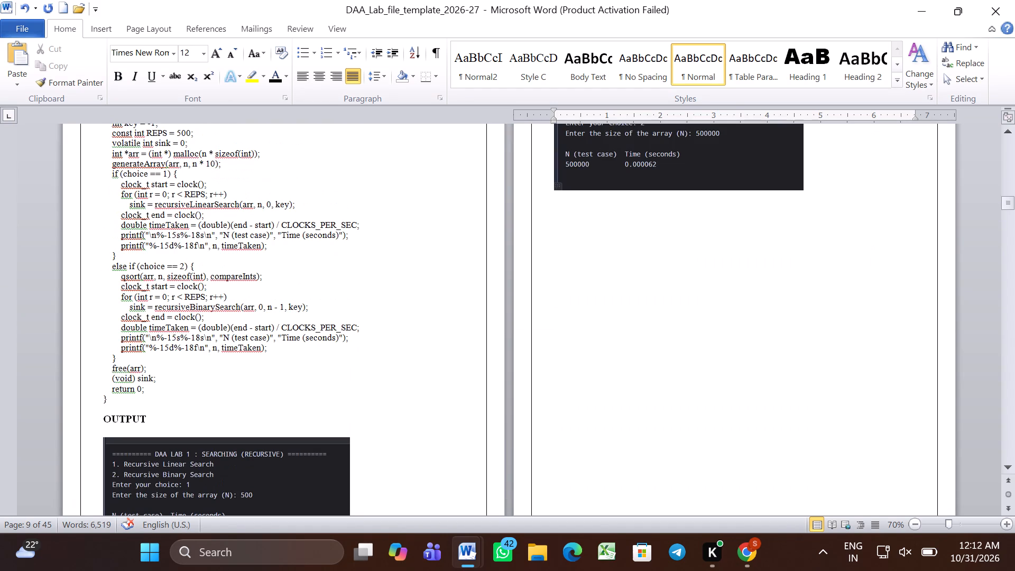
# Insert blank lines after the closing brace of Lab 1's program until the OUTPUT heading starts the next page above its screenshots.
pyautogui.click(179, 394)
pyautogui.press('Return')
pyautogui.press('Return')
pyautogui.press('Return')
pyautogui.press('Return')
pyautogui.press('Return')
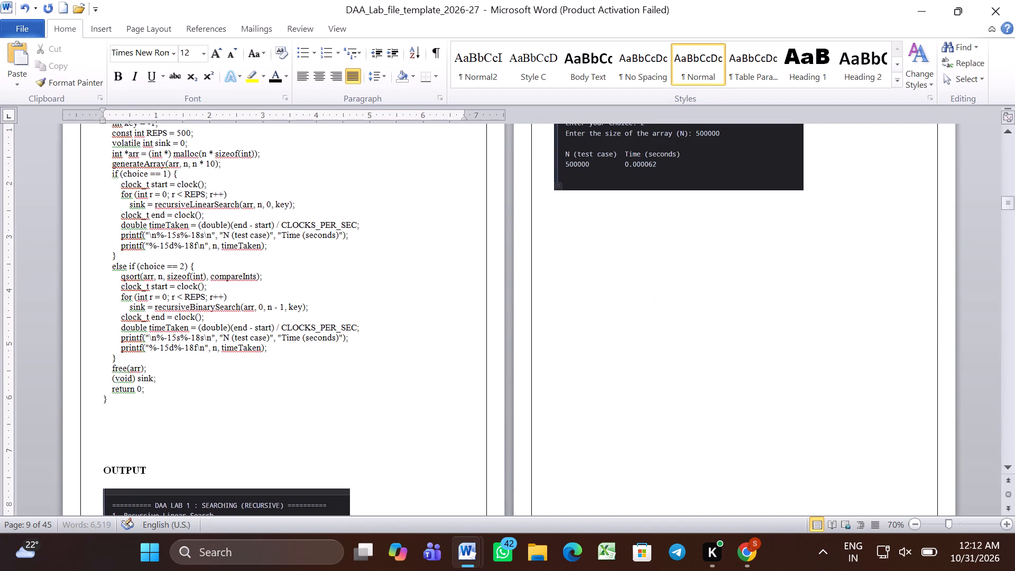
pyautogui.press('Return')
pyautogui.press('Return')
pyautogui.press('Return')
pyautogui.press('Return')
pyautogui.press('Return')
pyautogui.press('Return')
pyautogui.press('Return')
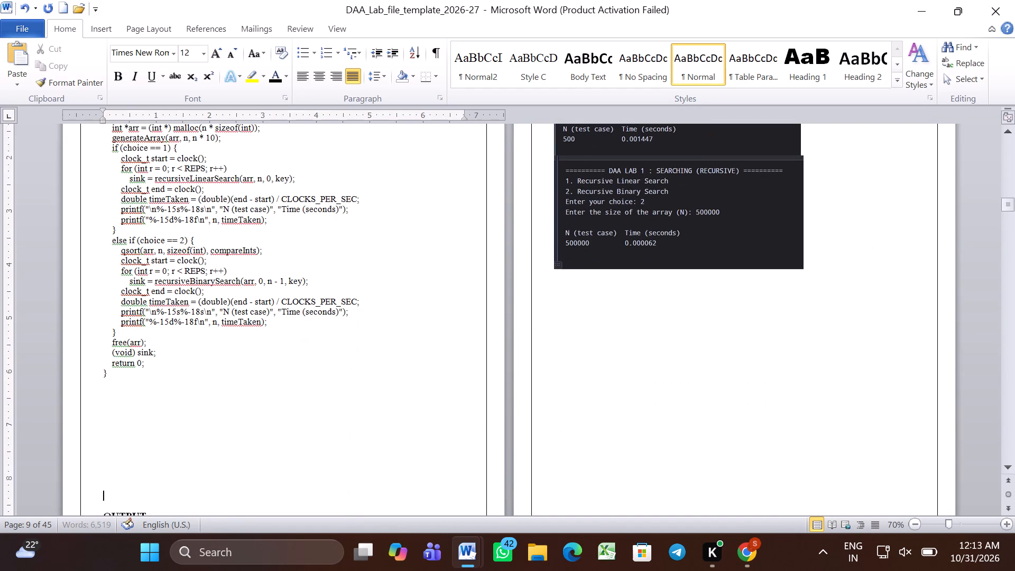
pyautogui.press('Return')
pyautogui.scroll(1, 179, 394)
pyautogui.press('Return')
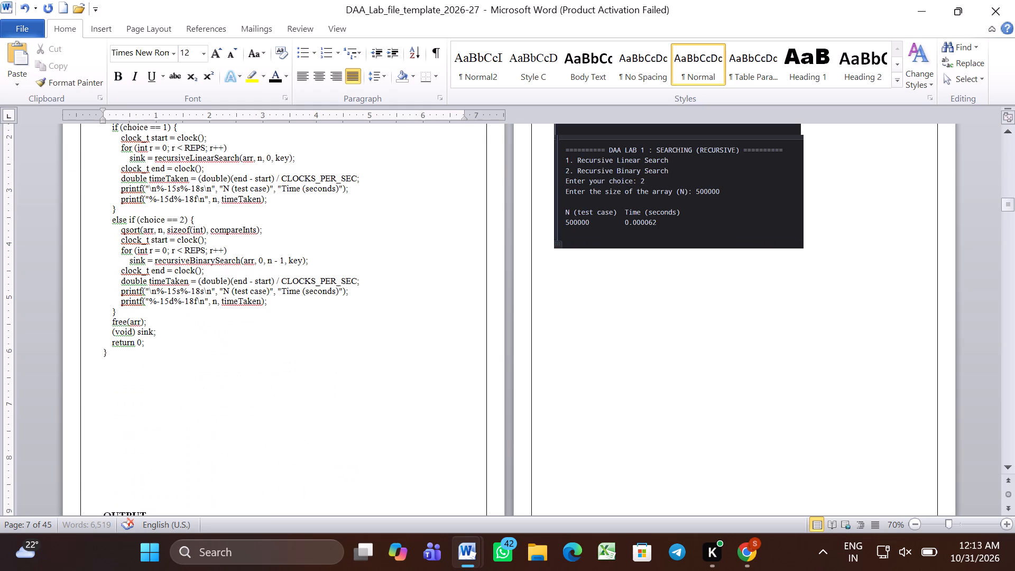
pyautogui.press('Return')
pyautogui.press('Return')
pyautogui.scroll(2, 179, 394)
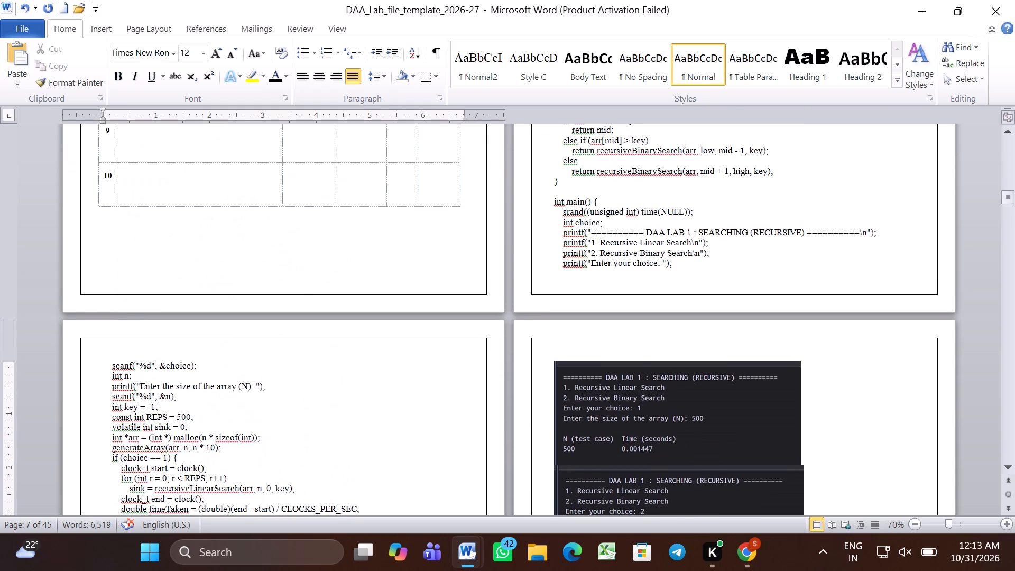
pyautogui.press('Return')
pyautogui.press('Return')
pyautogui.scroll(-6, 179, 394)
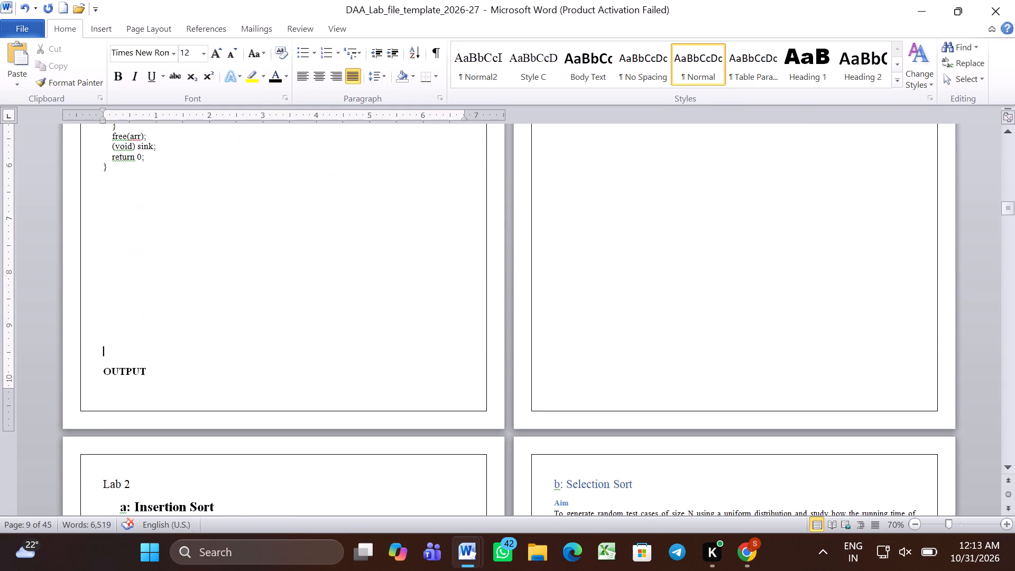
pyautogui.press('Return')
pyautogui.press('Return')
pyautogui.scroll(1, 179, 394)
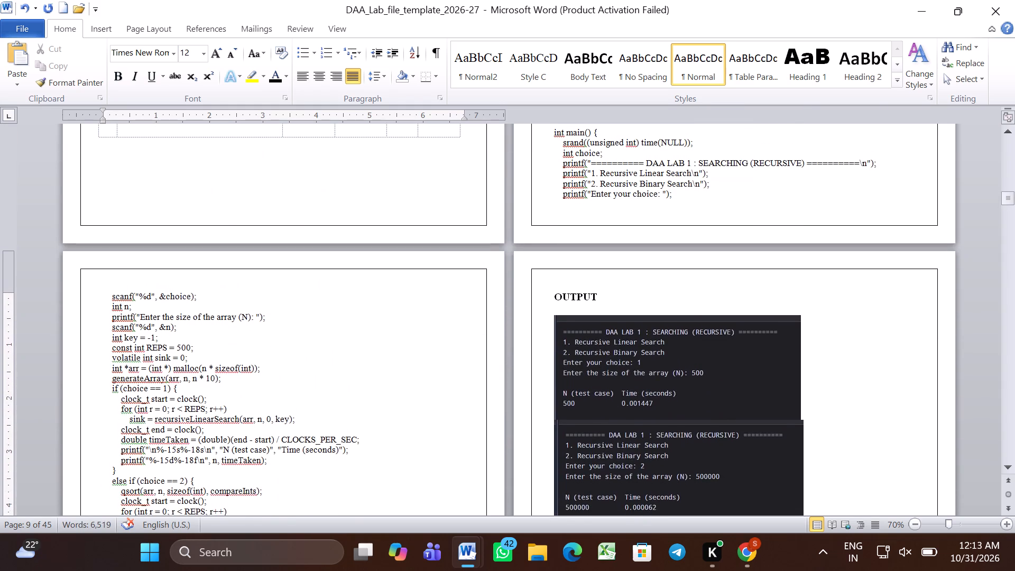
pyautogui.scroll(1, 179, 394)
pyautogui.scroll(-2, 179, 394)
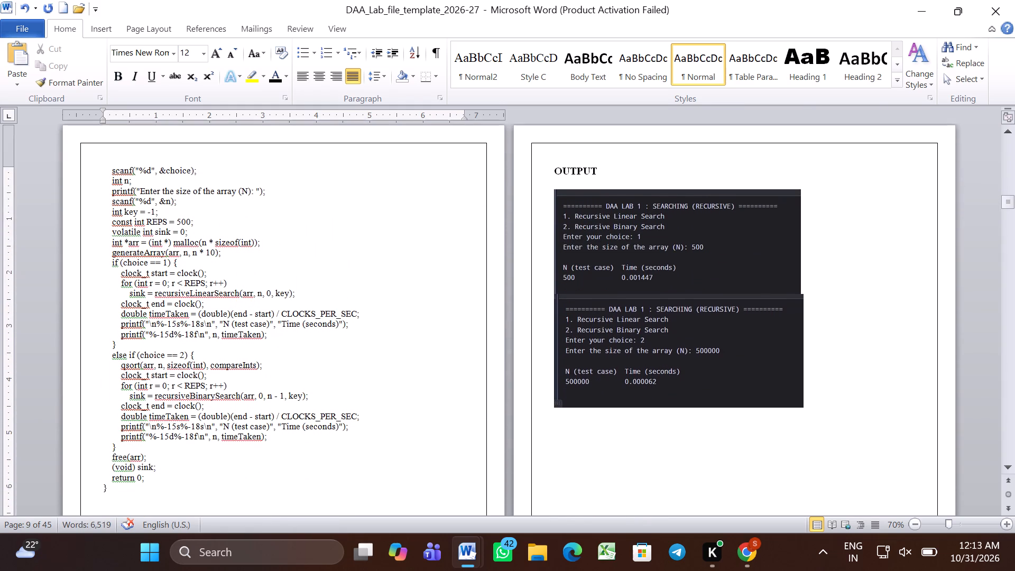
# Make the Lab 2 heading bold, centred and underlined.
pyautogui.scroll(-4, 179, 394)
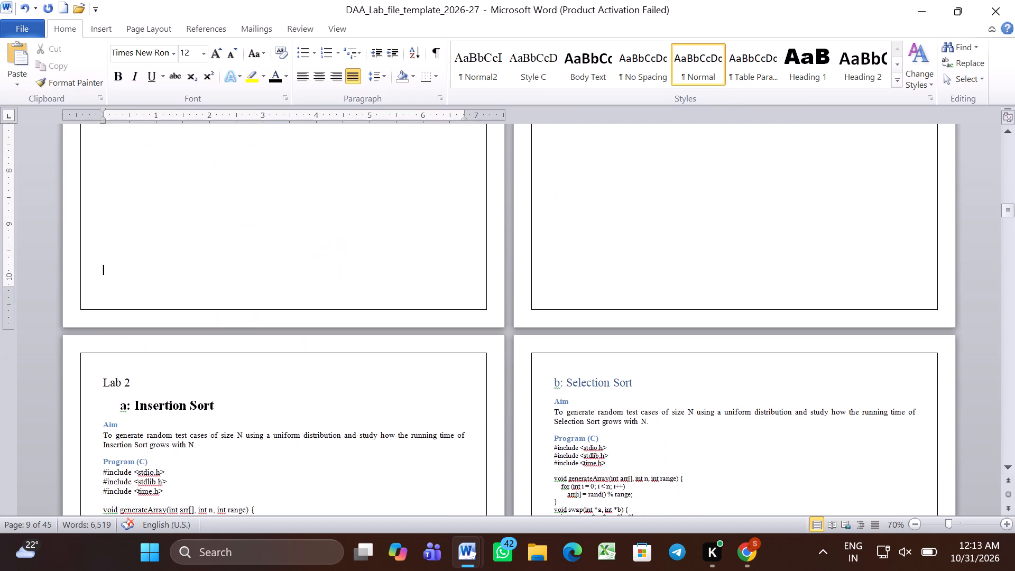
pyautogui.scroll(-1, 179, 394)
pyautogui.tripleClick(112, 285)
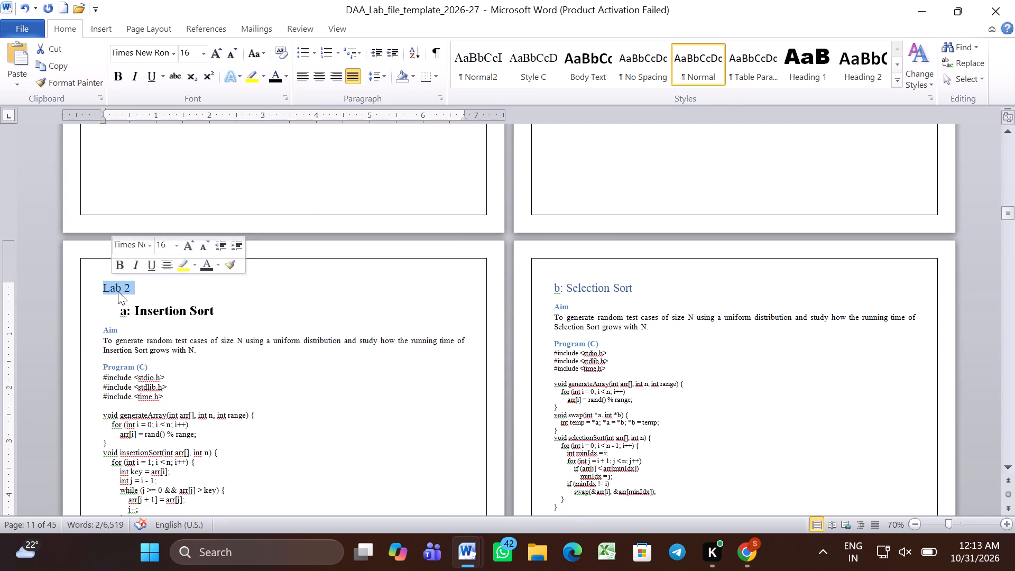
pyautogui.click(118, 291)
pyautogui.doubleClick(111, 289)
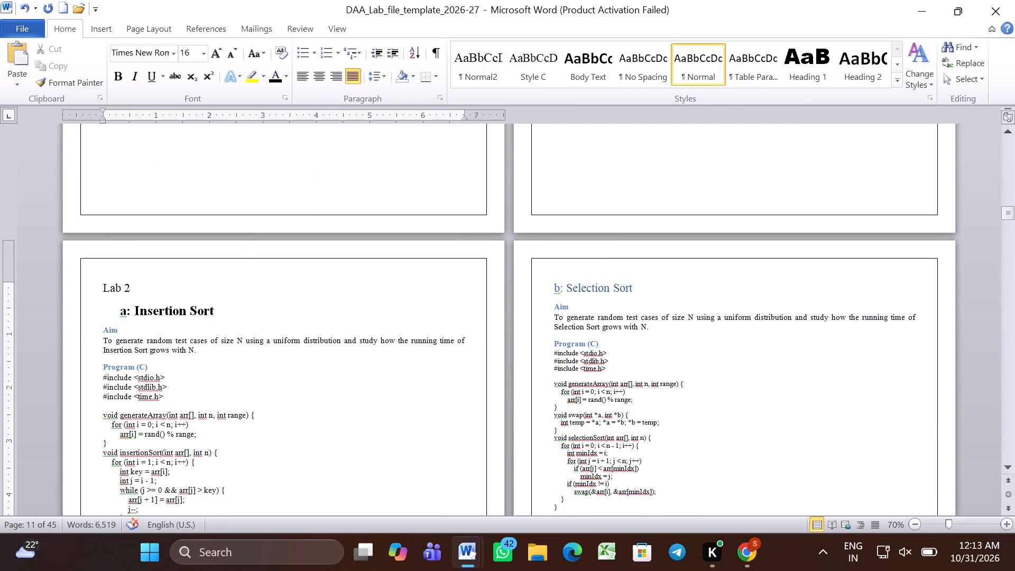
pyautogui.tripleClick(111, 289)
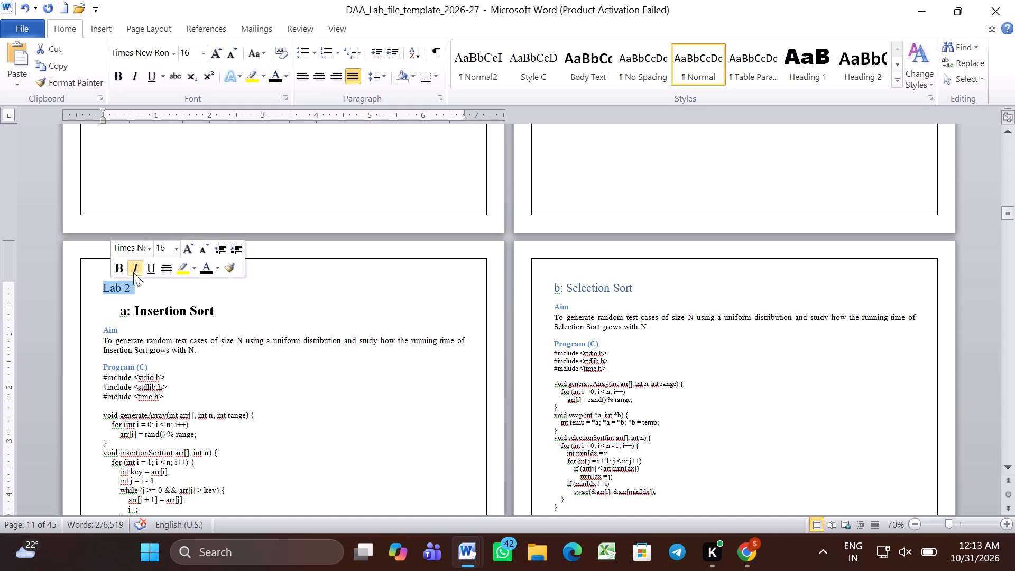
pyautogui.click(123, 272)
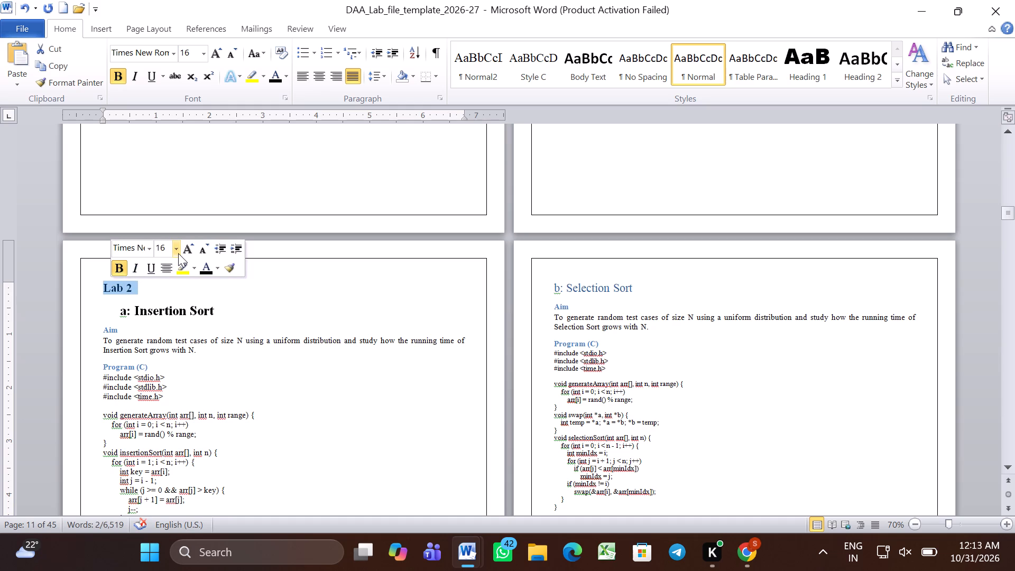
pyautogui.click(171, 270)
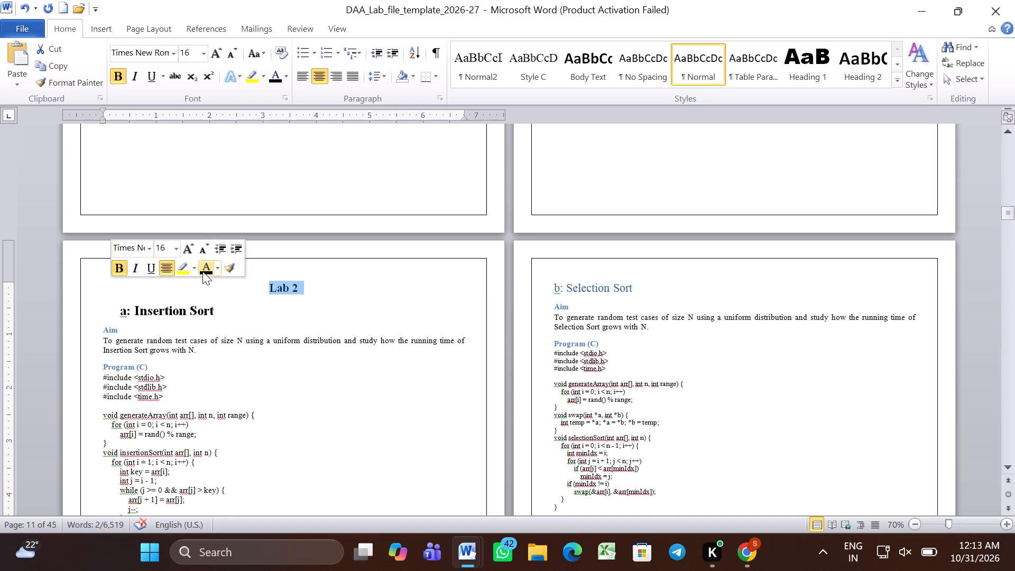
pyautogui.click(151, 272)
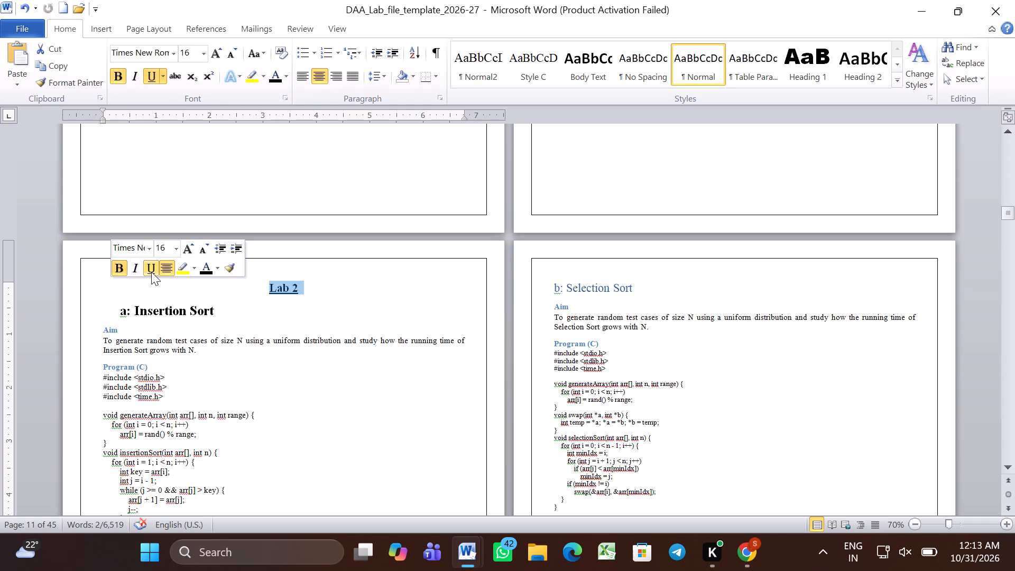
pyautogui.click(273, 355)
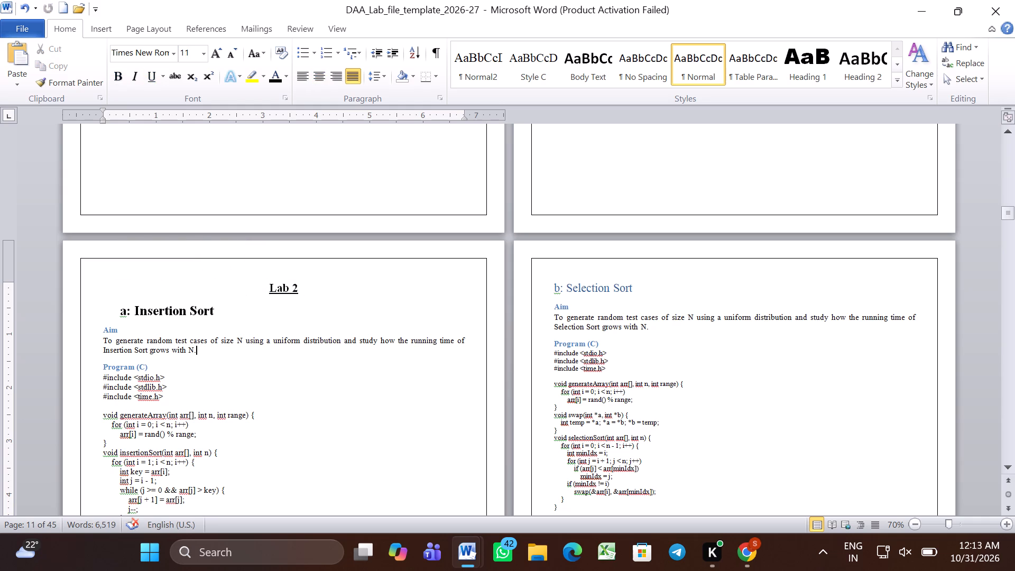
# Left-align the "a: Insertion Sort" heading under Lab 2 and set its font size to 16.
pyautogui.tripleClick(213, 313)
pyautogui.click(213, 313)
pyautogui.click(213, 313)
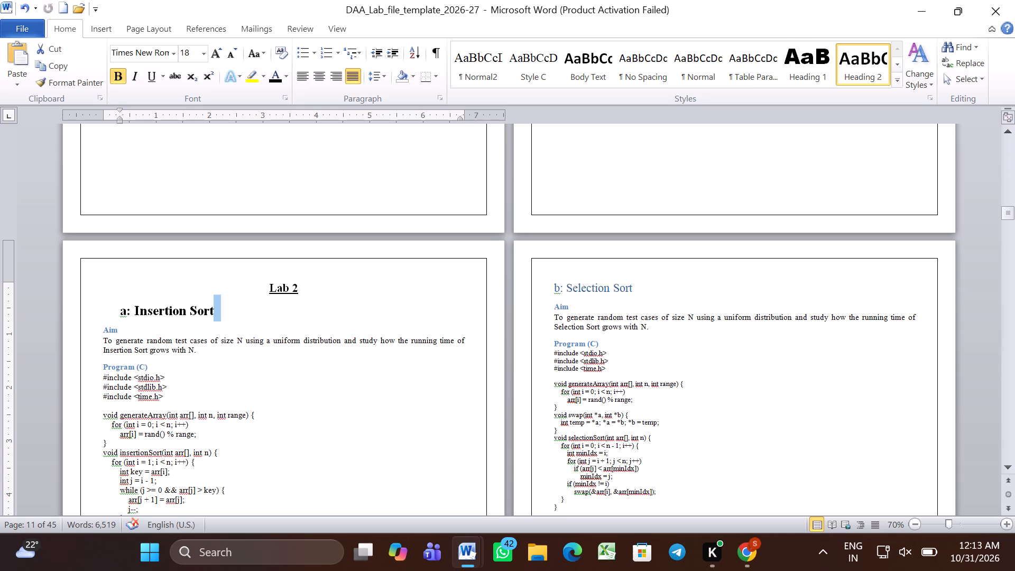
pyautogui.doubleClick(213, 313)
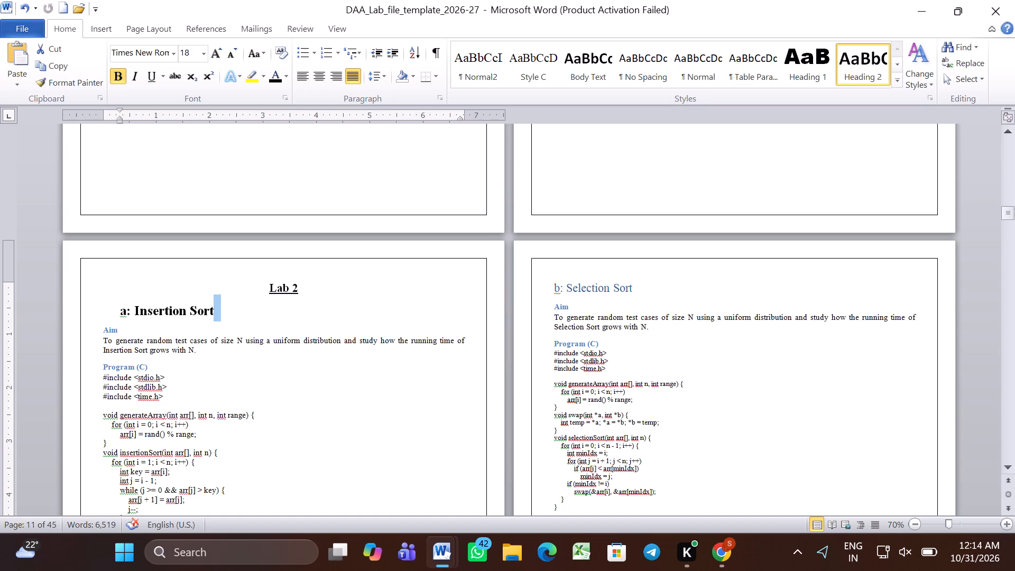
pyautogui.tripleClick(213, 312)
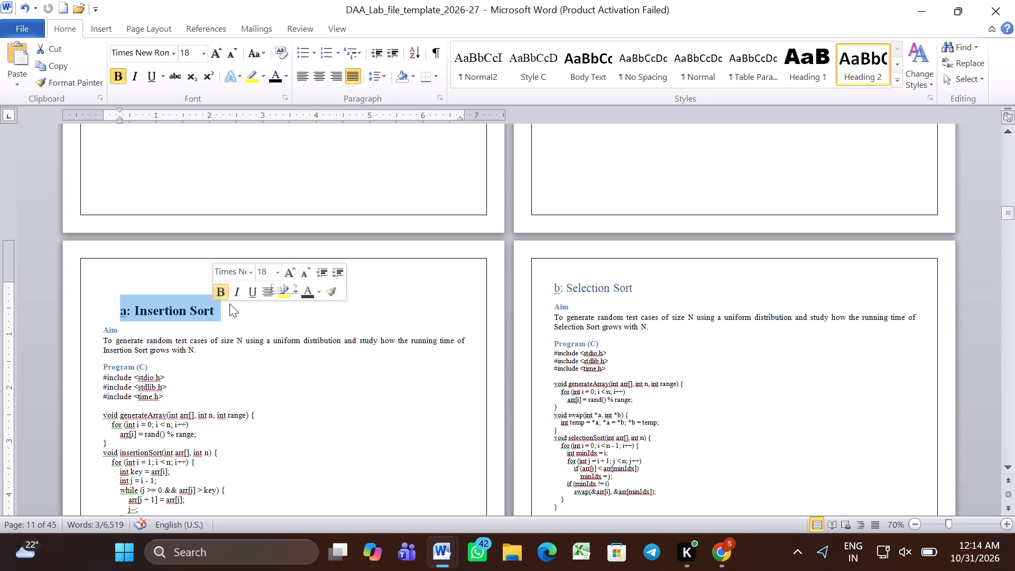
pyautogui.click(305, 71)
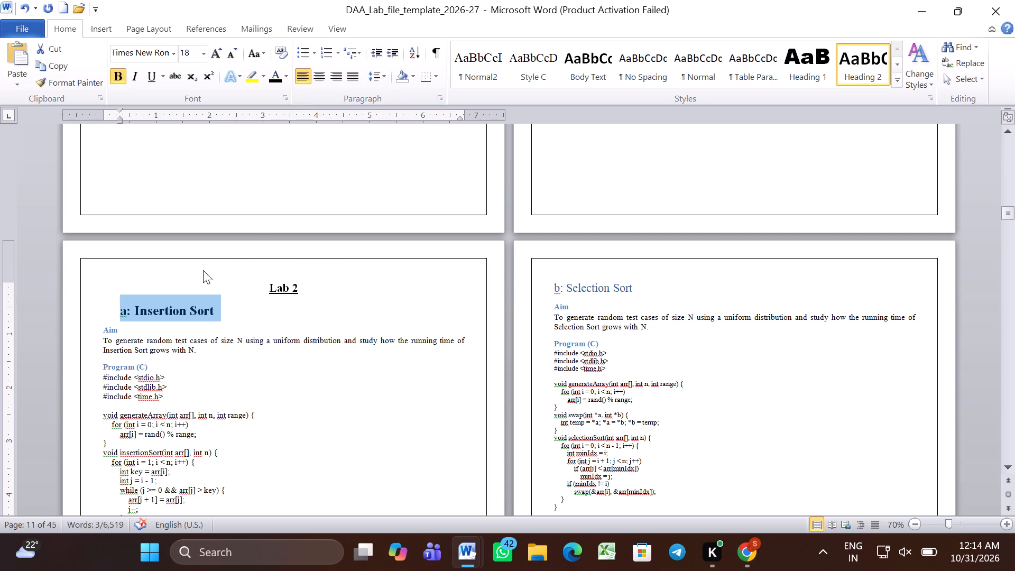
pyautogui.click(208, 57)
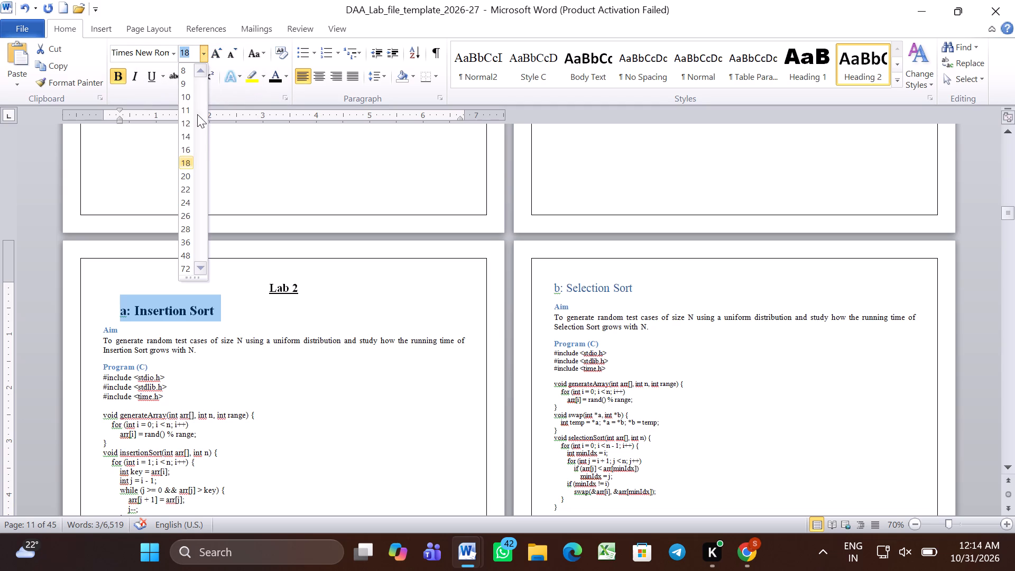
pyautogui.click(191, 146)
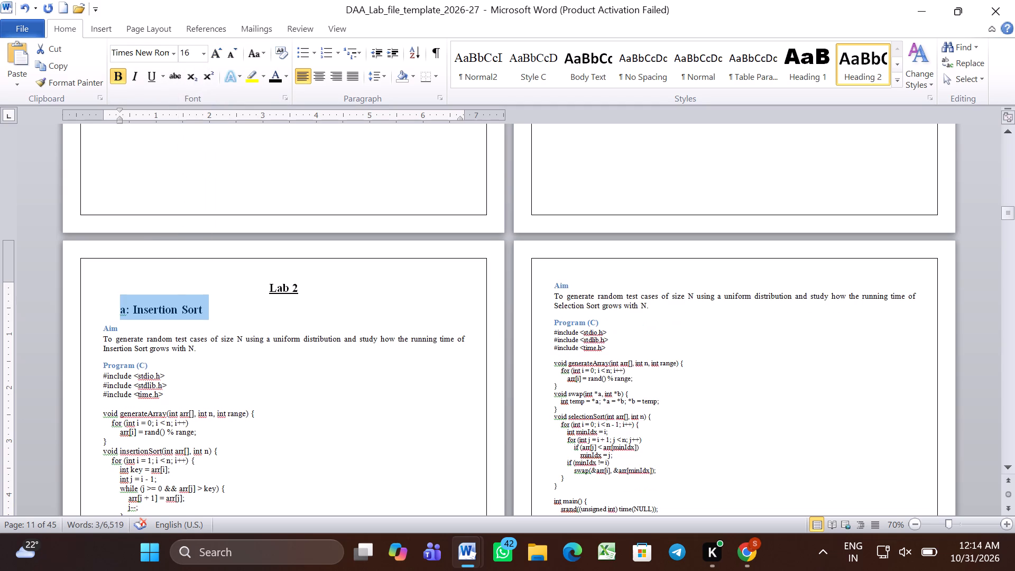
pyautogui.click(191, 146)
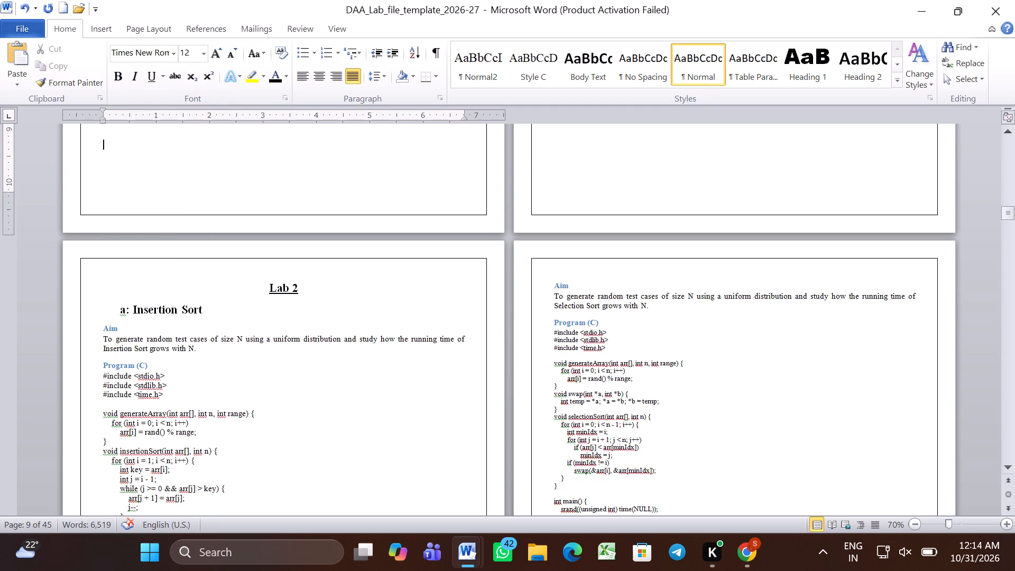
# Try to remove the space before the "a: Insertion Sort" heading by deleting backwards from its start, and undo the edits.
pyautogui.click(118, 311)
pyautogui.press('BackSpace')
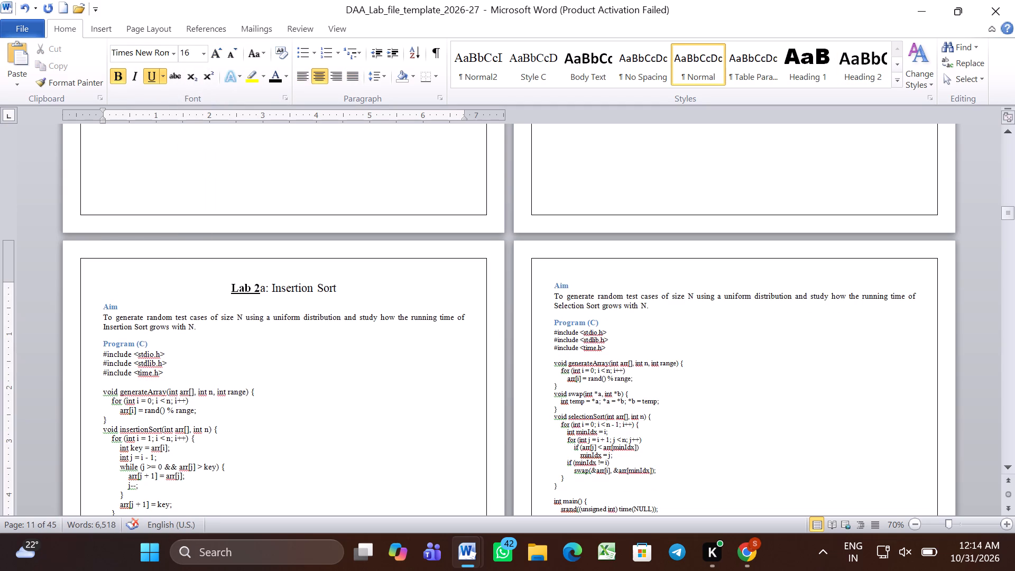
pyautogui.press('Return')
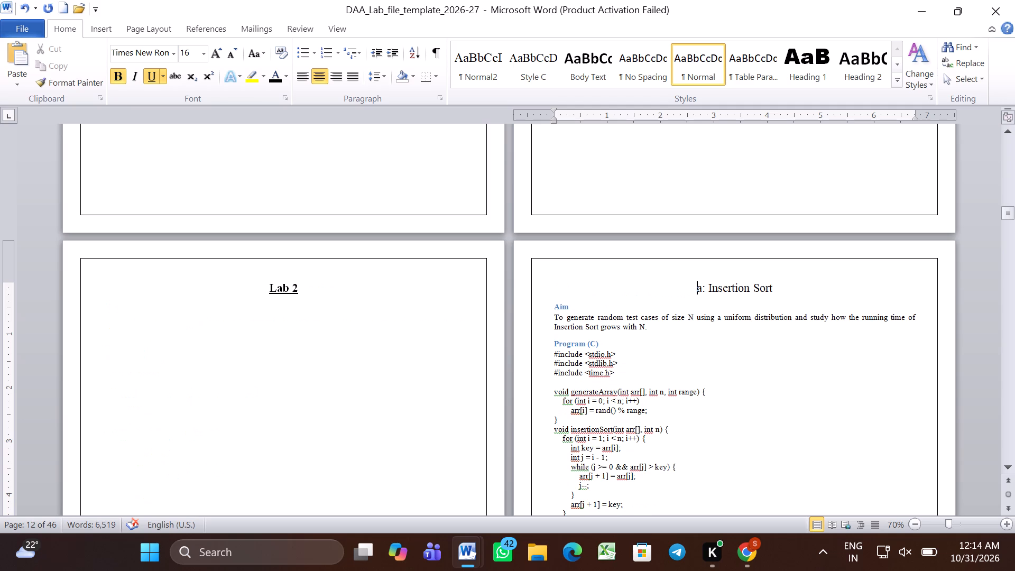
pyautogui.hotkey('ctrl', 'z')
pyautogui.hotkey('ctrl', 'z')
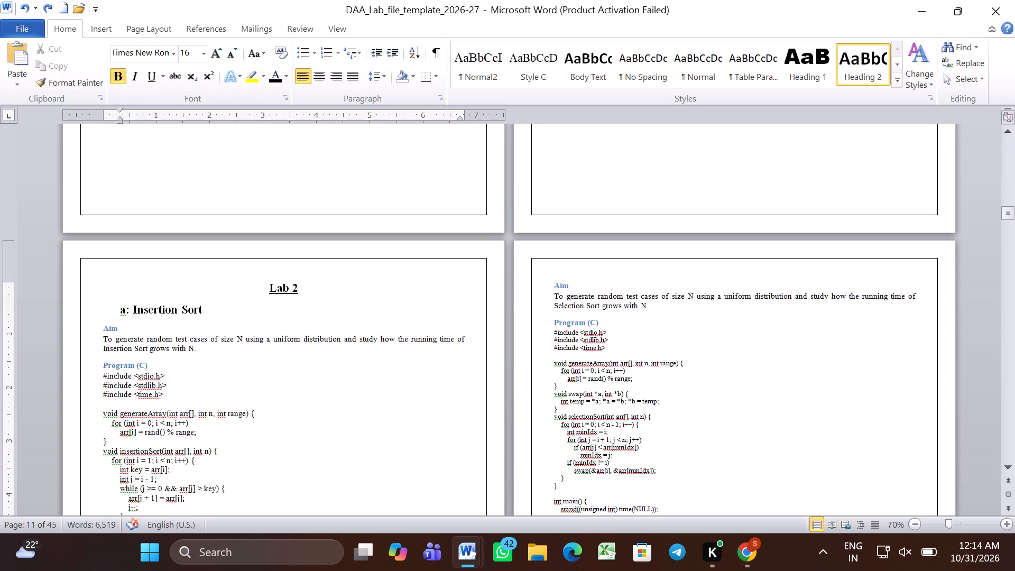
# Decrease the indent of the "a: Insertion Sort" heading so it starts at the page margin.
pyautogui.click(375, 48)
pyautogui.scroll(-1, 353, 397)
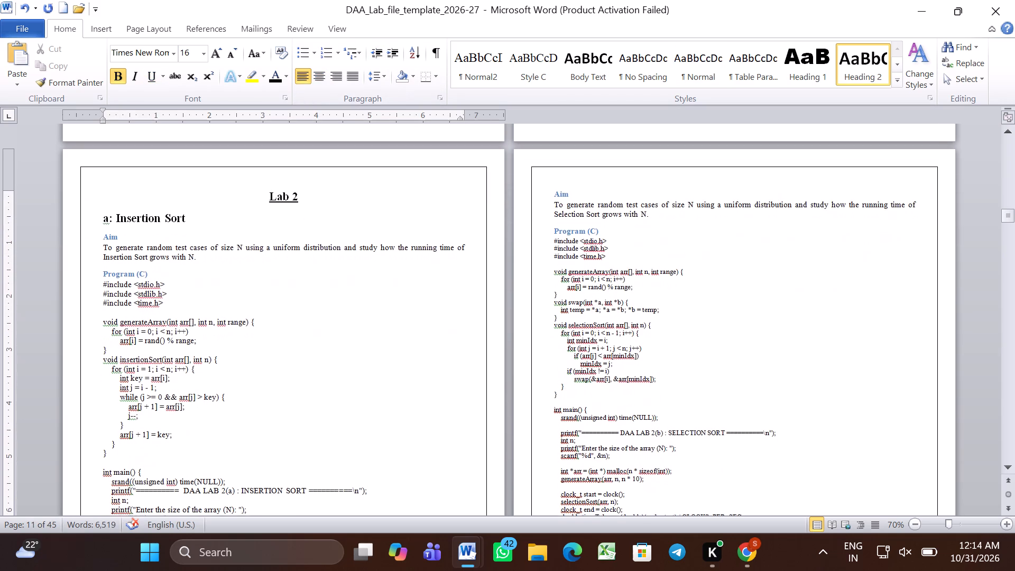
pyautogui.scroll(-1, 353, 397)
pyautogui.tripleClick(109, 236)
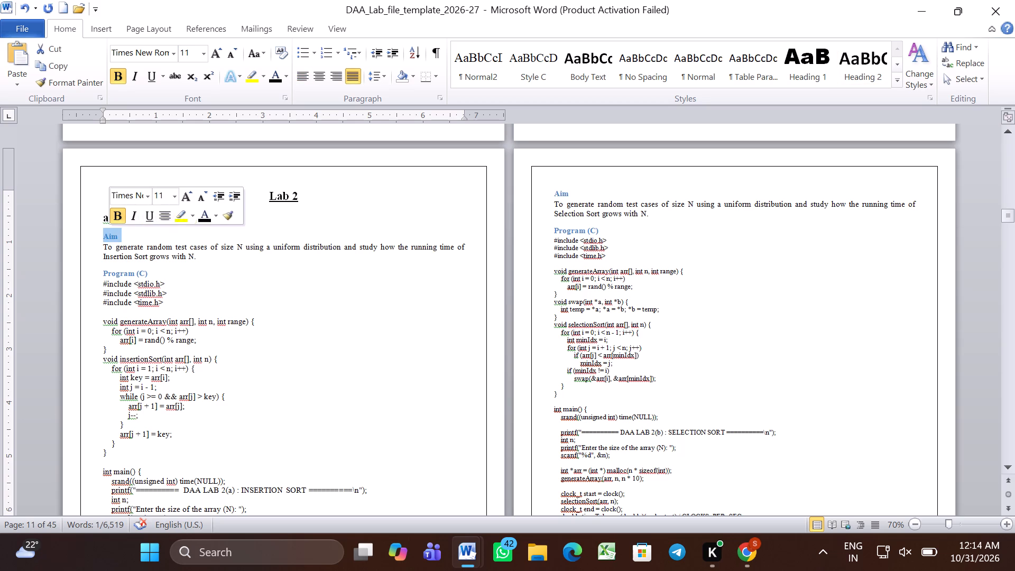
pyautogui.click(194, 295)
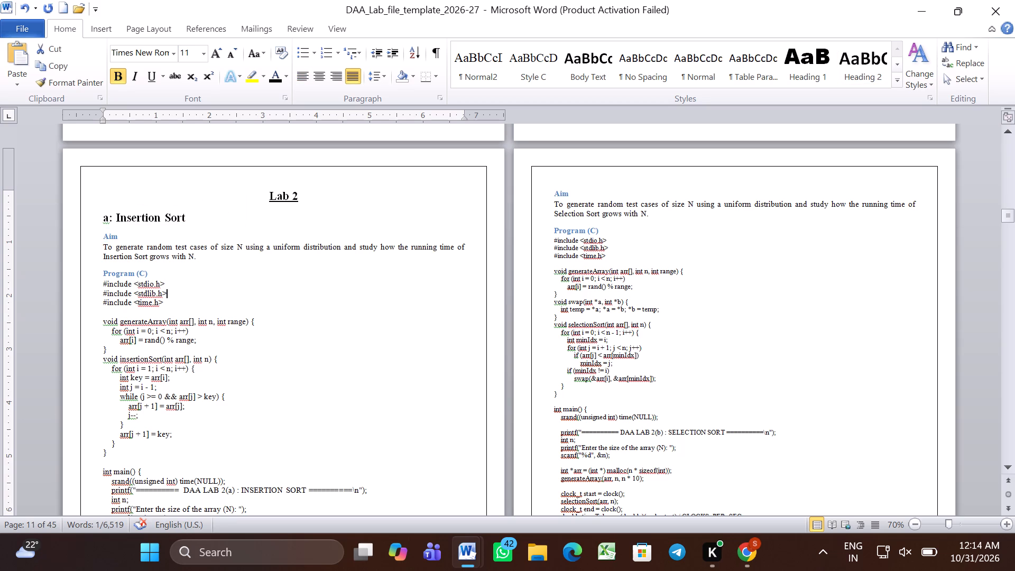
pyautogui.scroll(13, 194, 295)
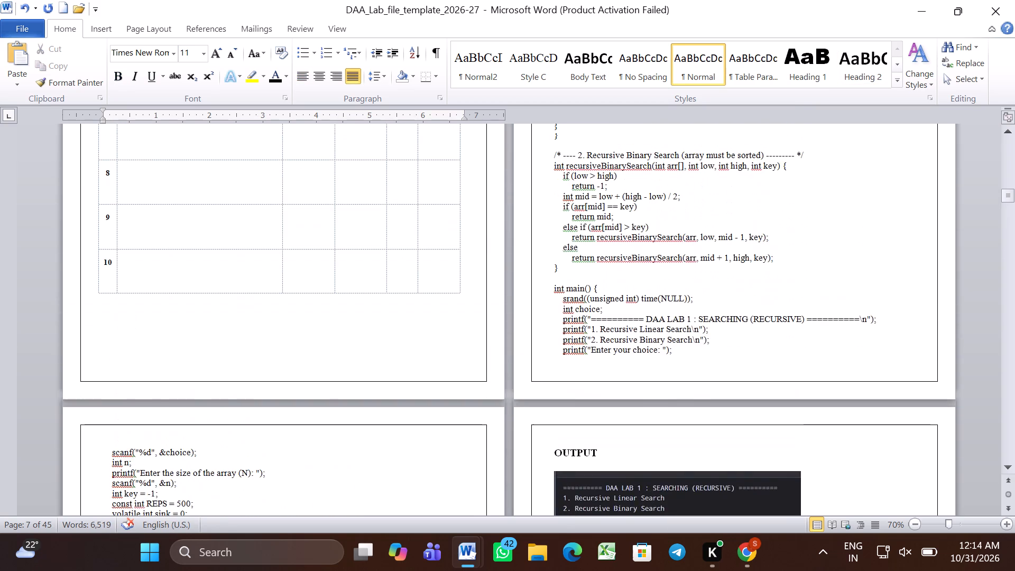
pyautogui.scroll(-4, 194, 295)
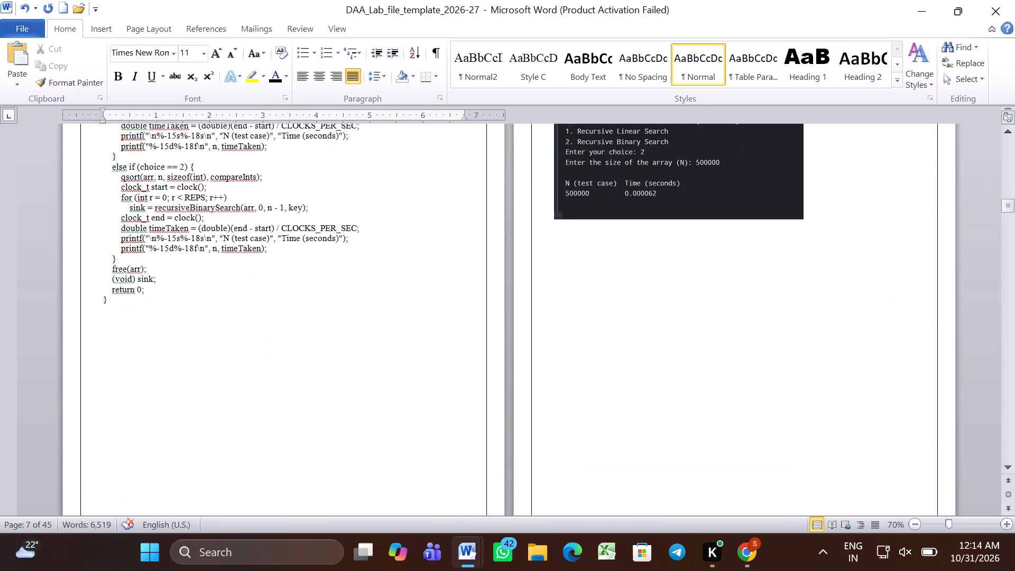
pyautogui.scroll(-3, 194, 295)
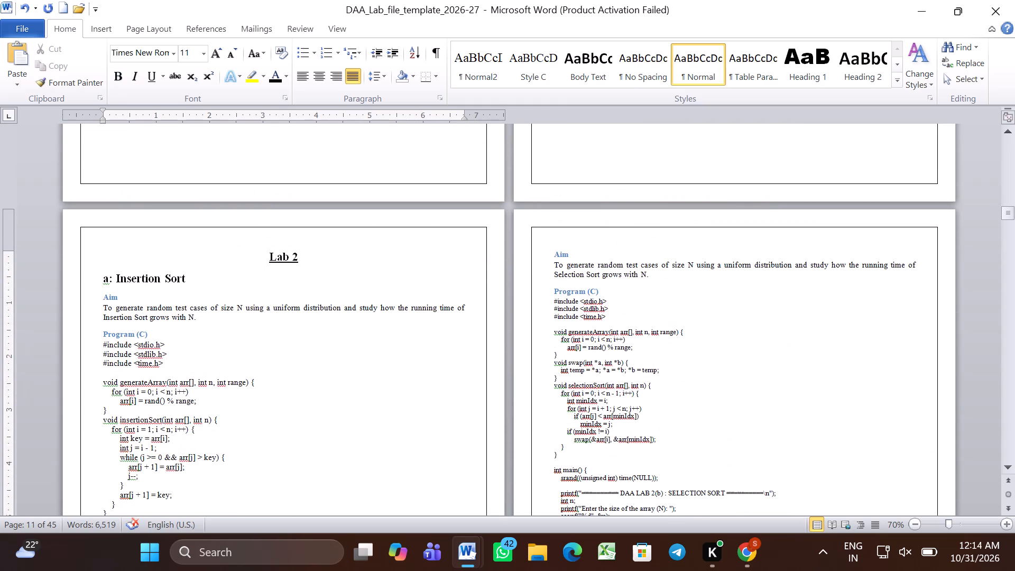
# Set the font size of all text from the Lab 2 heading to the end of the document to 12.
pyautogui.moveTo(214, 253); pyautogui.dragTo(215, 570)
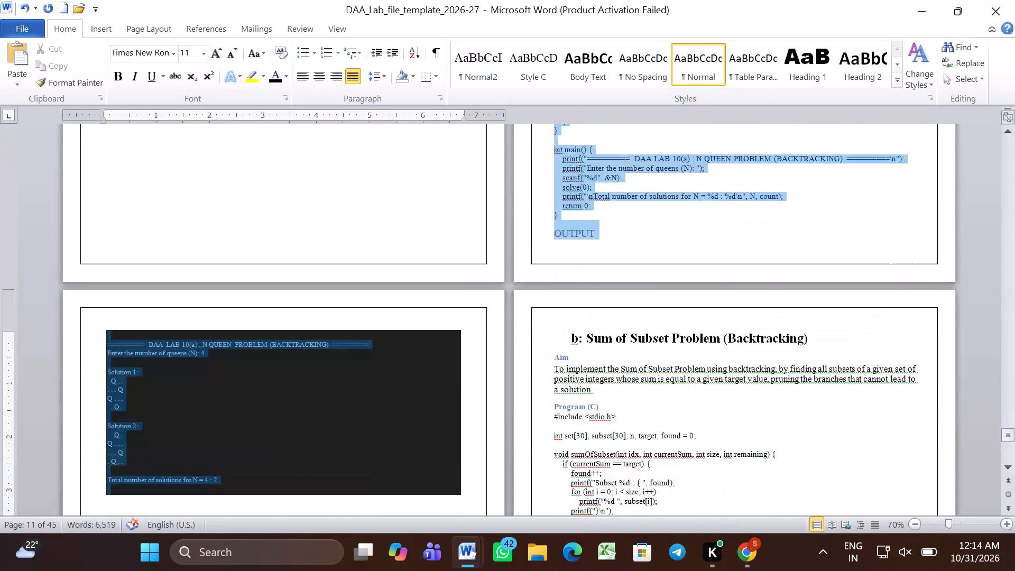
pyautogui.moveTo(215, 570); pyautogui.dragTo(266, 441)
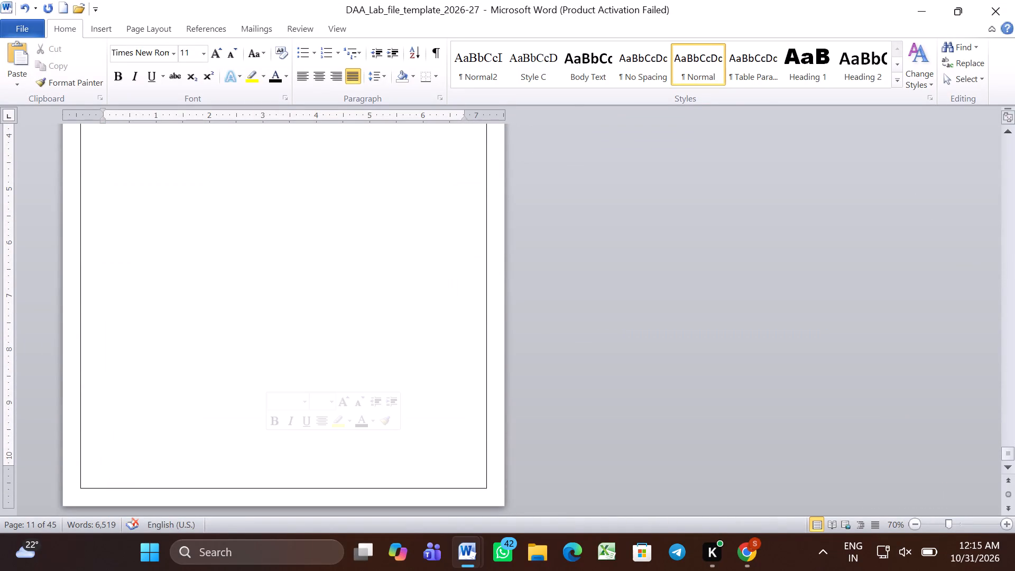
pyautogui.click(206, 55)
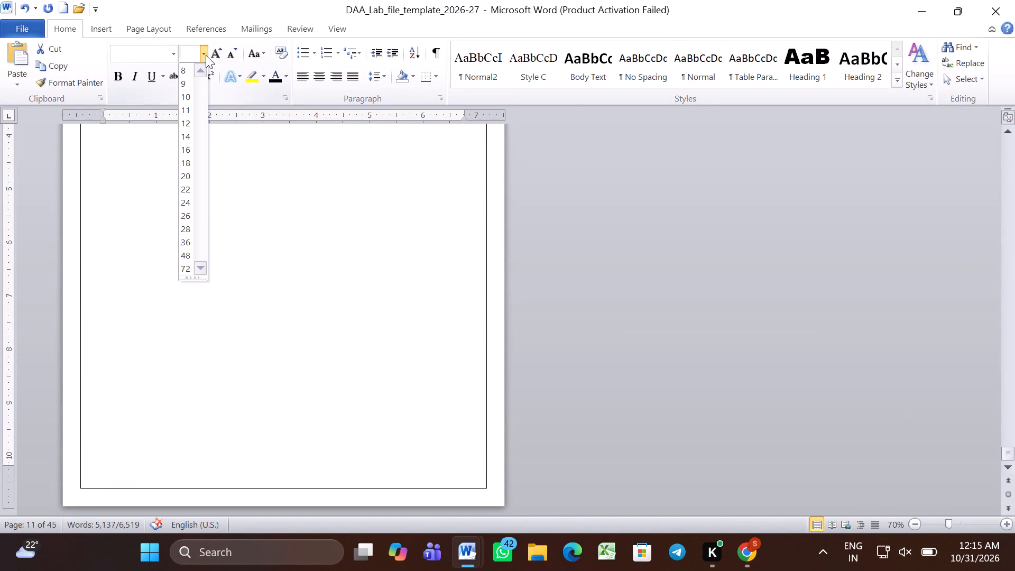
pyautogui.click(183, 125)
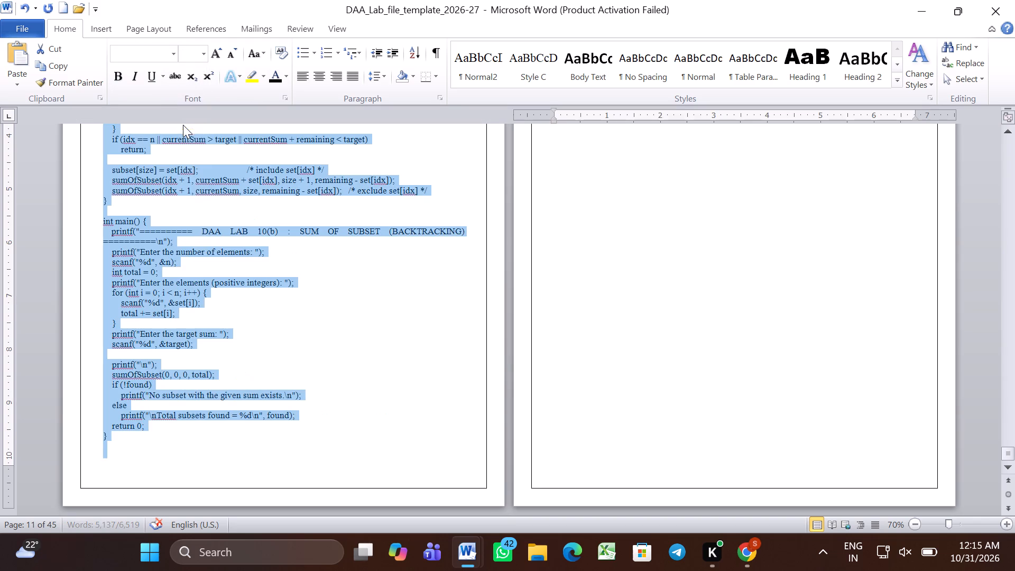
pyautogui.click(230, 306)
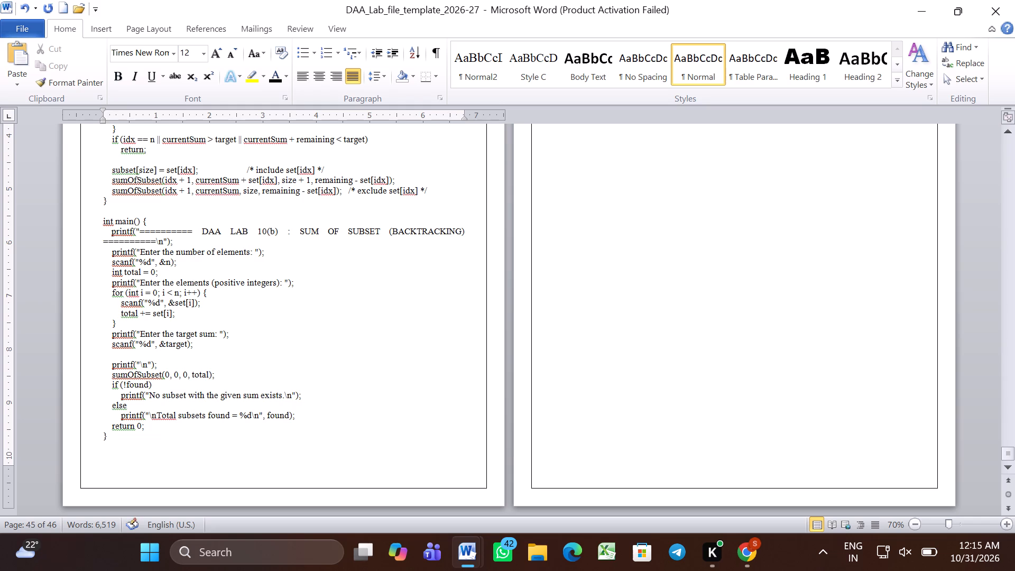
# Set the font size of the centred "Lab 2" heading to 16.
pyautogui.scroll(15, 245, 393)
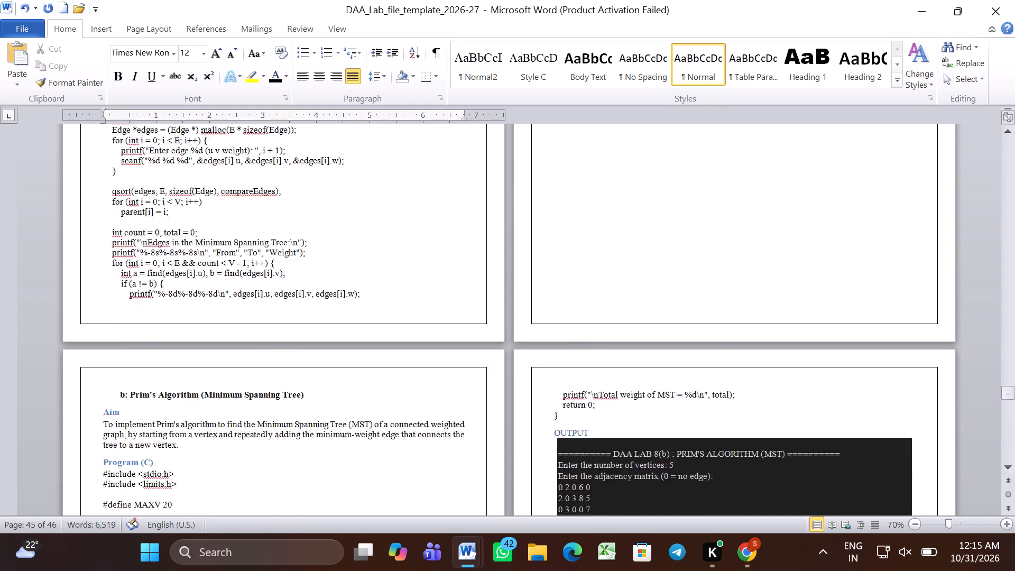
pyautogui.scroll(17, 245, 393)
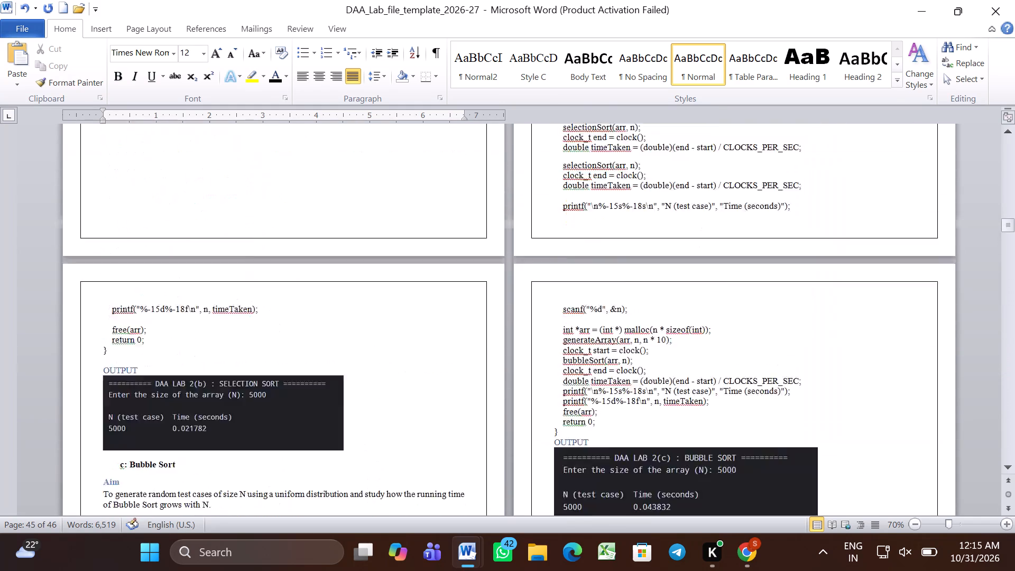
pyautogui.scroll(7, 245, 393)
pyautogui.hscroll(2, 245, 393)
pyautogui.scroll(-5, 245, 393)
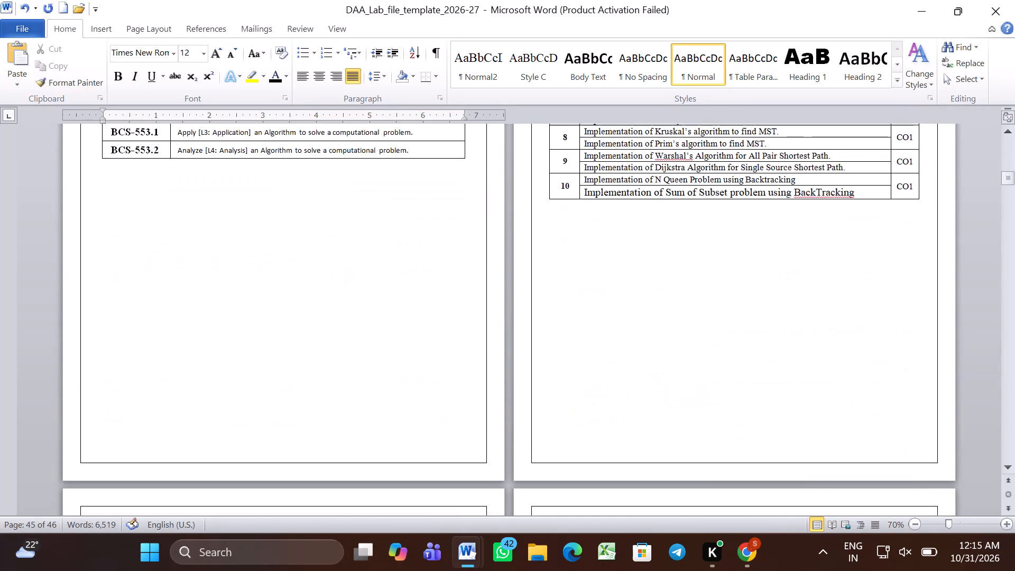
pyautogui.scroll(-17, 245, 393)
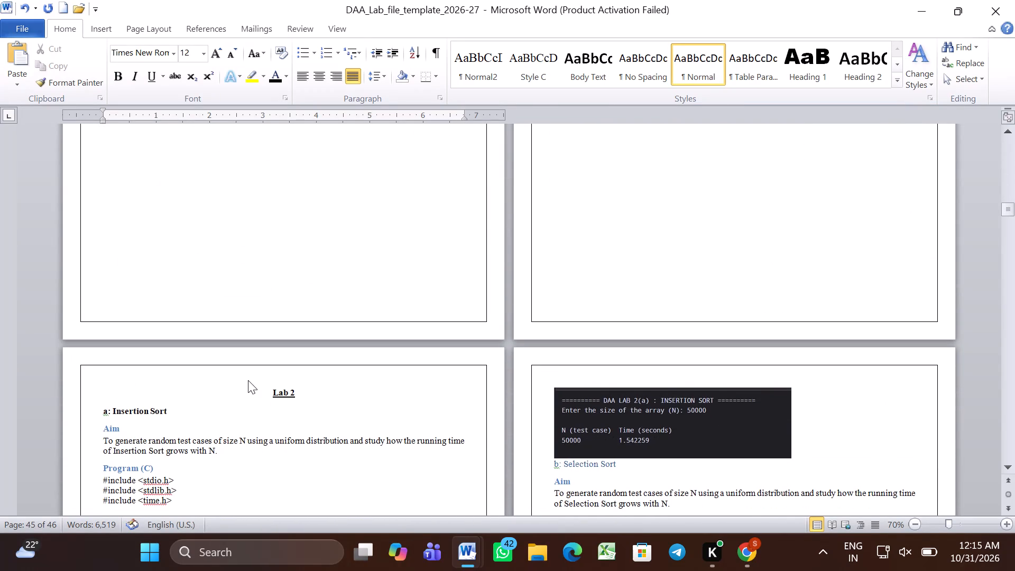
pyautogui.scroll(-2, 248, 380)
pyautogui.scroll(-1, 187, 409)
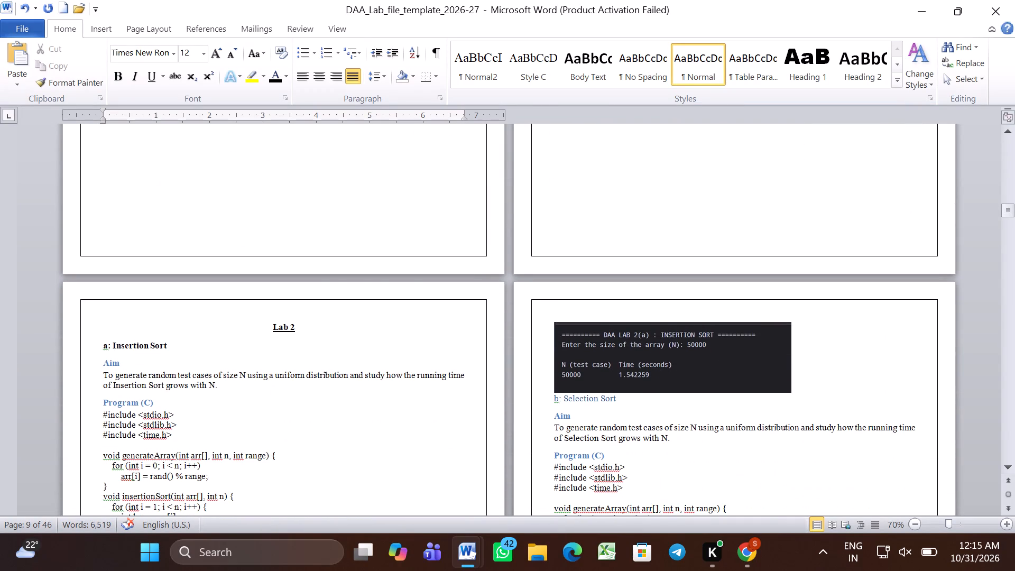
pyautogui.doubleClick(288, 325)
pyautogui.tripleClick(288, 325)
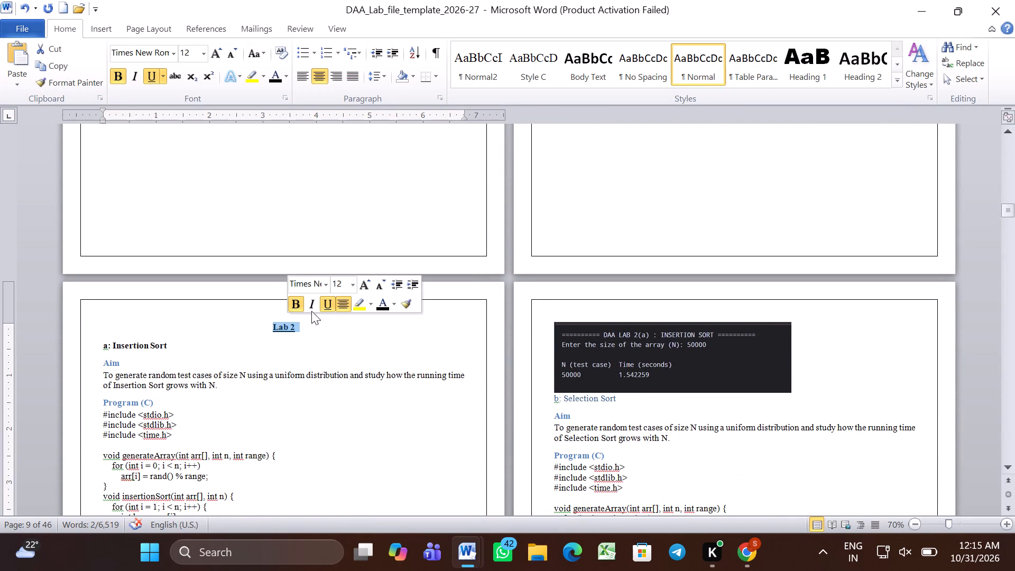
pyautogui.click(354, 279)
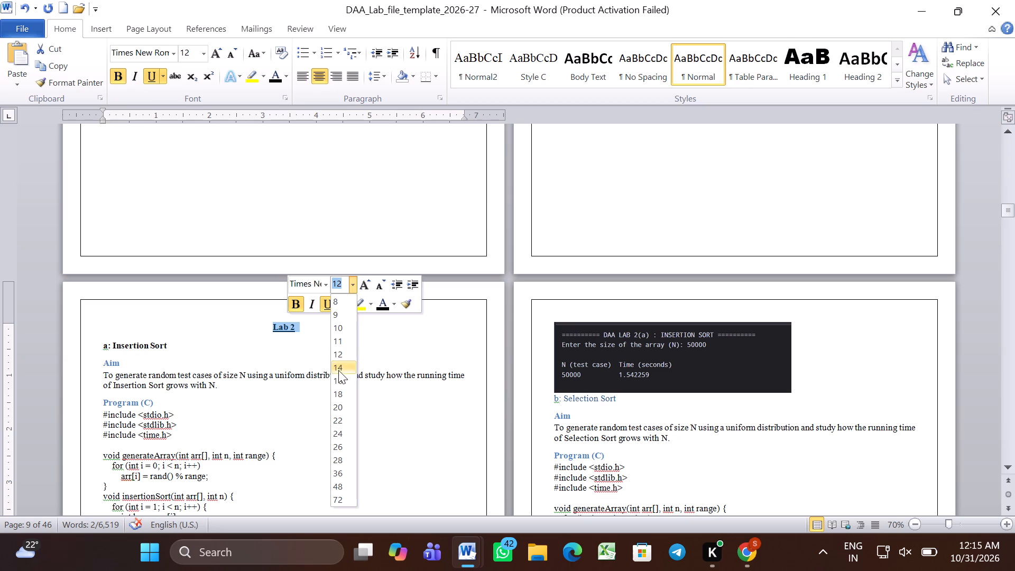
pyautogui.click(338, 376)
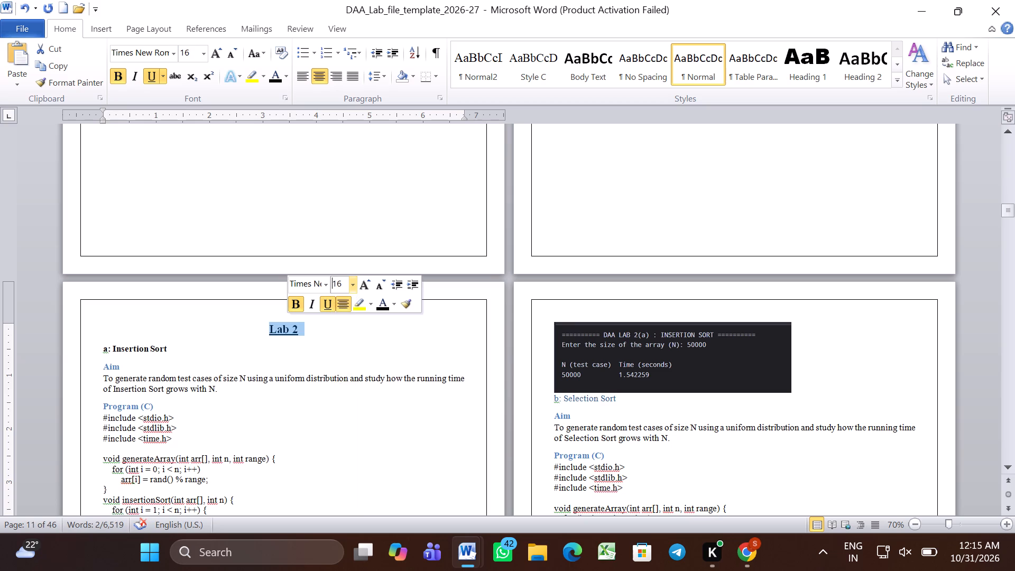
# Set the font size of the "a: Insertion Sort" heading under Lab 2 to 16.
pyautogui.tripleClick(155, 350)
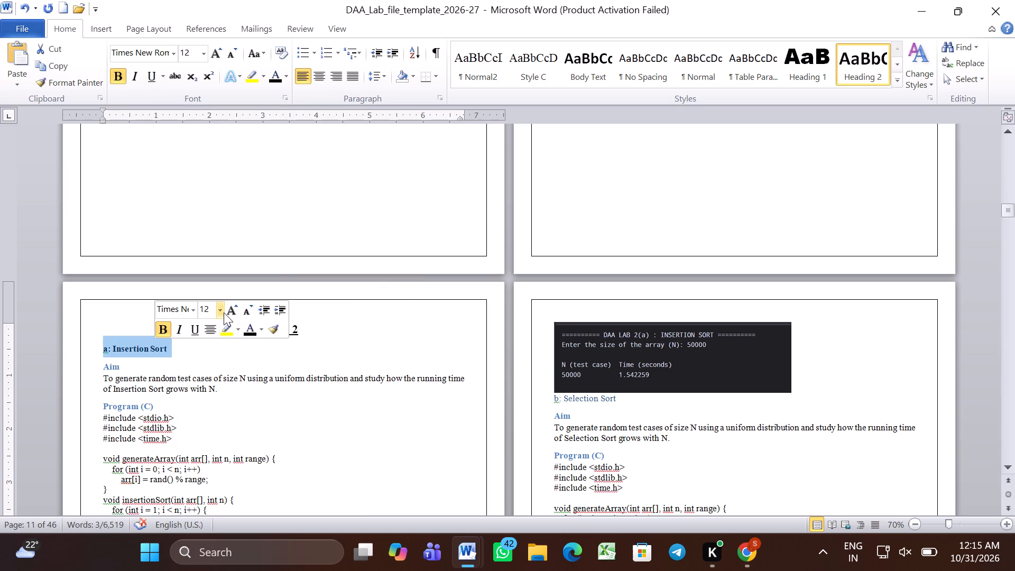
pyautogui.click(223, 312)
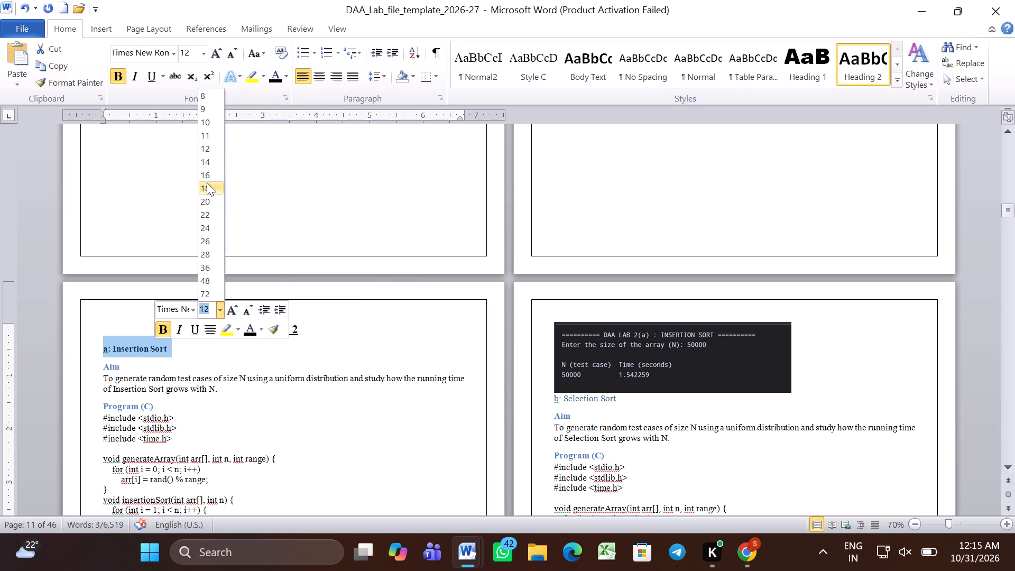
pyautogui.click(208, 177)
pyautogui.click(143, 394)
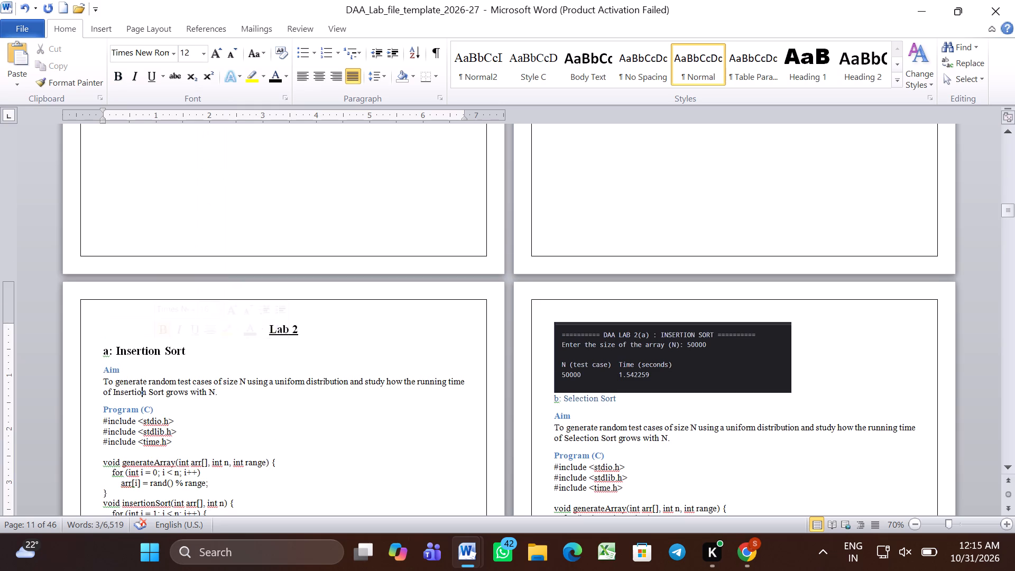
# Format the "Aim" heading under Insertion Sort with font size 14 and black text.
pyautogui.scroll(-2, 143, 394)
pyautogui.tripleClick(122, 252)
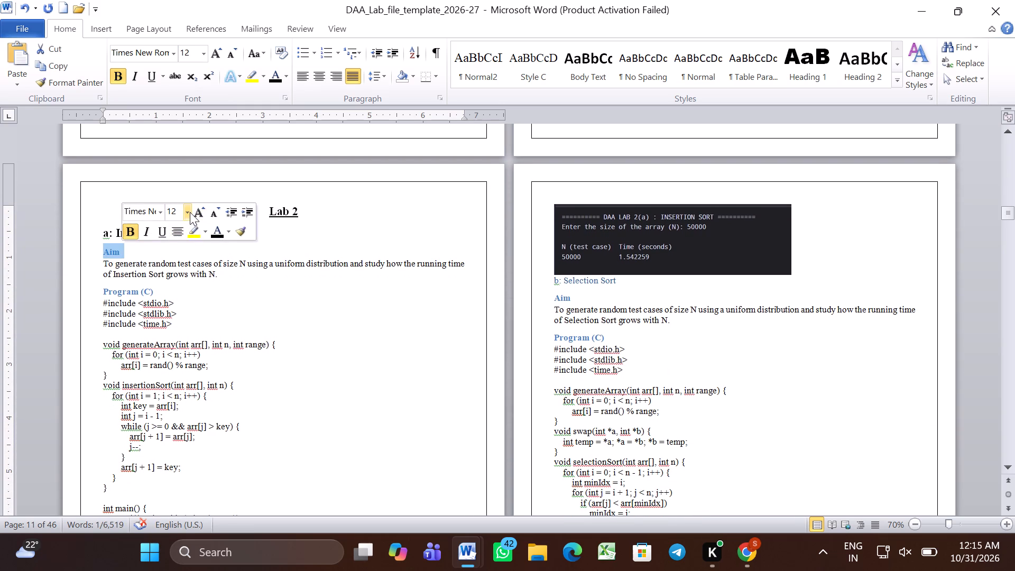
pyautogui.click(190, 212)
pyautogui.click(182, 293)
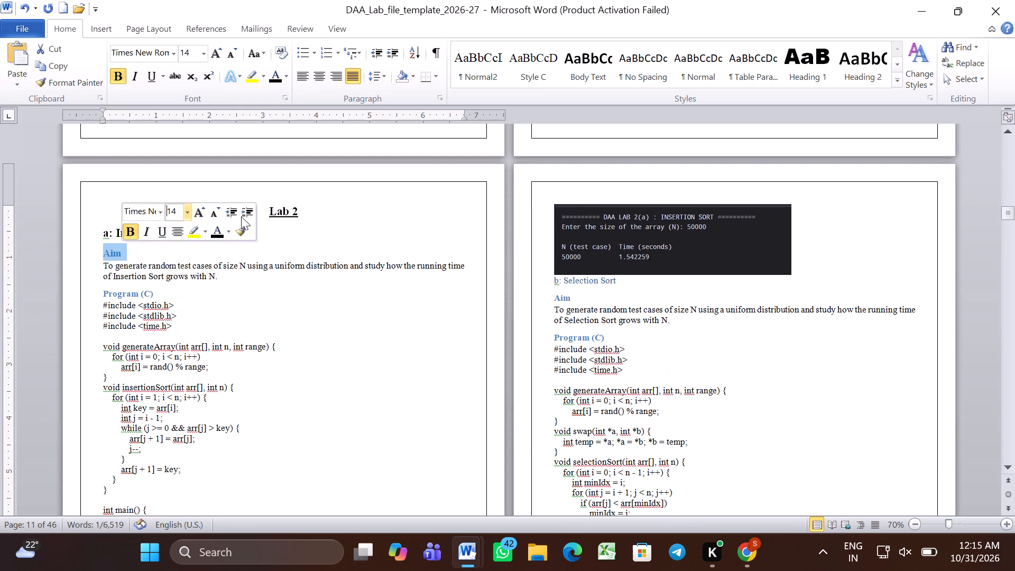
pyautogui.click(216, 233)
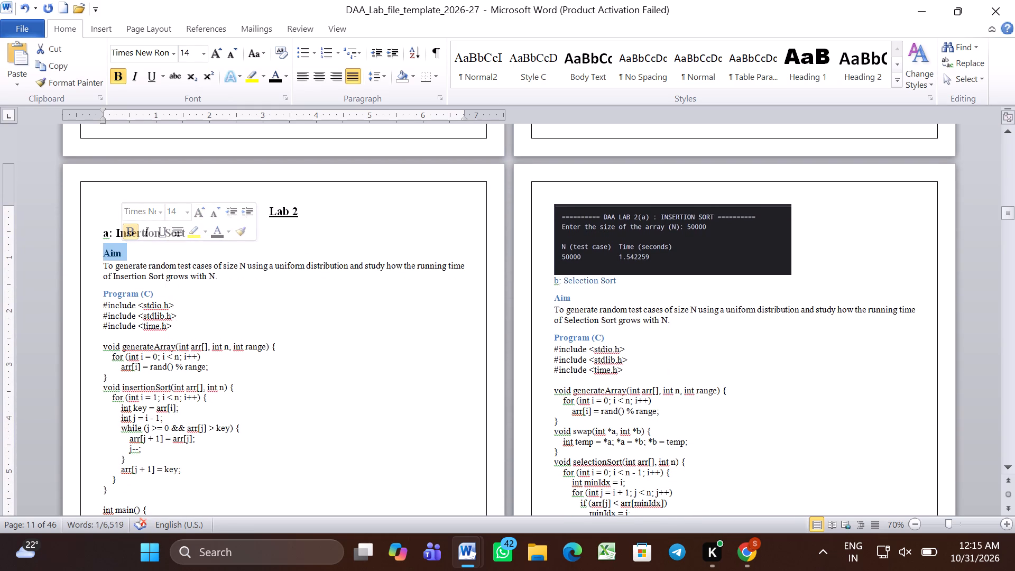
pyautogui.doubleClick(197, 274)
pyautogui.tripleClick(197, 274)
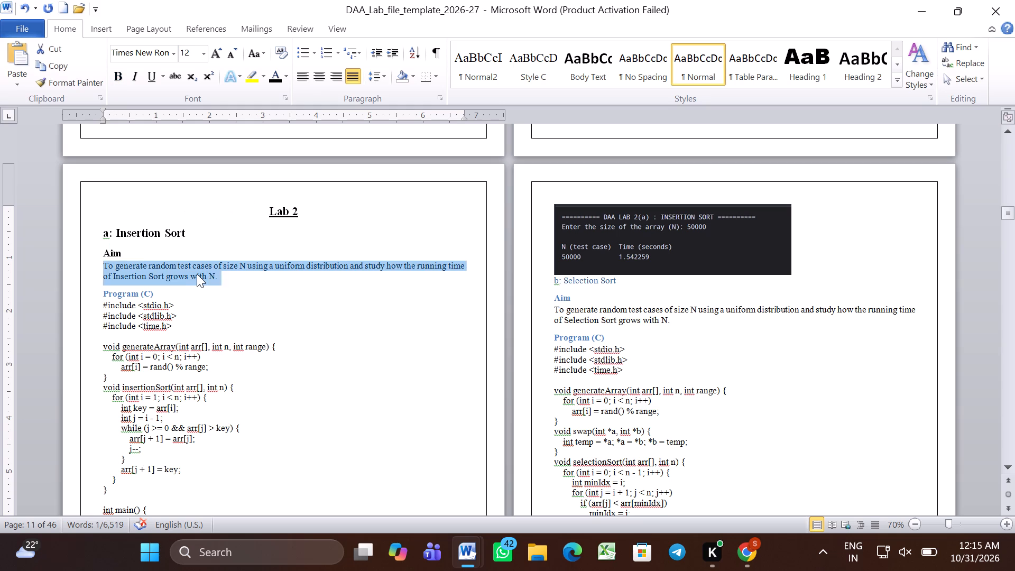
pyautogui.click(197, 274)
pyautogui.doubleClick(197, 274)
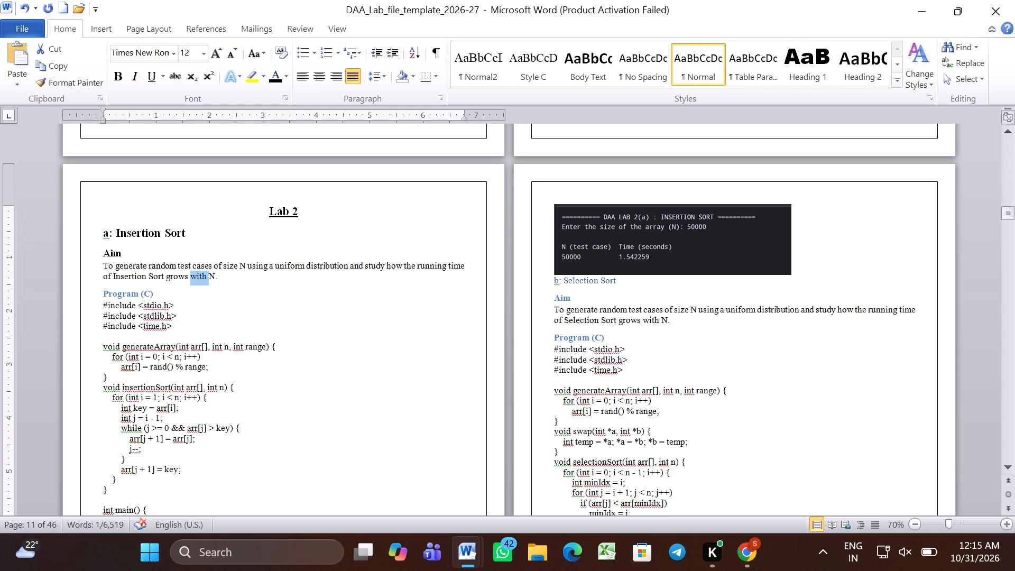
# Format the "Program (C)" heading under Insertion Sort with font size 14 and black text.
pyautogui.click(162, 321)
pyautogui.tripleClick(147, 294)
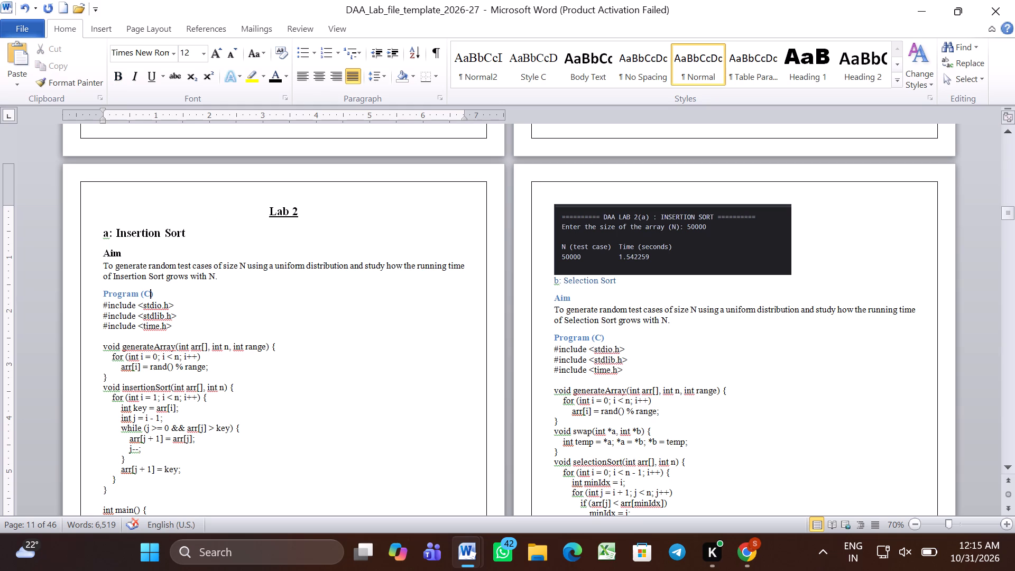
pyautogui.click(209, 257)
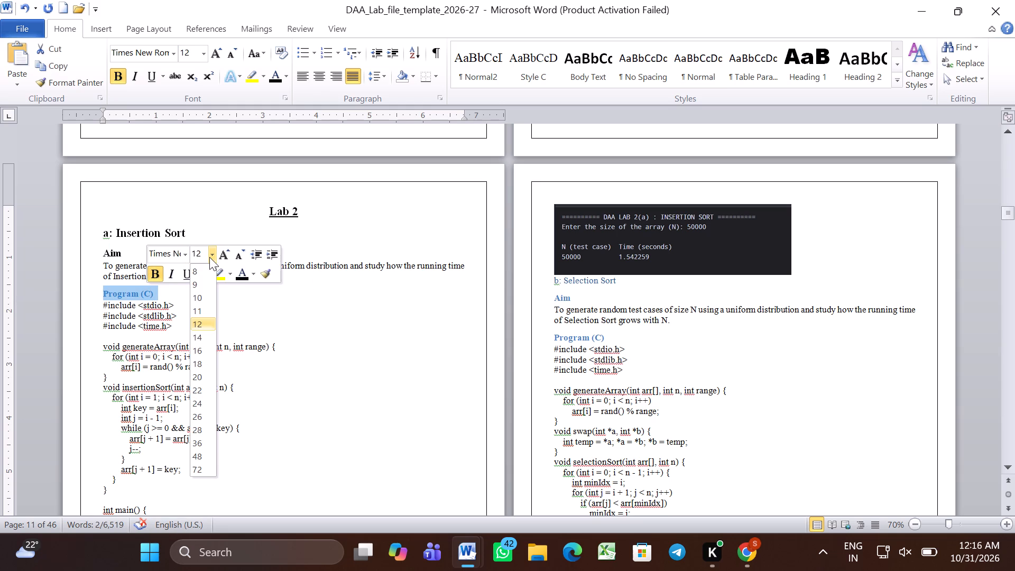
pyautogui.click(199, 334)
pyautogui.click(237, 271)
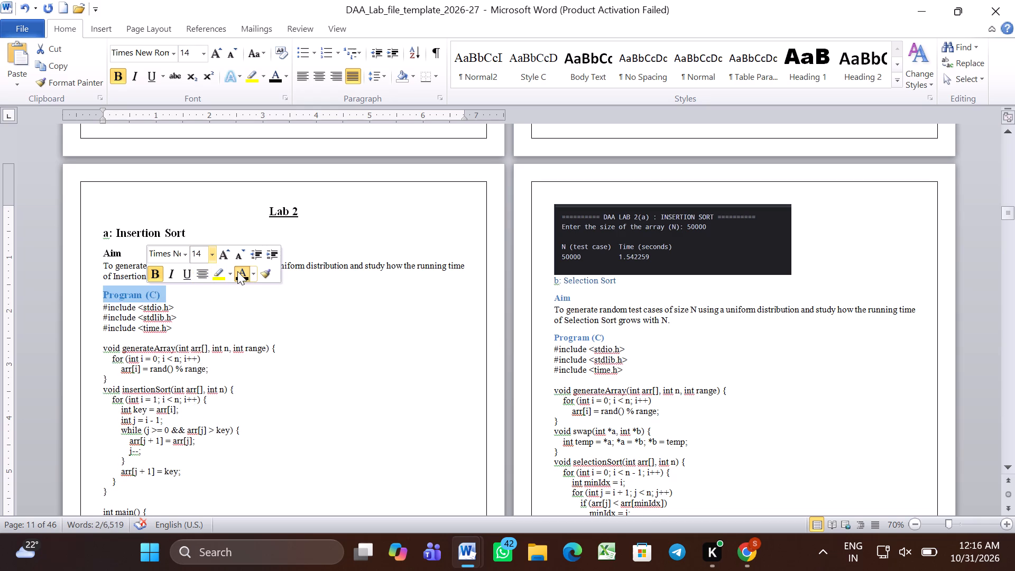
pyautogui.click(247, 332)
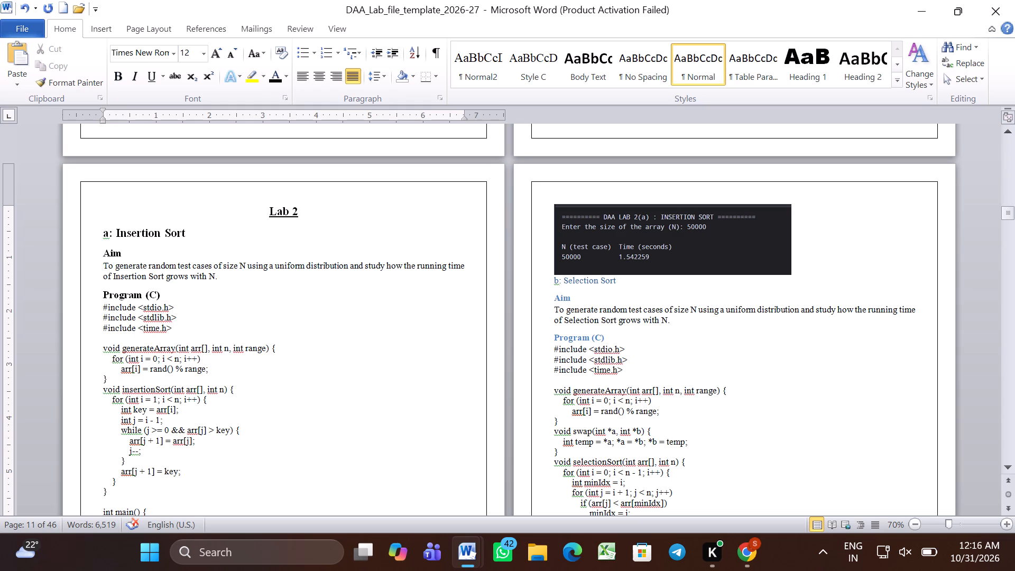
# Examine the Lab 2 pages, checking the code, output headings and output image placement for Insertion Sort and the following sorts.
pyautogui.scroll(-6, 254, 402)
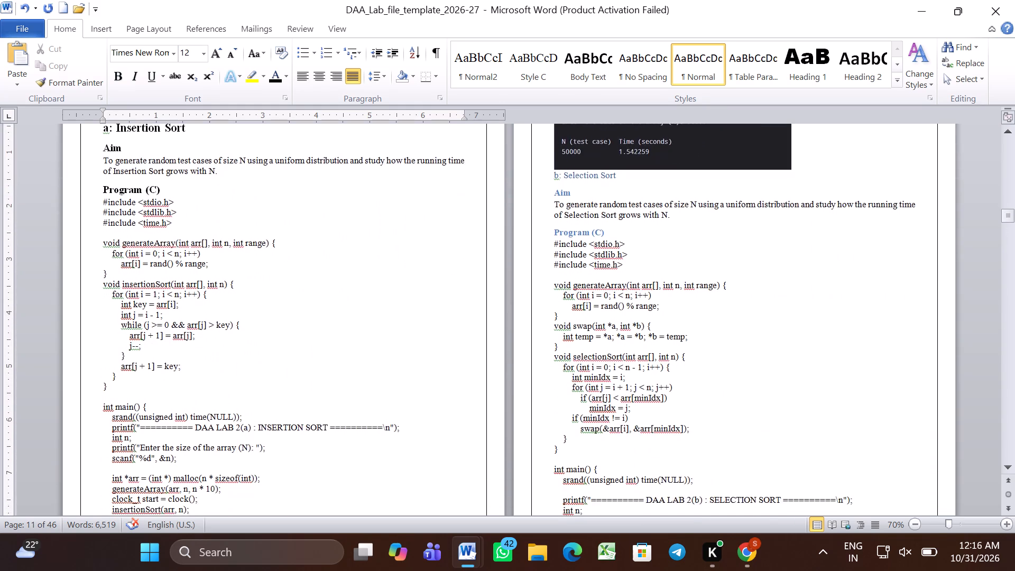
pyautogui.scroll(-4, 254, 402)
pyautogui.scroll(3, 254, 402)
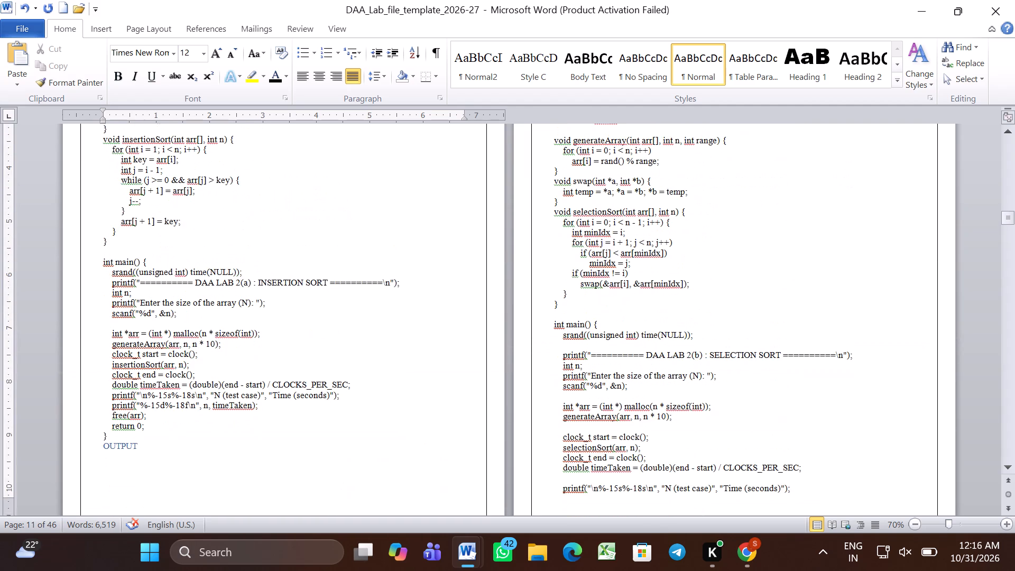
pyautogui.scroll(1, 254, 402)
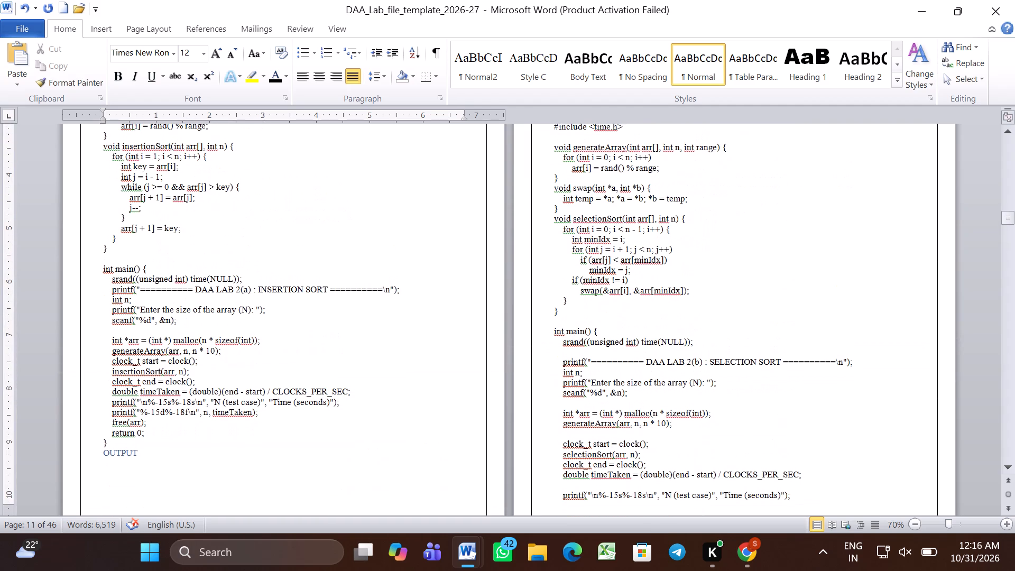
pyautogui.hscroll(1, 331, 293)
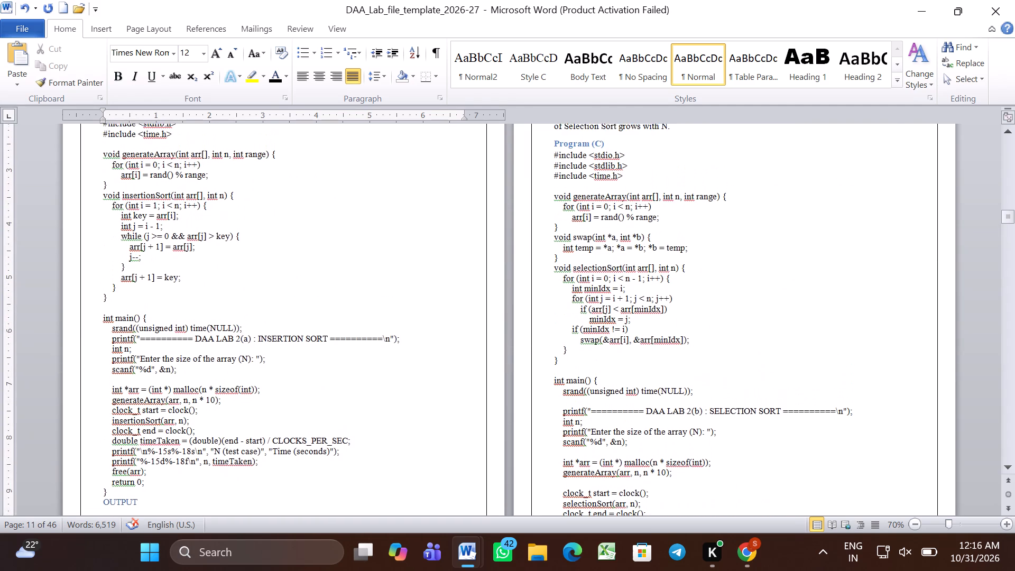
pyautogui.hscroll(1, 331, 293)
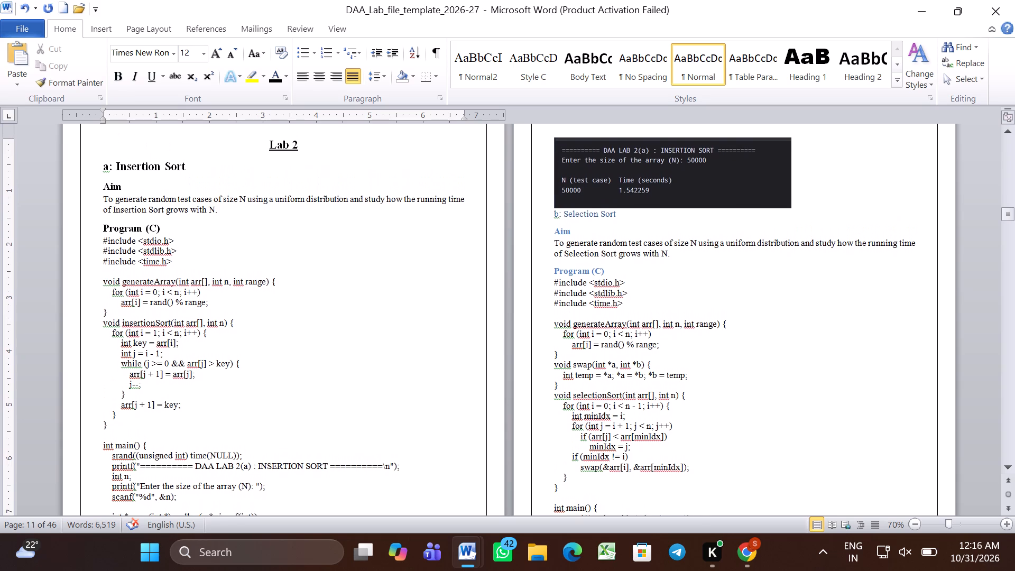
pyautogui.hscroll(2, 331, 293)
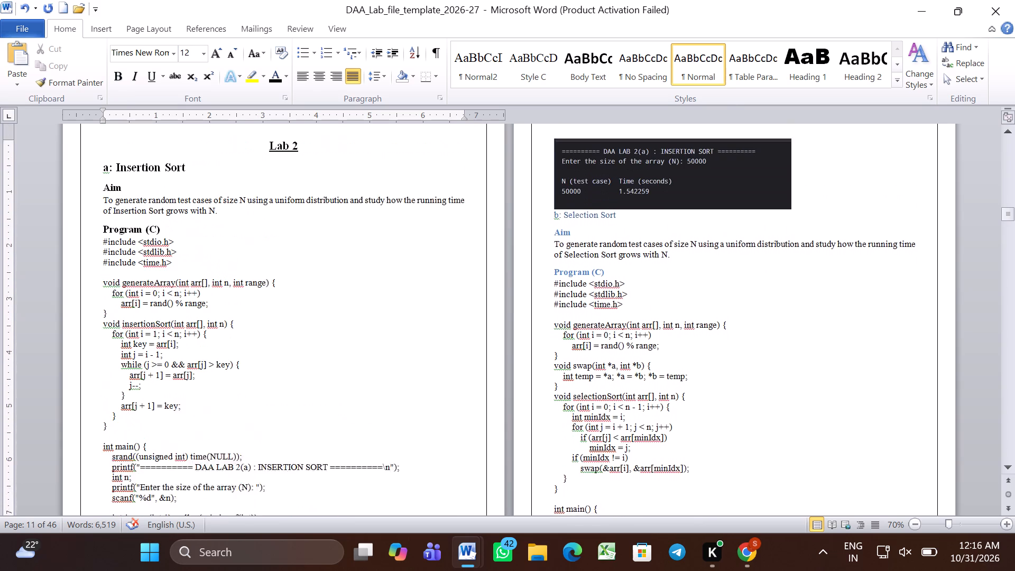
pyautogui.hscroll(1, 331, 293)
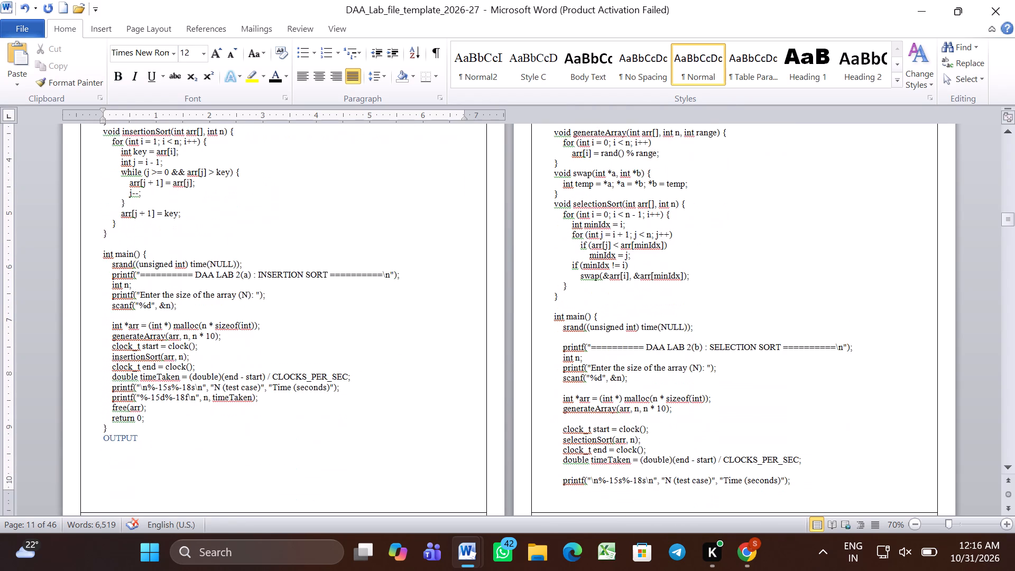
pyautogui.scroll(-2, 331, 293)
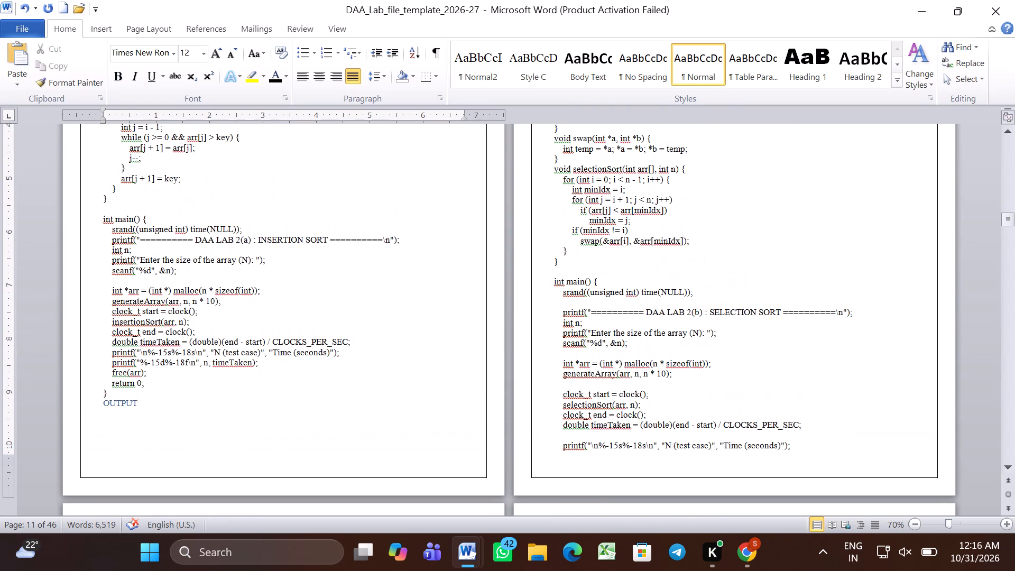
pyautogui.scroll(-1, 331, 293)
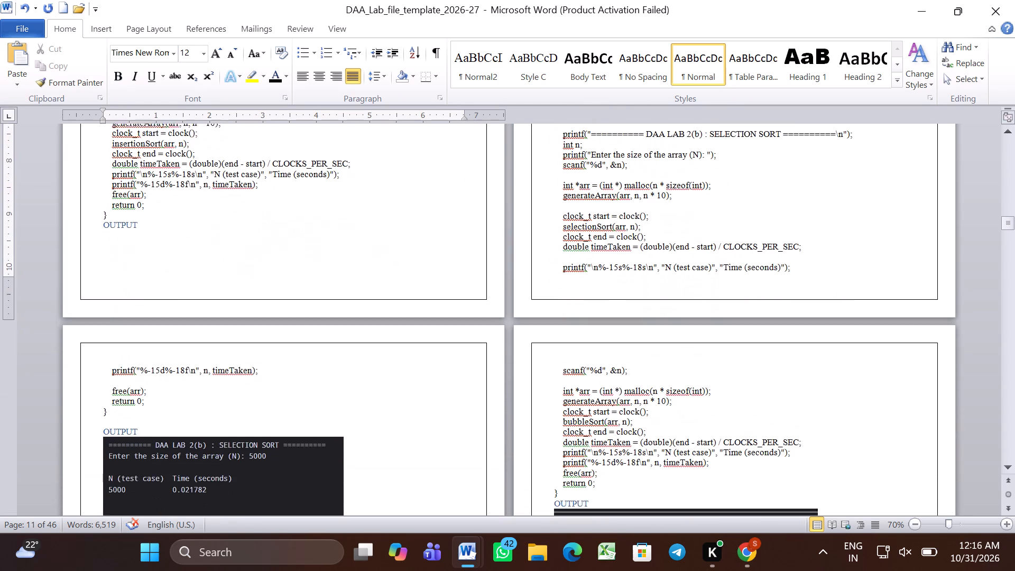
pyautogui.scroll(-1, 331, 293)
pyautogui.scroll(1, 331, 293)
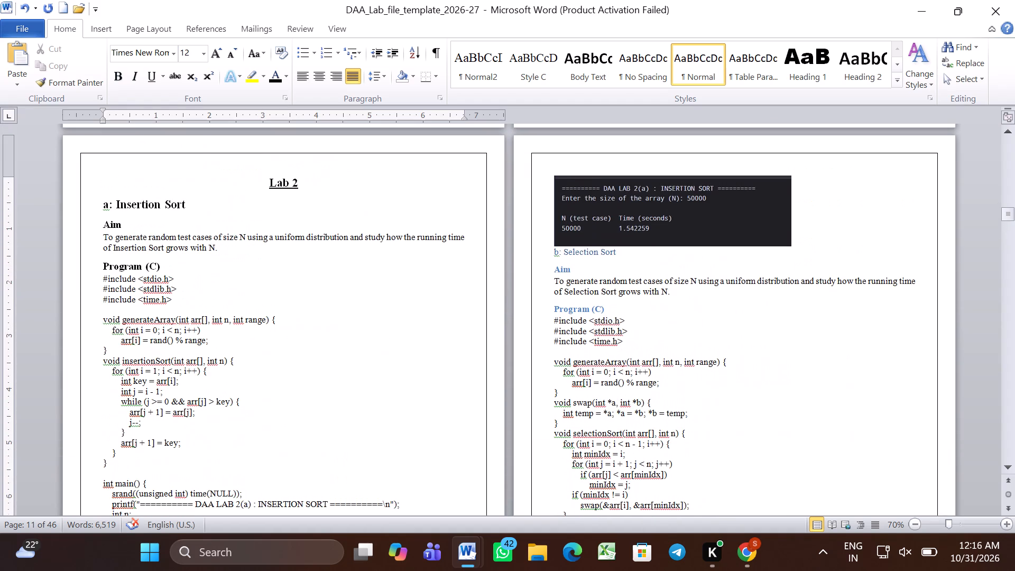
# Remove the blank lines above int main() and after the scanf line in the Insertion Sort code.
pyautogui.scroll(4, 331, 293)
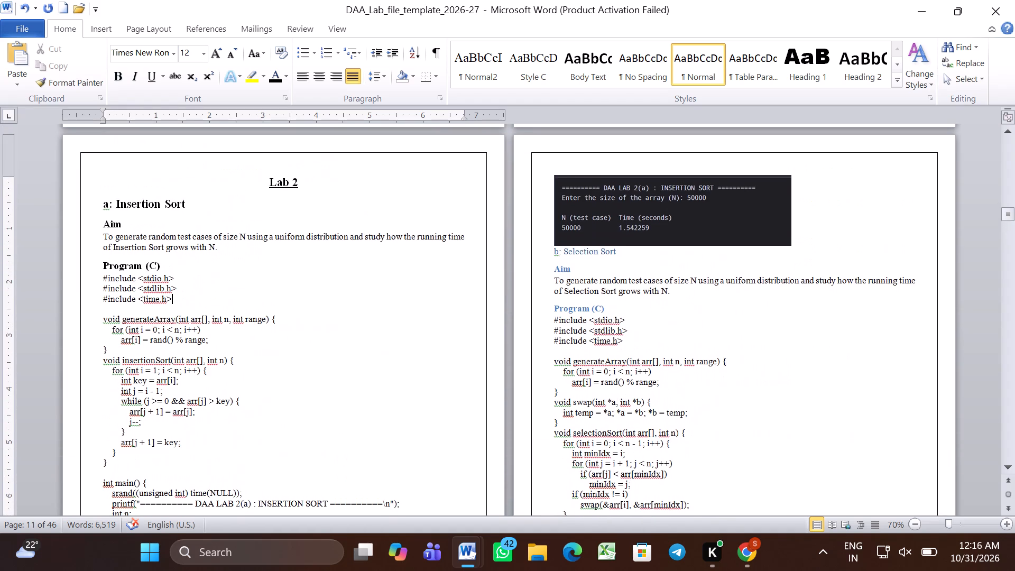
pyautogui.scroll(2, 331, 293)
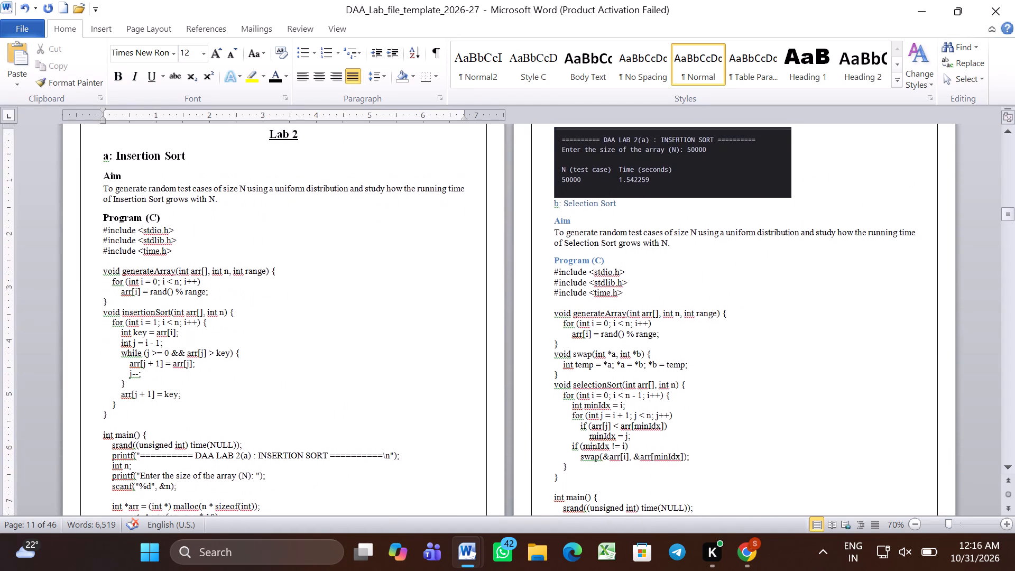
pyautogui.scroll(1, 331, 293)
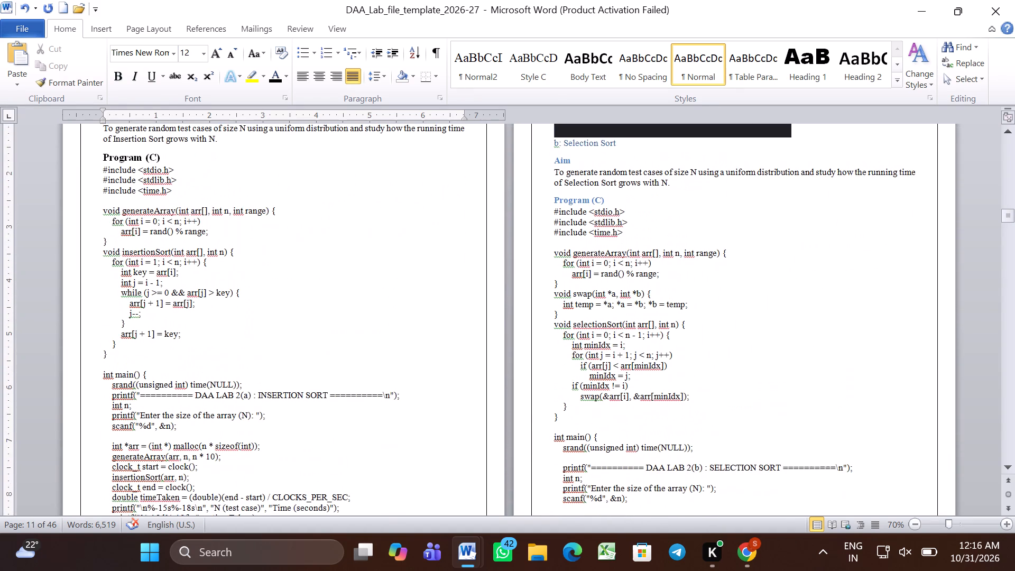
pyautogui.click(160, 365)
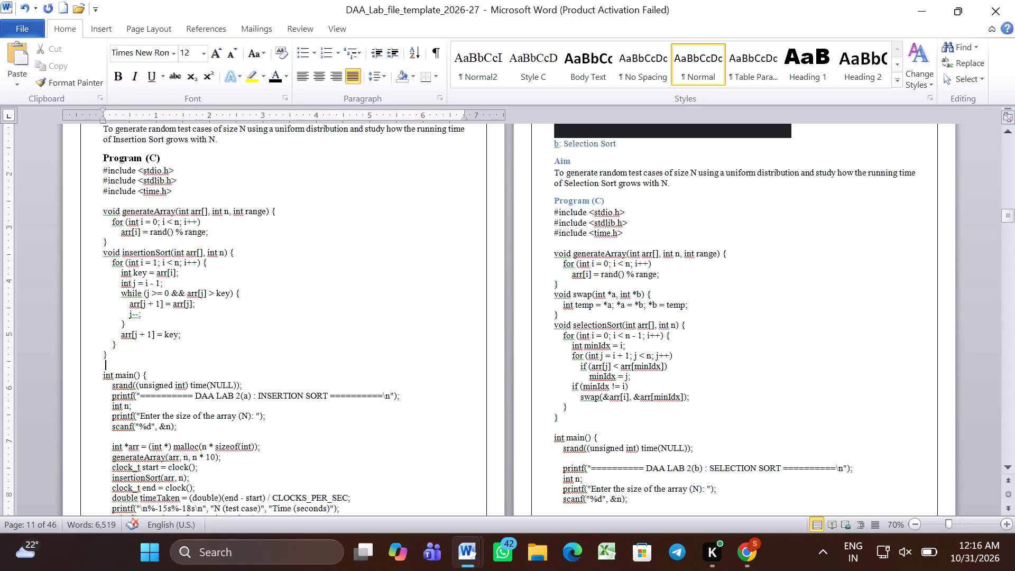
pyautogui.press('BackSpace')
pyautogui.press('BackSpace')
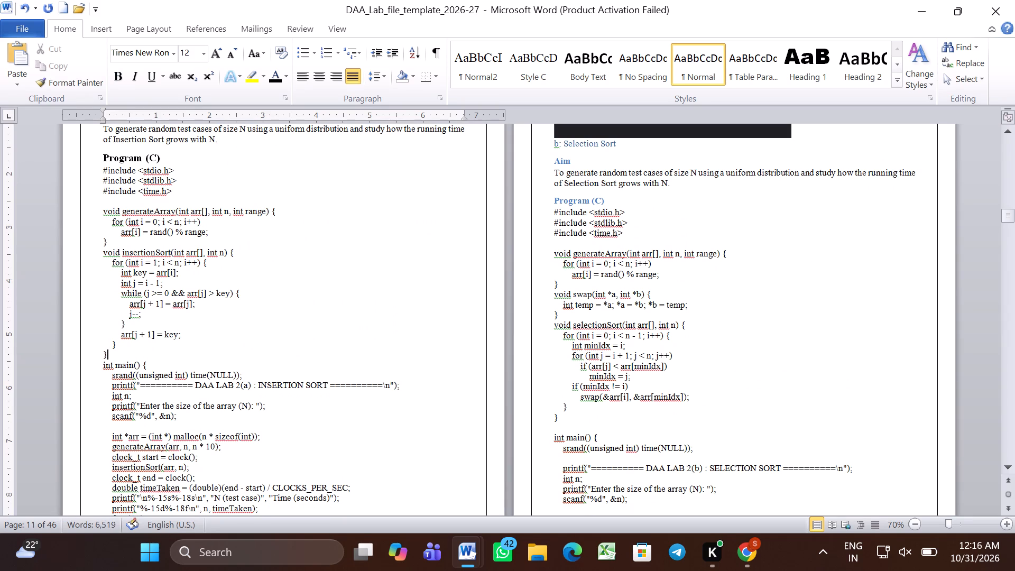
pyautogui.scroll(-1, 164, 287)
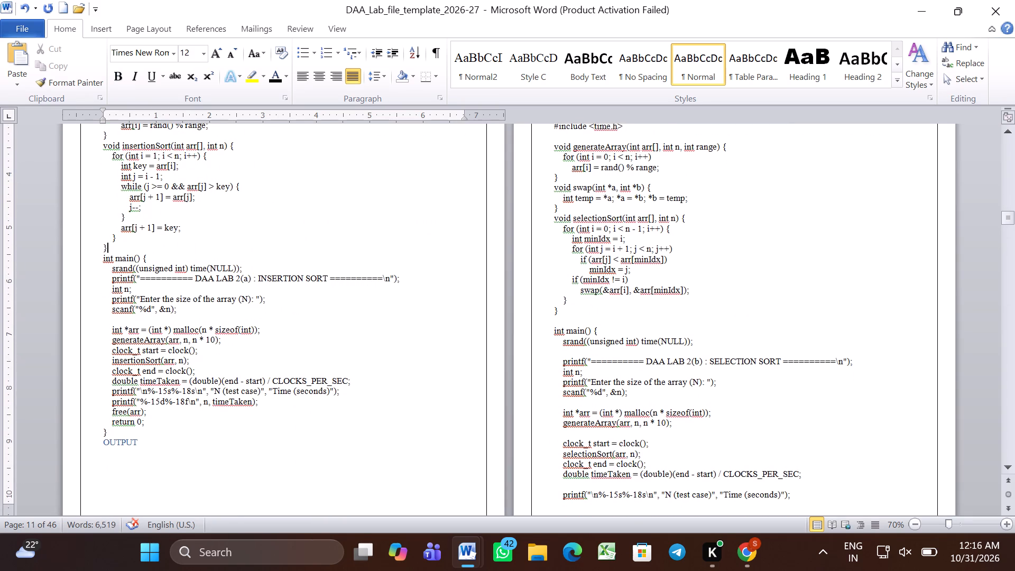
pyautogui.click(152, 320)
pyautogui.press('BackSpace')
pyautogui.press('BackSpace')
# Shrink the Insertion Sort output image slightly so it fits beneath its OUTPUT heading on the preceding page.
pyautogui.scroll(1, 151, 318)
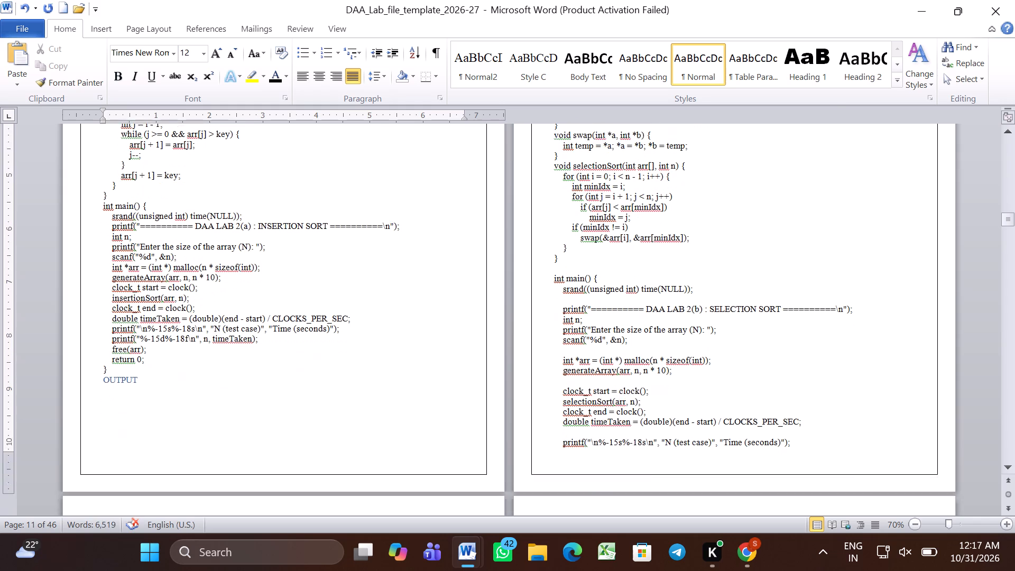
pyautogui.scroll(1, 151, 318)
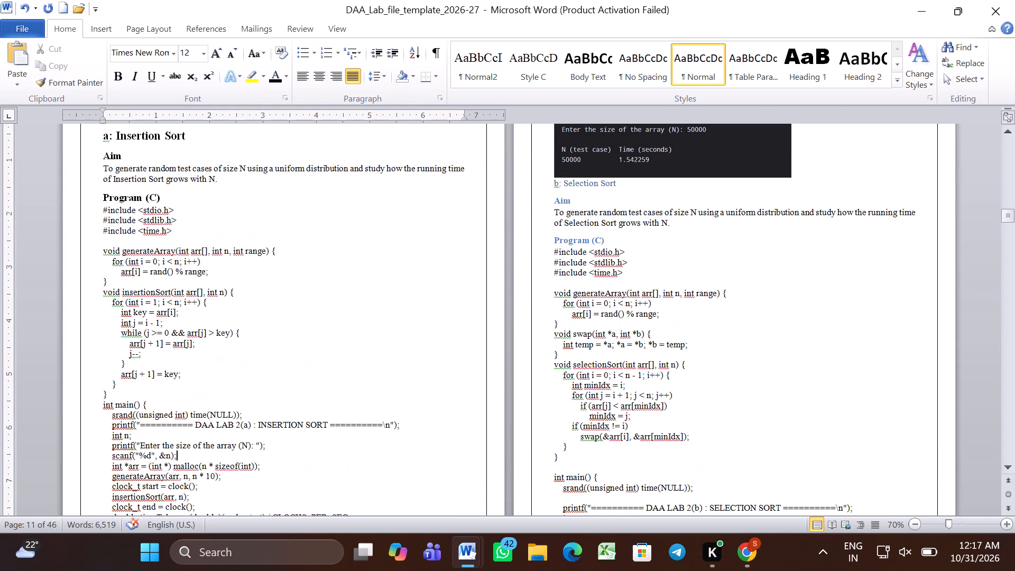
pyautogui.scroll(1, 490, 254)
pyautogui.click(650, 222)
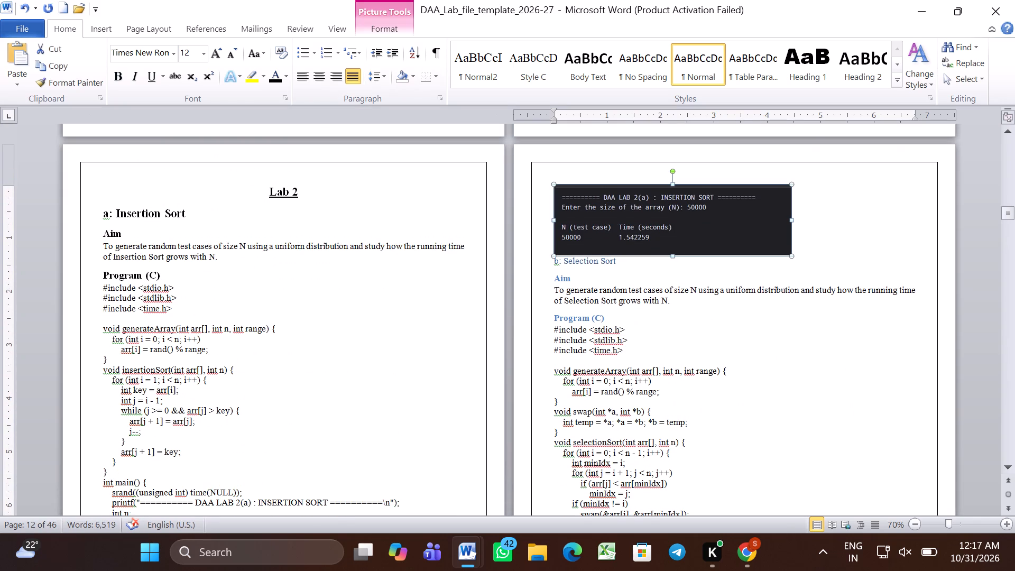
pyautogui.moveTo(792, 258); pyautogui.dragTo(773, 242)
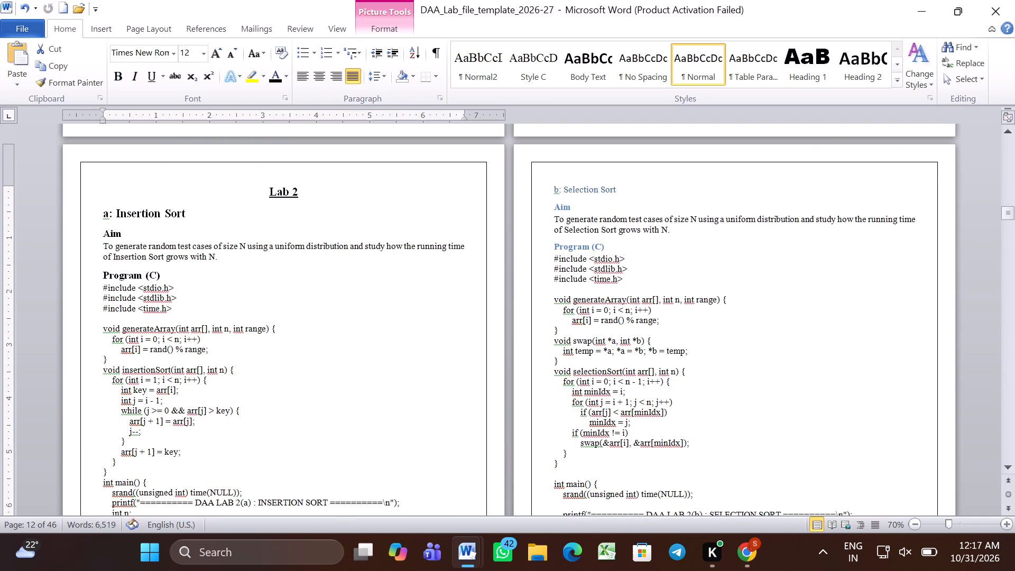
pyautogui.scroll(-3, 773, 242)
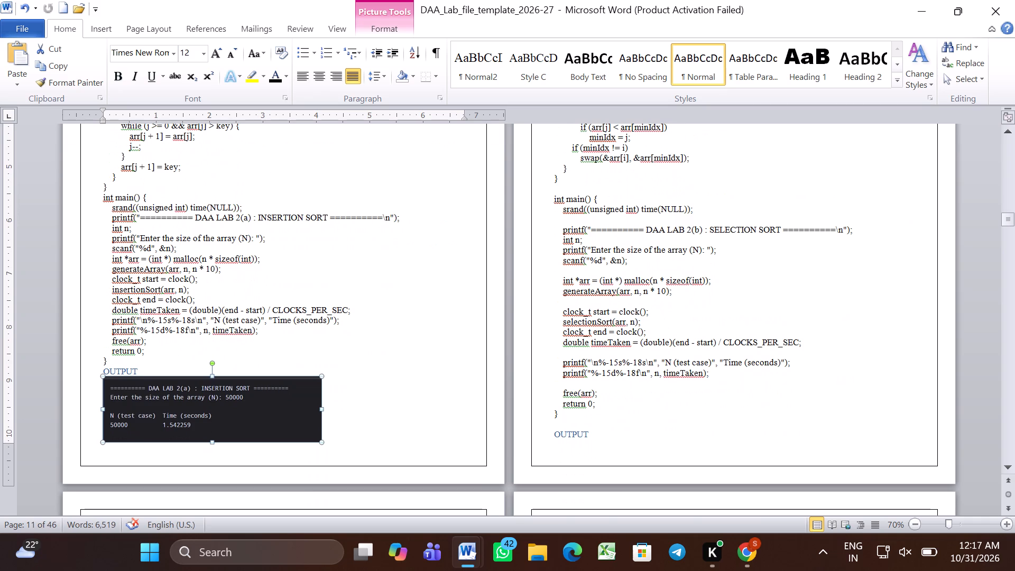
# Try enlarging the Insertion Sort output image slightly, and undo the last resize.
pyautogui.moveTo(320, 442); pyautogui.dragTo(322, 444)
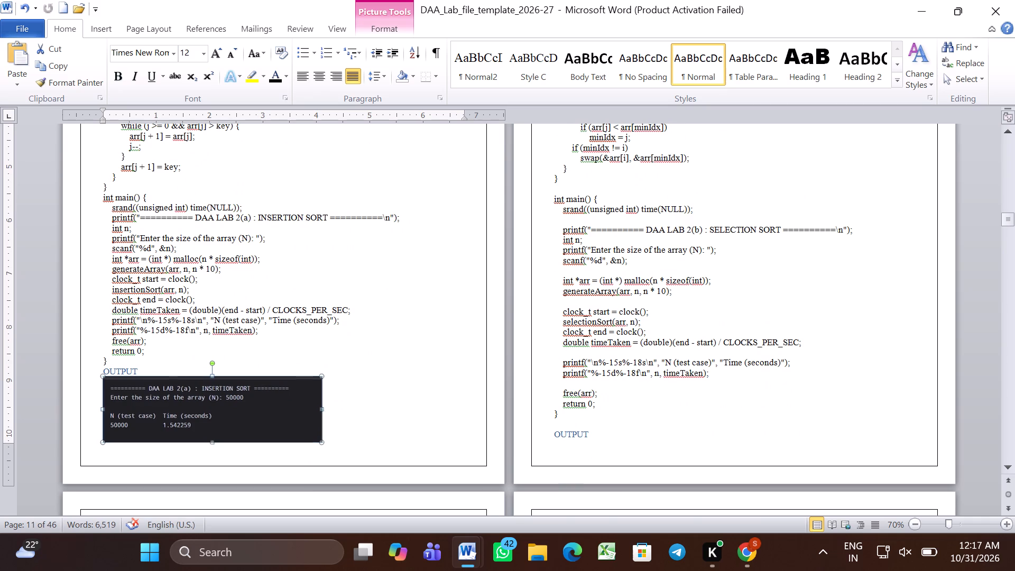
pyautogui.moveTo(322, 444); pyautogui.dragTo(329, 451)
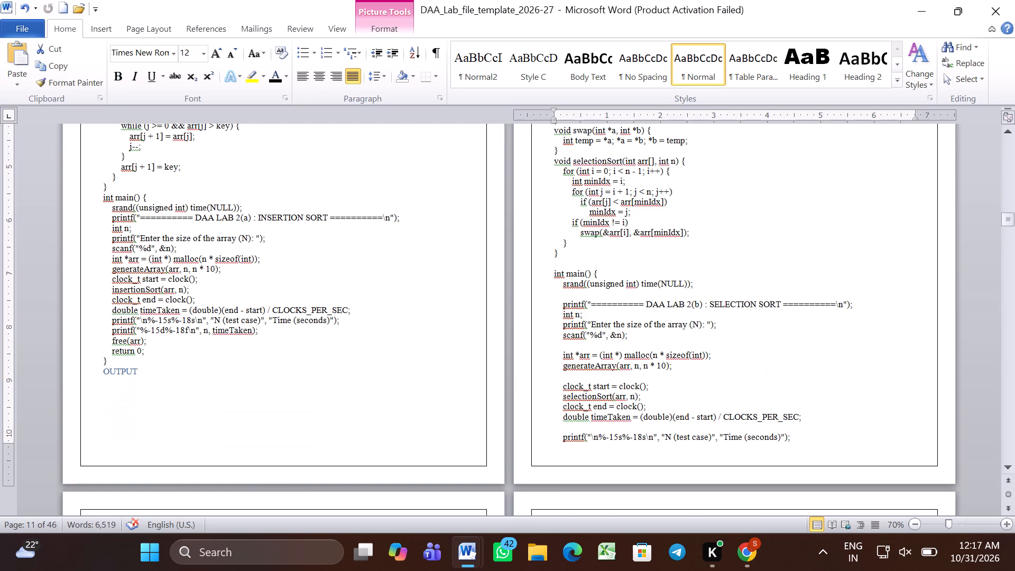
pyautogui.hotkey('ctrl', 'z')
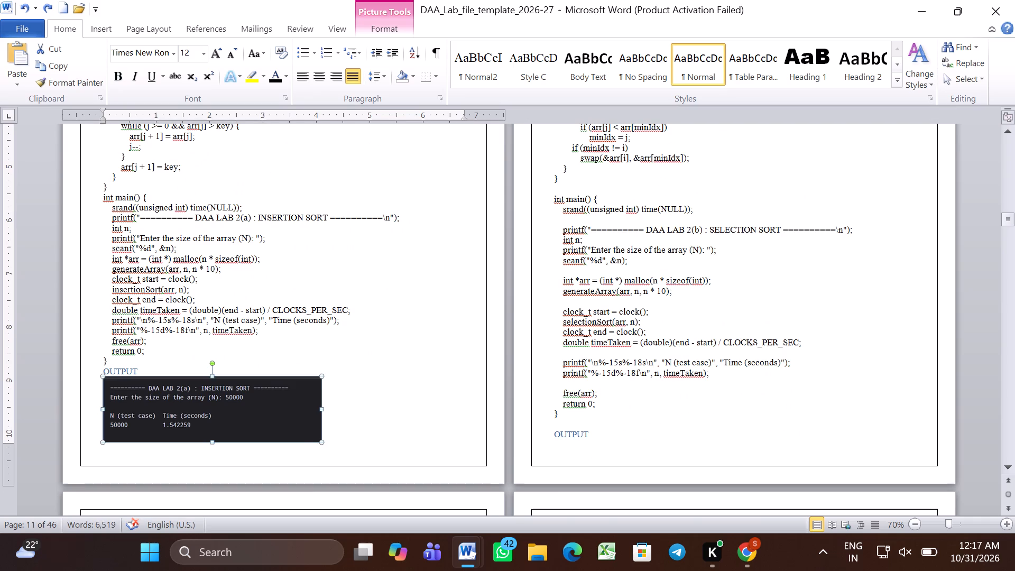
# Make the OUTPUT heading under the Insertion Sort code black and bold.
pyautogui.scroll(1, 259, 206)
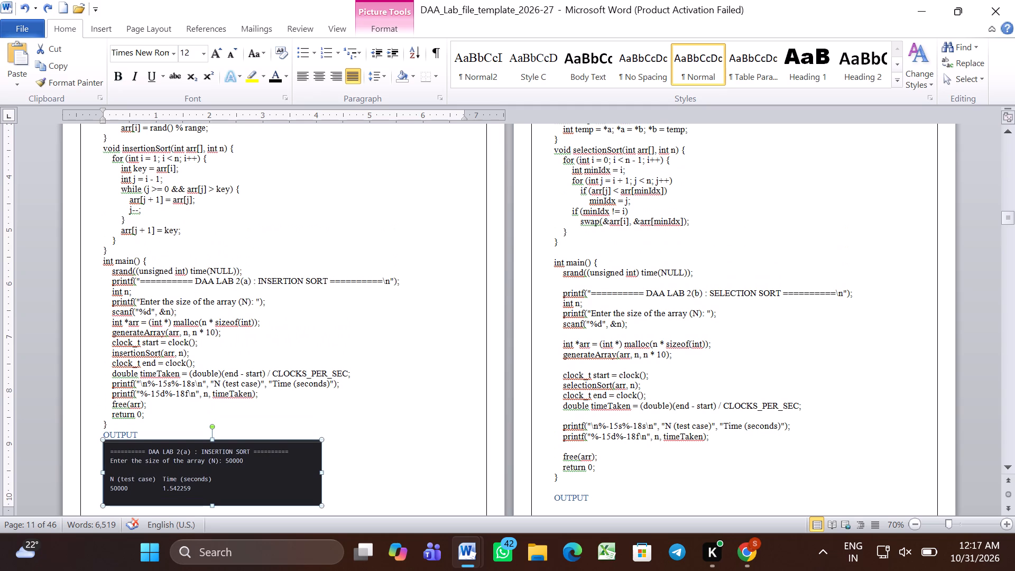
pyautogui.tripleClick(133, 429)
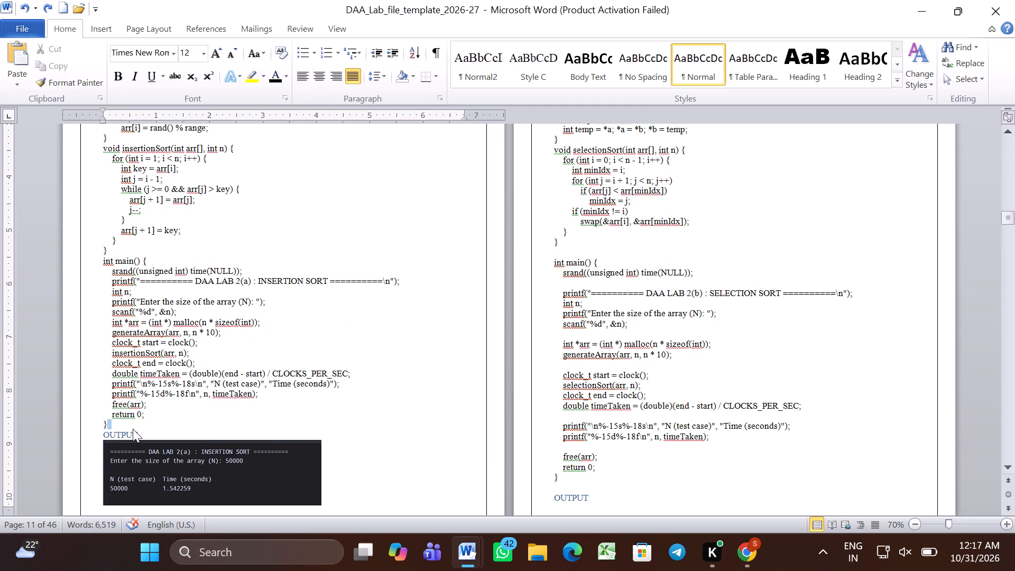
pyautogui.tripleClick(133, 434)
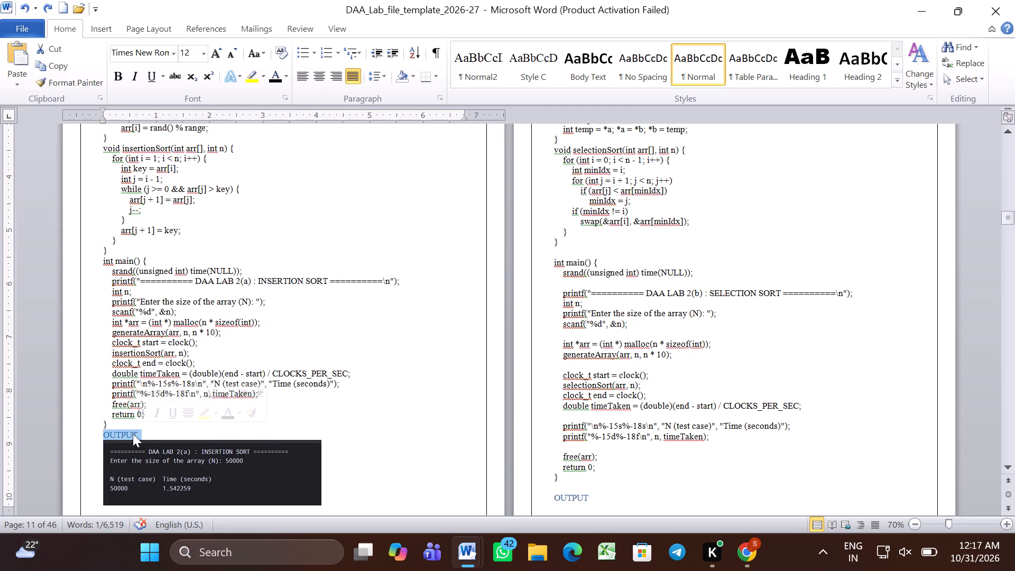
pyautogui.click(226, 413)
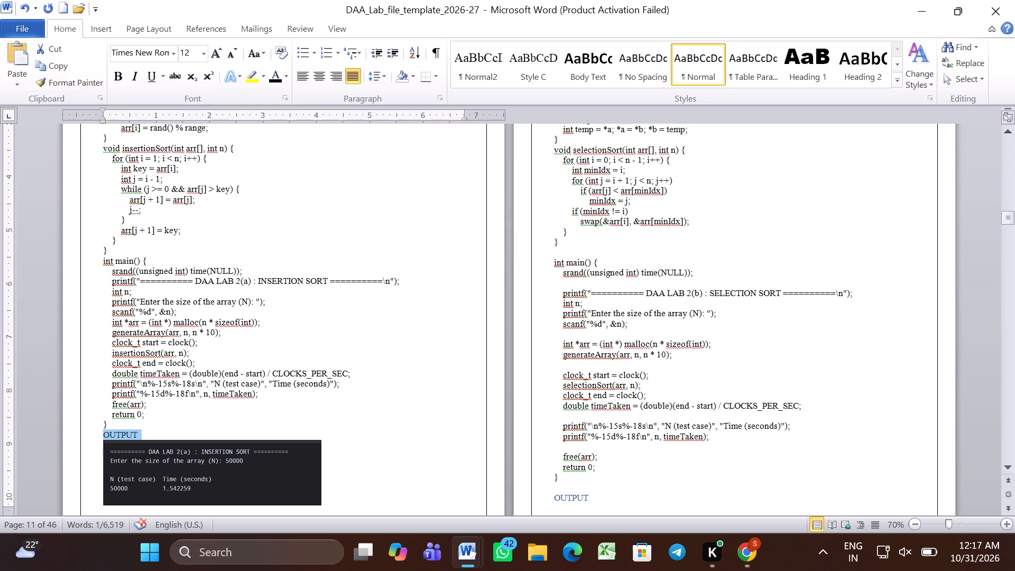
pyautogui.click(135, 411)
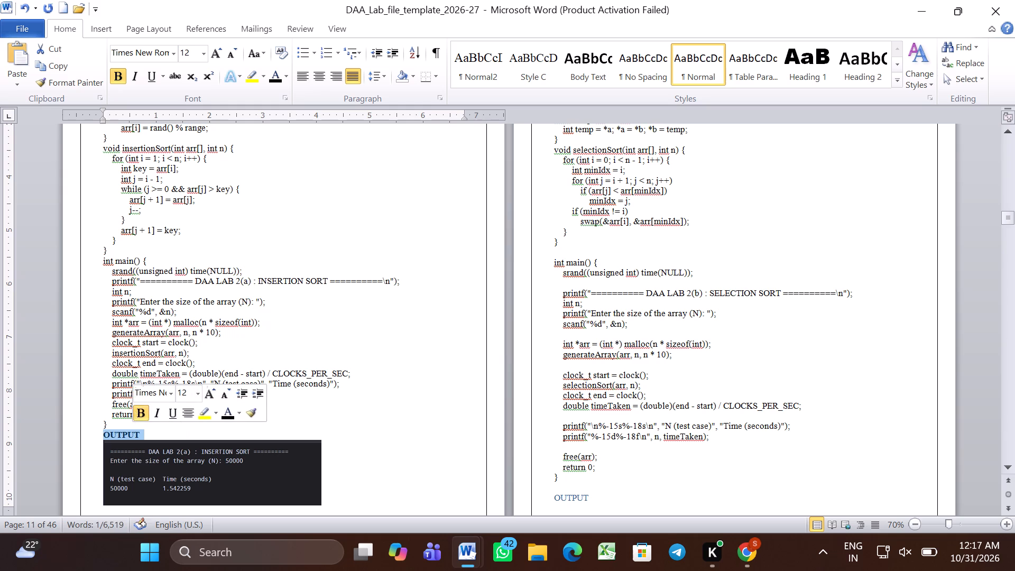
# Check the font size of the OUTPUT heading in Lab 1 as a reference for Lab 2.
pyautogui.scroll(7, 336, 429)
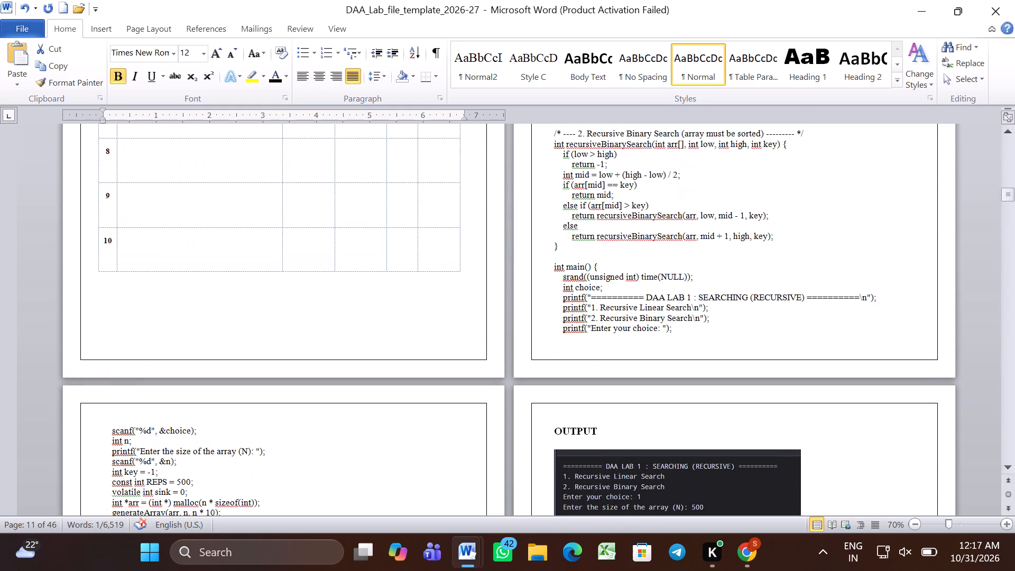
pyautogui.scroll(1, 336, 429)
pyautogui.click(586, 206)
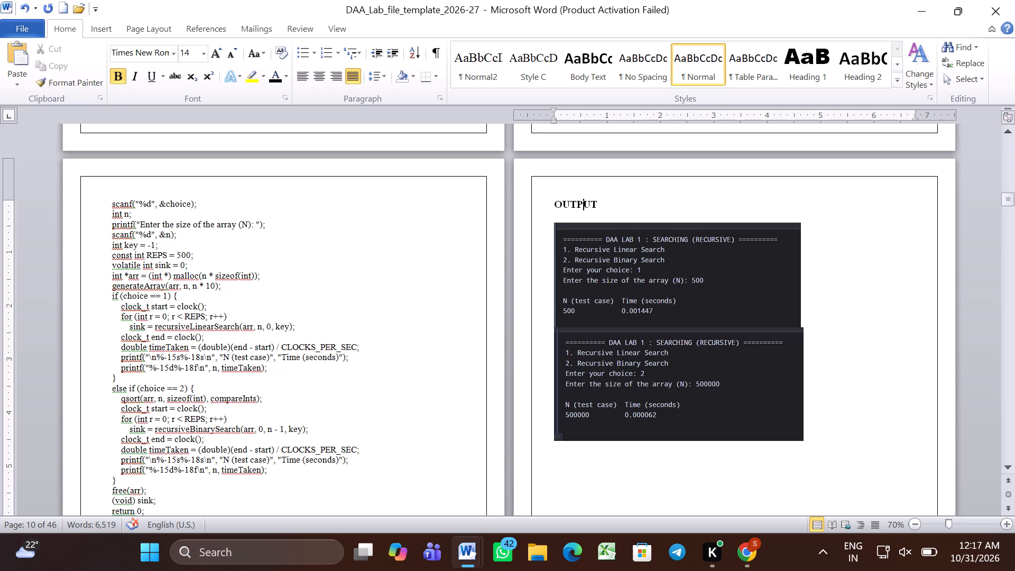
pyautogui.scroll(5, 471, 343)
pyautogui.scroll(-1, 471, 343)
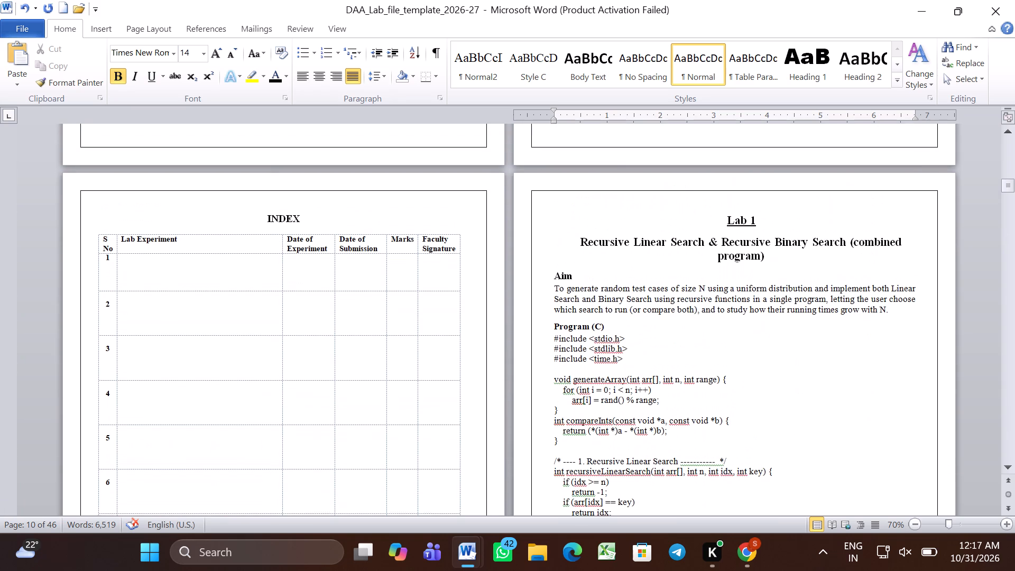
pyautogui.scroll(-1, 471, 343)
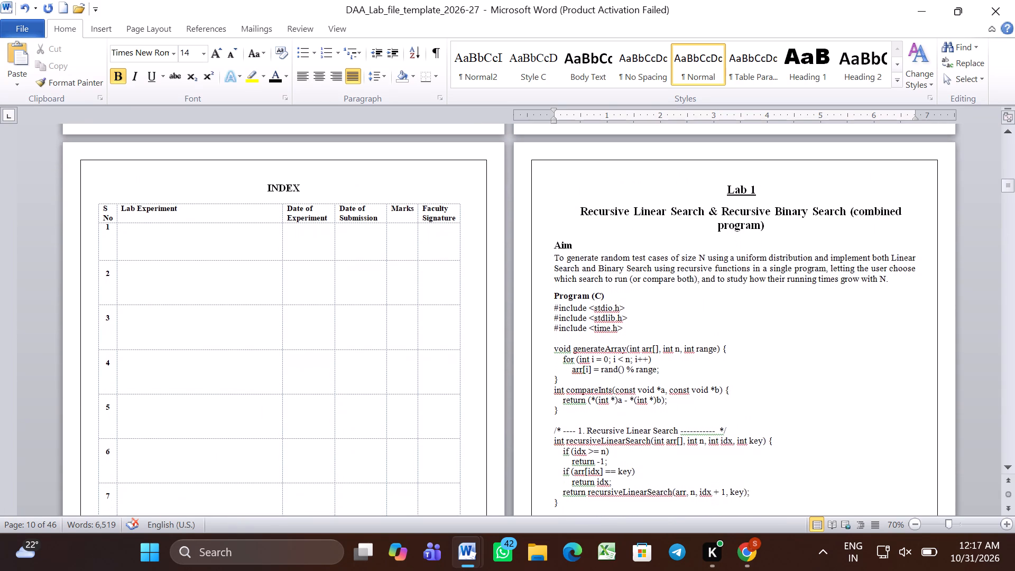
pyautogui.scroll(-1, 471, 343)
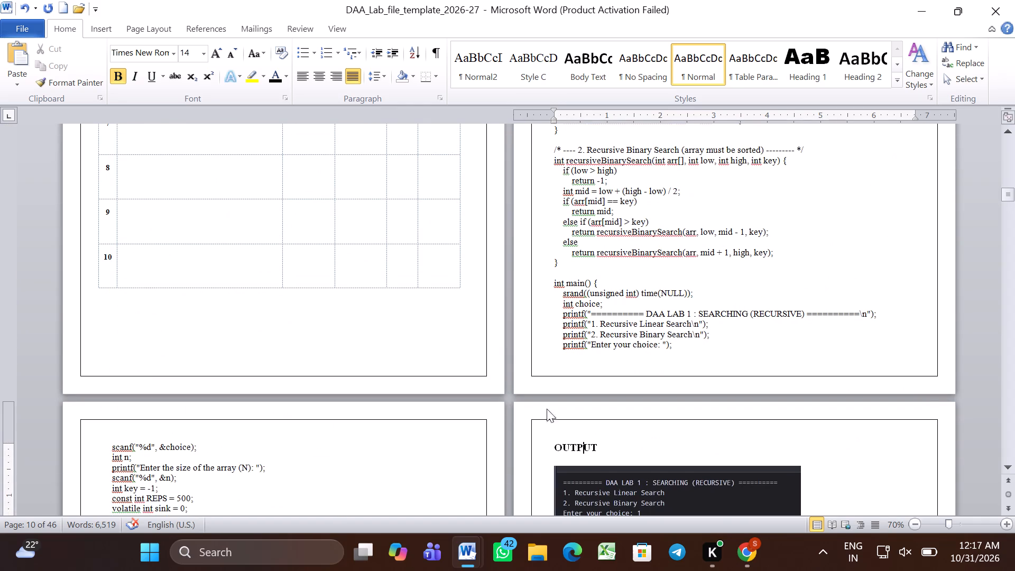
pyautogui.click(582, 449)
# Set the font size of the Insertion Sort OUTPUT heading in Lab 2 to 14.
pyautogui.scroll(-1, 582, 449)
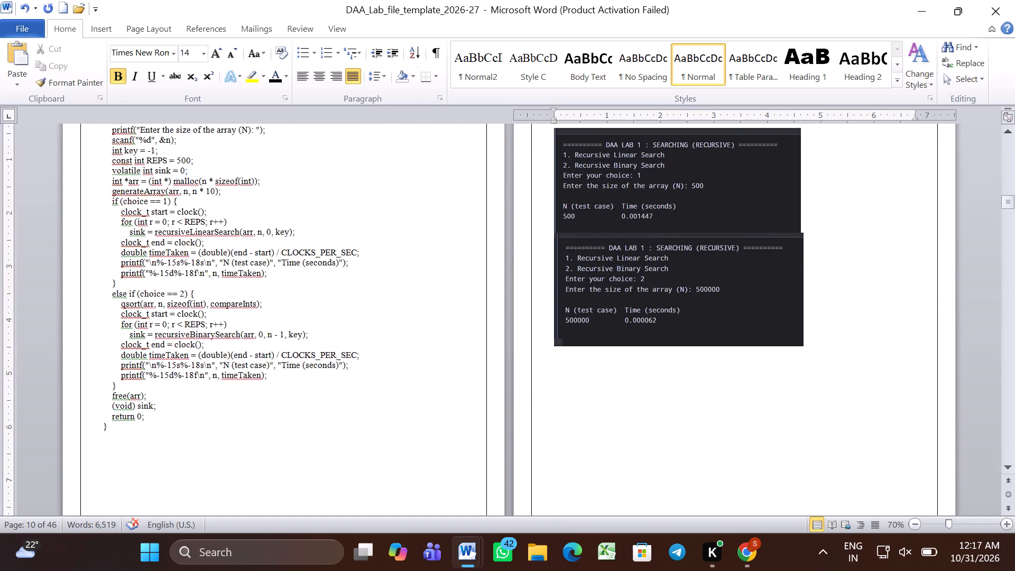
pyautogui.scroll(-4, 582, 449)
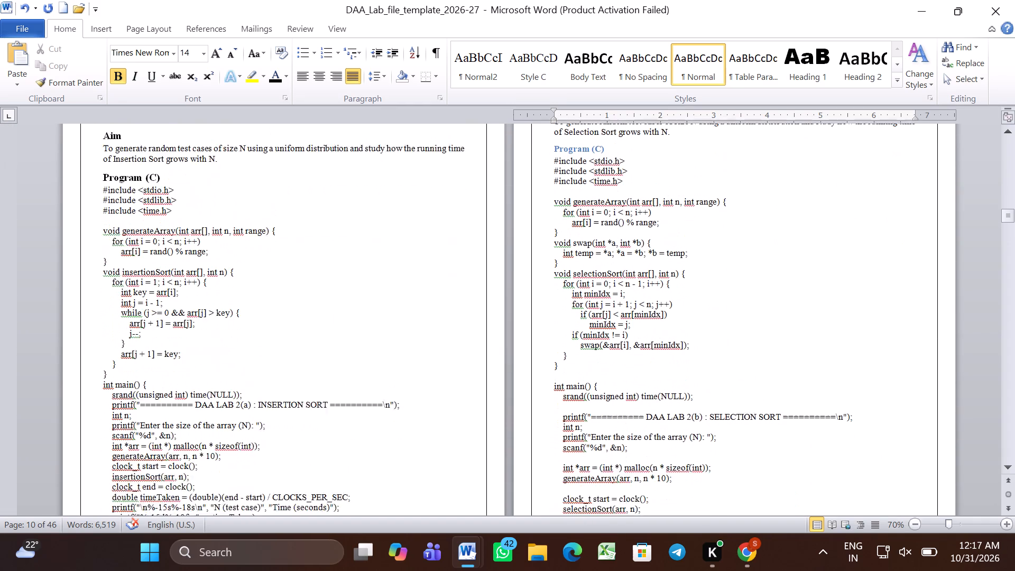
pyautogui.scroll(-1, 582, 449)
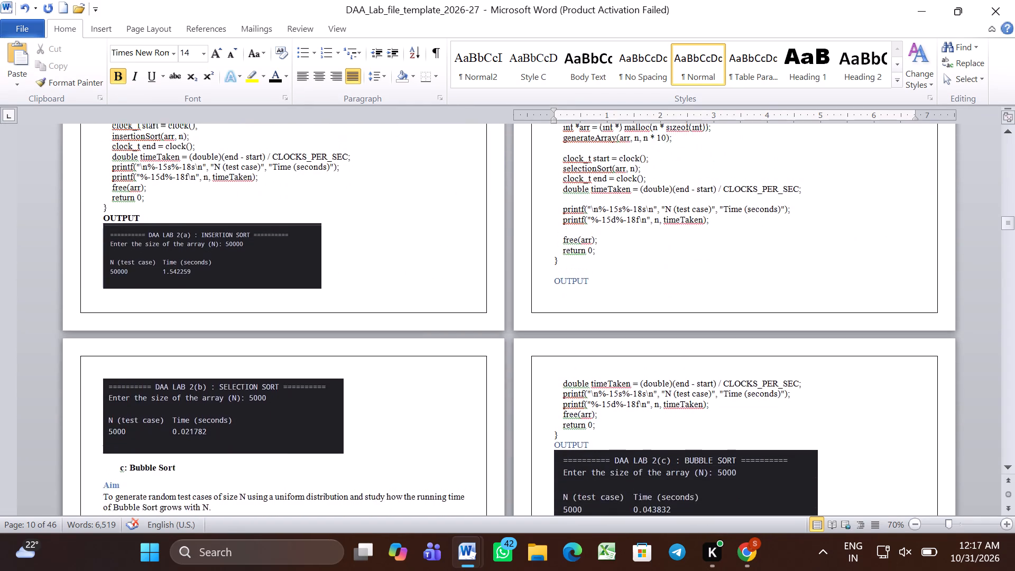
pyautogui.scroll(-1, 582, 449)
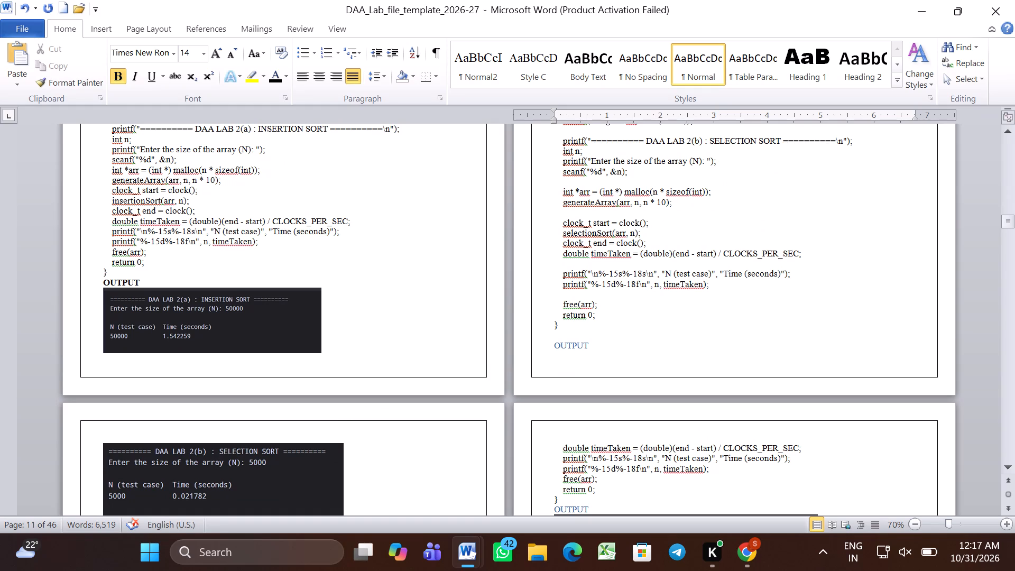
pyautogui.click(120, 282)
pyautogui.tripleClick(120, 282)
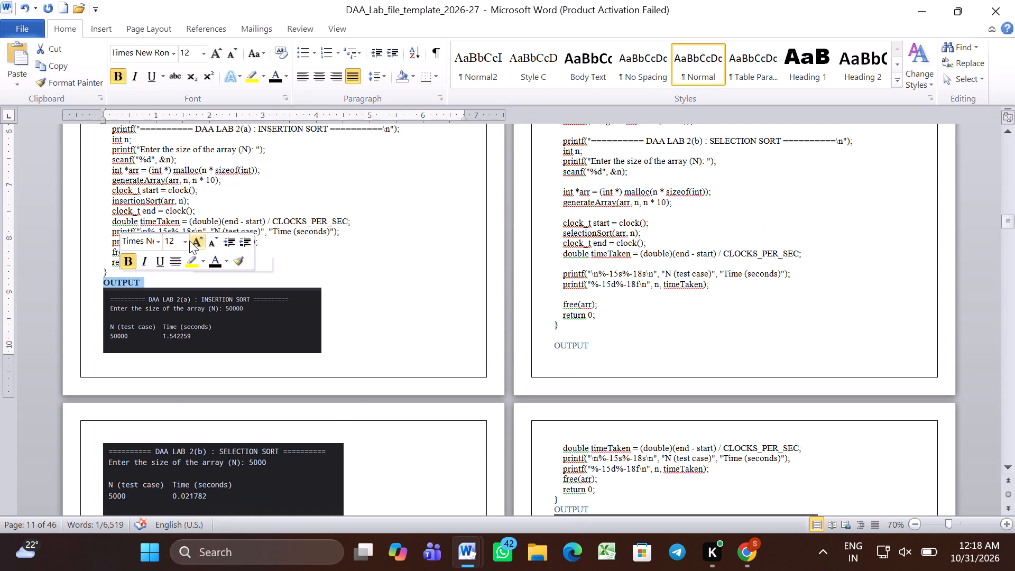
pyautogui.click(189, 241)
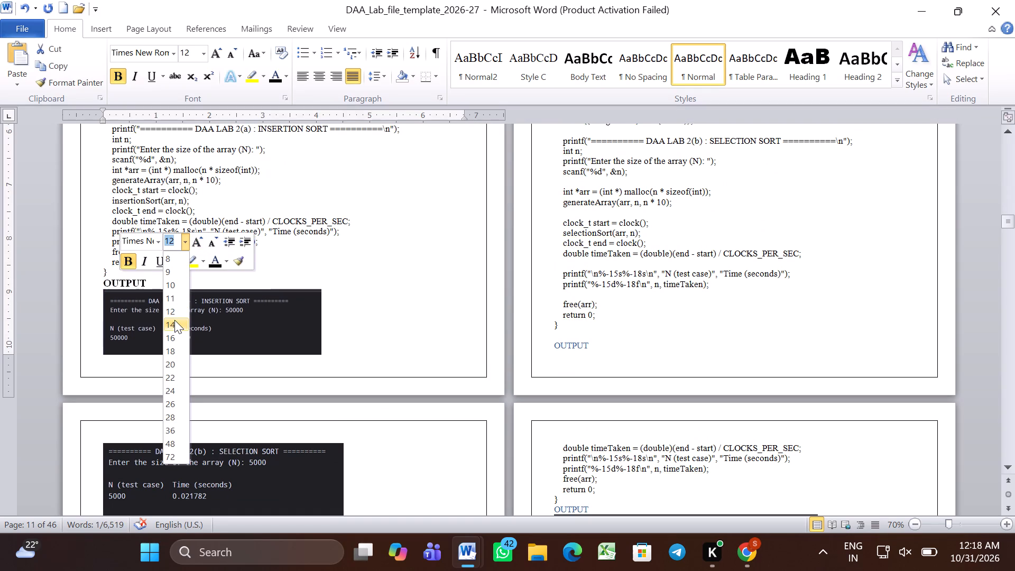
pyautogui.click(174, 321)
pyautogui.click(347, 253)
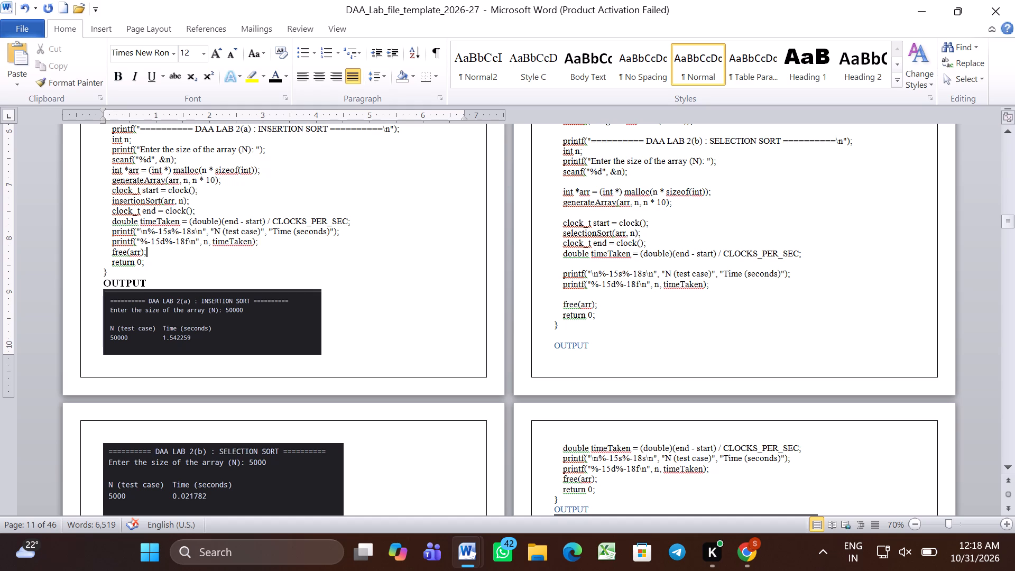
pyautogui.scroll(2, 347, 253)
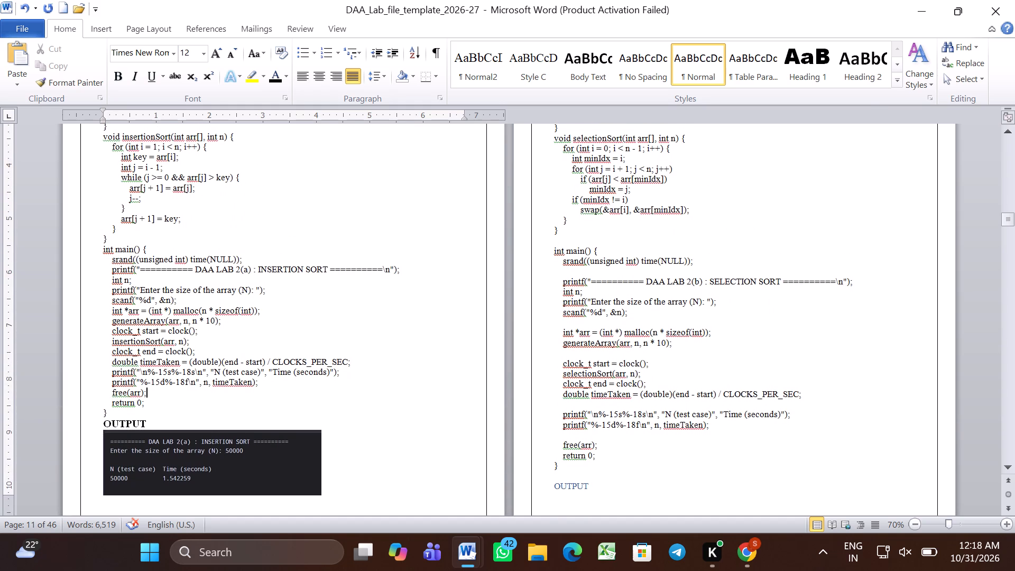
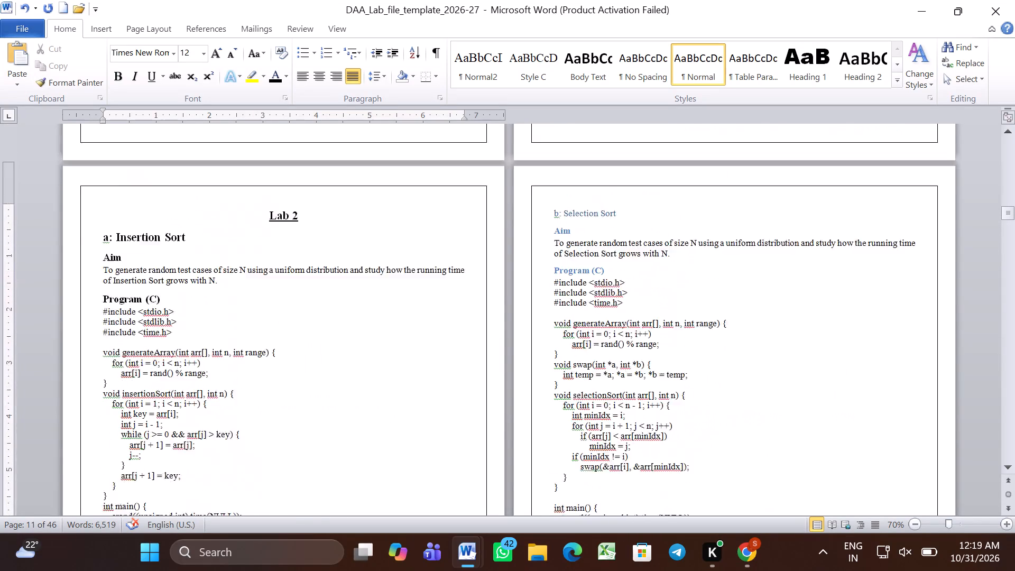
# Make the "b: Selection Sort" heading in Lab 2 bold and black, with font size 14.
pyautogui.scroll(1, 347, 253)
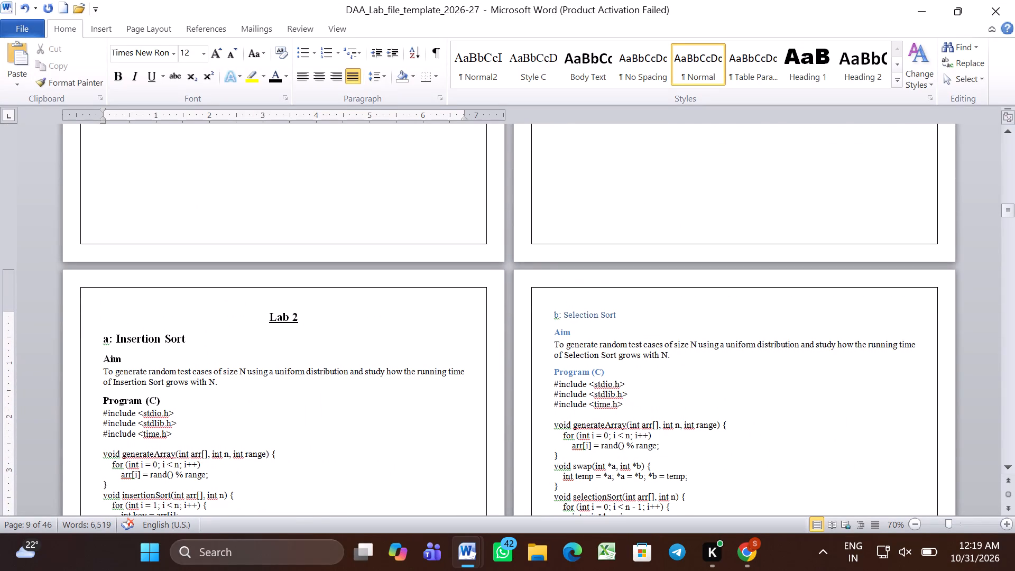
pyautogui.tripleClick(563, 313)
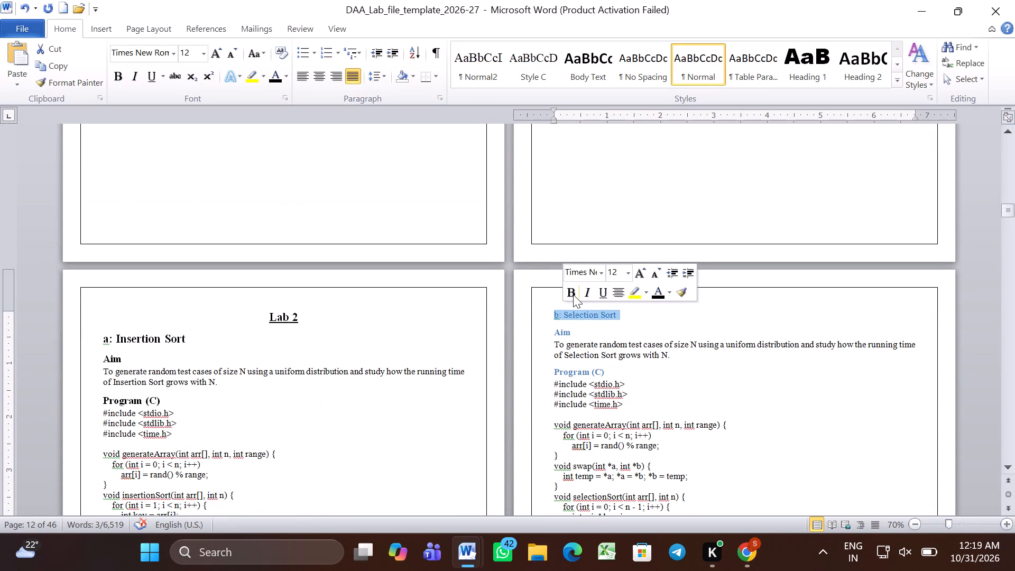
pyautogui.click(573, 294)
pyautogui.click(660, 298)
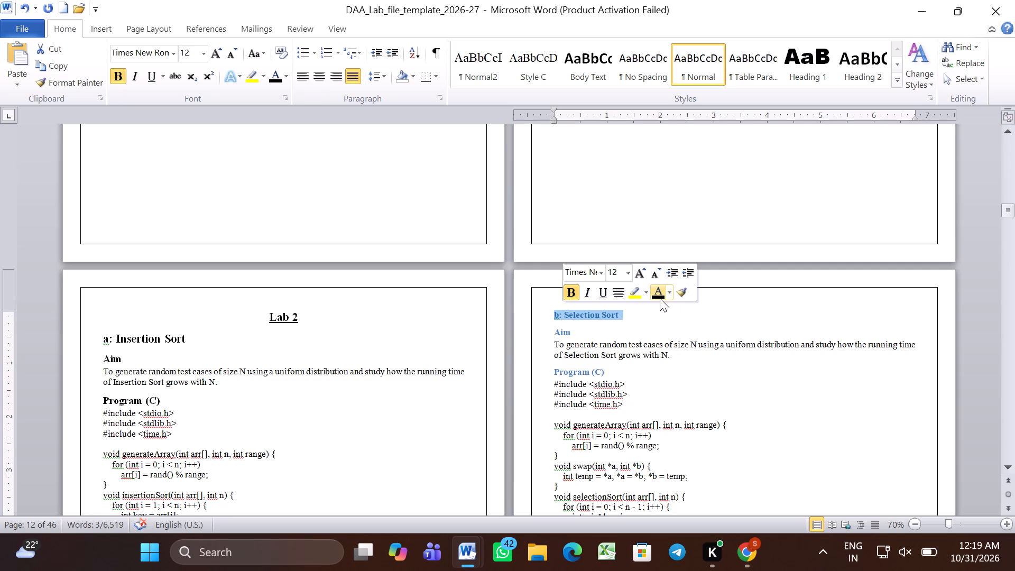
pyautogui.click(626, 275)
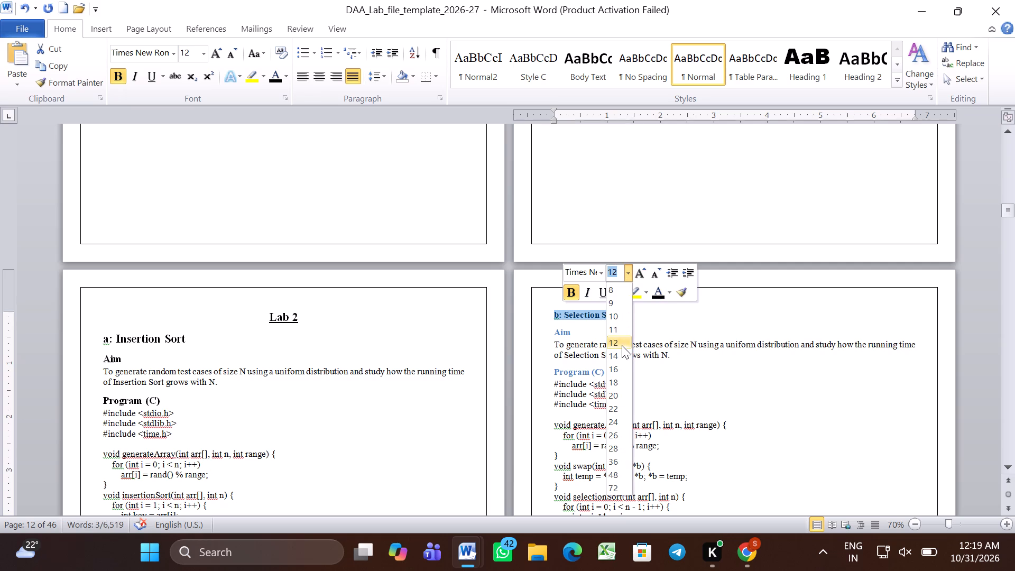
pyautogui.click(622, 355)
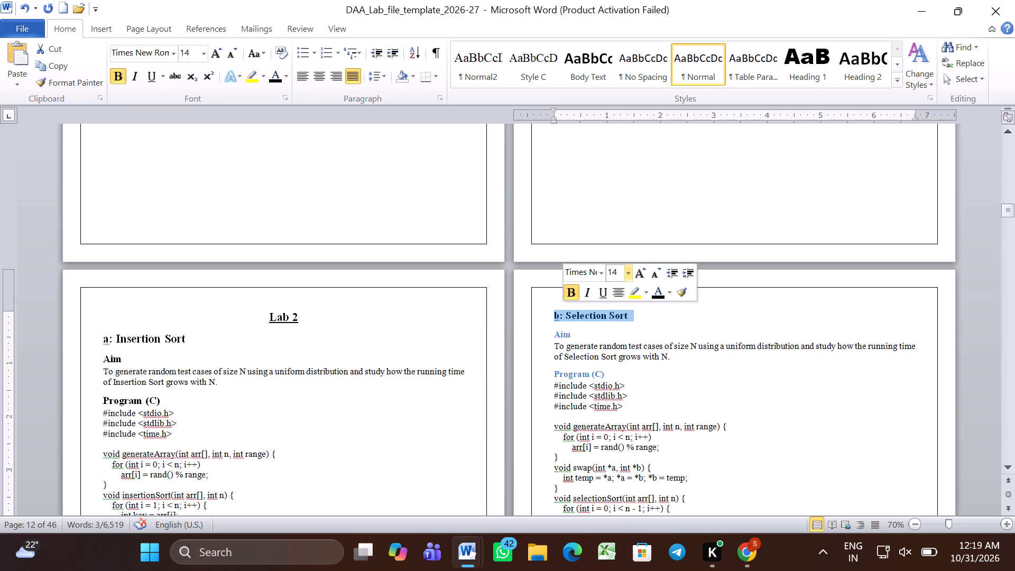
pyautogui.click(656, 327)
# Set the Aim heading under Selection Sort to font size 14 and colour it black.
pyautogui.tripleClick(568, 333)
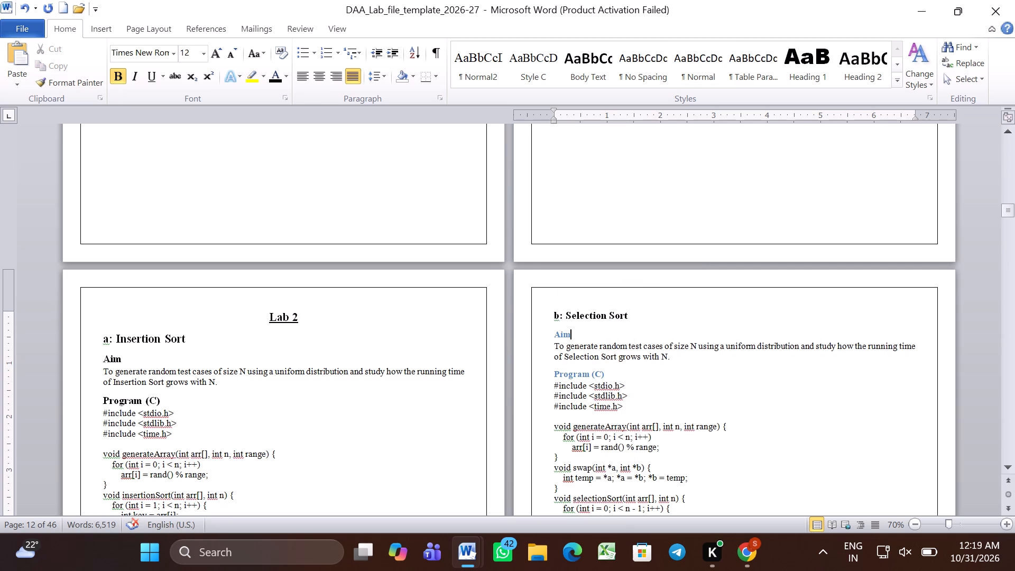
pyautogui.click(631, 296)
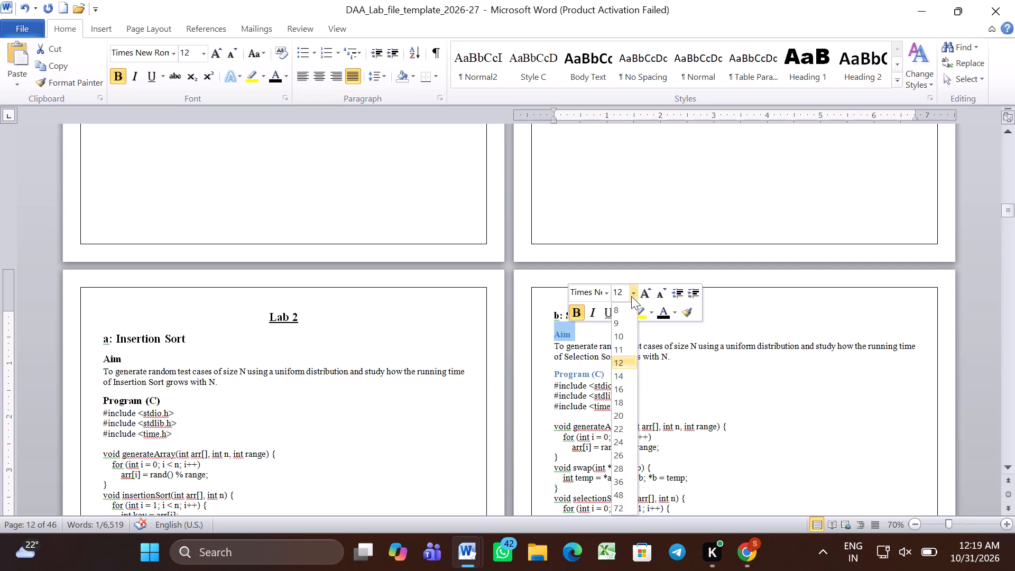
pyautogui.click(622, 374)
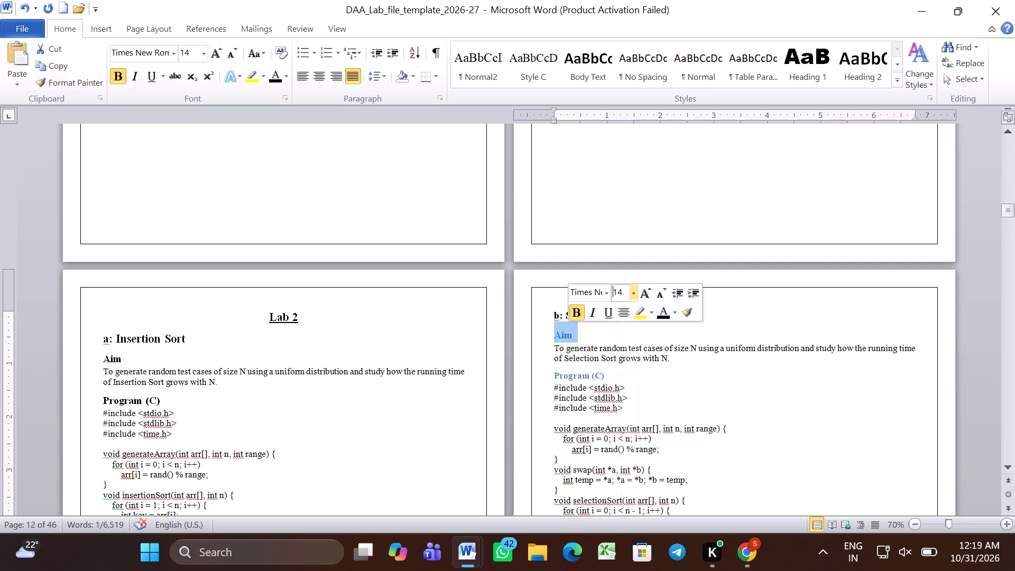
pyautogui.click(659, 319)
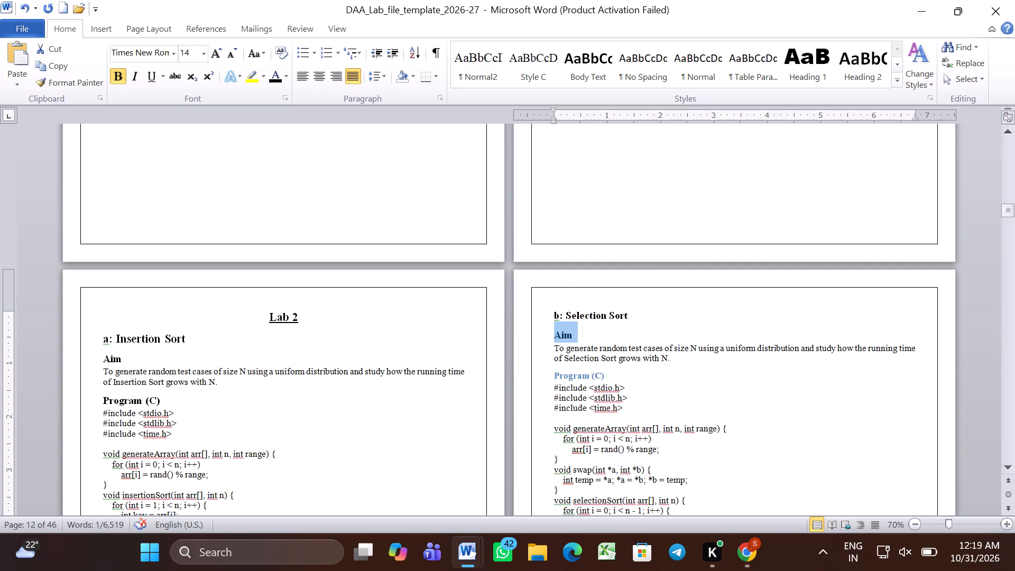
# Set the Program (C) heading under Selection Sort to font size 14 and colour it black.
pyautogui.tripleClick(594, 376)
pyautogui.click(594, 376)
pyautogui.doubleClick(594, 376)
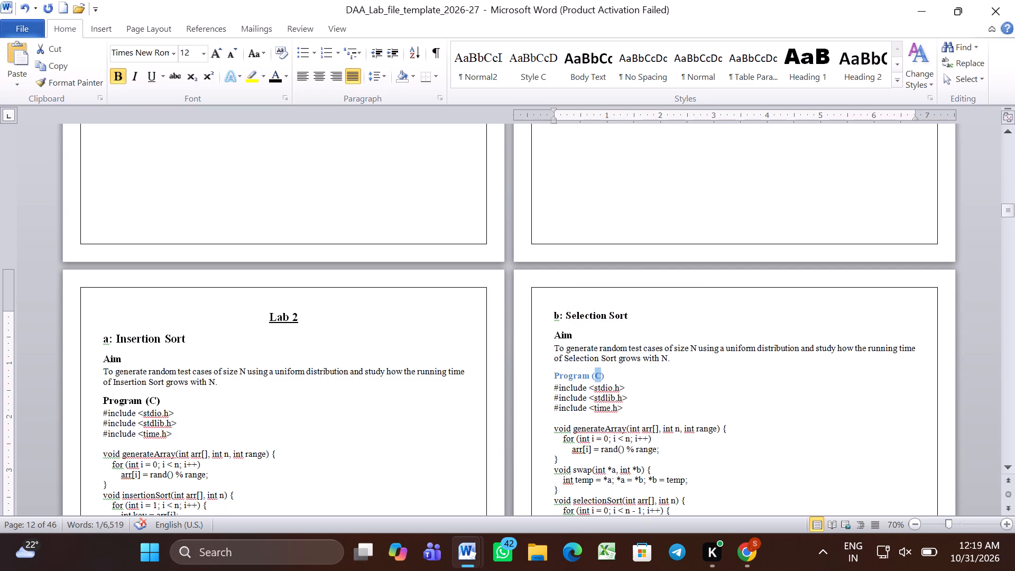
pyautogui.tripleClick(594, 376)
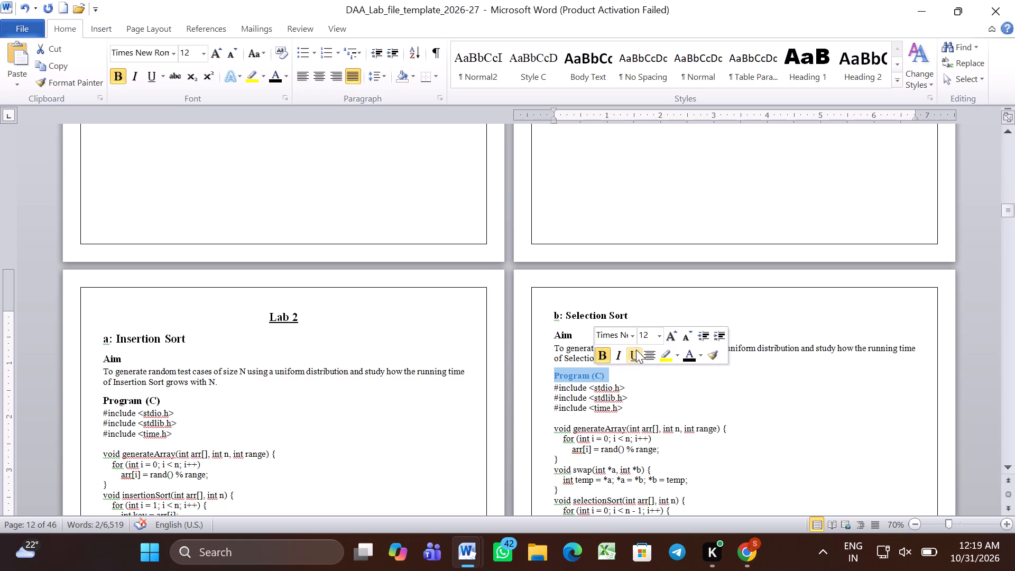
pyautogui.click(661, 338)
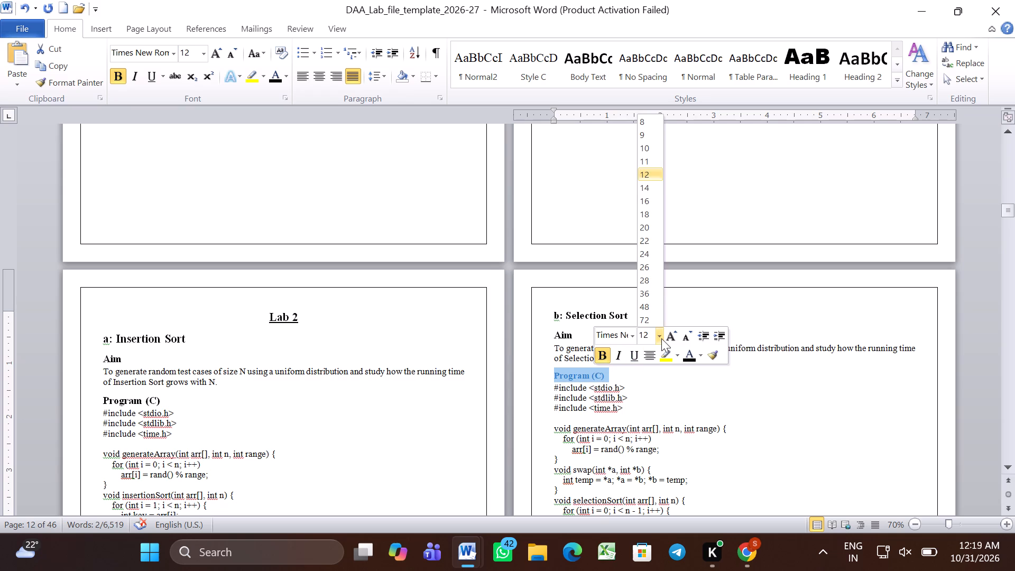
pyautogui.click(642, 190)
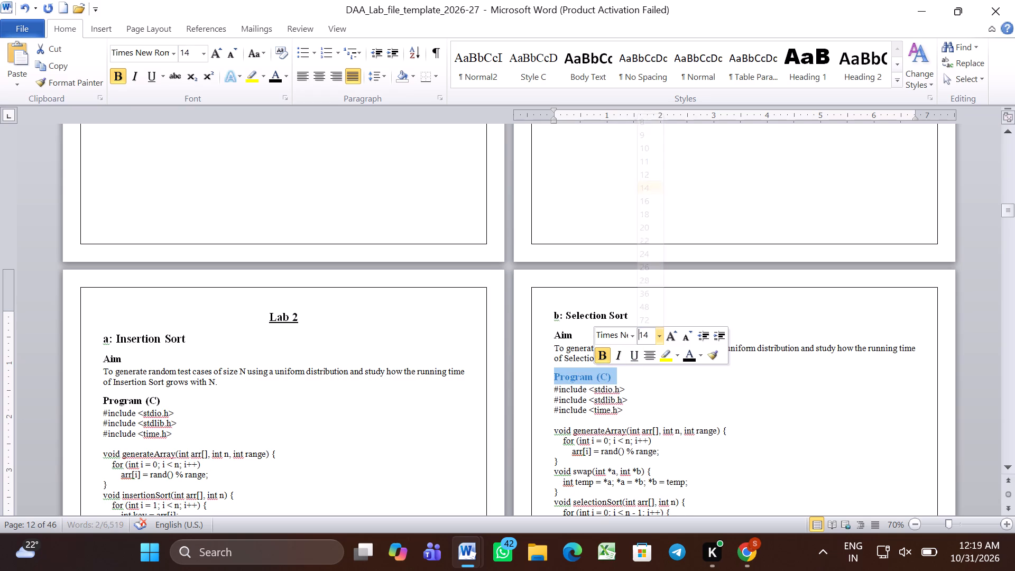
pyautogui.click(692, 360)
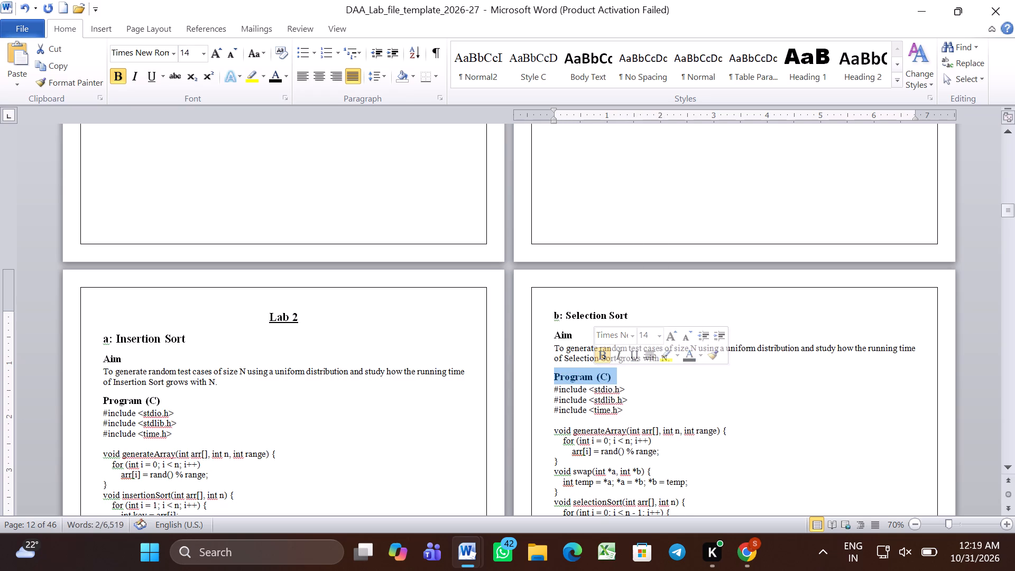
pyautogui.click(674, 397)
# Look through the Lab 2 pages, comparing the Selection Sort code and output layout with the Insertion Sort section.
pyautogui.scroll(-5, 674, 397)
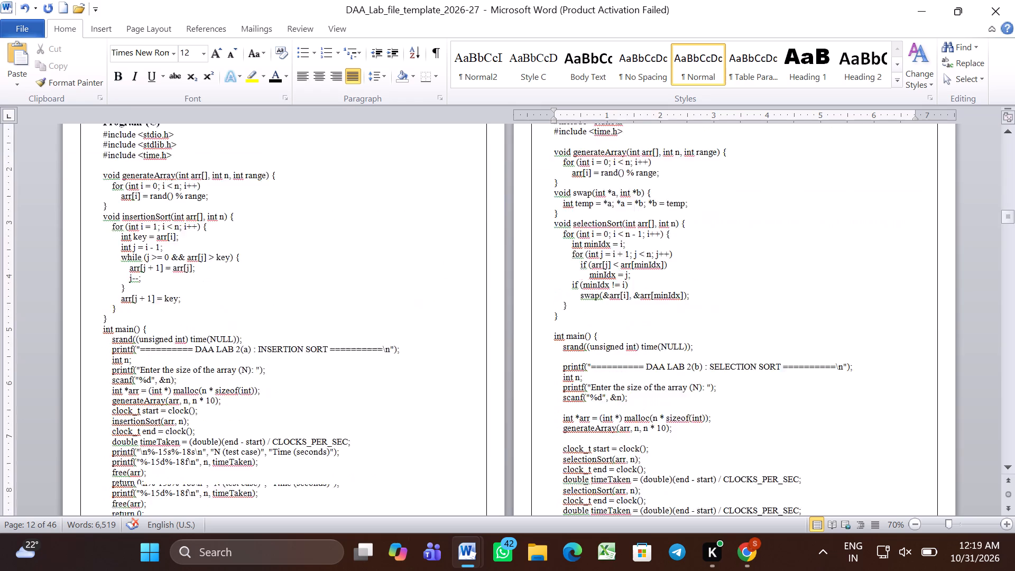
pyautogui.scroll(-3, 674, 397)
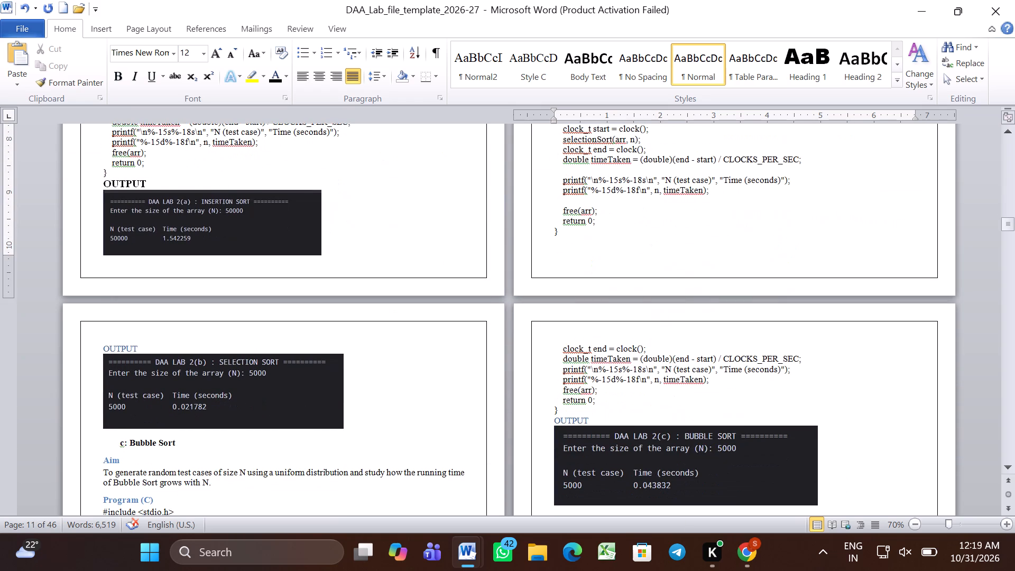
pyautogui.scroll(-1, 674, 397)
pyautogui.scroll(1, 674, 397)
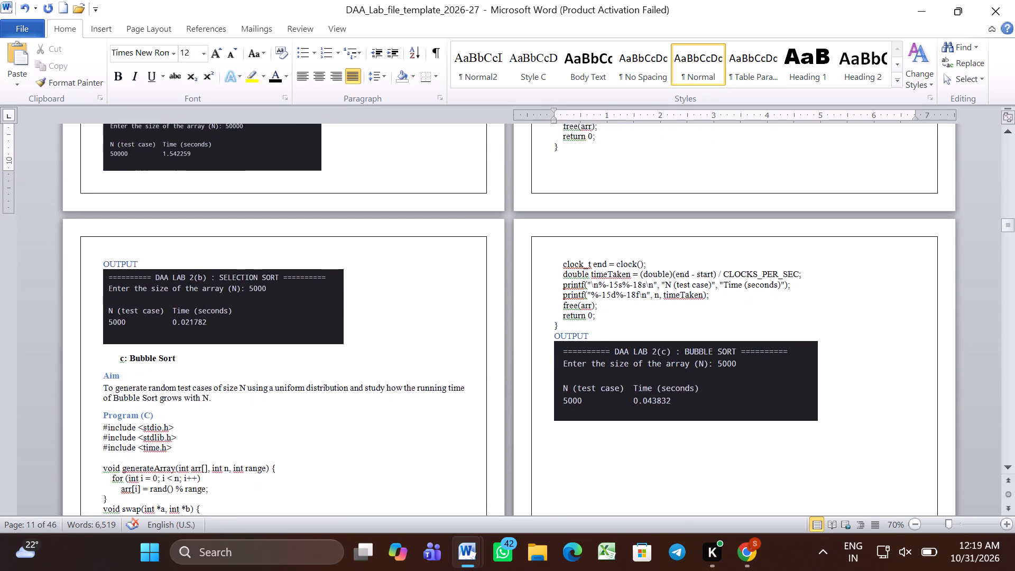
pyautogui.scroll(1, 674, 397)
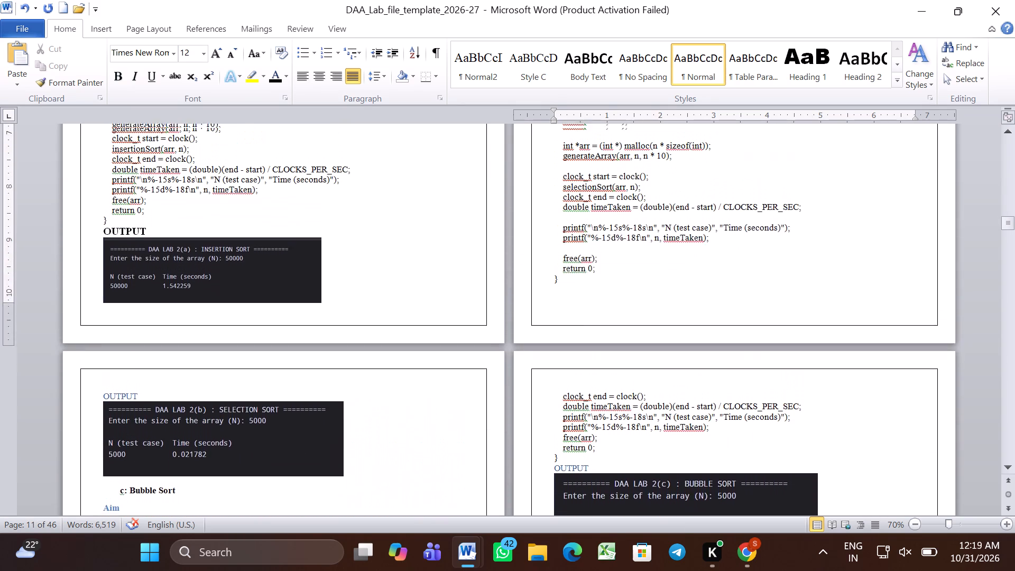
pyautogui.scroll(7, 674, 397)
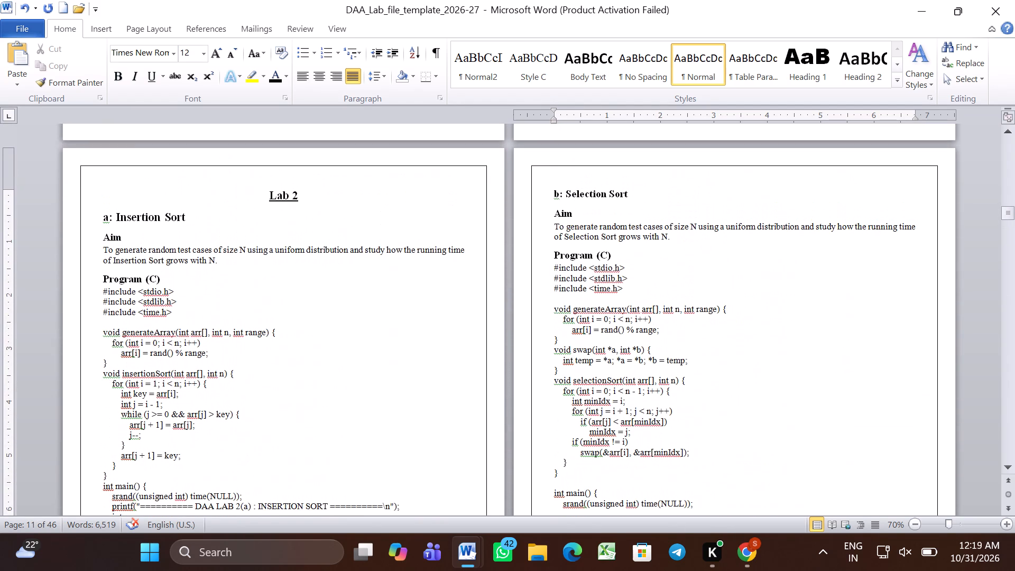
pyautogui.scroll(1, 674, 397)
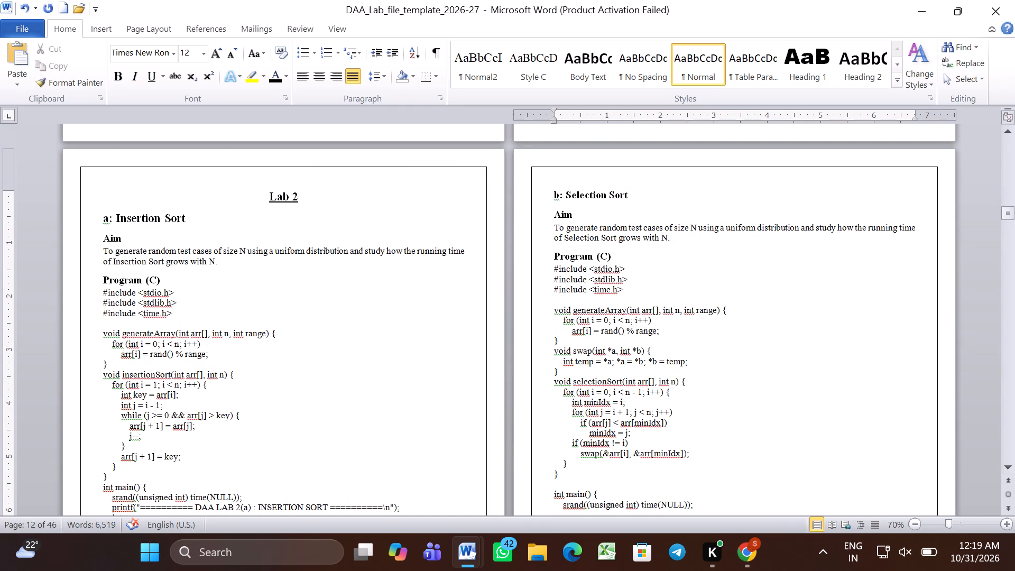
# Remove the blank lines before main(), before the title printf and before the malloc line in the Selection Sort code.
pyautogui.scroll(-1, 551, 374)
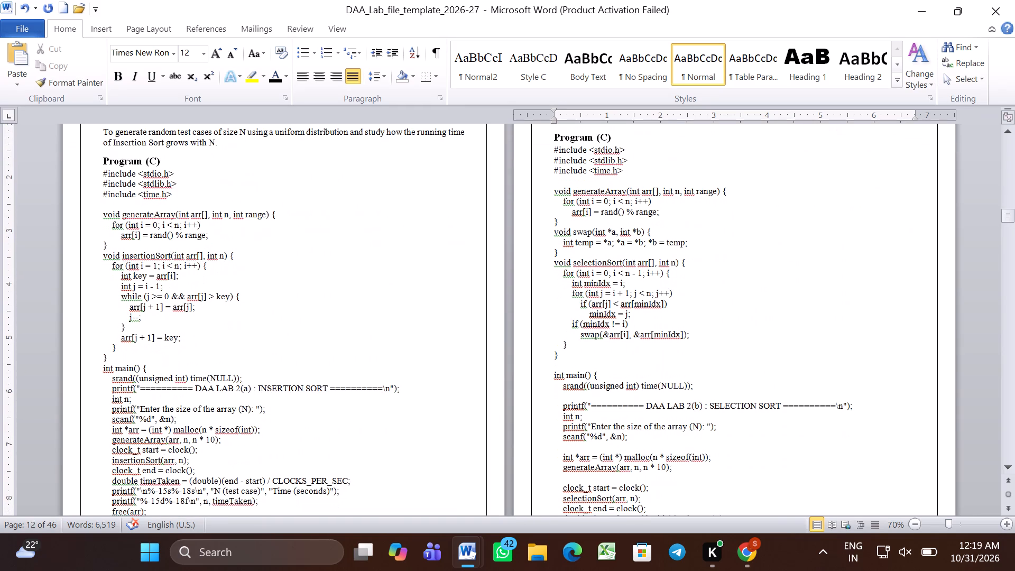
pyautogui.scroll(-1, 551, 374)
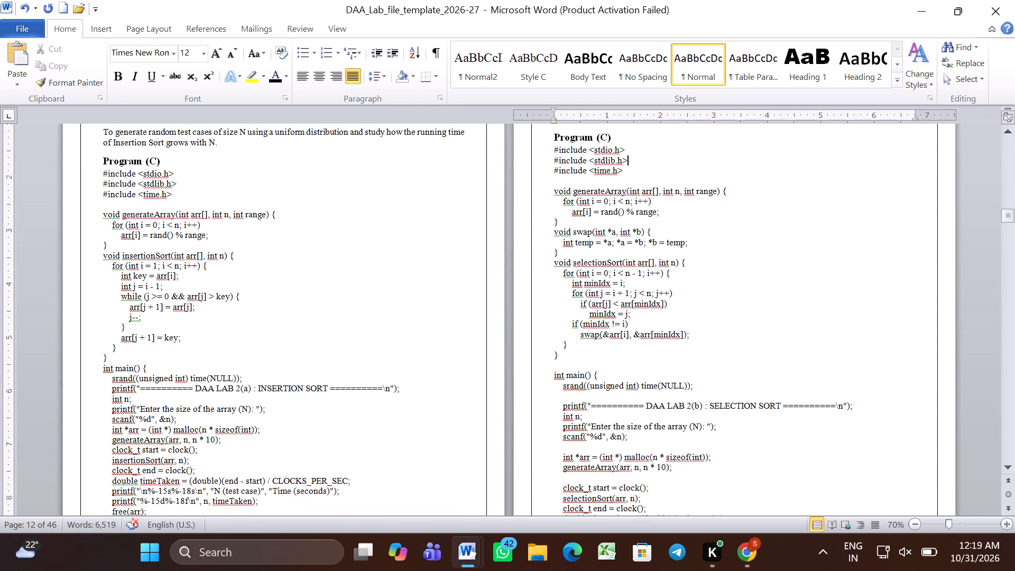
pyautogui.click(567, 363)
pyautogui.scroll(-2, 567, 363)
pyautogui.scroll(1, 567, 363)
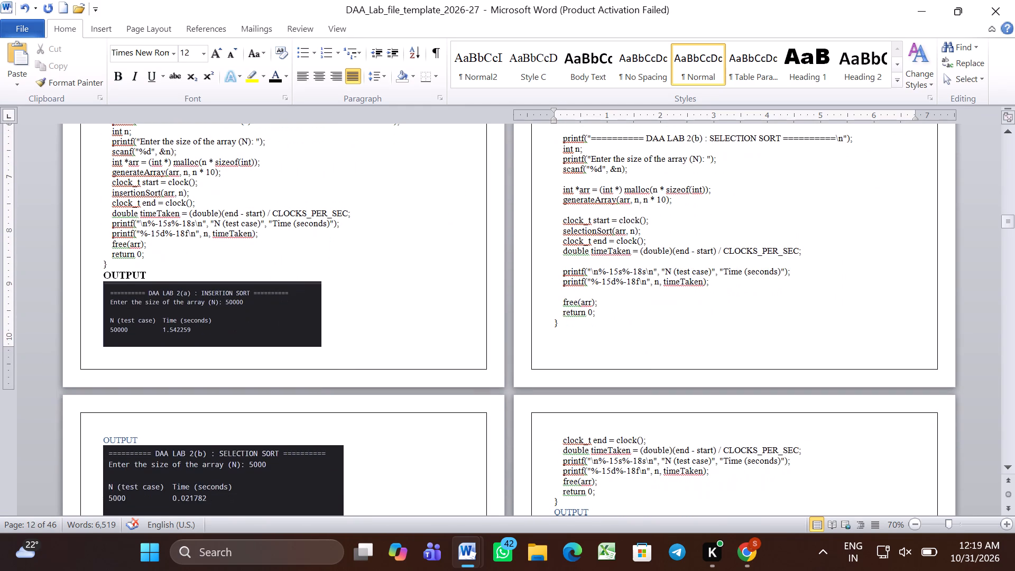
pyautogui.scroll(1, 567, 363)
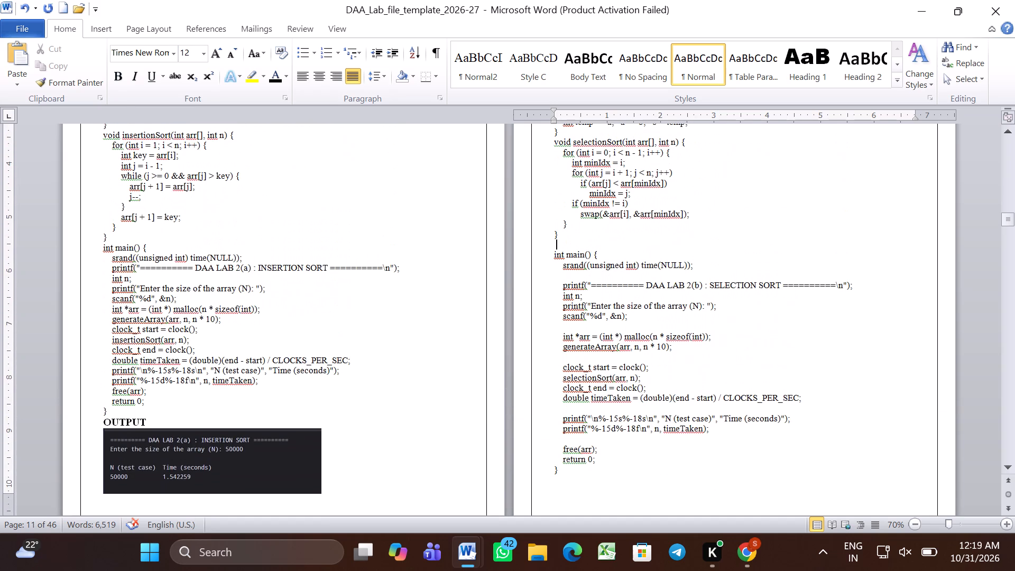
pyautogui.press('BackSpace')
pyautogui.press('BackSpace')
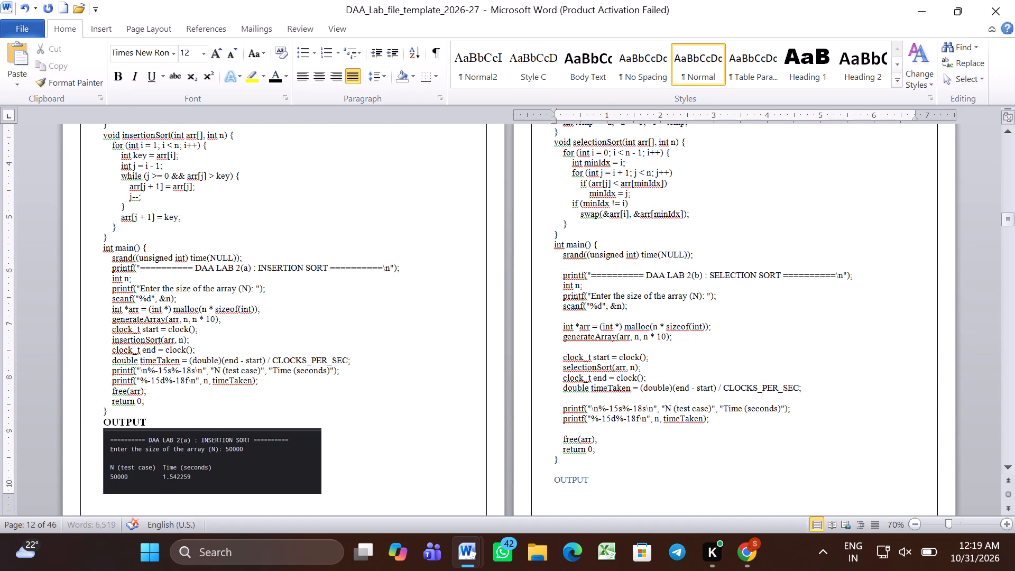
pyautogui.click(594, 269)
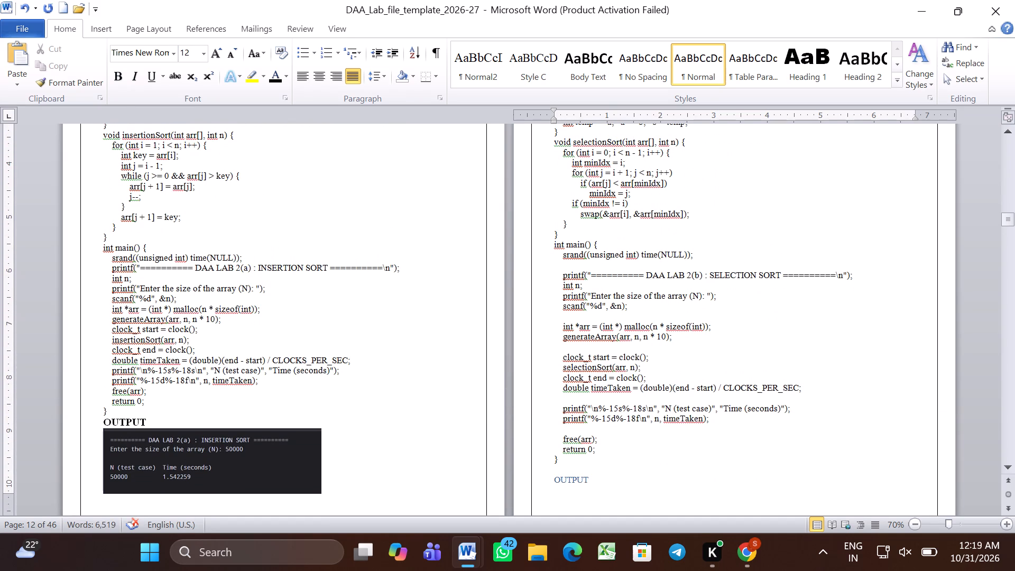
pyautogui.click(594, 262)
pyautogui.press('BackSpace')
pyautogui.press('BackSpace')
pyautogui.click(584, 308)
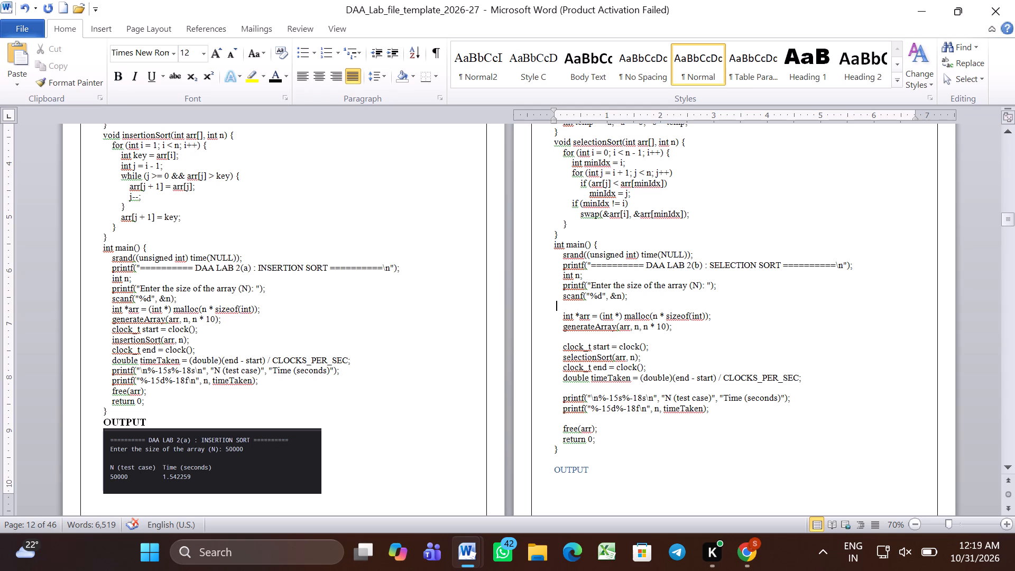
pyautogui.press('BackSpace')
pyautogui.press('BackSpace')
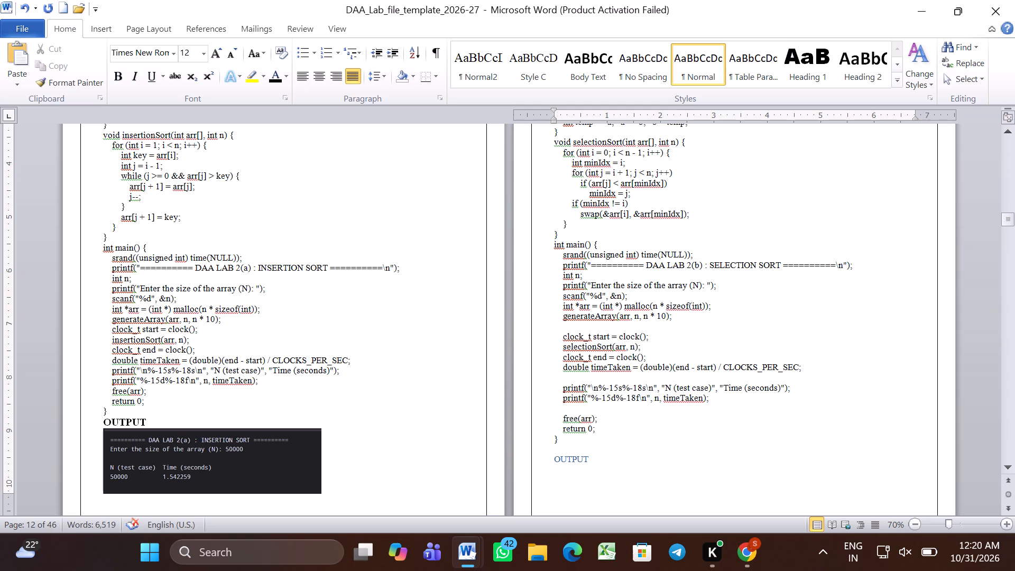
# Remove the blank lines before the clock start, results printf and free(arr) lines in the Selection Sort code.
pyautogui.click(585, 331)
pyautogui.click(584, 326)
pyautogui.press('BackSpace')
pyautogui.press('BackSpace')
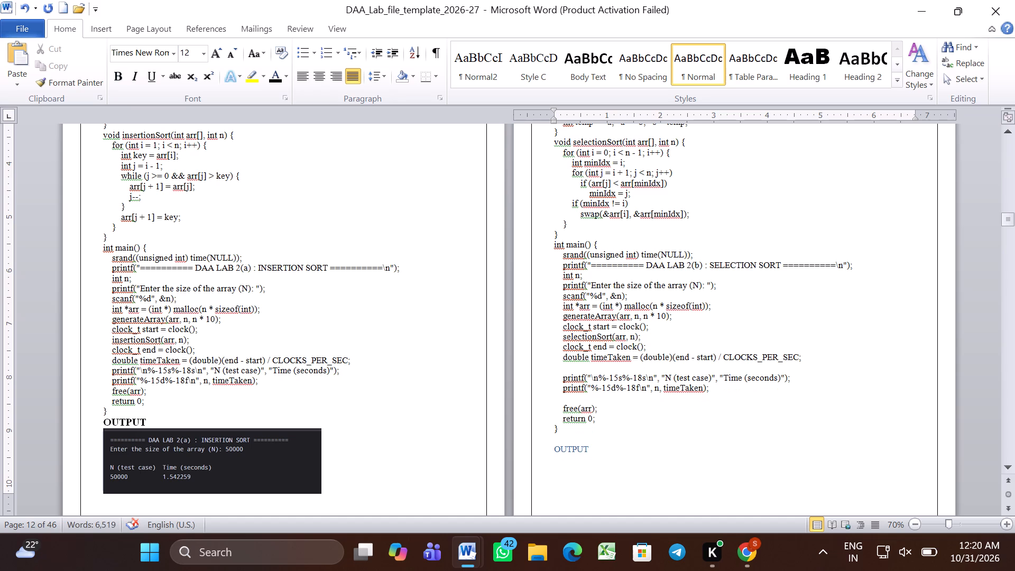
pyautogui.click(592, 366)
pyautogui.click(592, 366)
pyautogui.press('BackSpace')
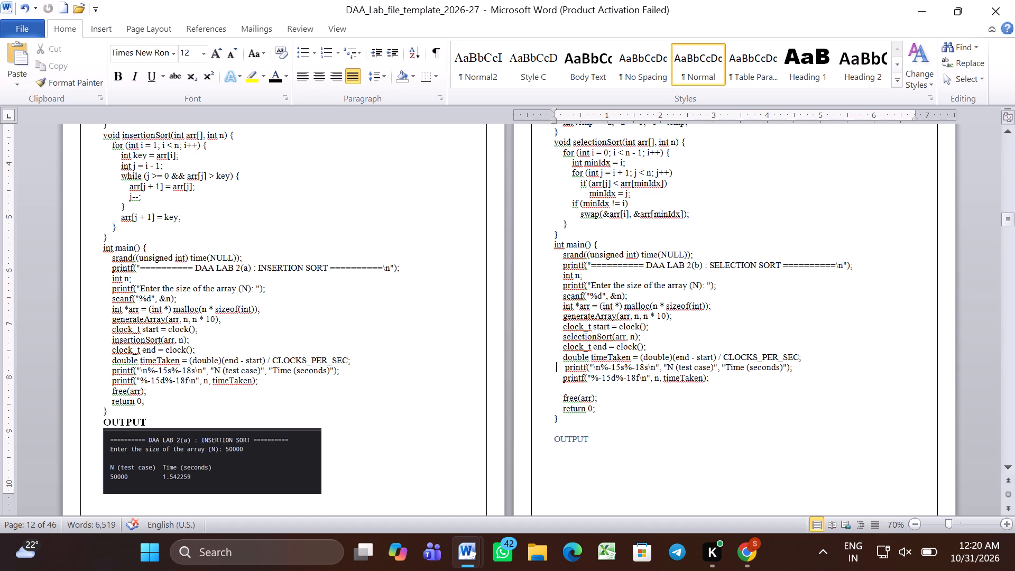
pyautogui.click(584, 390)
pyautogui.press('BackSpace')
pyautogui.press('BackSpace')
# Remove the blank line between the closing brace of the Selection Sort code and its OUTPUT heading.
pyautogui.scroll(-1, 584, 390)
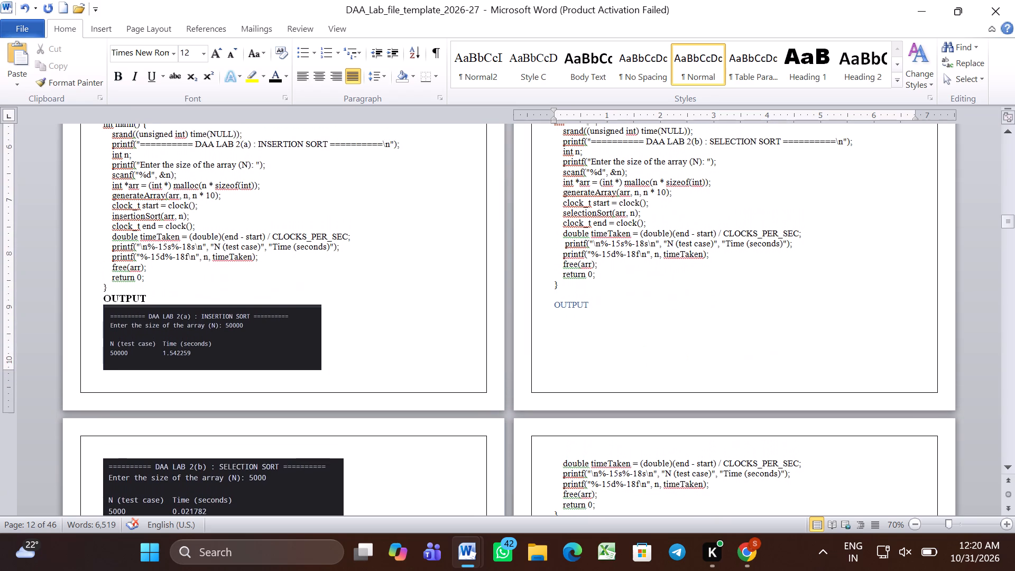
pyautogui.click(559, 297)
pyautogui.press('BackSpace')
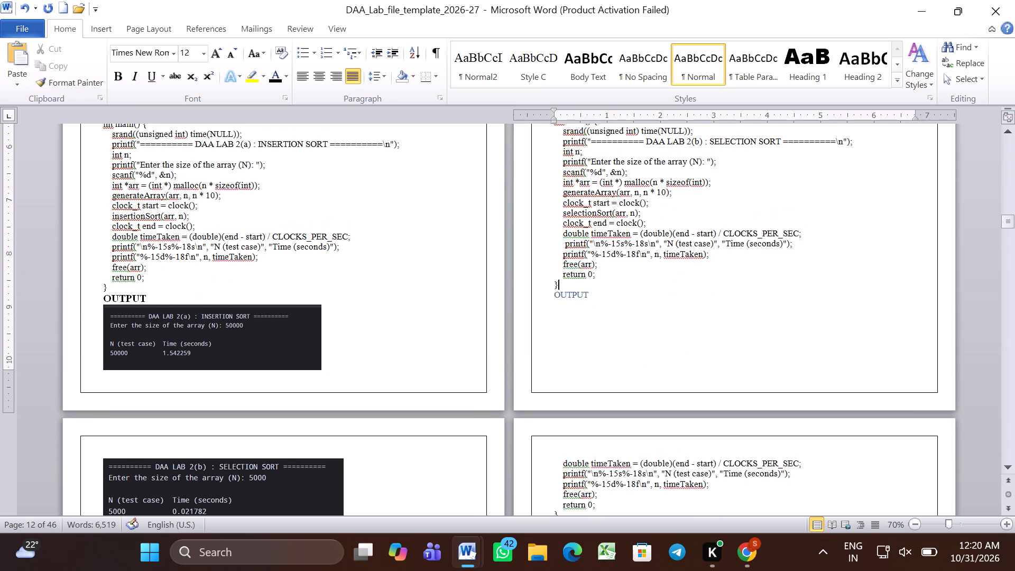
# Format the OUTPUT heading under the Selection Sort code as bold, black, font size 14.
pyautogui.tripleClick(571, 295)
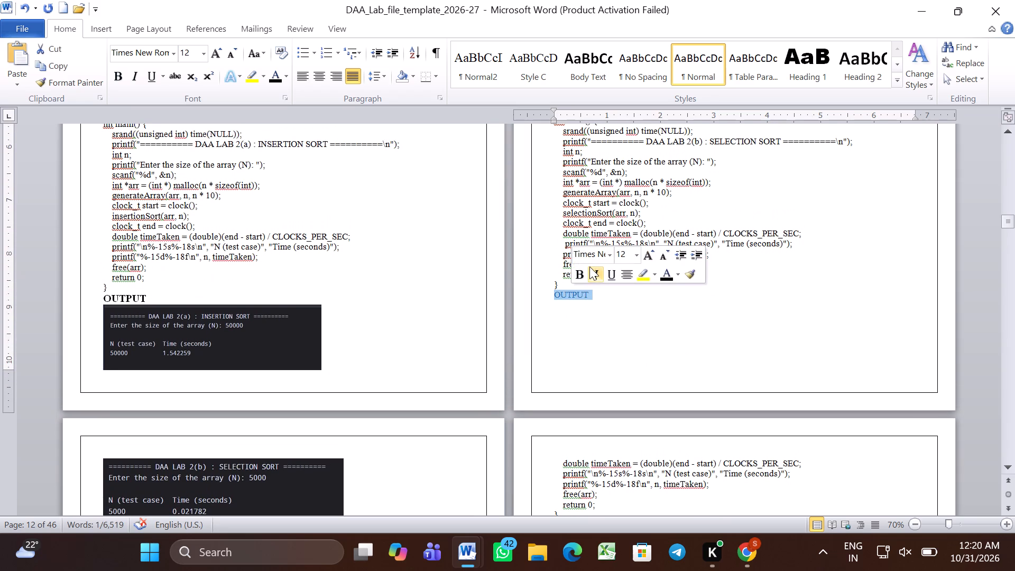
pyautogui.click(584, 271)
pyautogui.click(668, 278)
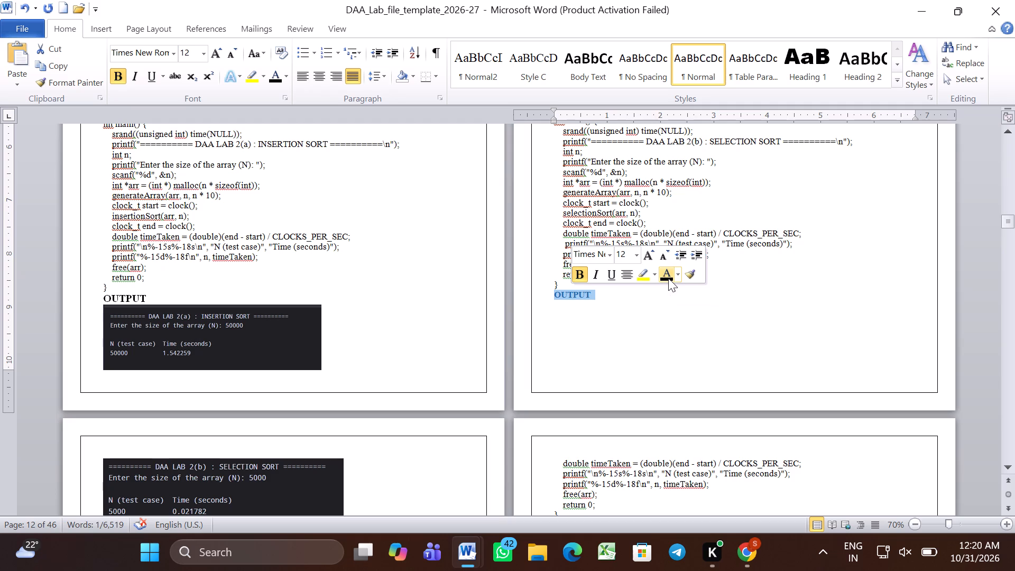
pyautogui.click(636, 255)
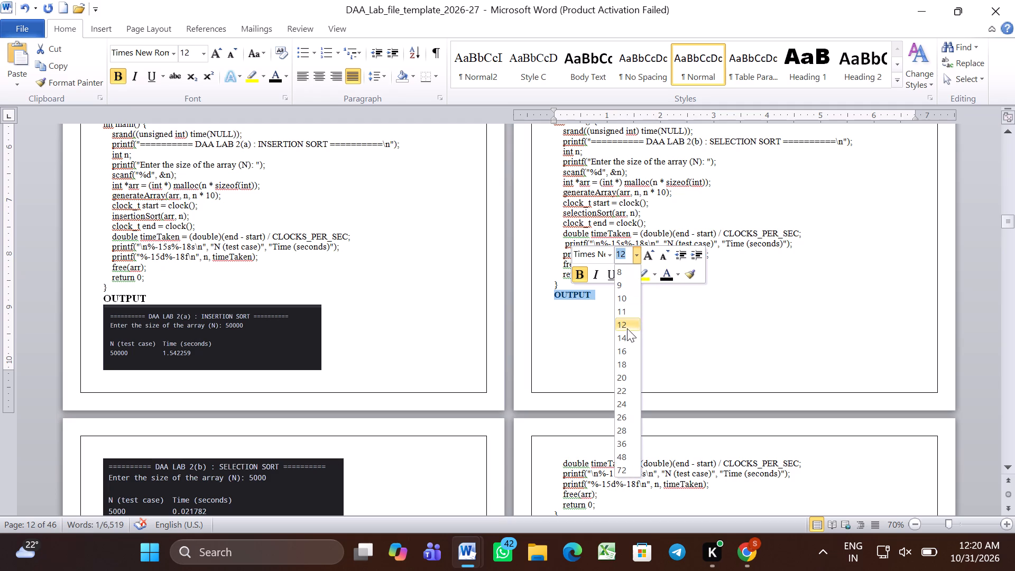
pyautogui.click(627, 334)
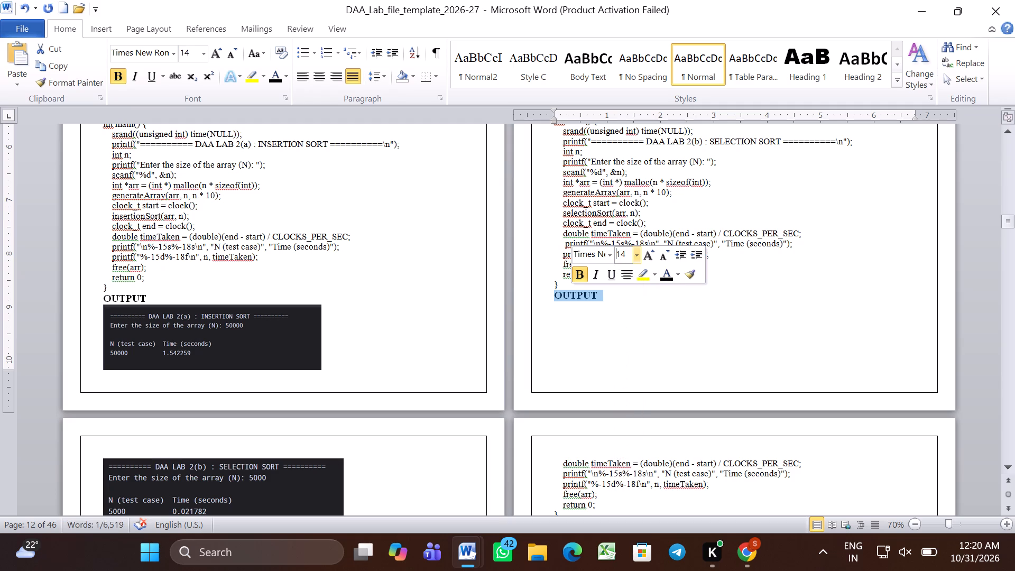
pyautogui.click(575, 356)
# Shrink the Selection Sort output image proportionally to about the Insertion Sort image's width so it fits beneath its OUTPUT heading.
pyautogui.scroll(2, 575, 356)
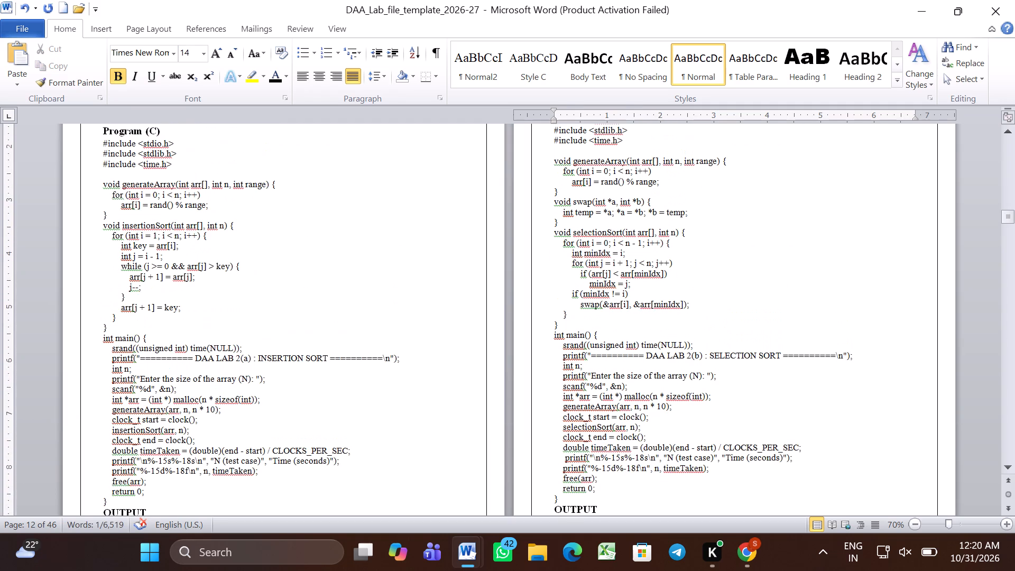
pyautogui.scroll(1, 575, 356)
pyautogui.scroll(-2, 575, 356)
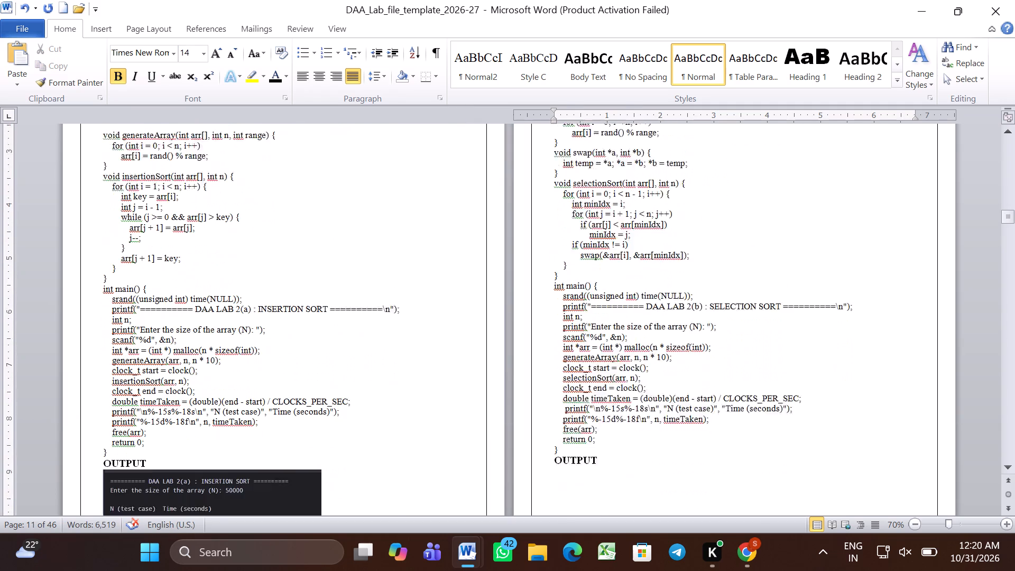
pyautogui.scroll(-2, 575, 356)
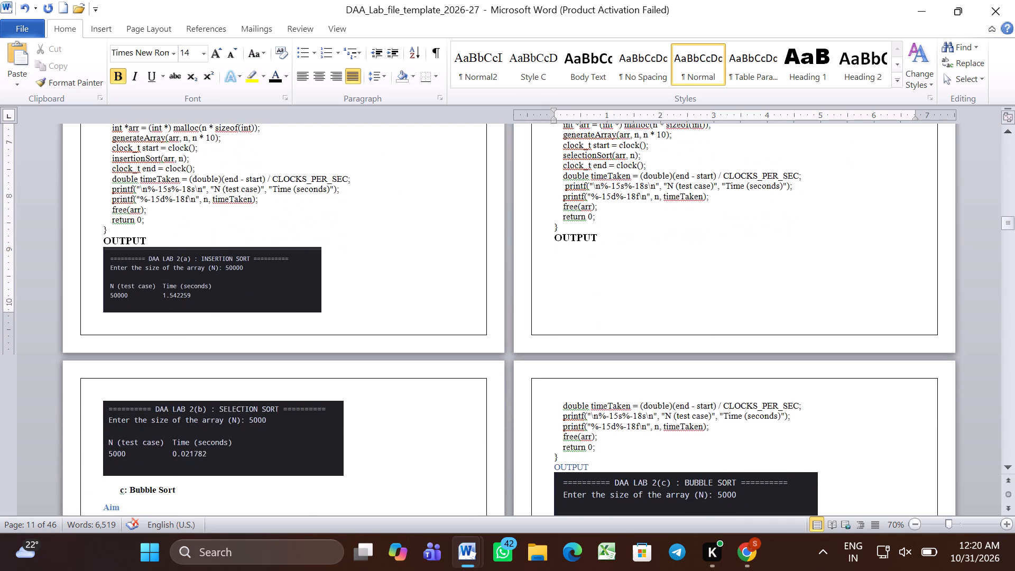
pyautogui.click(254, 435)
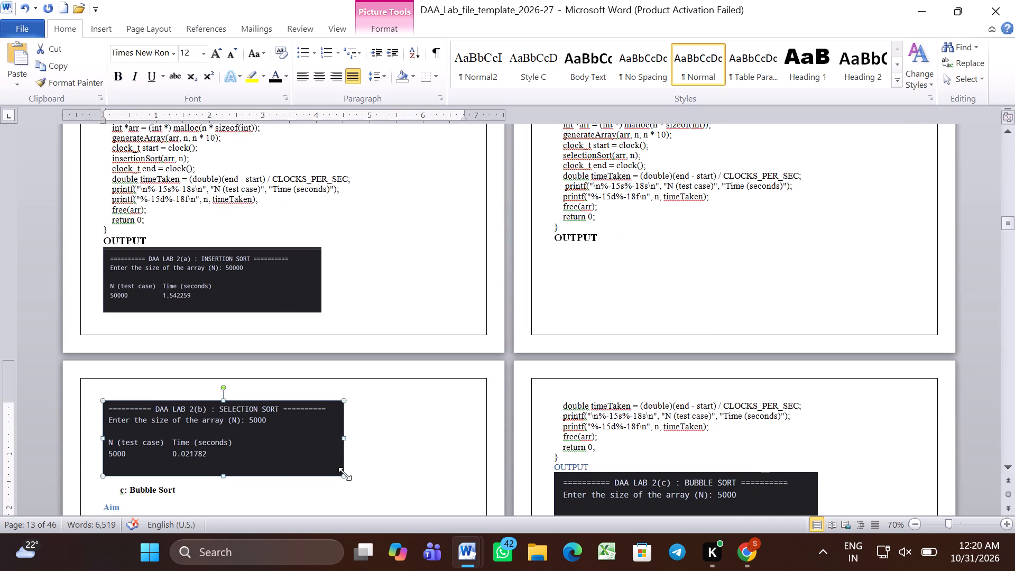
pyautogui.moveTo(345, 475); pyautogui.dragTo(321, 459)
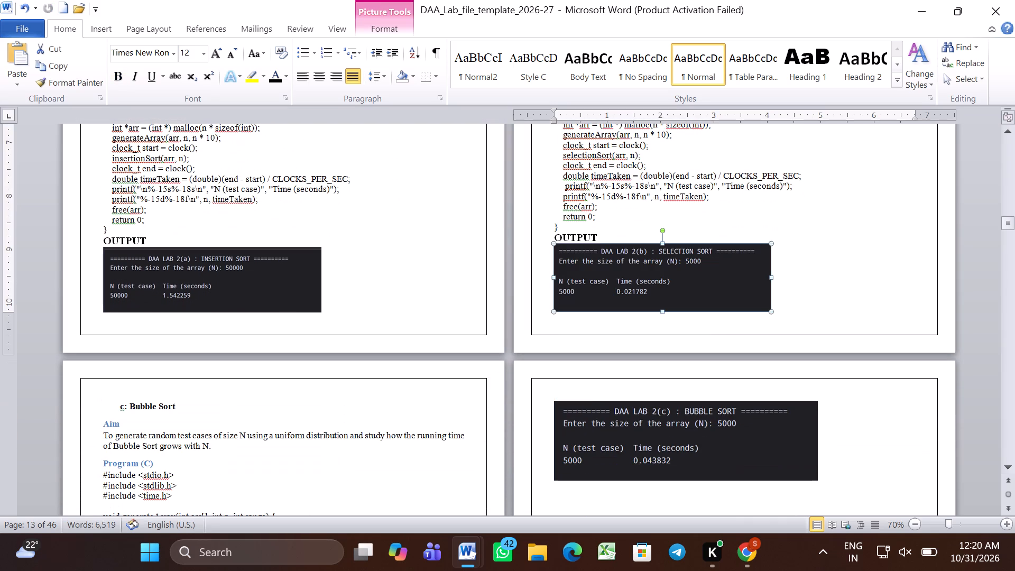
pyautogui.moveTo(771, 310); pyautogui.dragTo(778, 315)
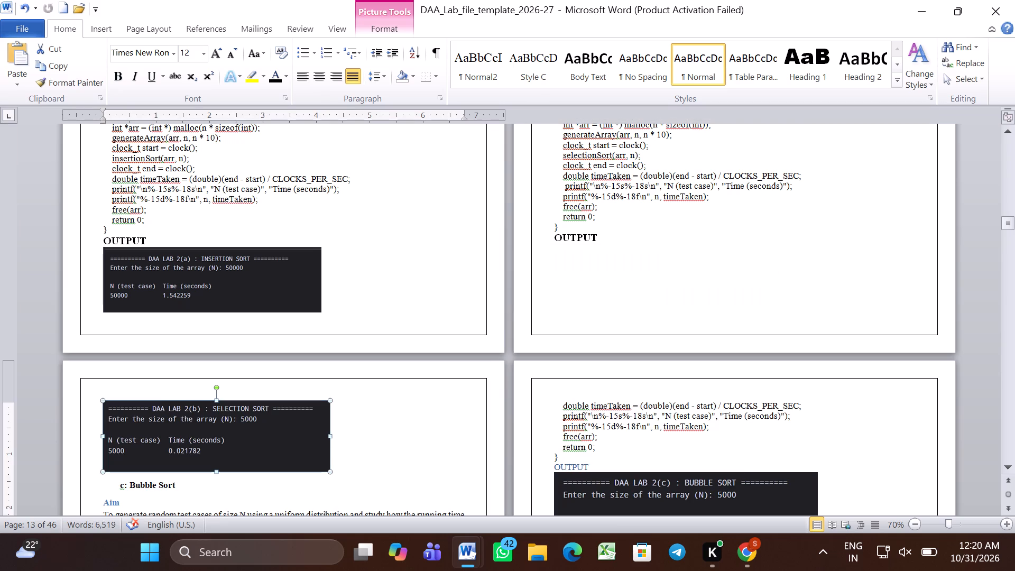
pyautogui.moveTo(331, 474); pyautogui.dragTo(324, 470)
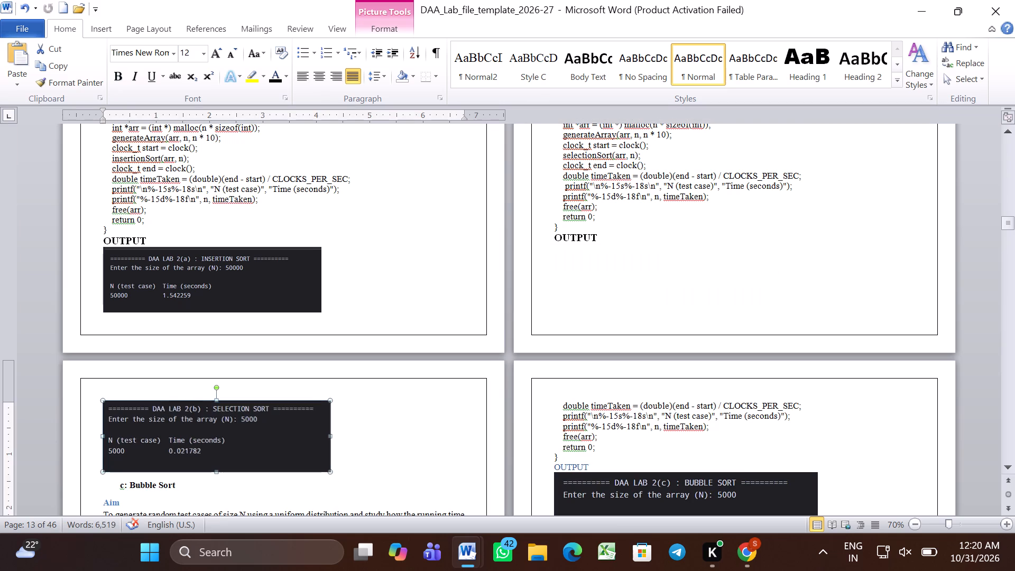
pyautogui.moveTo(324, 470); pyautogui.dragTo(321, 467)
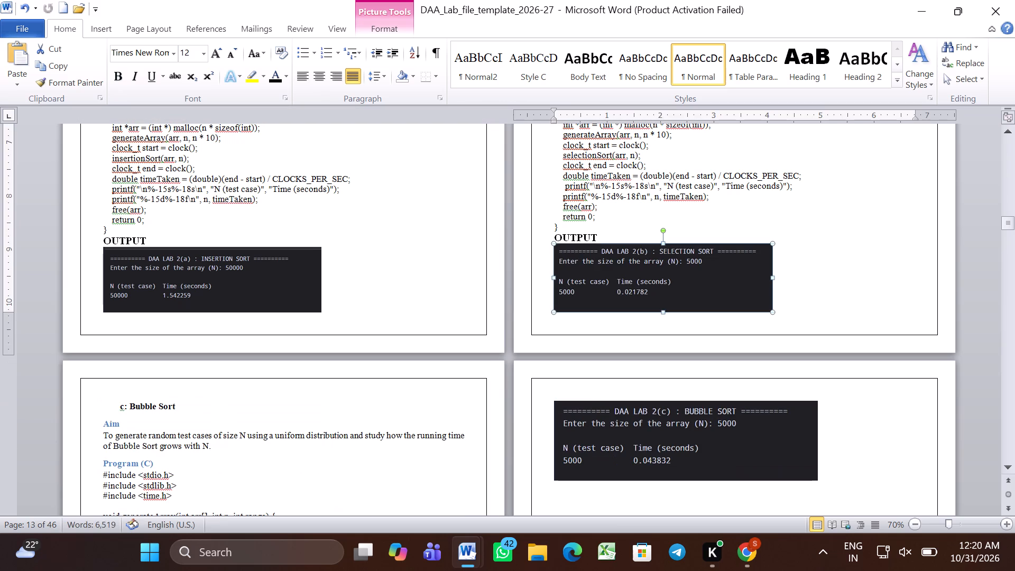
pyautogui.click(417, 429)
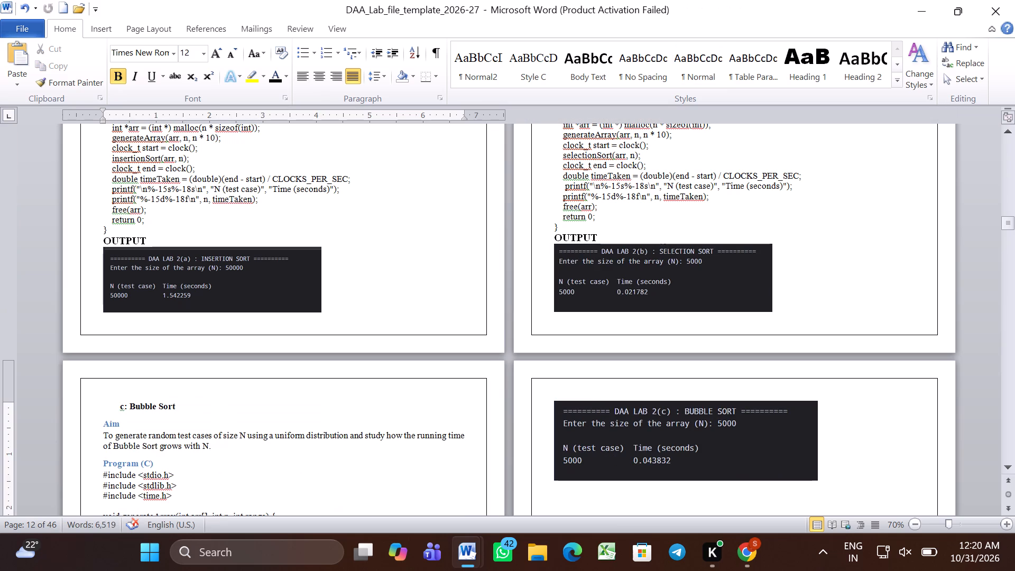
# Set the "b: Selection Sort" heading in Lab 2 to font size 16.
pyautogui.scroll(4, 417, 429)
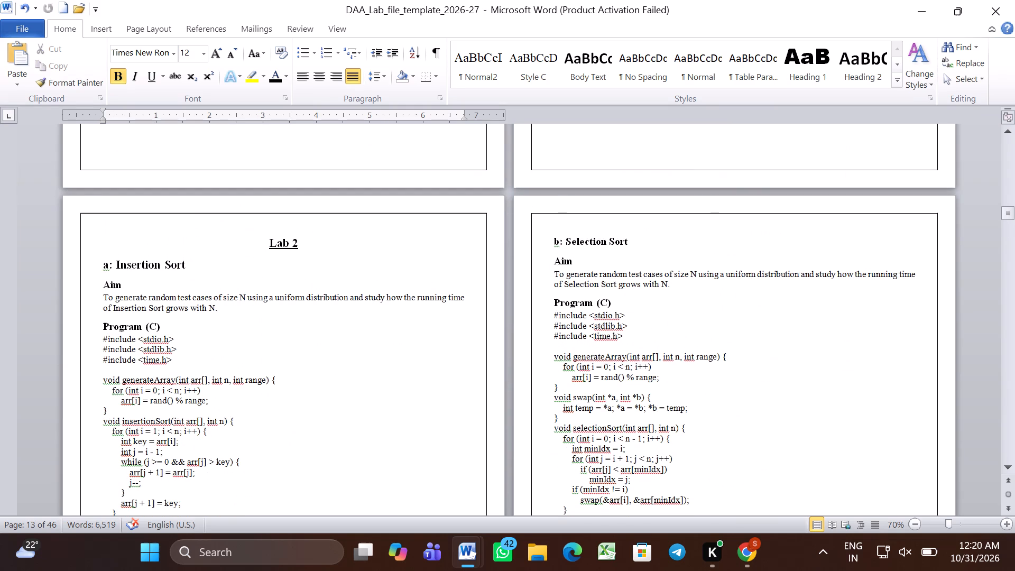
pyautogui.scroll(3, 417, 429)
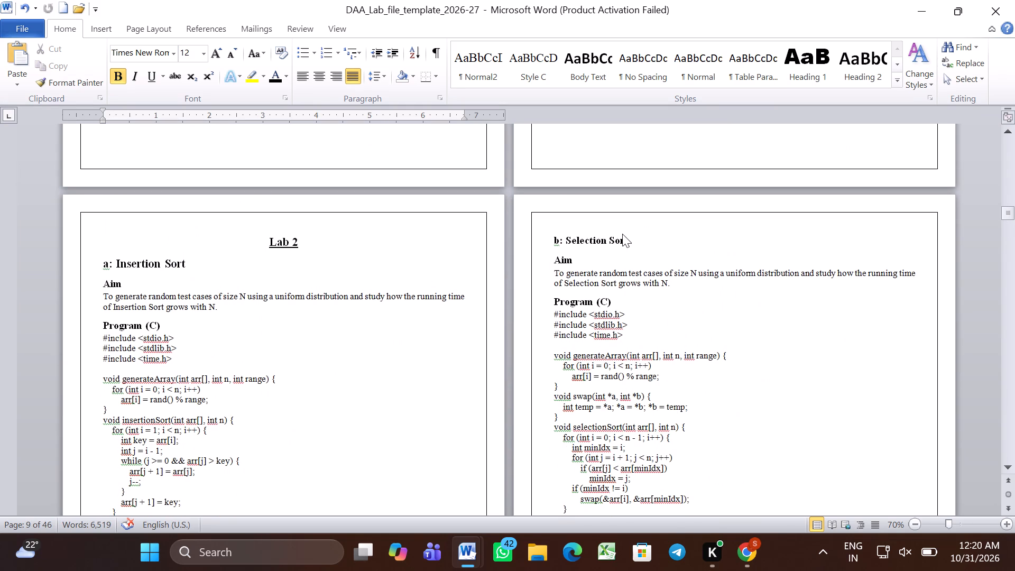
pyautogui.moveTo(622, 234); pyautogui.dragTo(614, 241)
pyautogui.tripleClick(614, 241)
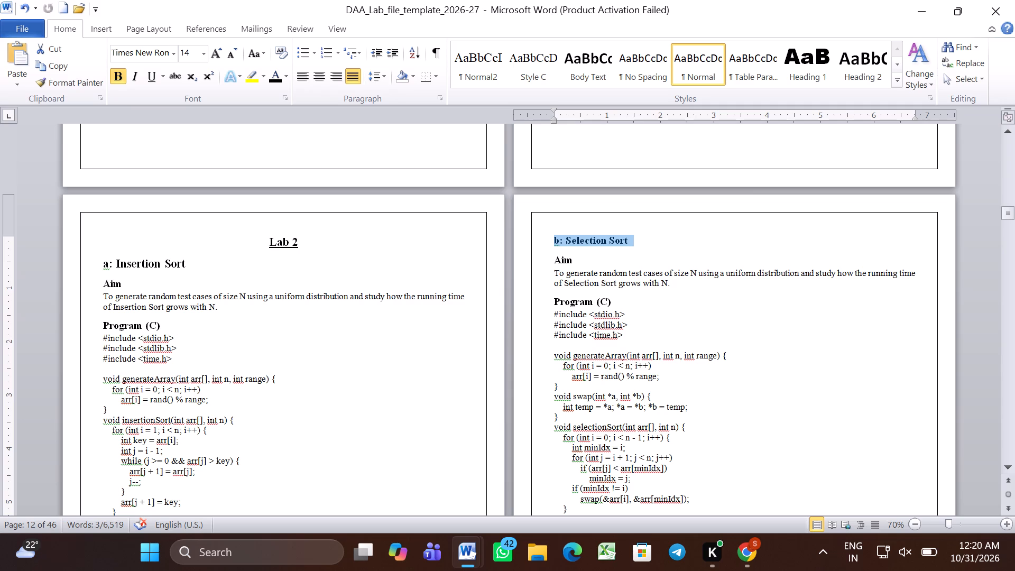
pyautogui.click(205, 57)
pyautogui.click(187, 146)
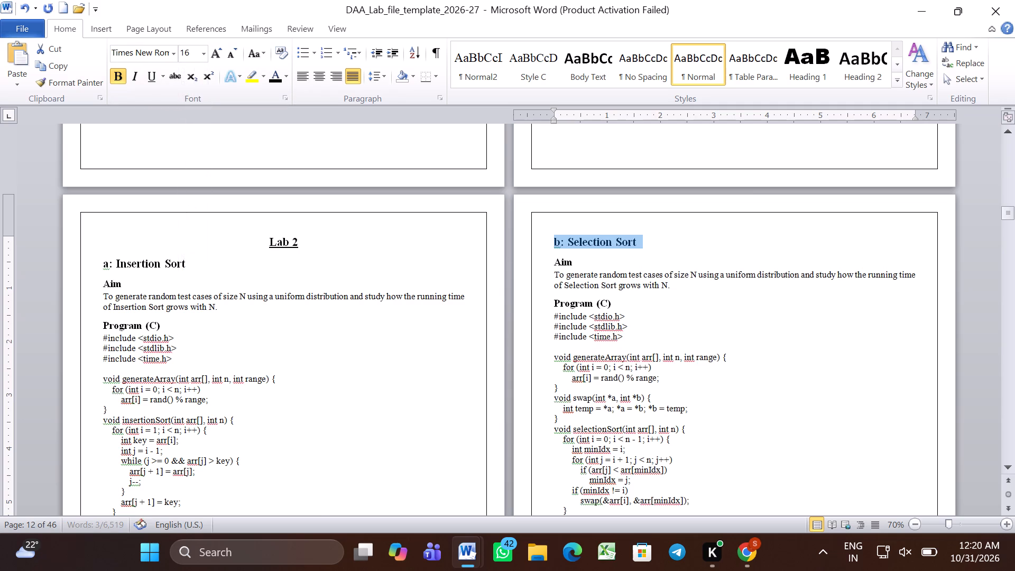
pyautogui.scroll(-5, 403, 314)
pyautogui.scroll(2, 403, 314)
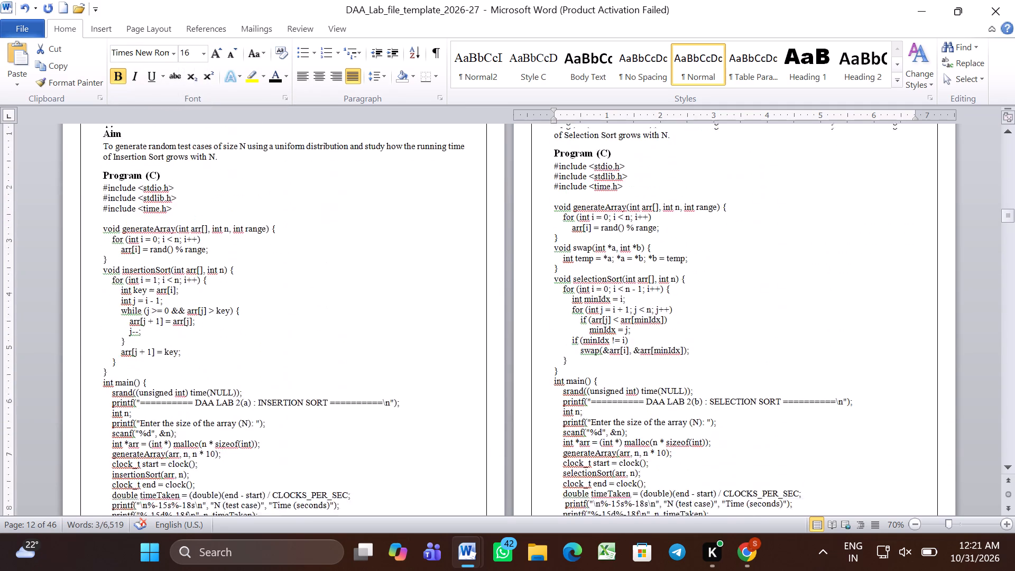
pyautogui.scroll(2, 403, 314)
pyautogui.click(403, 314)
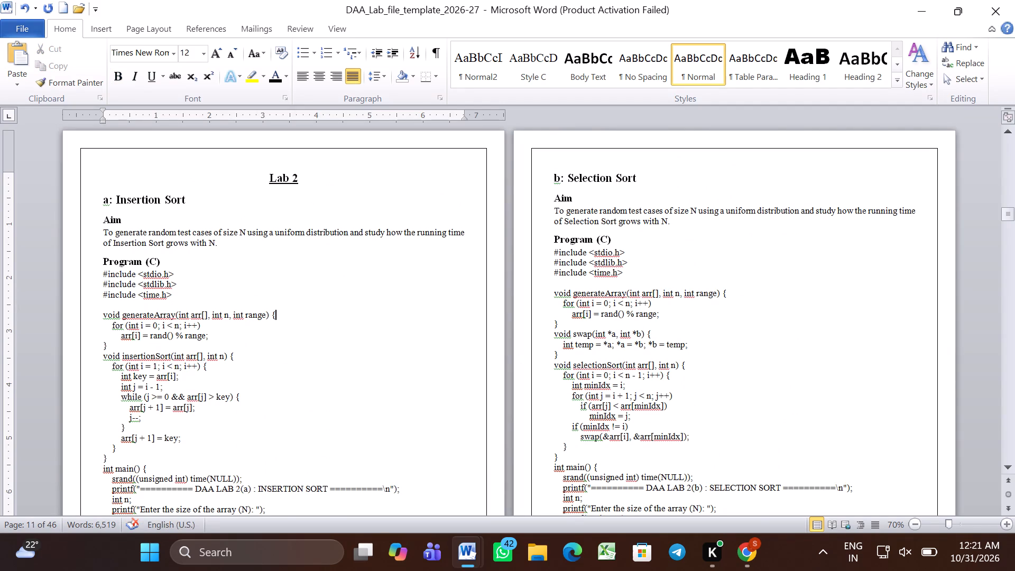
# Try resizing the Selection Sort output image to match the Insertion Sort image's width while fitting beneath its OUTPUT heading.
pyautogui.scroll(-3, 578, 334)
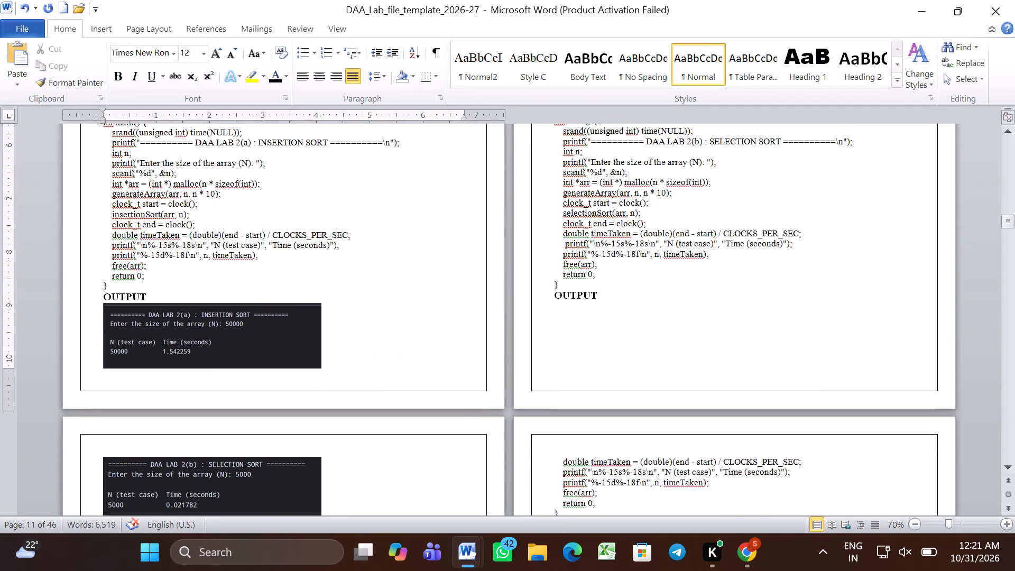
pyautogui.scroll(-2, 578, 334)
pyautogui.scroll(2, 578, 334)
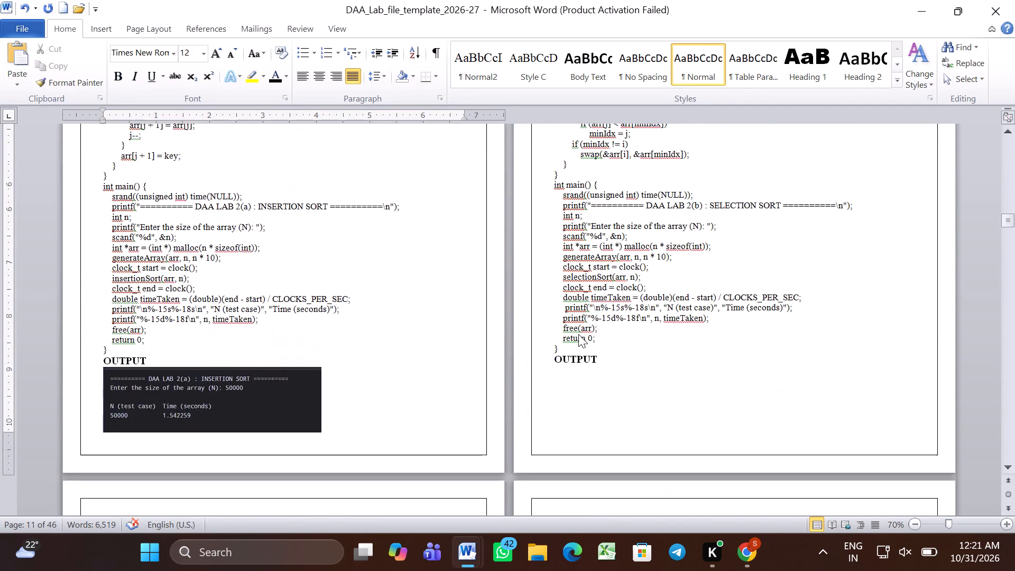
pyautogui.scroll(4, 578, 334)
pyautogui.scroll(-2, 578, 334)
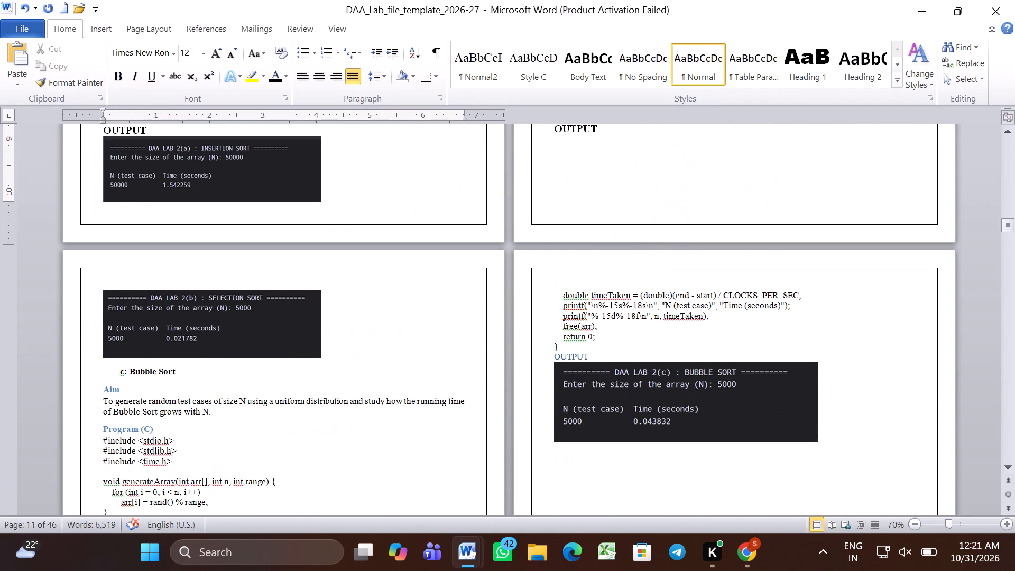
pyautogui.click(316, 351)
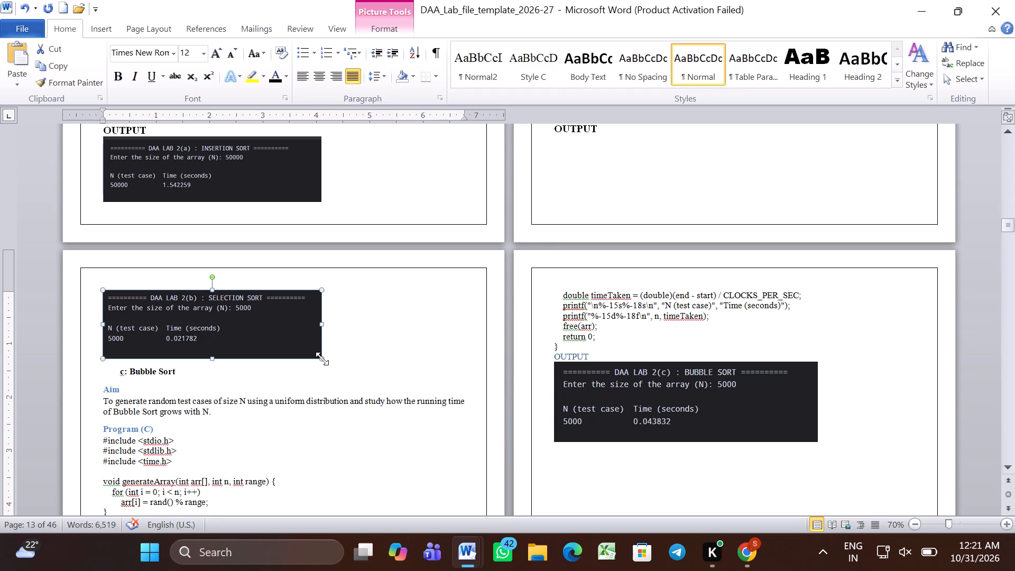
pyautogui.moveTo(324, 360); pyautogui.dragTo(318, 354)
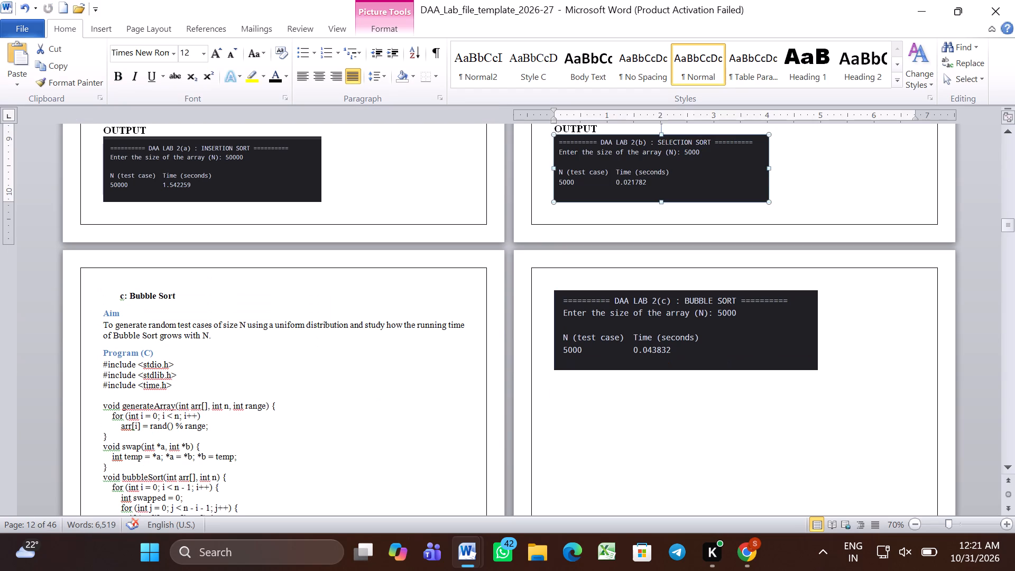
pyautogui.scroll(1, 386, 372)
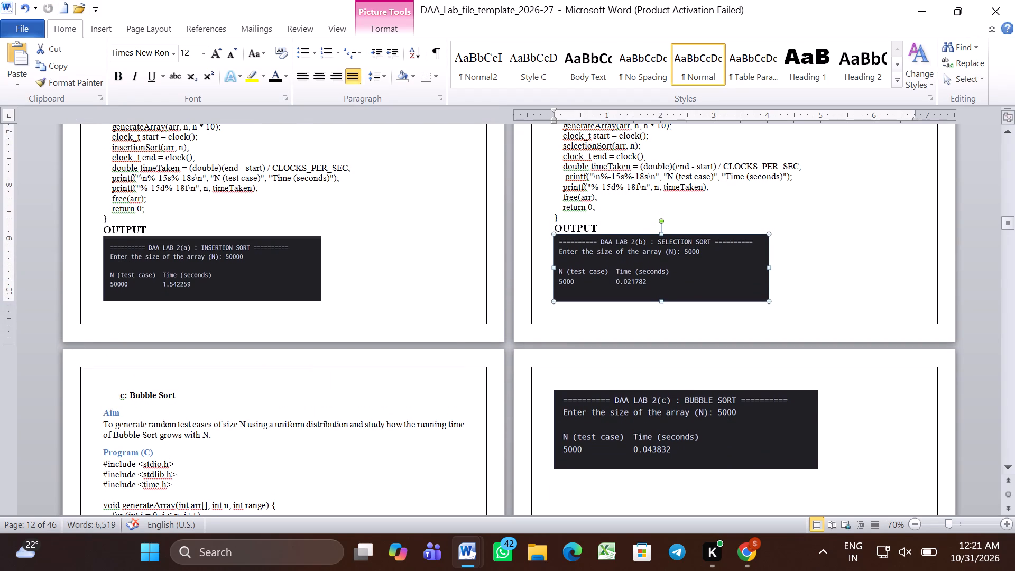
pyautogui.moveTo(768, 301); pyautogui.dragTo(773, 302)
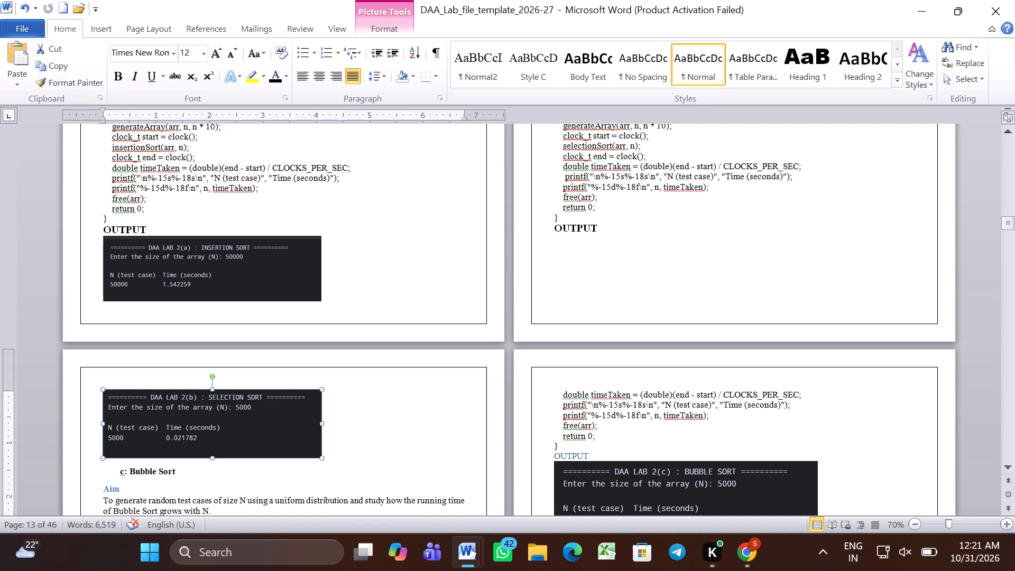
# Shrink the Selection Sort output image to about 3.9 inches wide so it sits beneath its OUTPUT heading.
pyautogui.moveTo(323, 458); pyautogui.dragTo(303, 450)
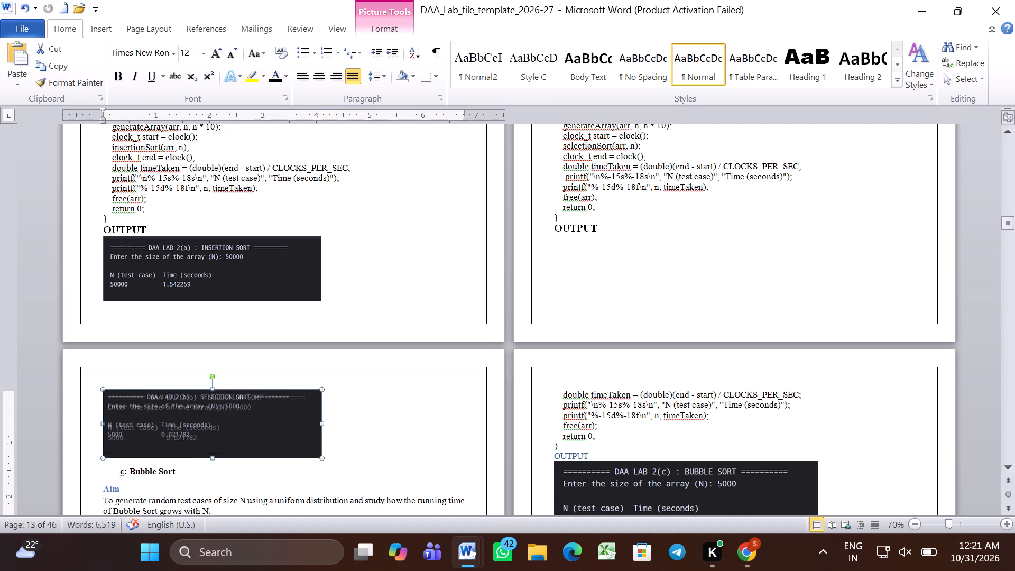
pyautogui.moveTo(303, 450); pyautogui.dragTo(332, 461)
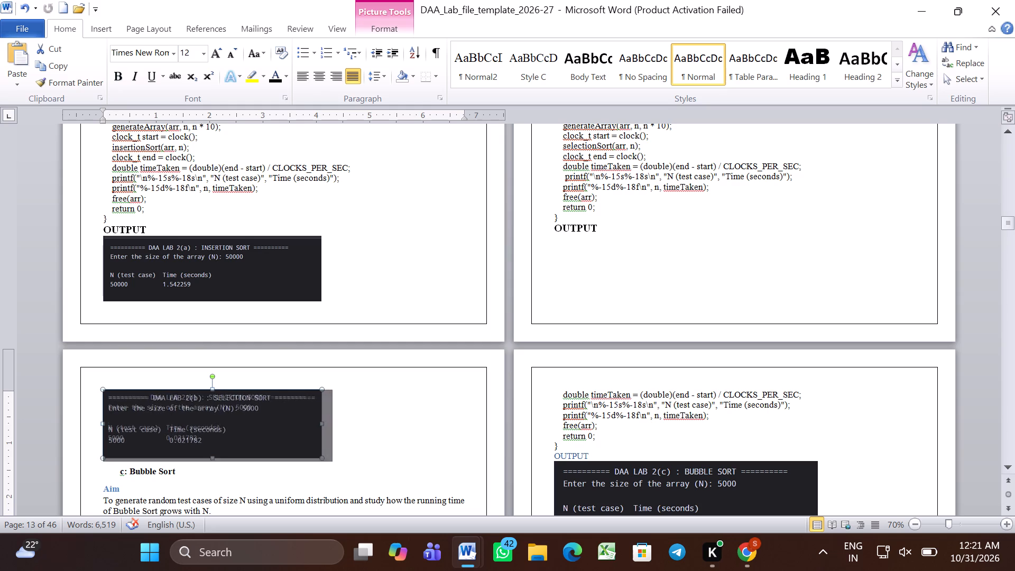
pyautogui.moveTo(332, 461); pyautogui.dragTo(317, 456)
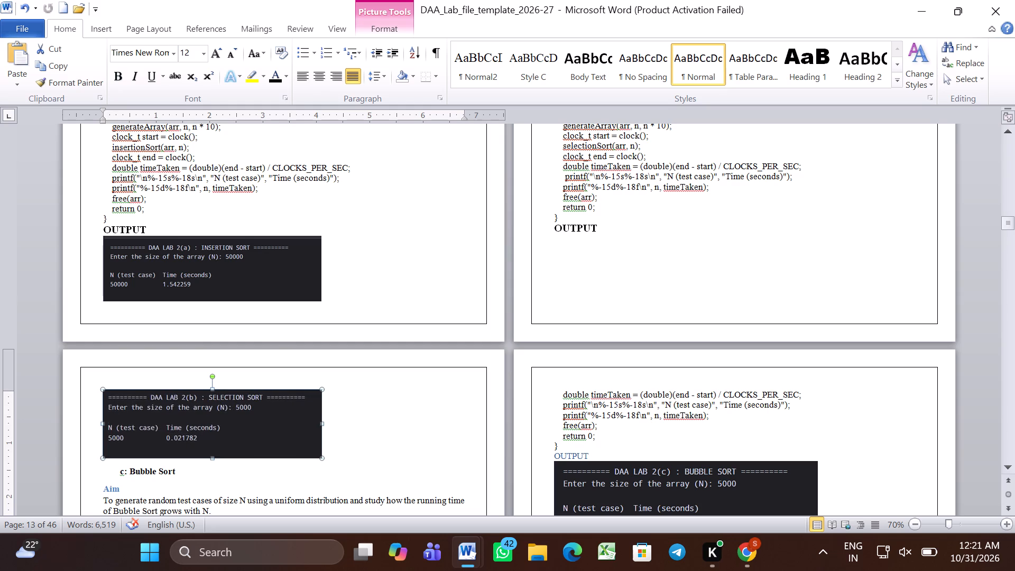
pyautogui.moveTo(317, 456); pyautogui.dragTo(313, 455)
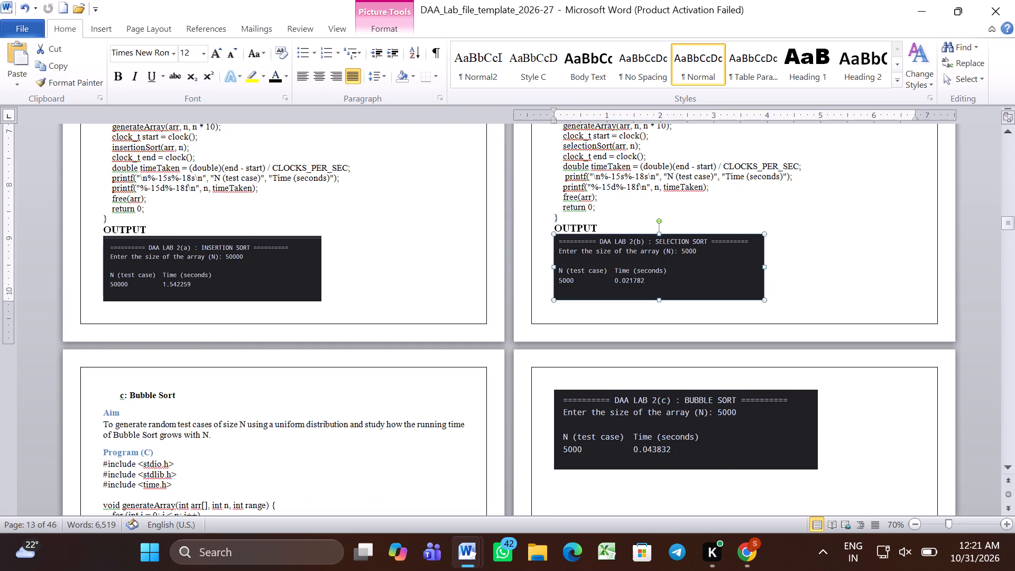
pyautogui.click(487, 426)
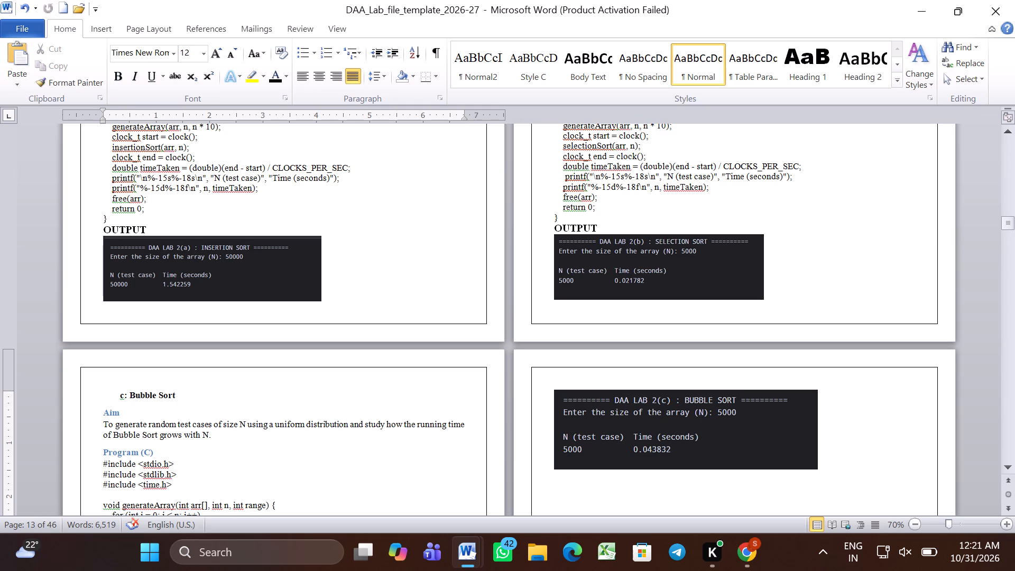
pyautogui.click(732, 289)
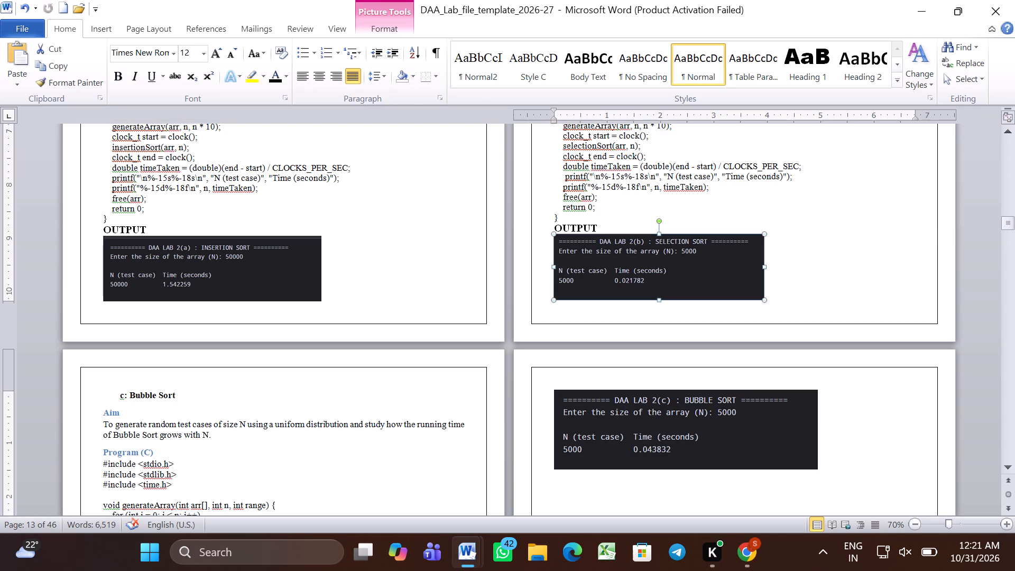
# Enlarge the Selection Sort output image slightly to about 4 inches wide, keeping it beneath its OUTPUT heading.
pyautogui.click(764, 298)
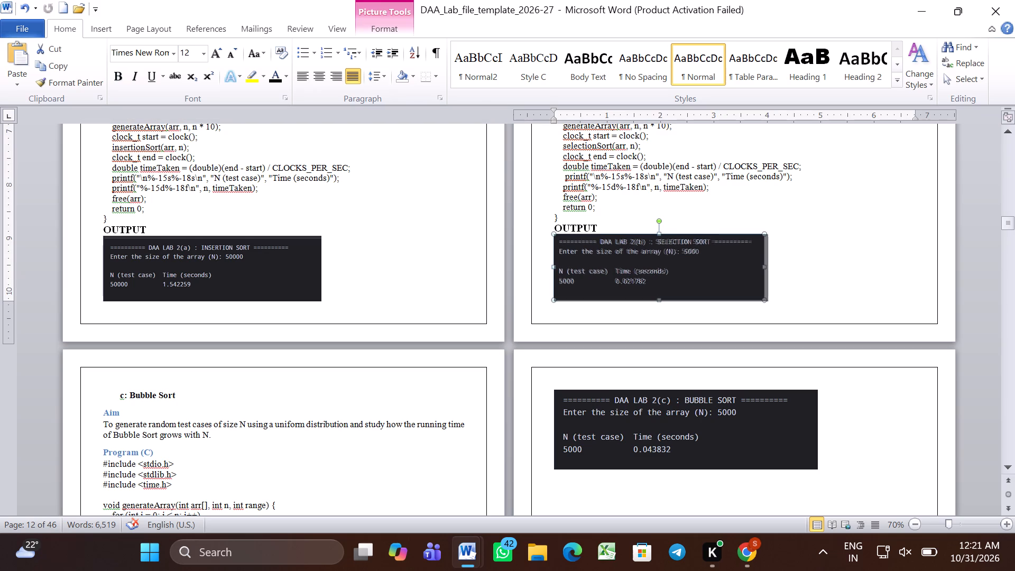
pyautogui.click(845, 295)
# Format the "c: Bubble Sort" heading in Lab 2 as black, font size 16, and remove its left indent.
pyautogui.scroll(-1, 845, 295)
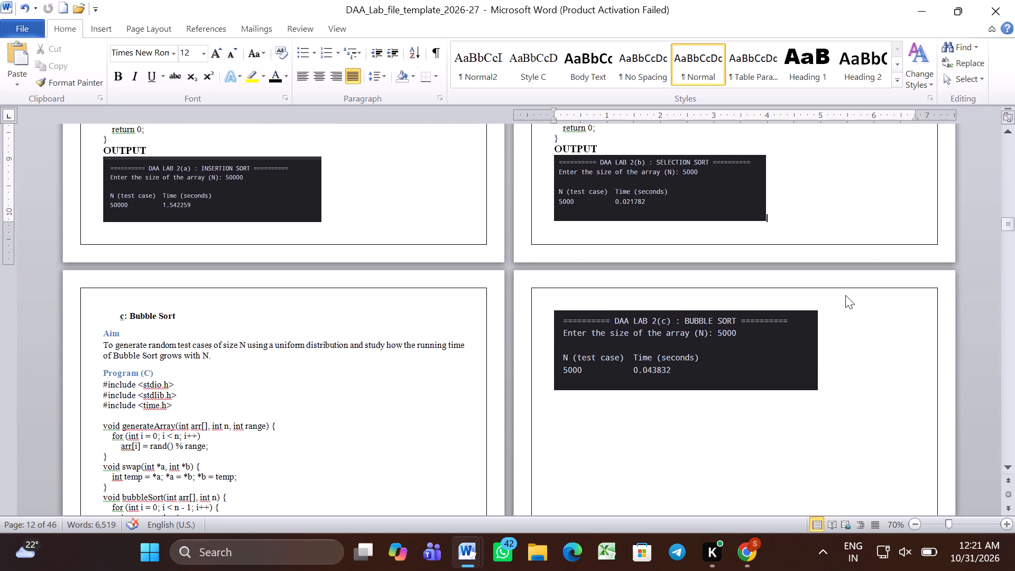
pyautogui.scroll(-1, 845, 295)
pyautogui.tripleClick(182, 252)
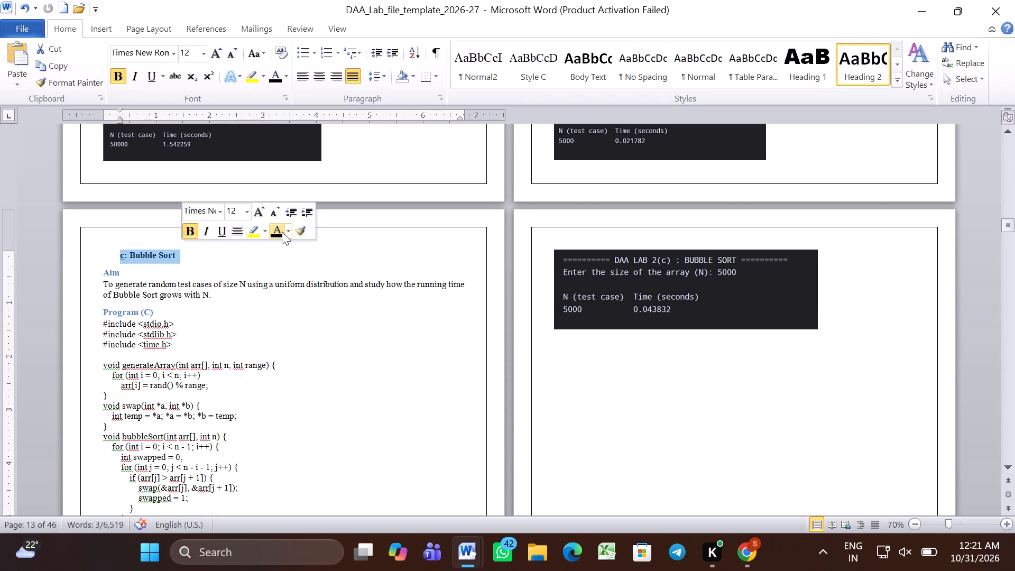
pyautogui.click(282, 232)
pyautogui.click(246, 211)
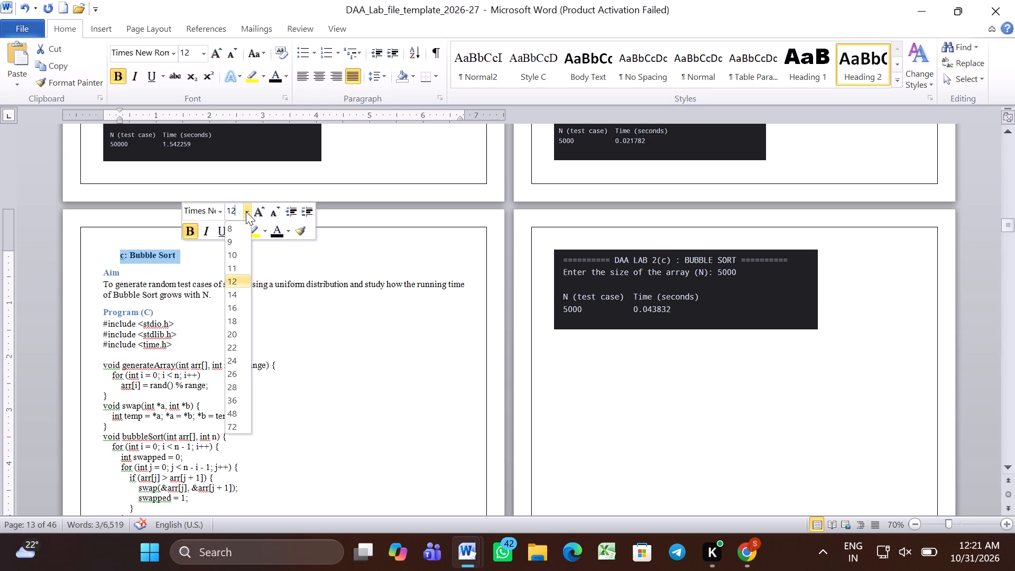
pyautogui.click(238, 301)
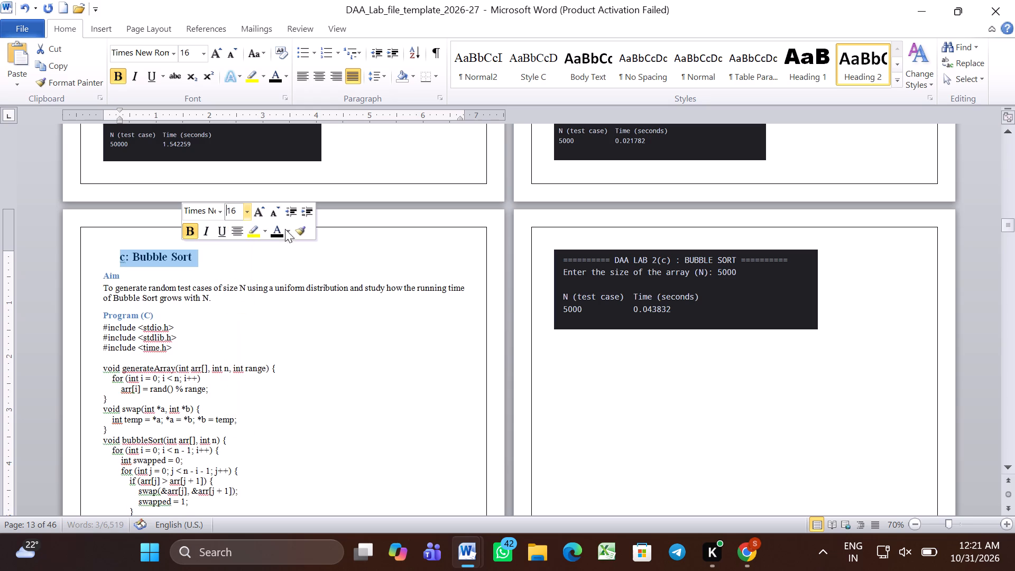
pyautogui.click(381, 55)
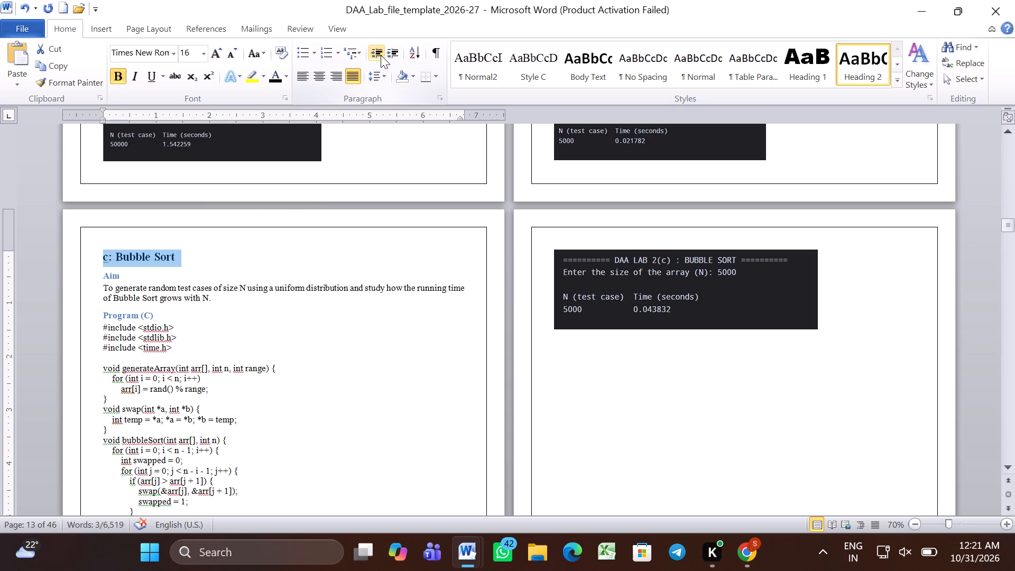
# Set the Bubble Sort section's Aim heading to font size 14 and black.
pyautogui.tripleClick(122, 280)
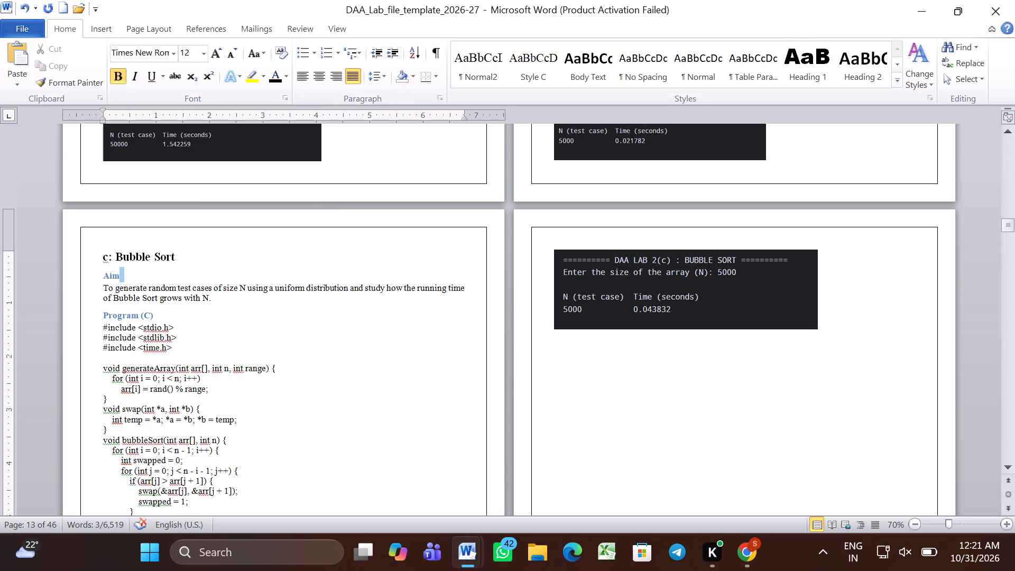
pyautogui.click(190, 239)
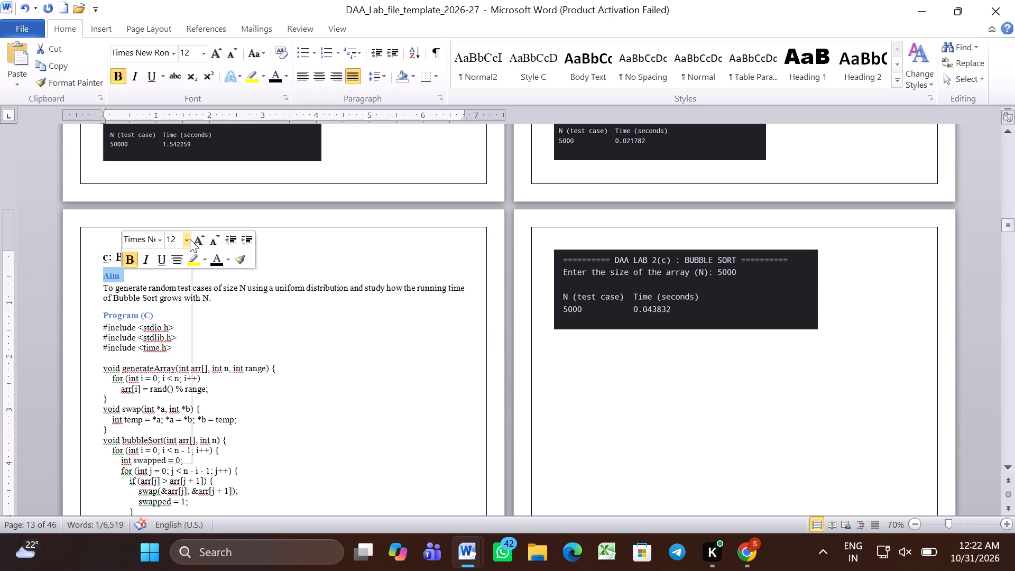
pyautogui.click(178, 323)
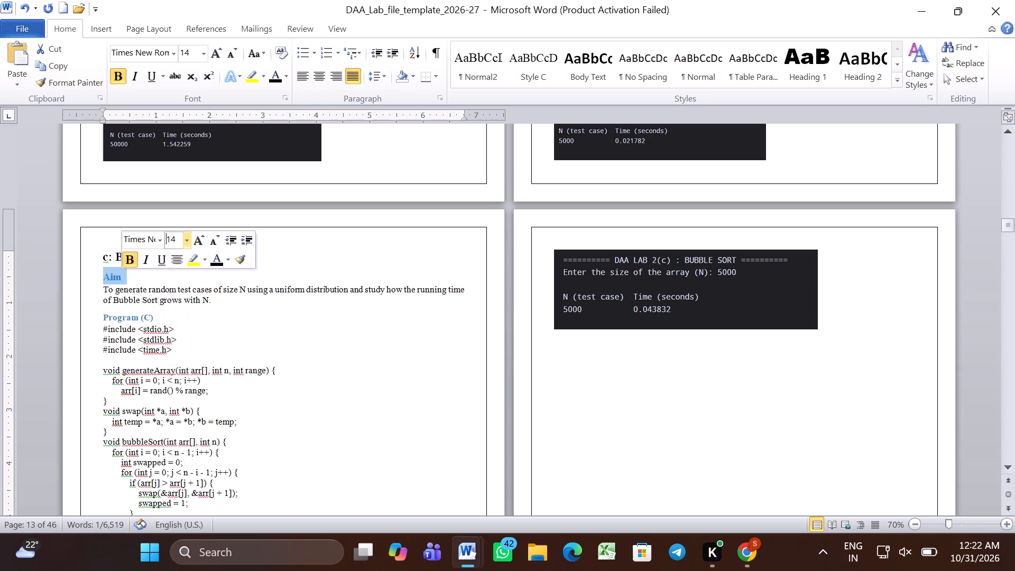
pyautogui.click(217, 261)
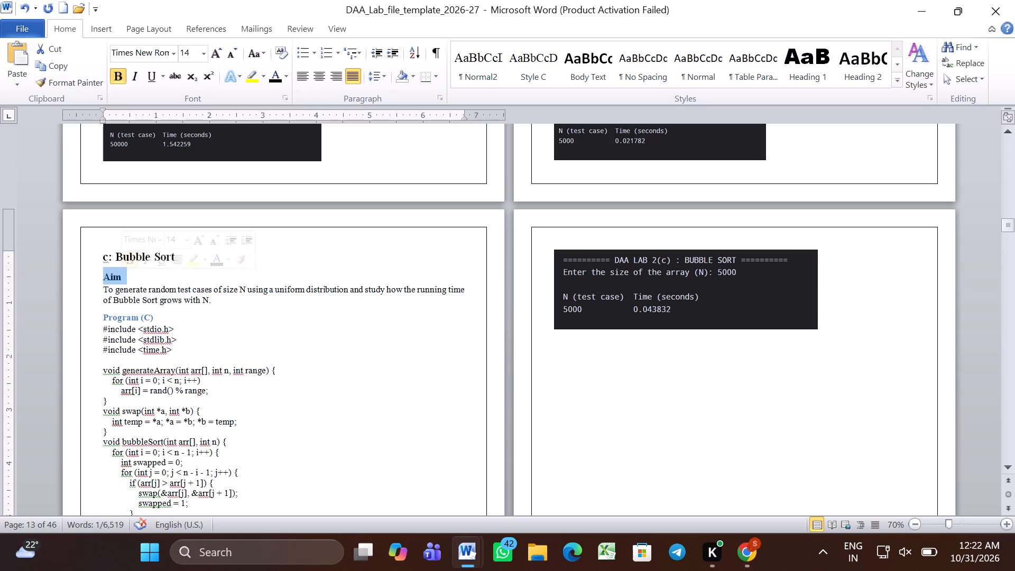
# Set the Bubble Sort section's "Program (C)" heading to font size 14 and black.
pyautogui.tripleClick(148, 319)
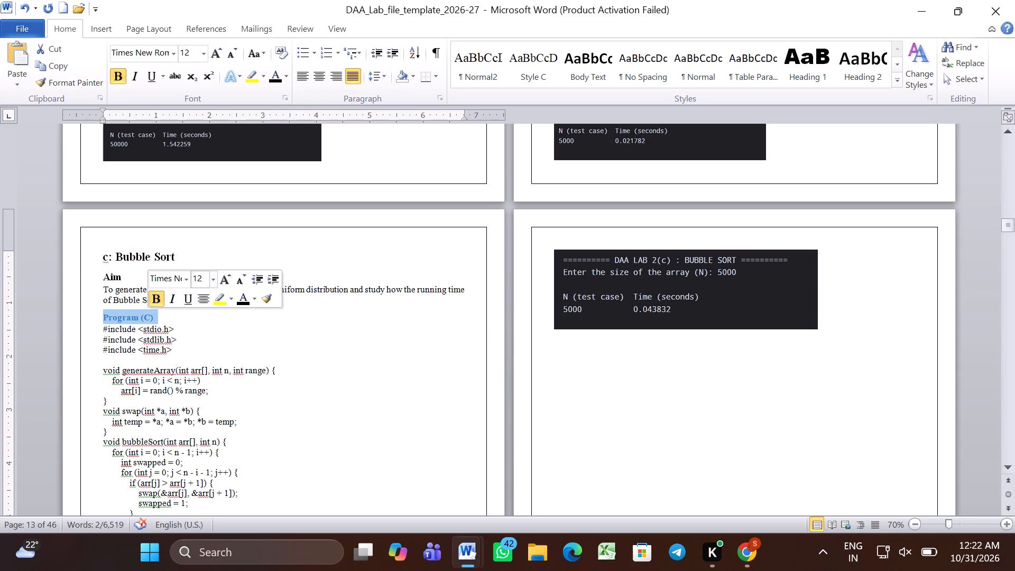
pyautogui.click(209, 280)
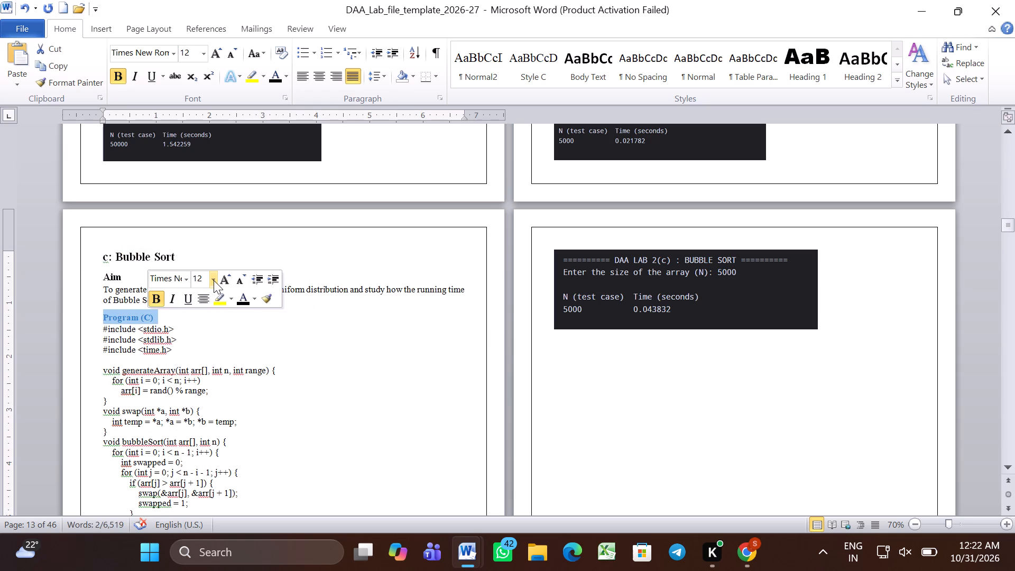
pyautogui.click(214, 280)
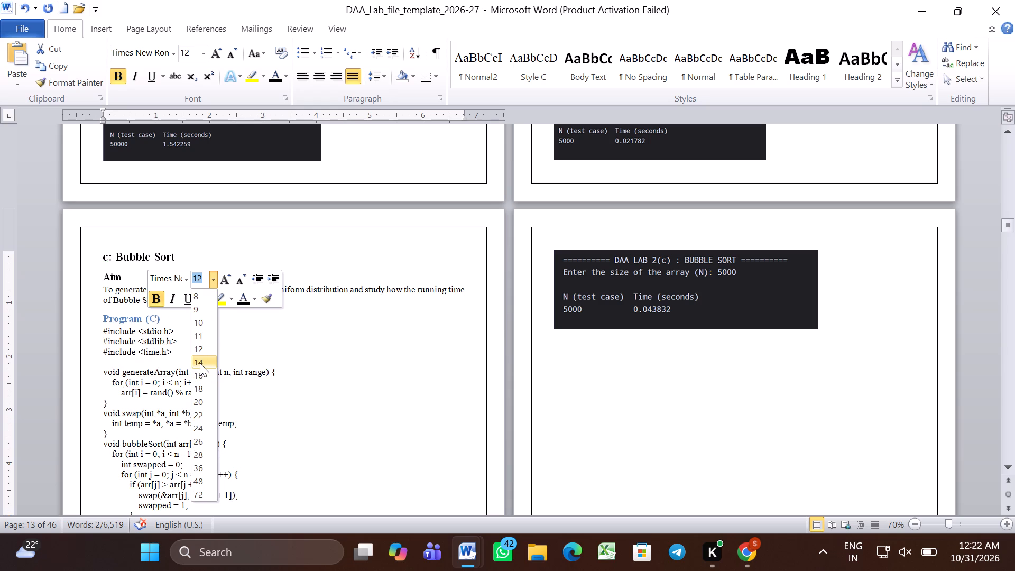
pyautogui.click(200, 363)
pyautogui.click(244, 308)
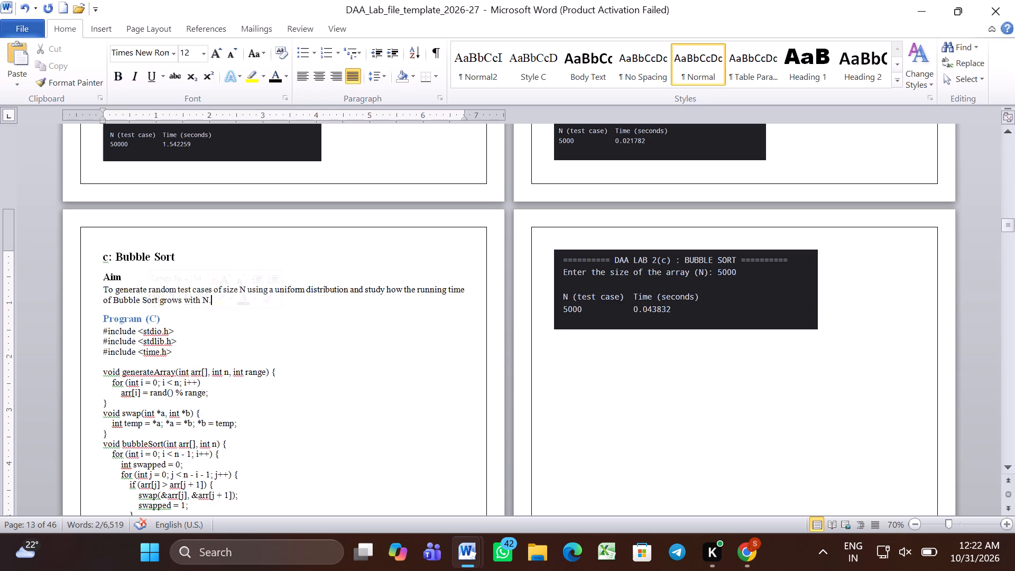
pyautogui.tripleClick(177, 315)
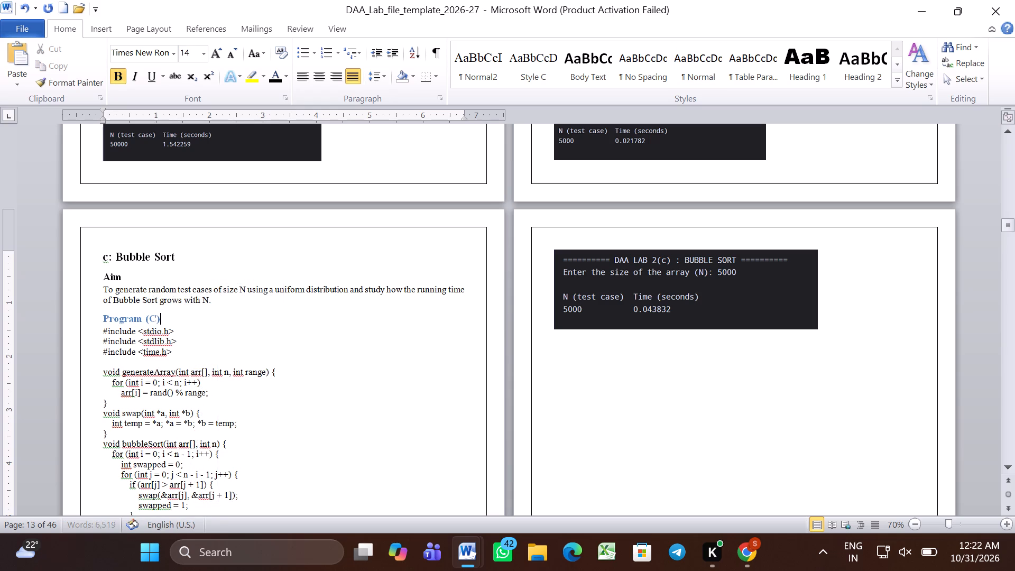
pyautogui.tripleClick(177, 315)
pyautogui.tripleClick(162, 315)
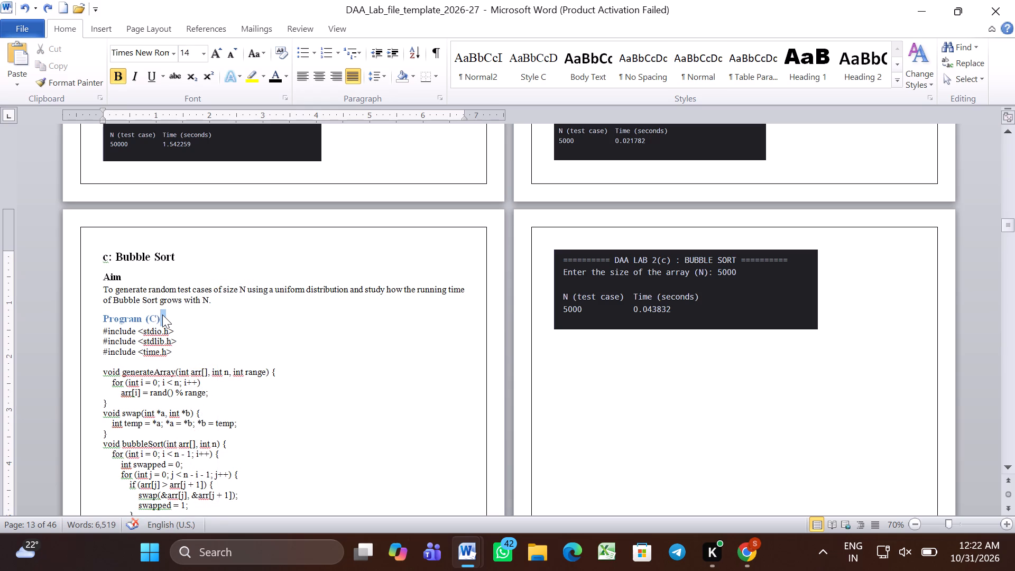
pyautogui.click(162, 315)
pyautogui.doubleClick(162, 315)
pyautogui.click(162, 315)
pyautogui.moveTo(162, 315); pyautogui.dragTo(105, 318)
pyautogui.click(197, 300)
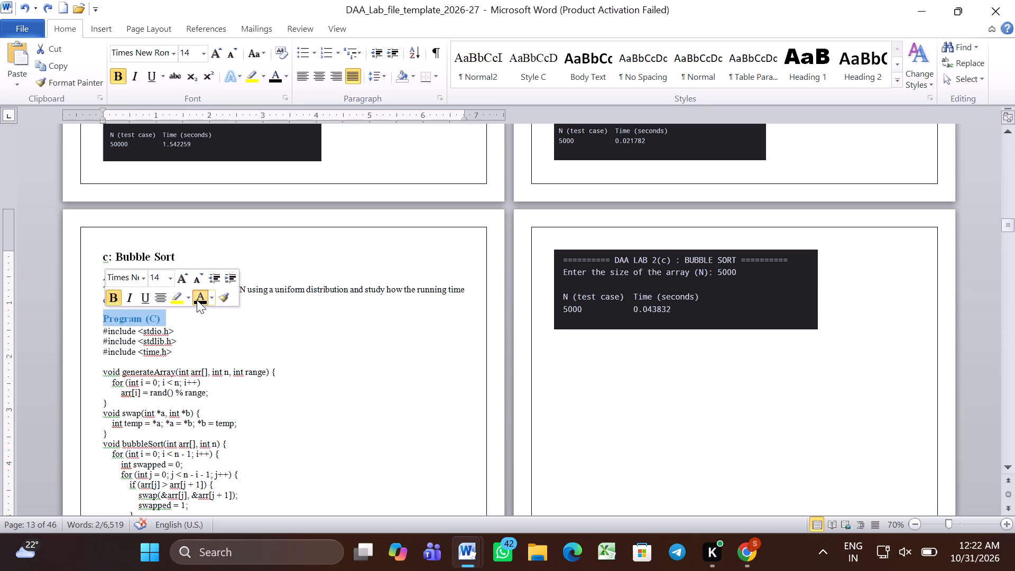
pyautogui.click(205, 363)
# Insert a new line after the Bubble Sort program's closing brace to push the OUTPUT heading onto the page with its image.
pyautogui.scroll(-1, 205, 363)
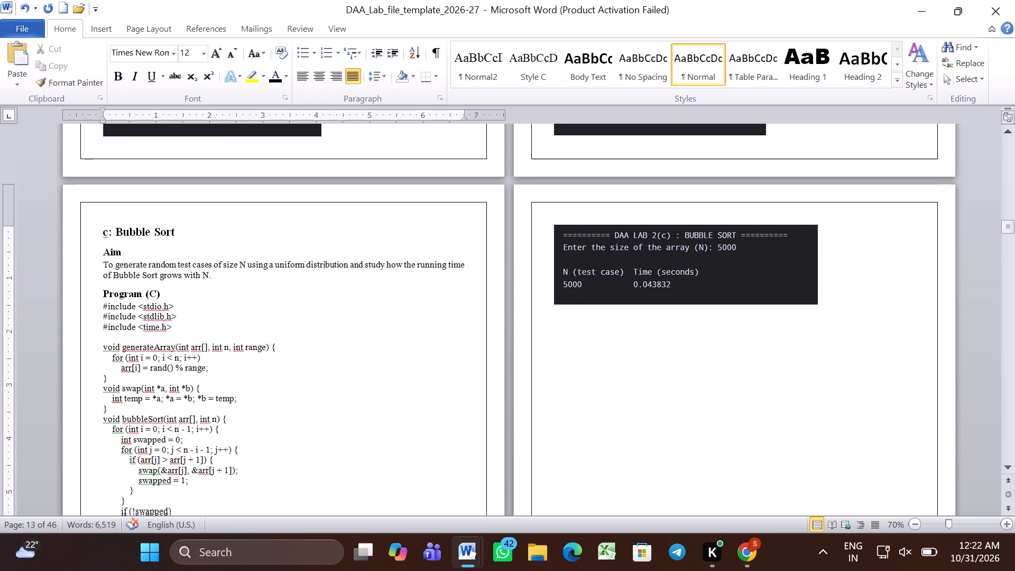
pyautogui.scroll(-1, 205, 363)
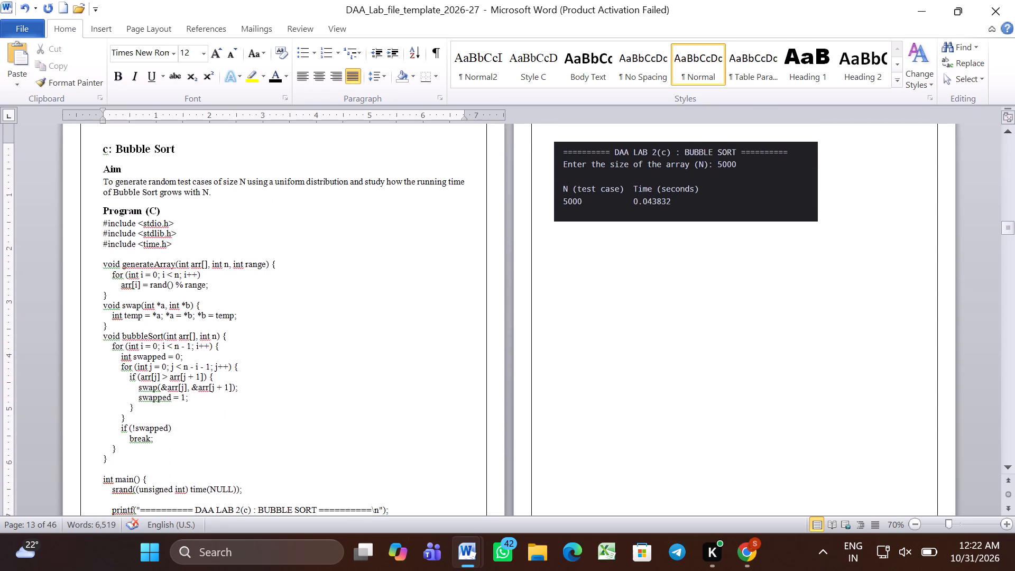
pyautogui.scroll(-2, 205, 363)
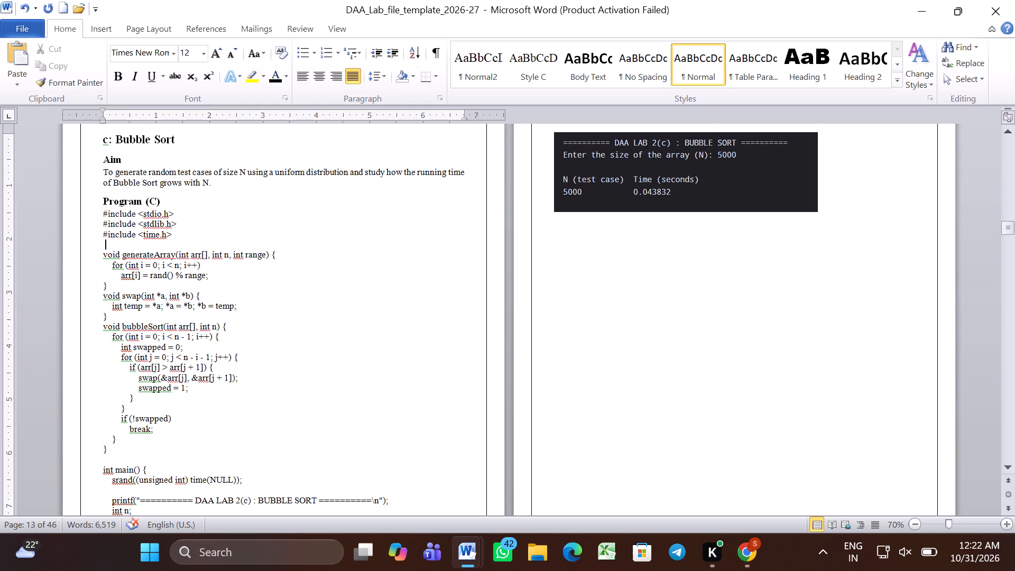
pyautogui.click(331, 176)
pyautogui.scroll(1, 299, 233)
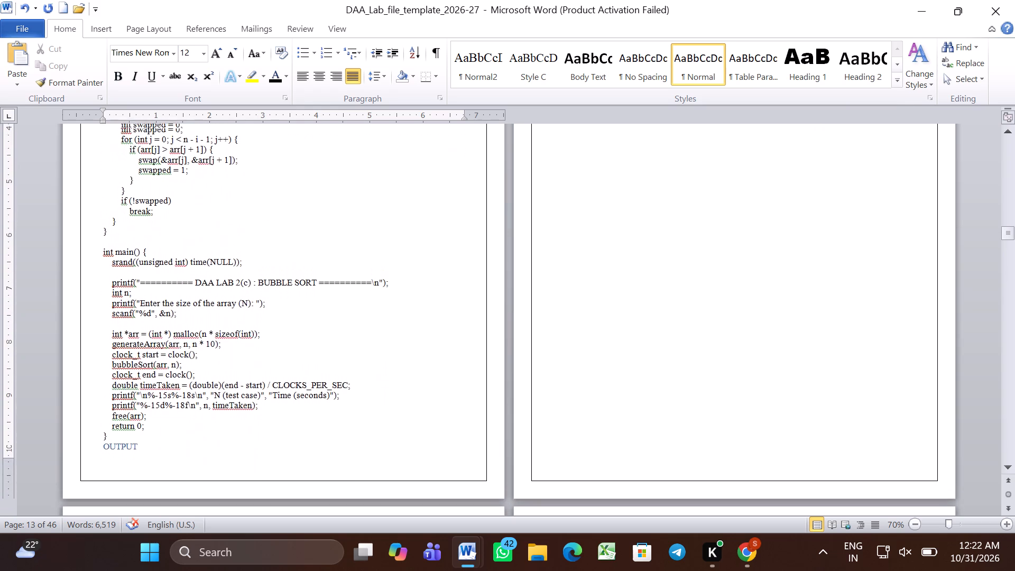
pyautogui.scroll(1, 299, 233)
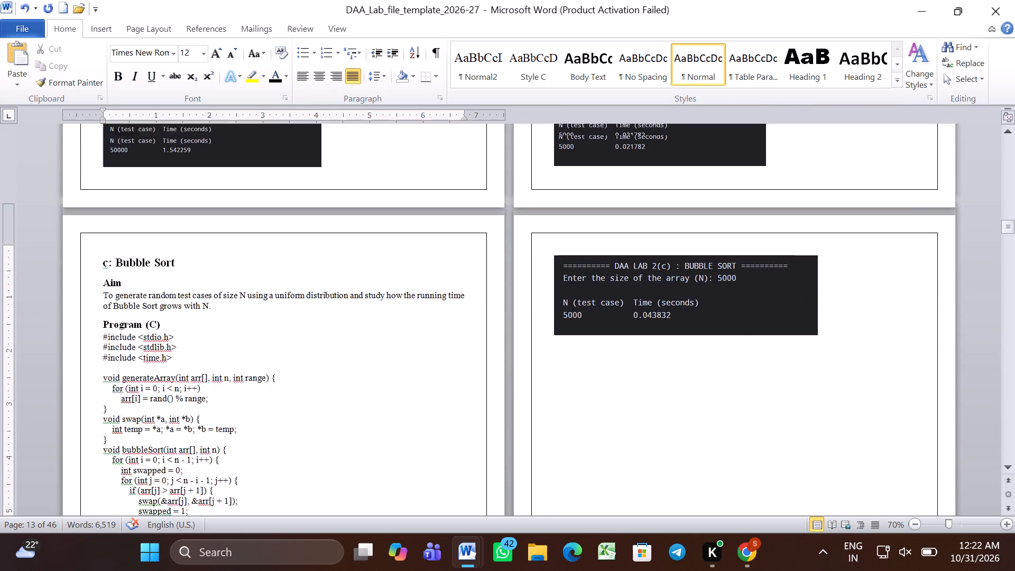
pyautogui.scroll(1, 299, 233)
pyautogui.scroll(-3, 299, 233)
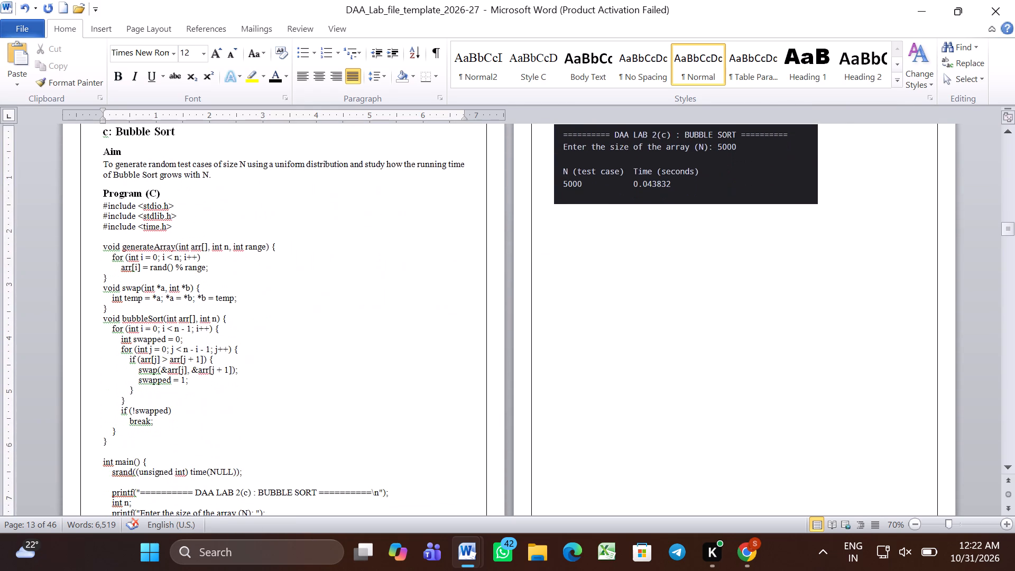
pyautogui.scroll(-2, 299, 233)
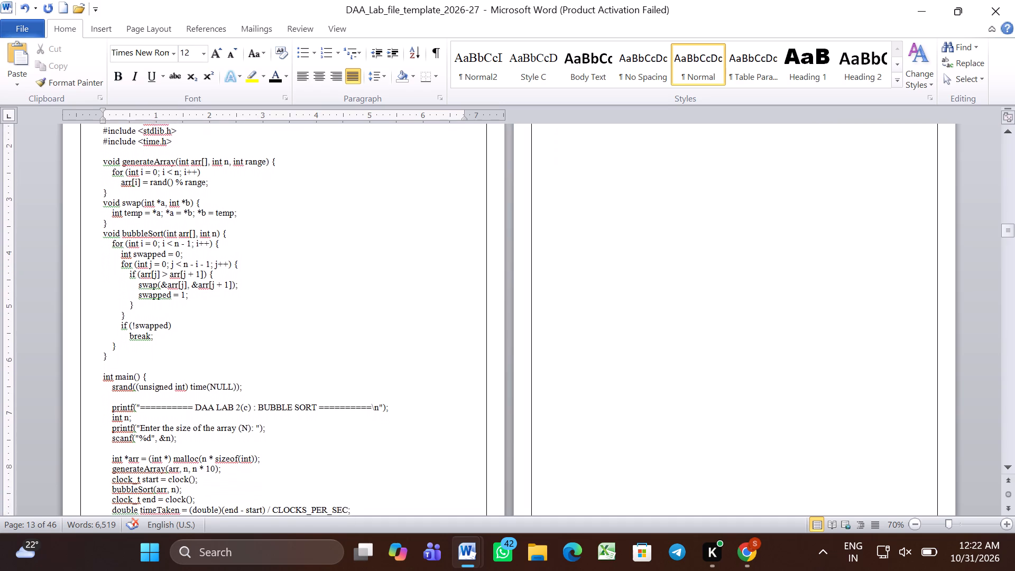
pyautogui.scroll(-1, 299, 233)
pyautogui.scroll(-1, 141, 348)
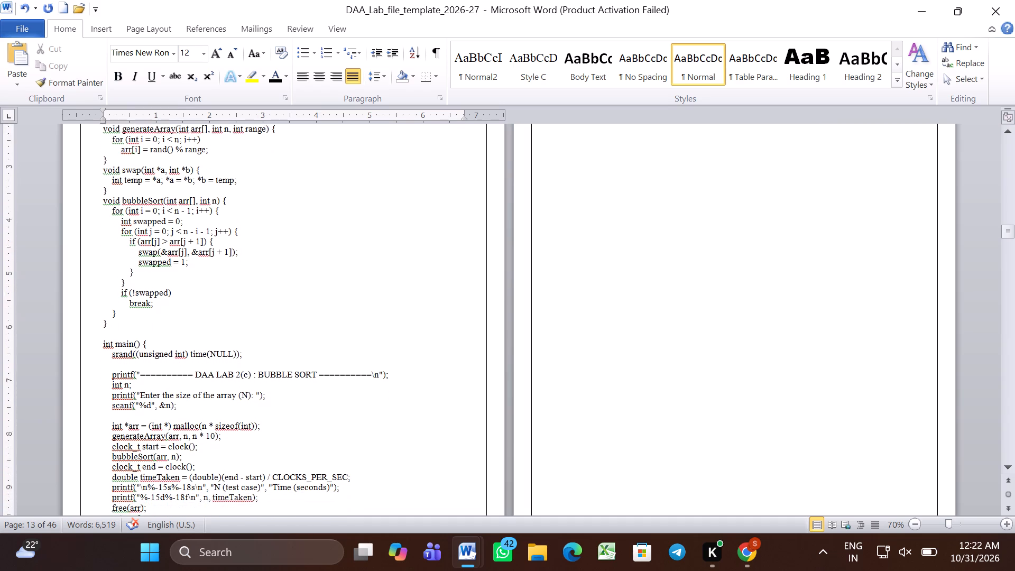
pyautogui.scroll(-2, 141, 348)
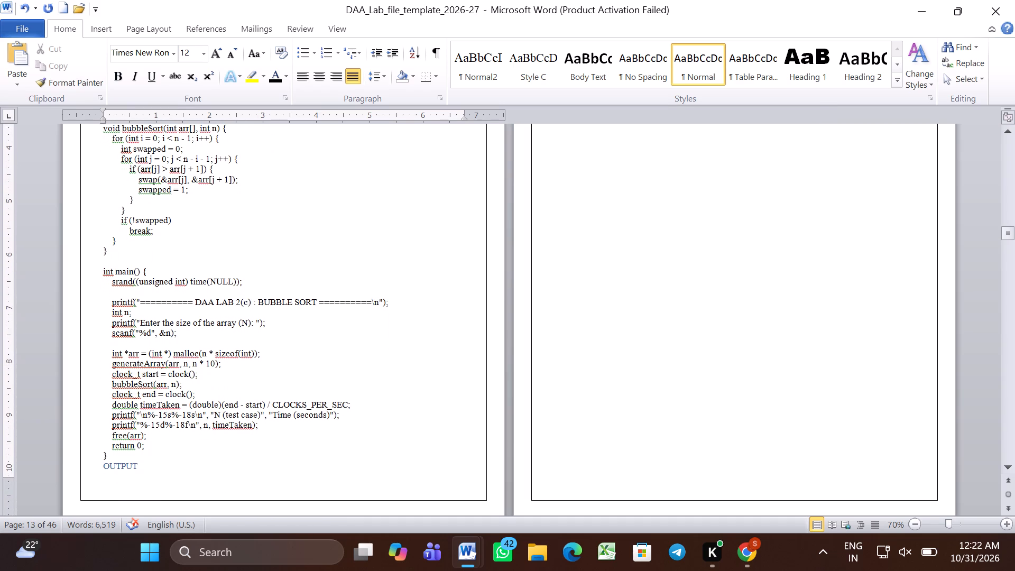
pyautogui.click(112, 454)
pyautogui.press('Return')
# Insert a blank line between the Bubble Sort OUTPUT heading and its output image.
pyautogui.scroll(5, 112, 454)
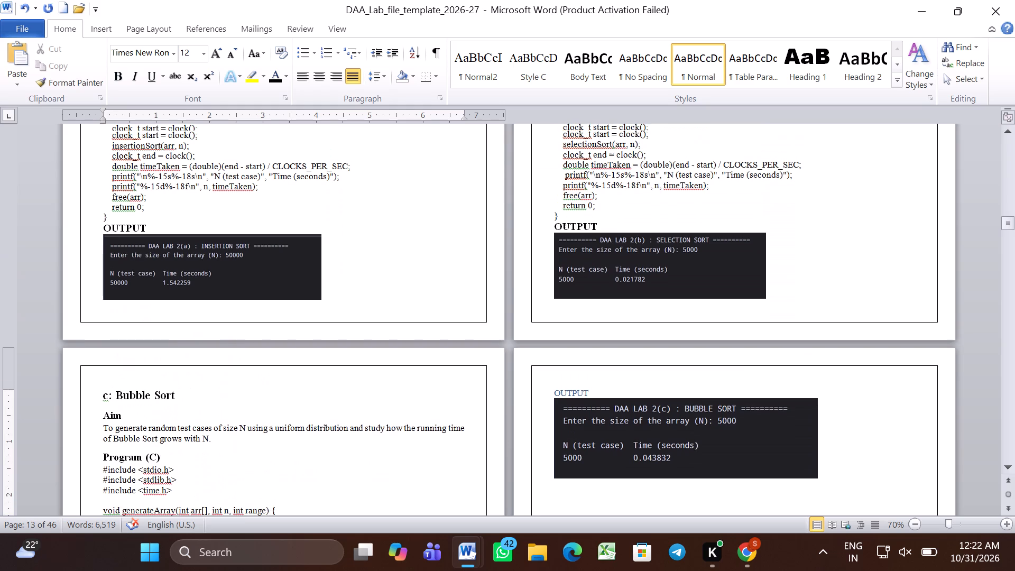
pyautogui.click(606, 390)
pyautogui.press('Return')
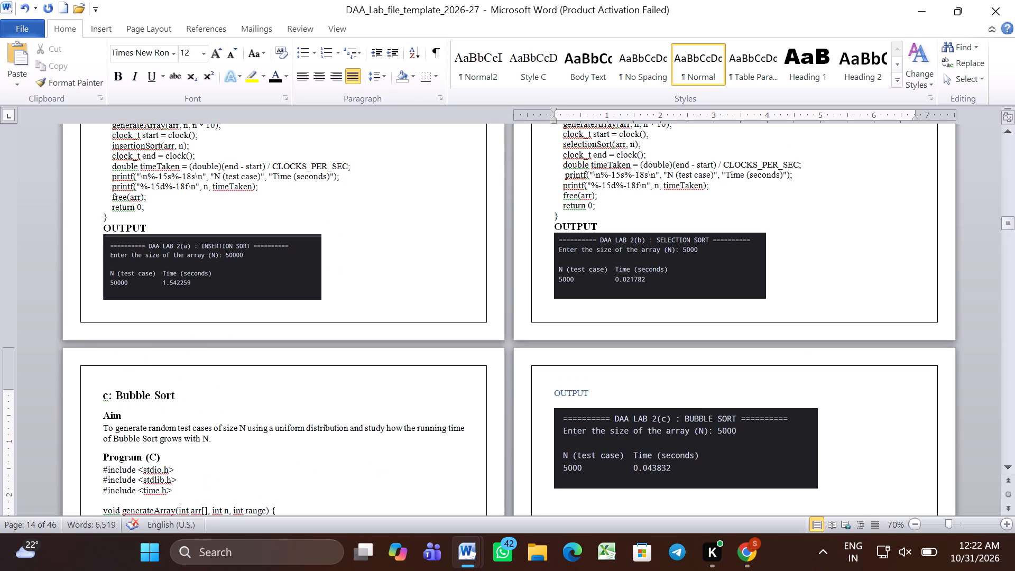
# Make the Bubble Sort section's OUTPUT heading bold, font size 14 and black.
pyautogui.doubleClick(591, 390)
pyautogui.moveTo(591, 390); pyautogui.dragTo(586, 392)
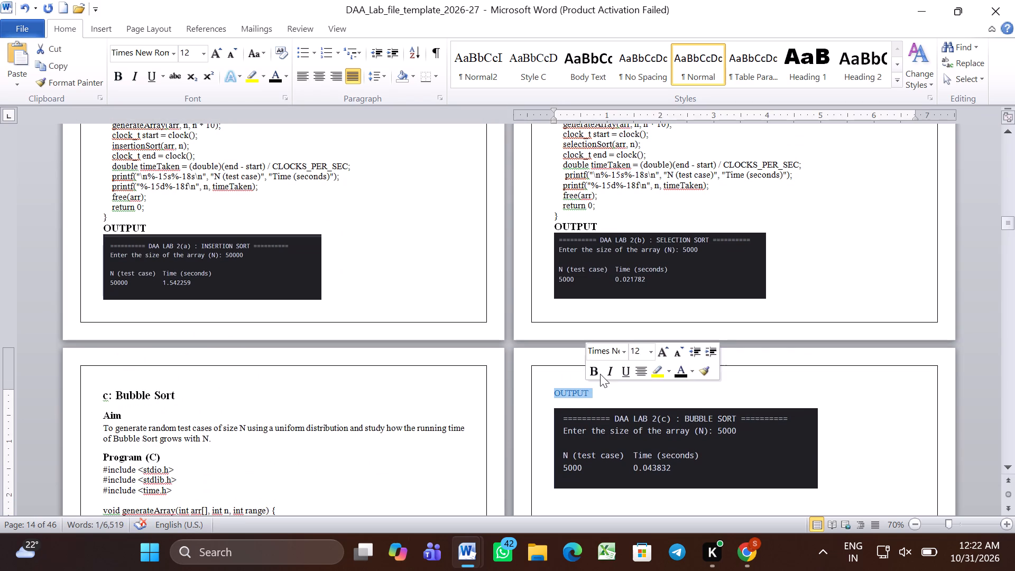
pyautogui.click(598, 370)
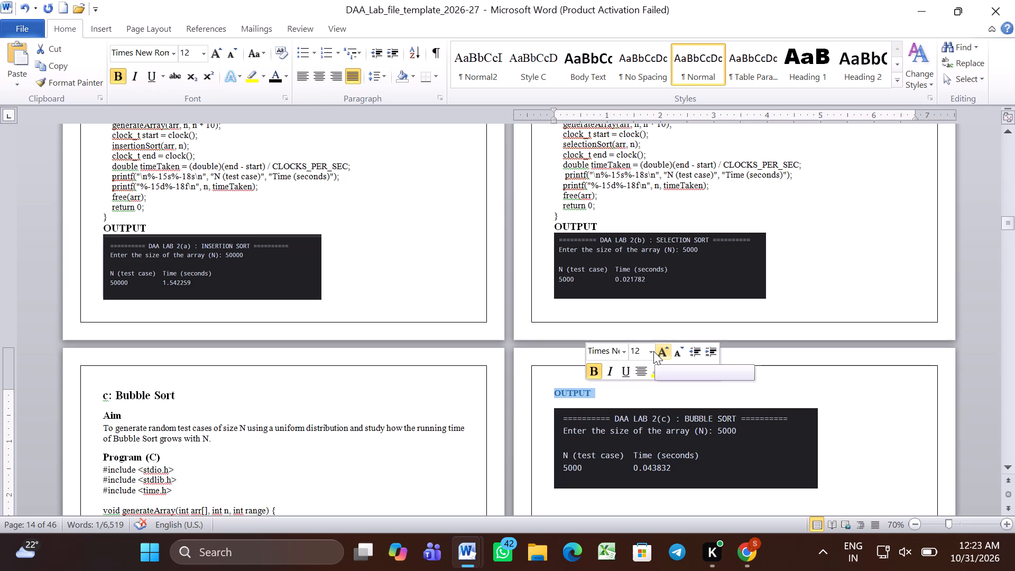
pyautogui.click(653, 351)
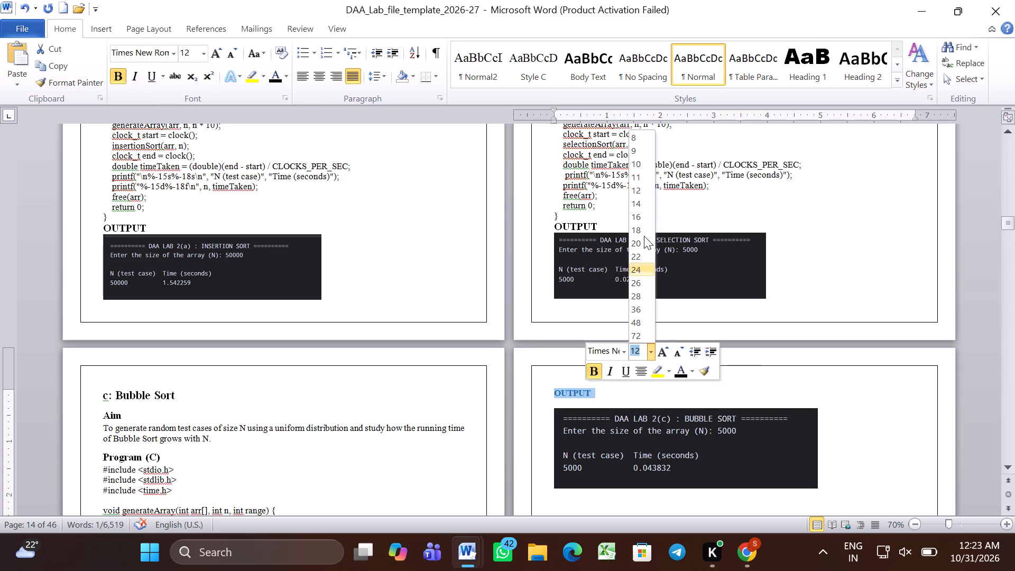
pyautogui.click(637, 201)
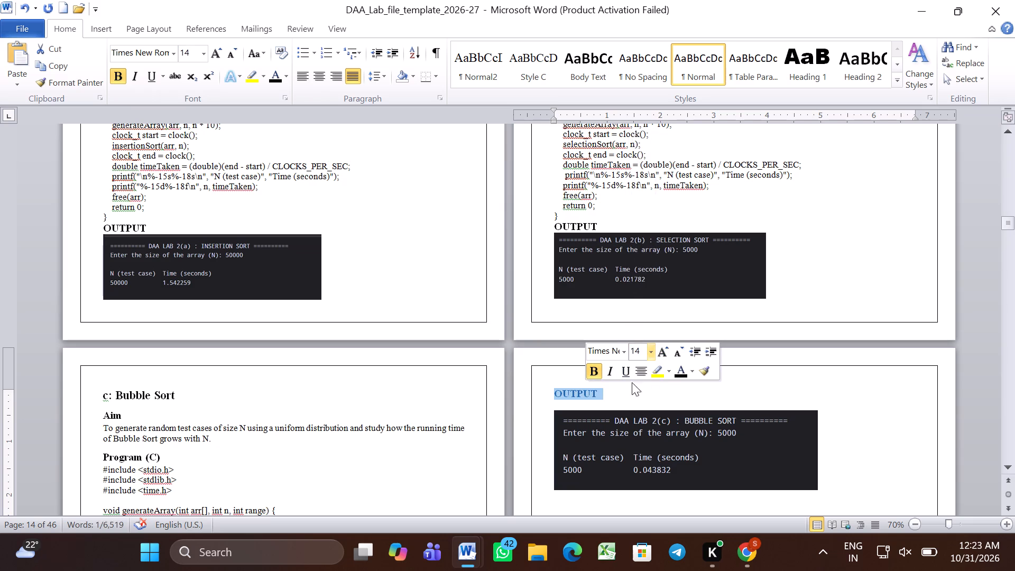
pyautogui.click(678, 372)
pyautogui.click(658, 407)
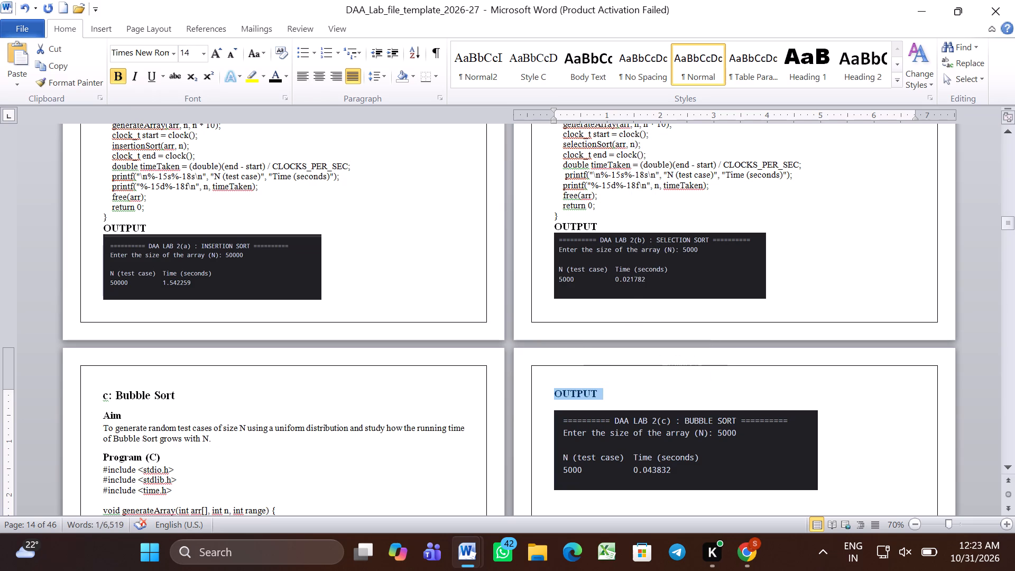
# Review the layout and heading formatting across the Lab 1, Lab 2 and Lab 3 pages.
pyautogui.scroll(-1, 638, 530)
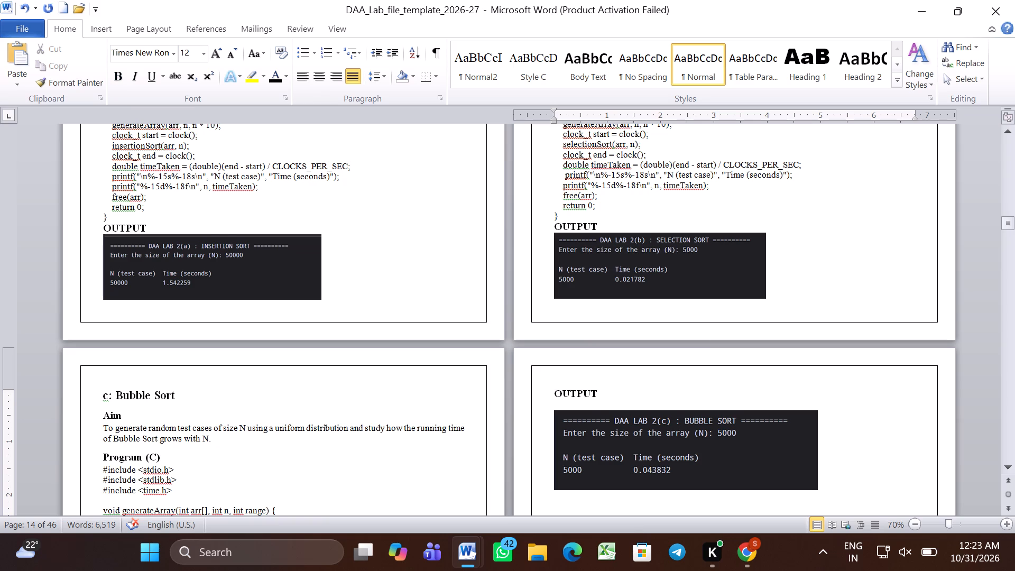
pyautogui.scroll(2, 669, 469)
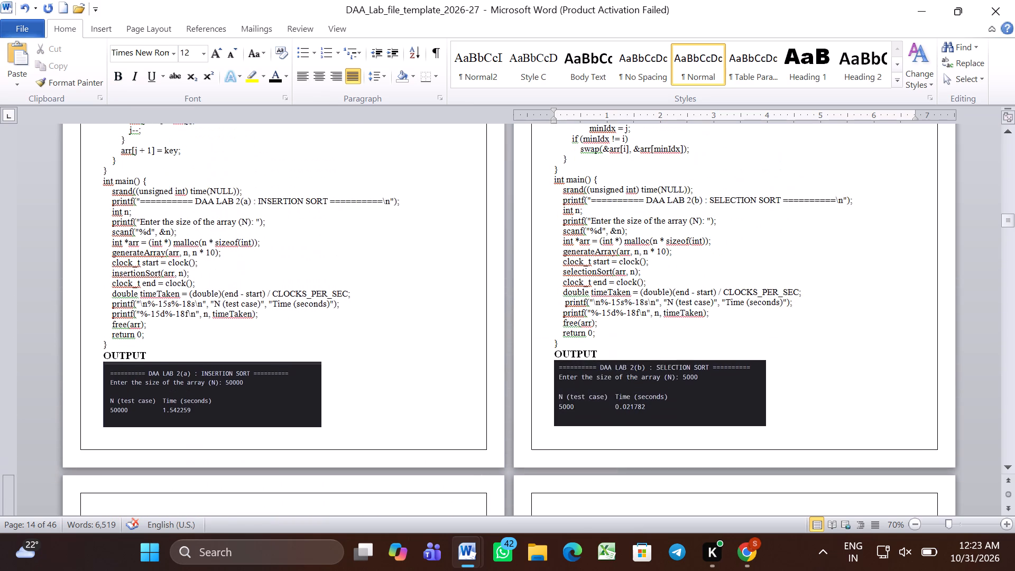
pyautogui.scroll(3, 669, 469)
pyautogui.scroll(-1, 669, 469)
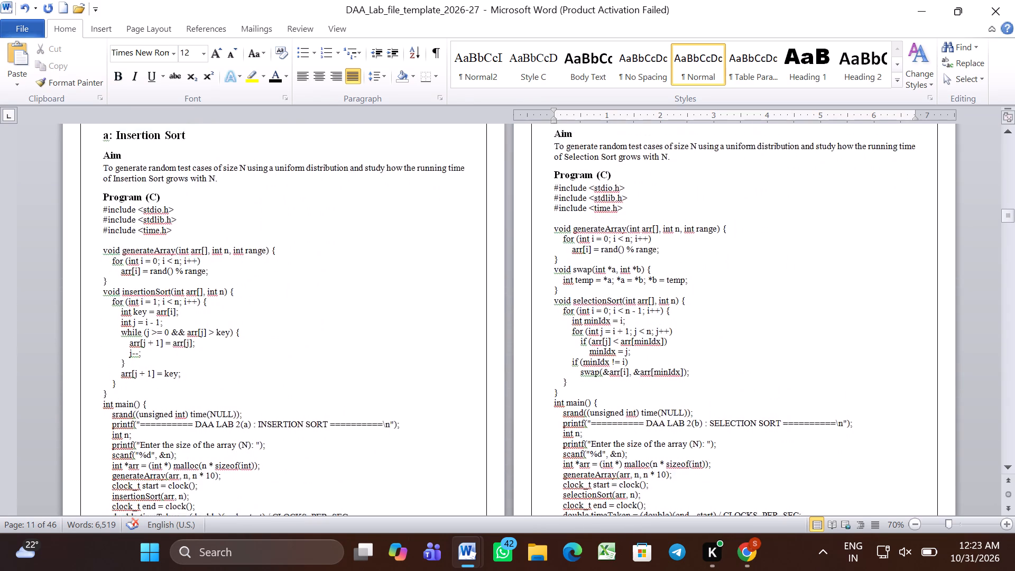
pyautogui.scroll(-4, 669, 469)
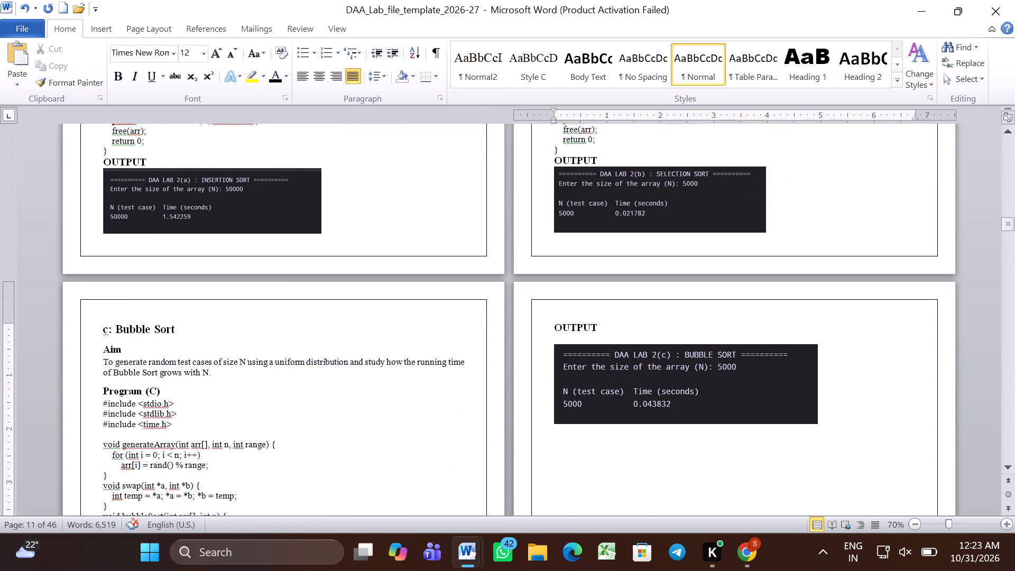
pyautogui.scroll(-3, 669, 469)
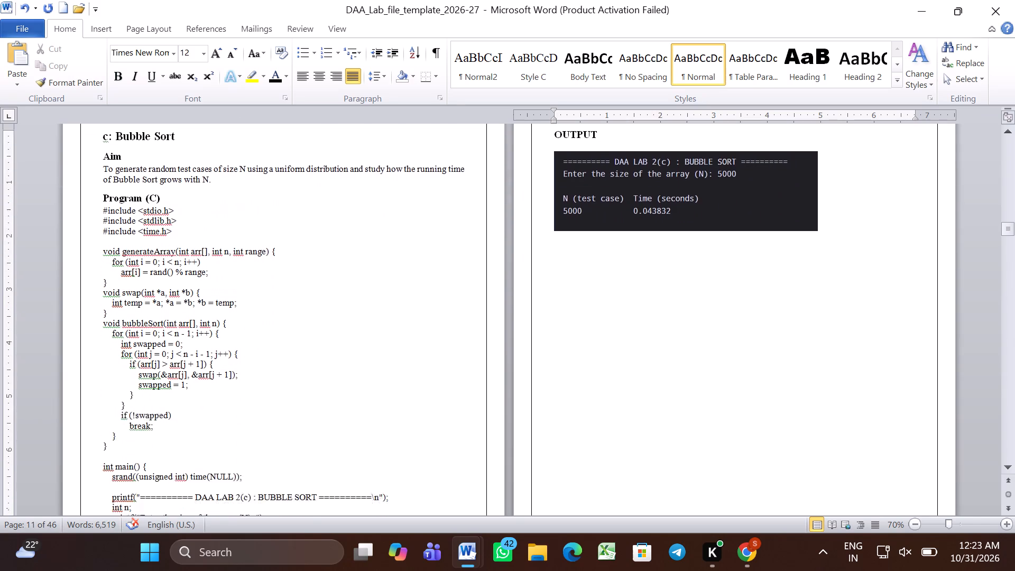
pyautogui.scroll(-7, 669, 469)
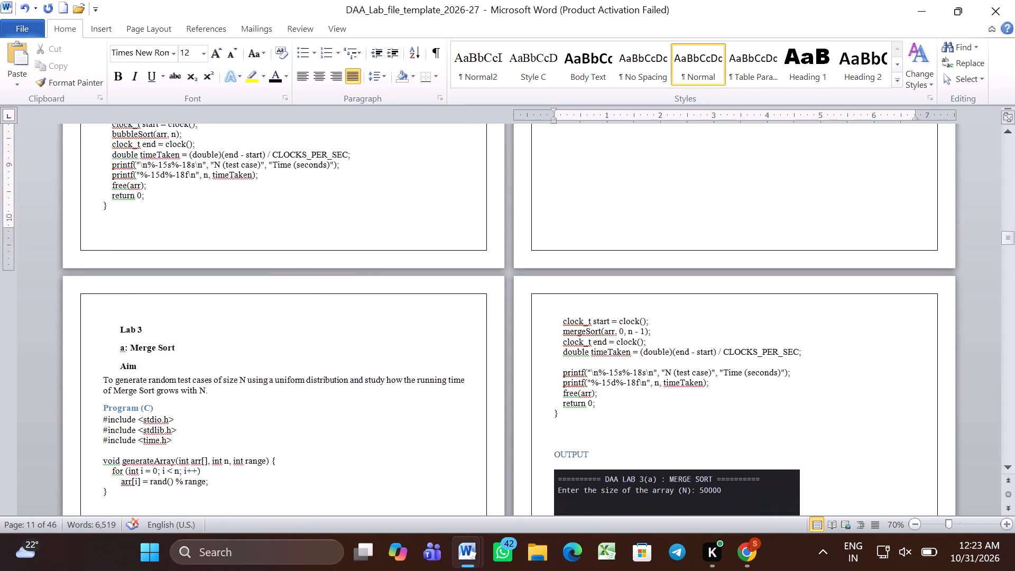
pyautogui.scroll(-3, 669, 469)
pyautogui.scroll(6, 669, 469)
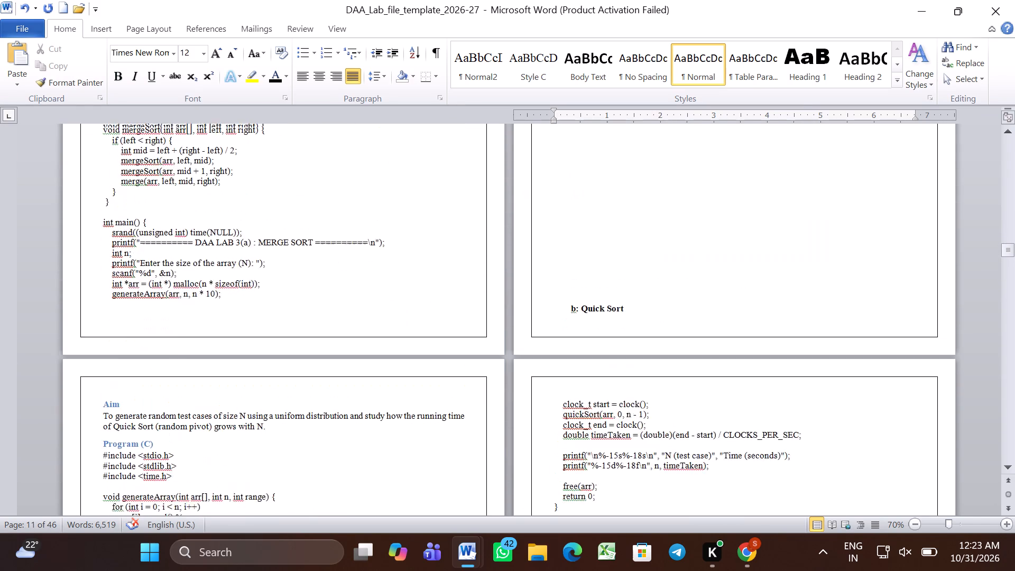
pyautogui.scroll(3, 669, 469)
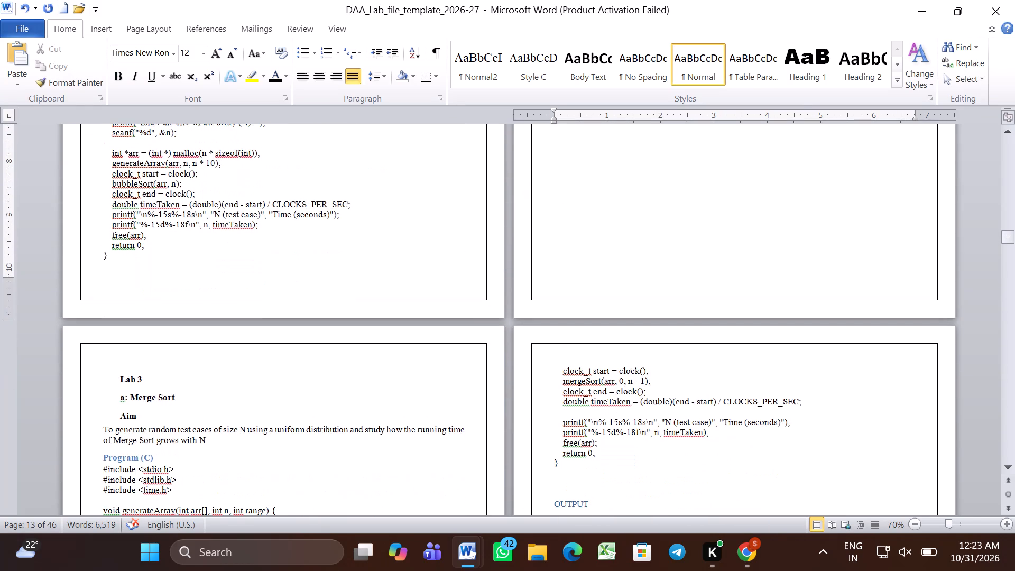
pyautogui.scroll(7, 520, 447)
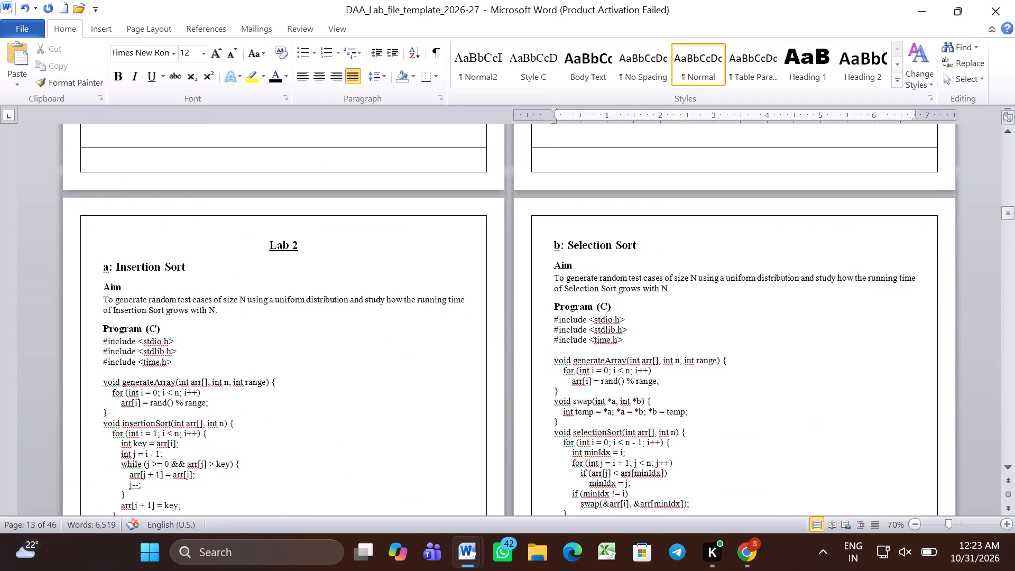
pyautogui.scroll(1, 520, 447)
pyautogui.scroll(-7, 520, 447)
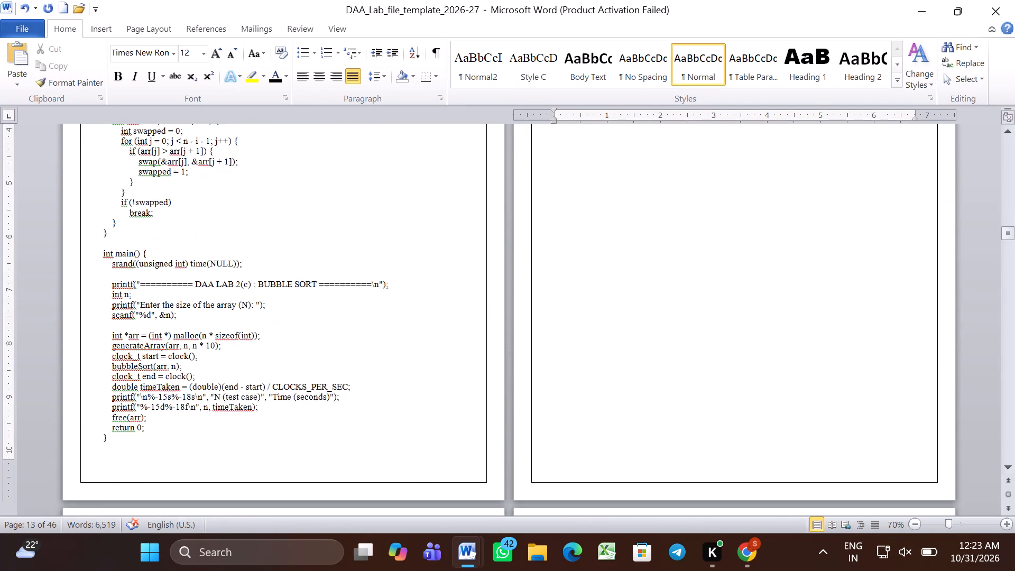
pyautogui.scroll(2, 520, 447)
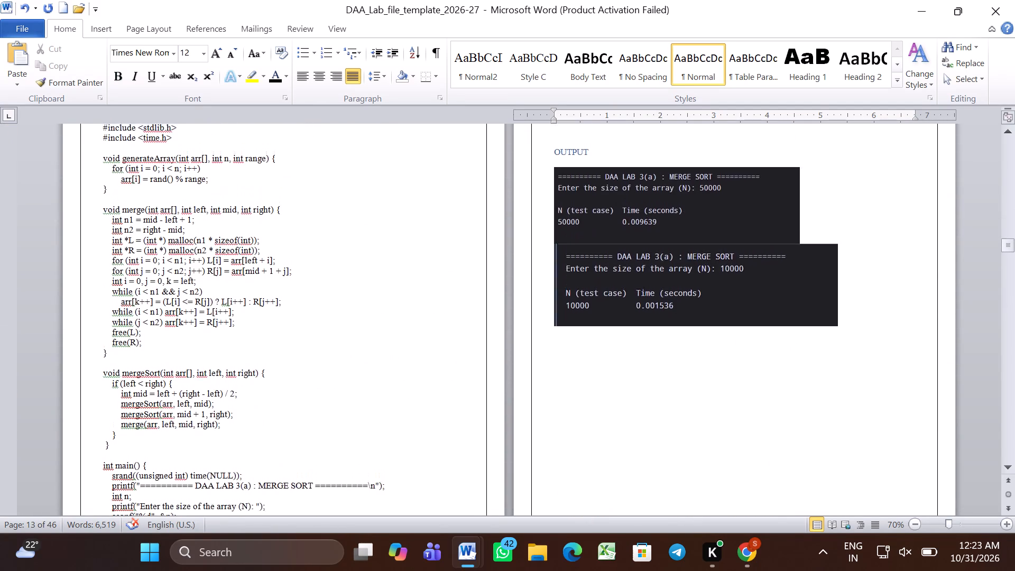
pyautogui.scroll(1, 520, 447)
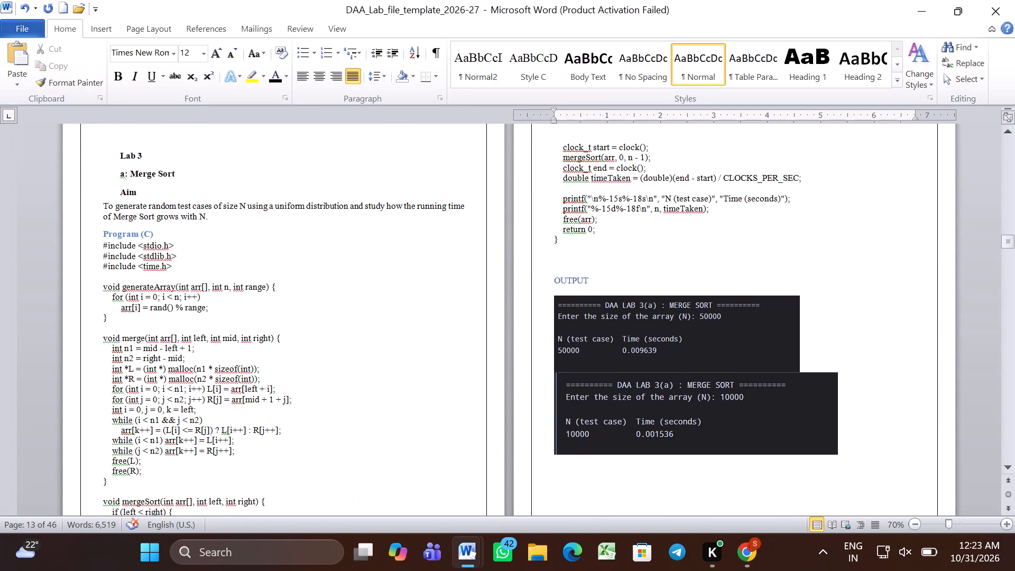
pyautogui.scroll(1, 520, 447)
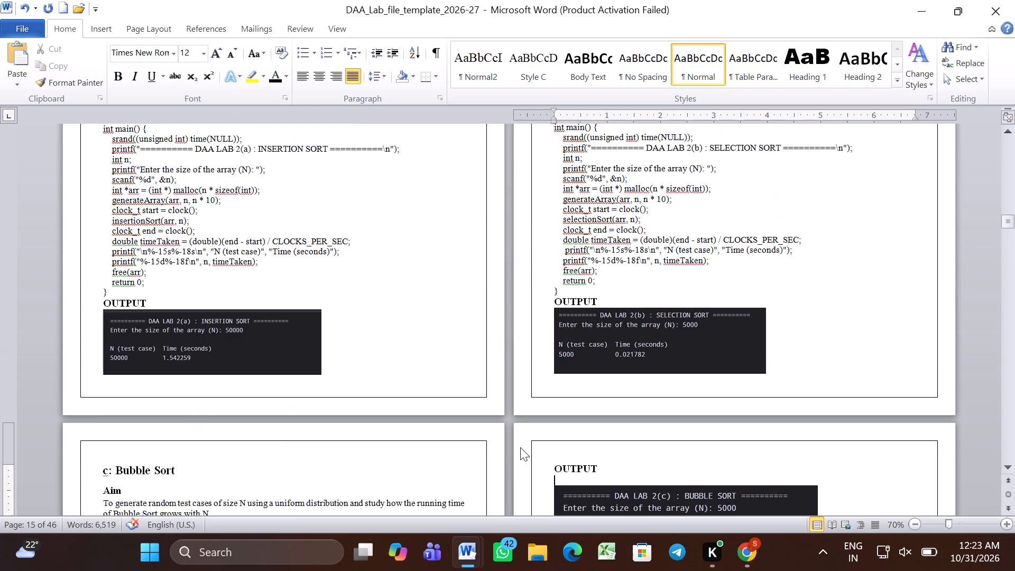
pyautogui.scroll(12, 520, 447)
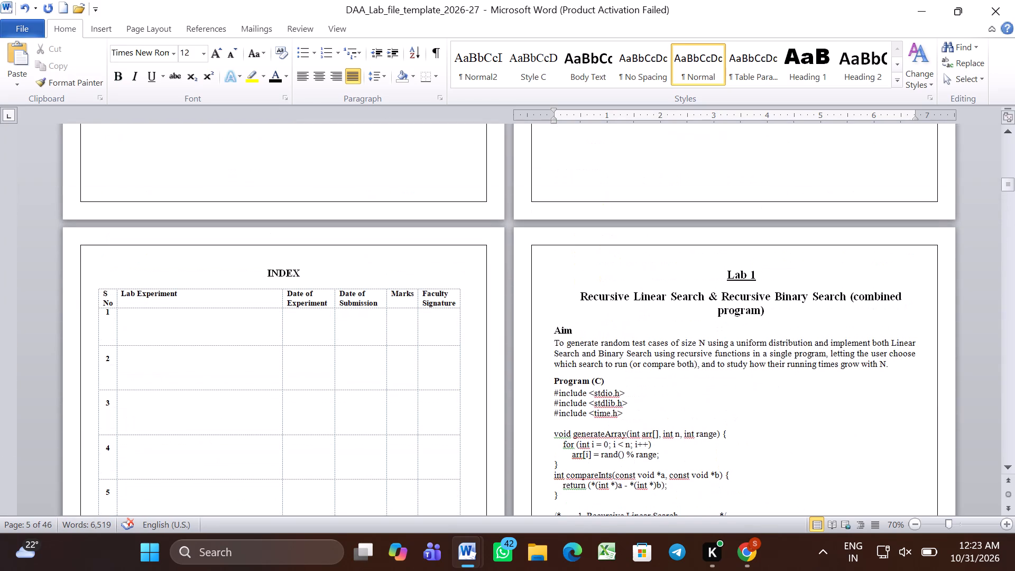
pyautogui.scroll(-2, 520, 447)
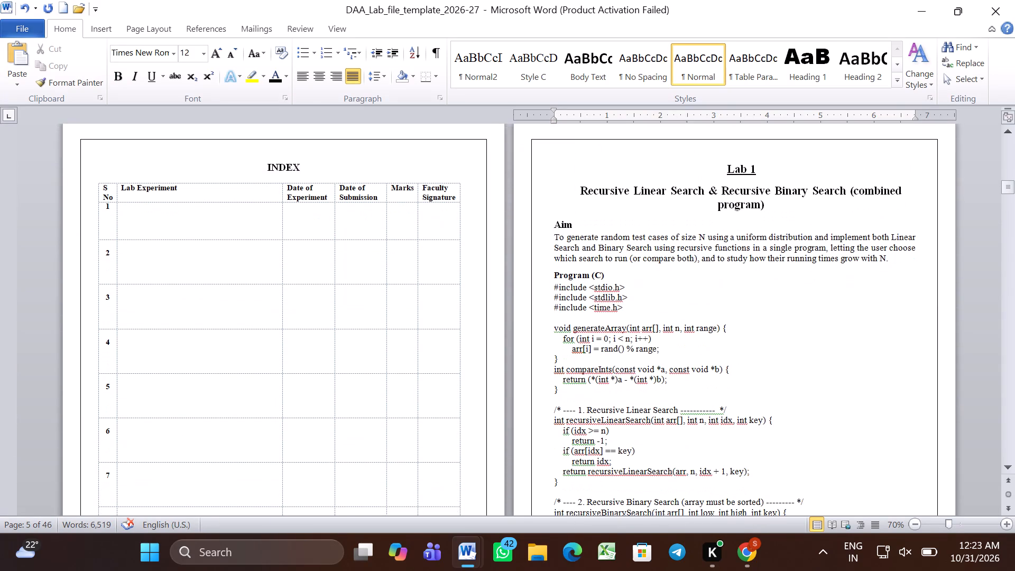
pyautogui.scroll(-1, 520, 447)
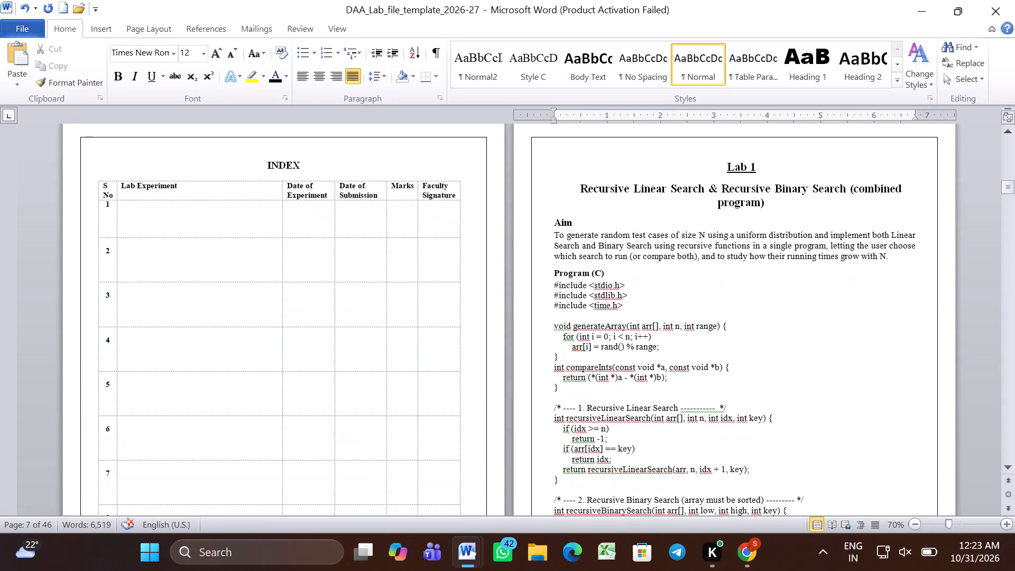
pyautogui.scroll(-2, 520, 447)
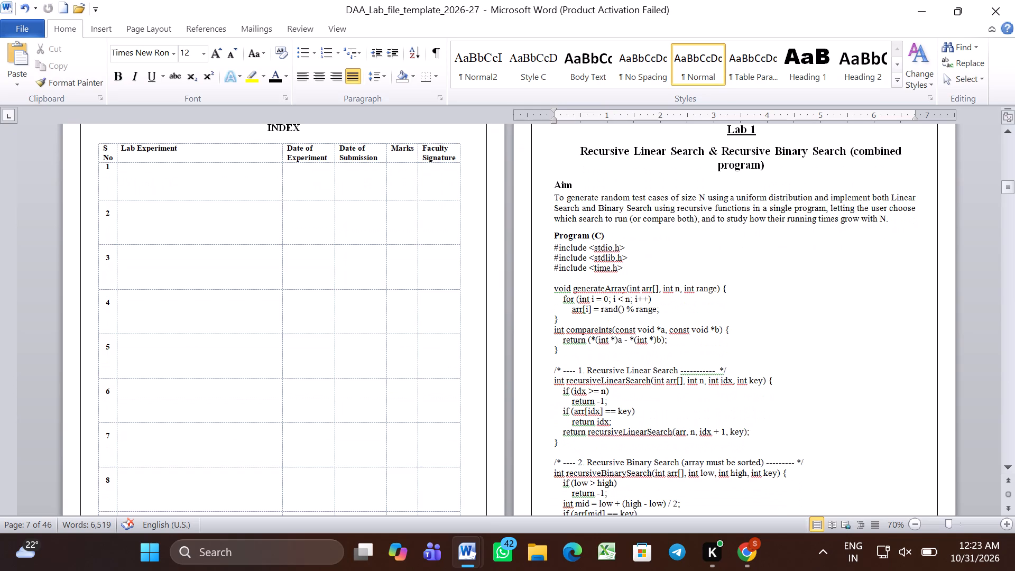
# Break the Lab 1 title before "(combined program)" so that this part stands on its own line.
pyautogui.scroll(1, 520, 447)
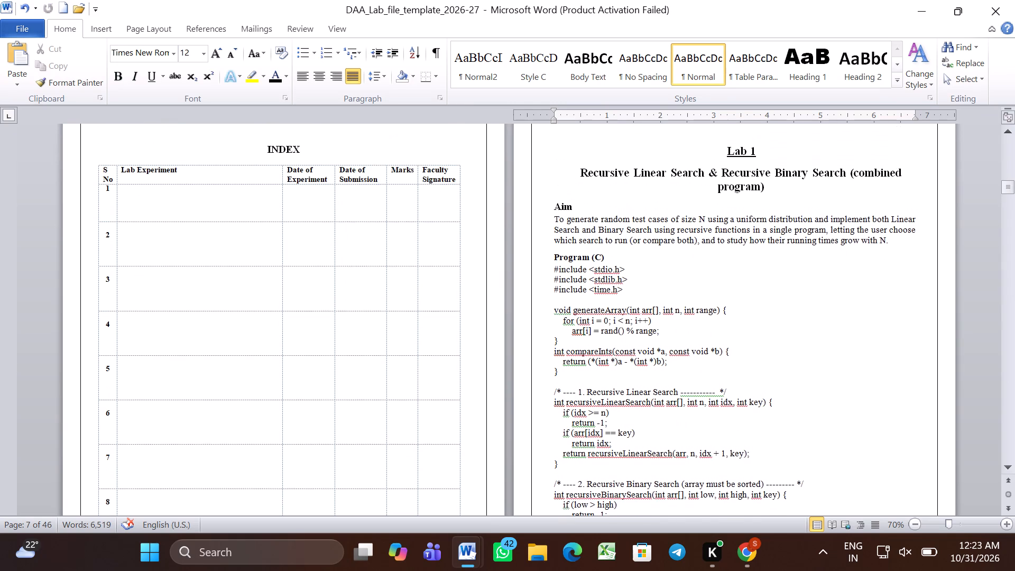
pyautogui.scroll(1, 520, 447)
pyautogui.click(730, 189)
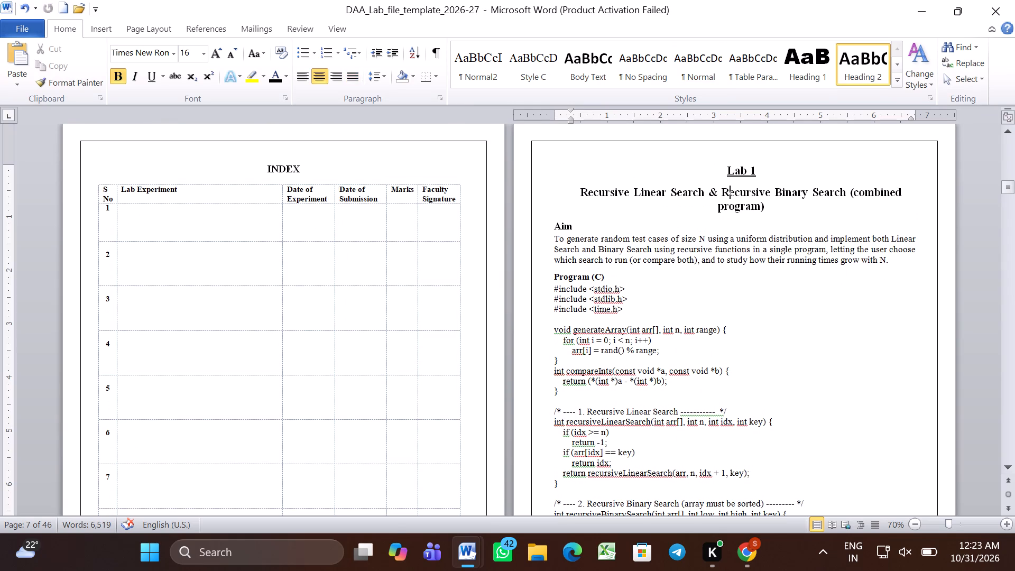
pyautogui.tripleClick(730, 189)
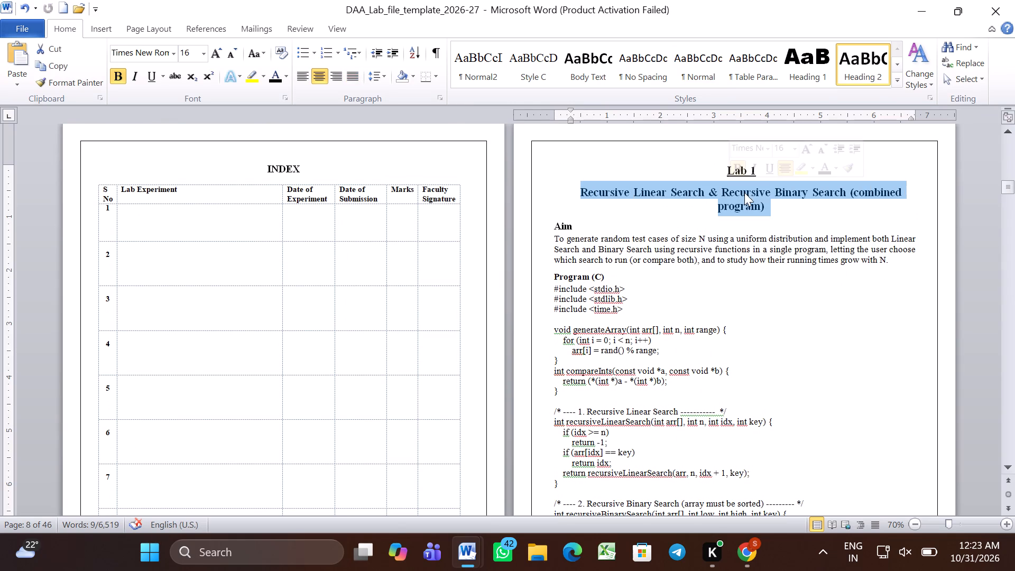
pyautogui.click(828, 199)
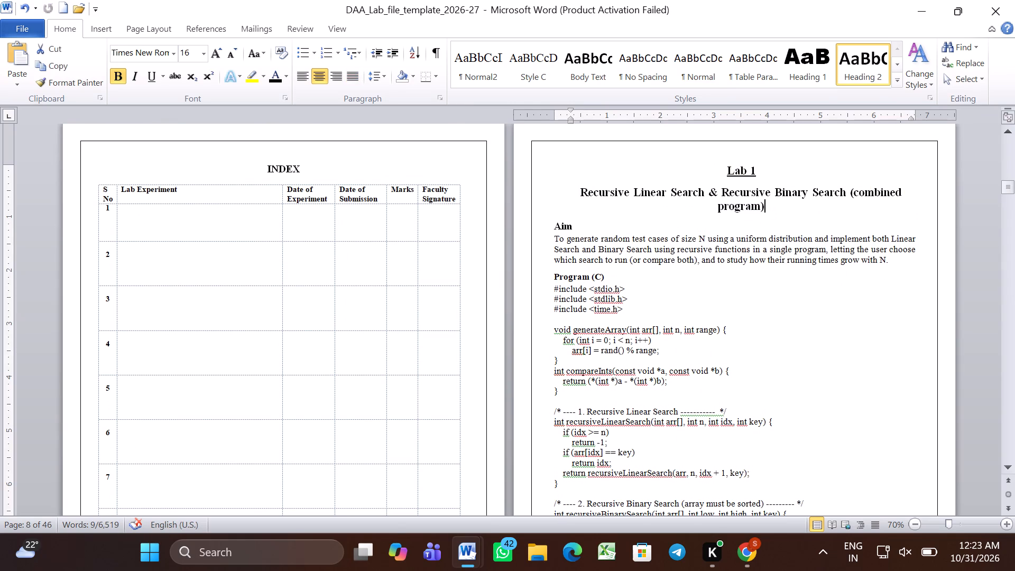
pyautogui.click(850, 190)
pyautogui.press('Return')
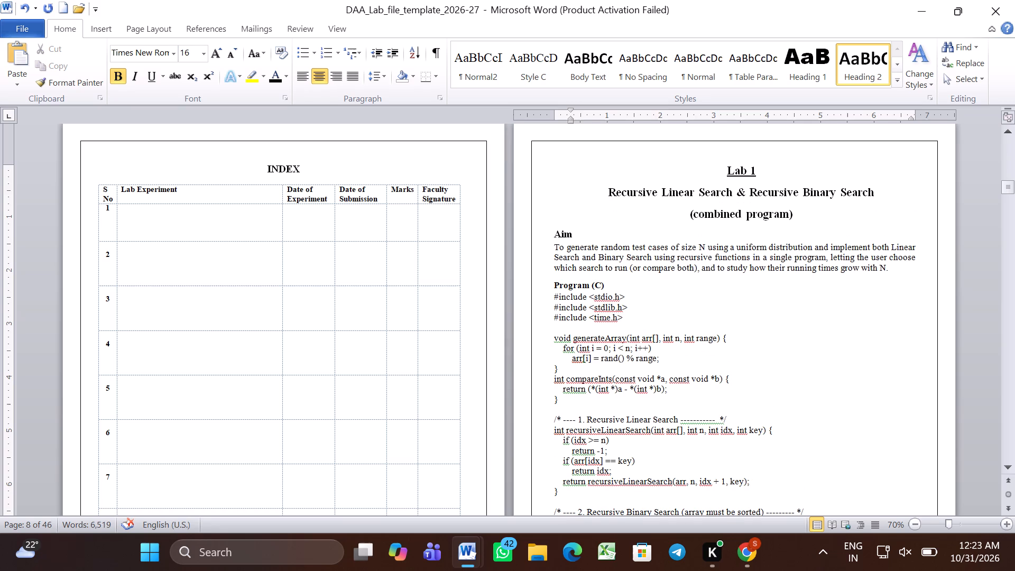
# Format the "Lab 3" heading at font size 16, black, underlined and centred.
pyautogui.scroll(-5, 857, 303)
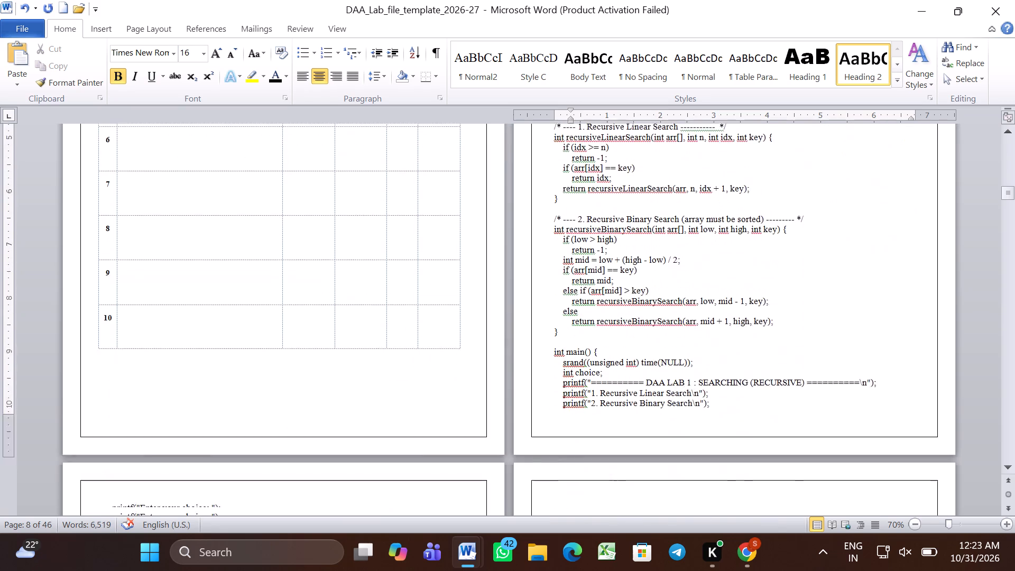
pyautogui.scroll(-9, 857, 303)
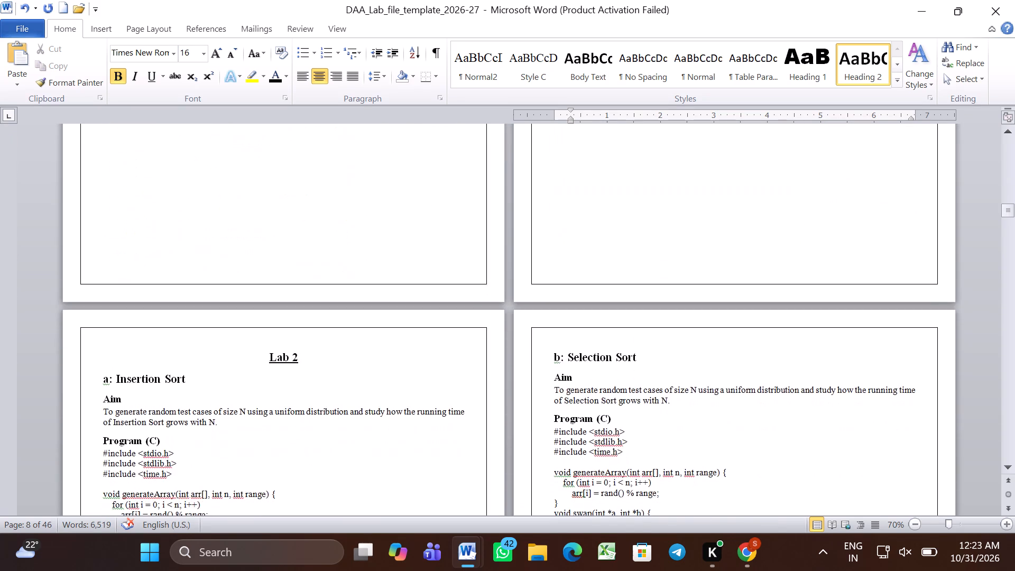
pyautogui.scroll(-9, 857, 303)
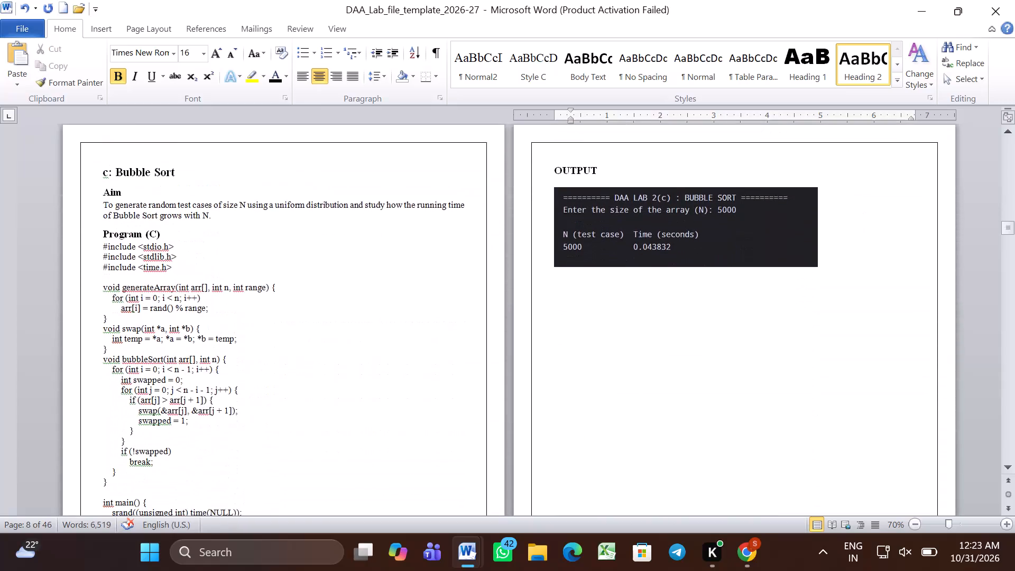
pyautogui.scroll(-3, 857, 303)
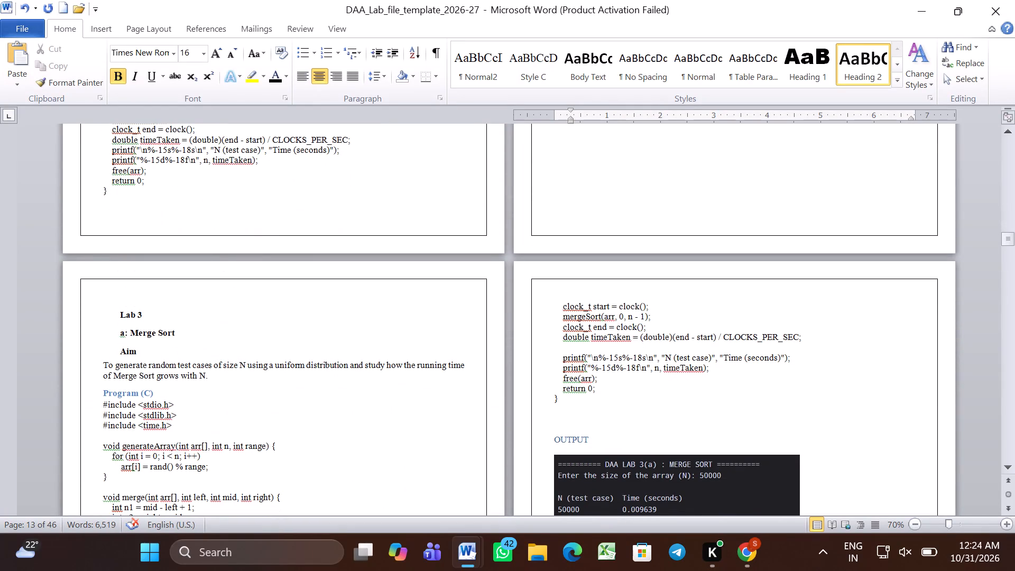
pyautogui.tripleClick(127, 314)
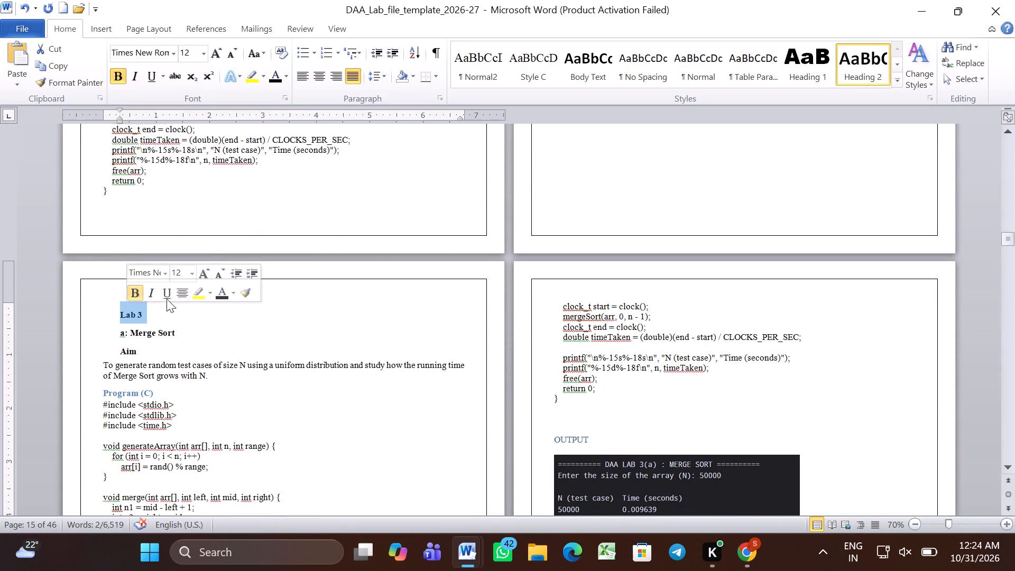
pyautogui.click(192, 273)
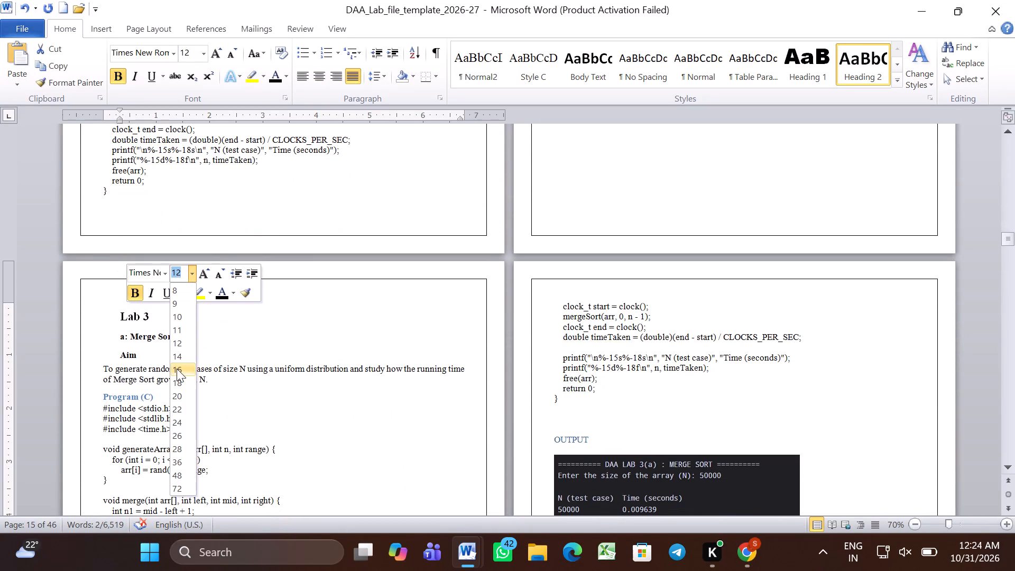
pyautogui.click(177, 369)
pyautogui.click(220, 298)
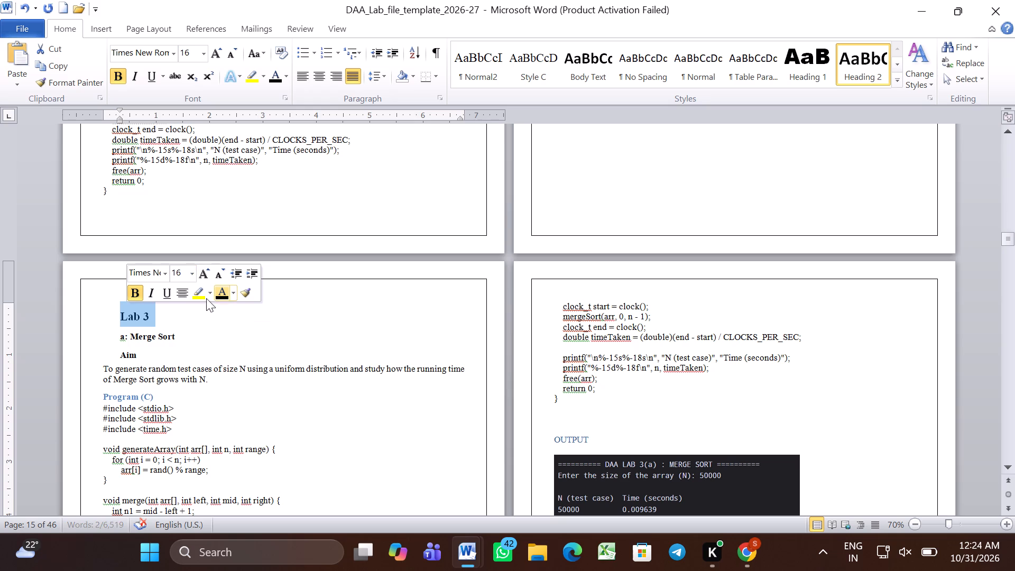
pyautogui.click(171, 296)
pyautogui.click(181, 296)
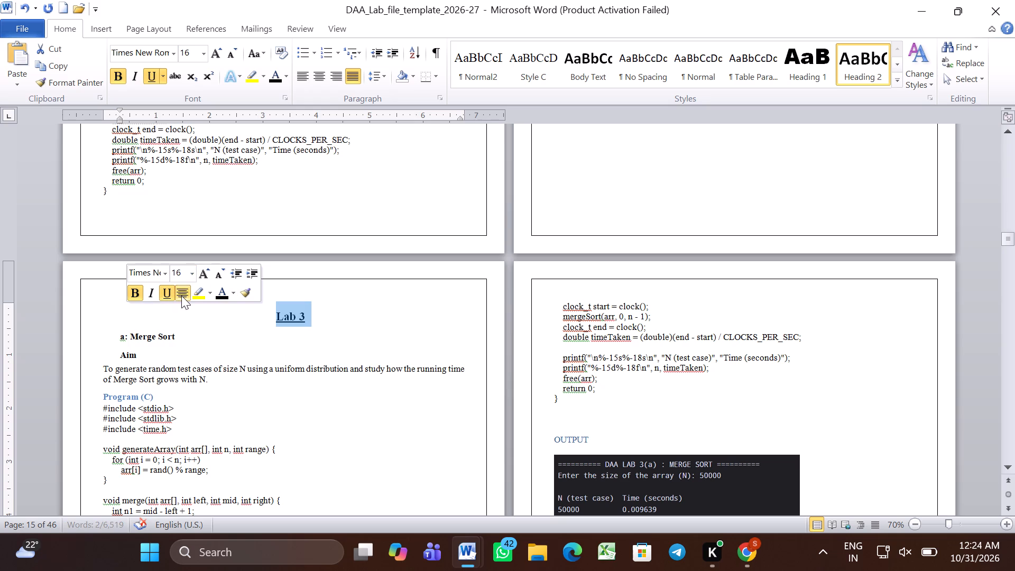
# Remove the left indent from the "a: Merge Sort" heading and set it to font size 16, black, without underline.
pyautogui.click(198, 351)
pyautogui.scroll(-1, 198, 351)
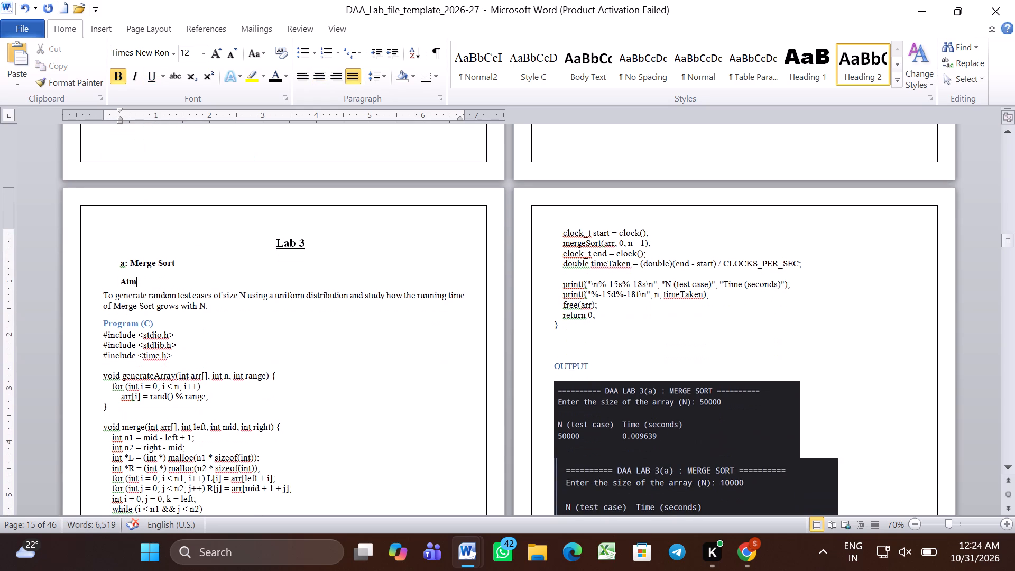
pyautogui.tripleClick(159, 262)
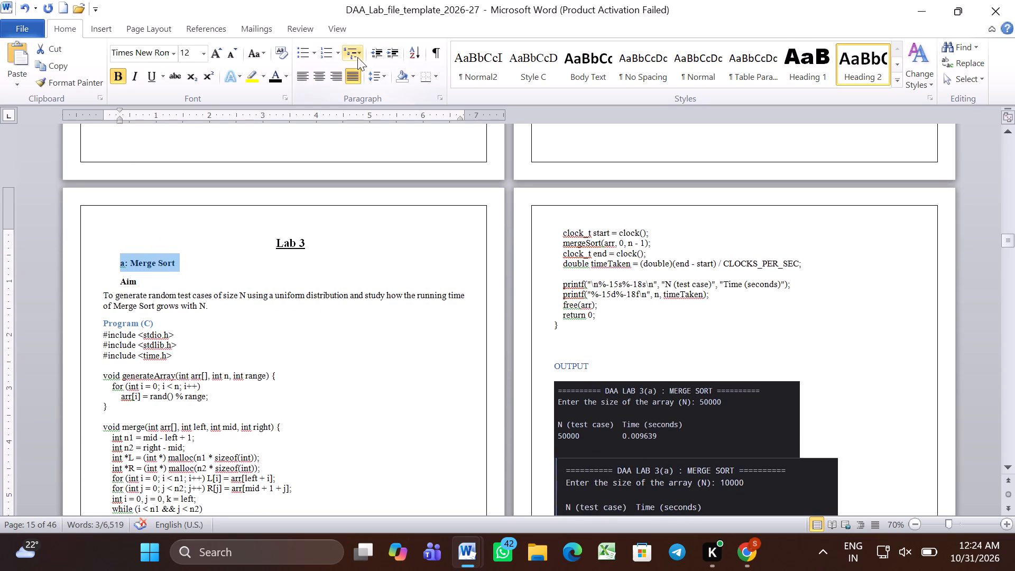
pyautogui.click(376, 59)
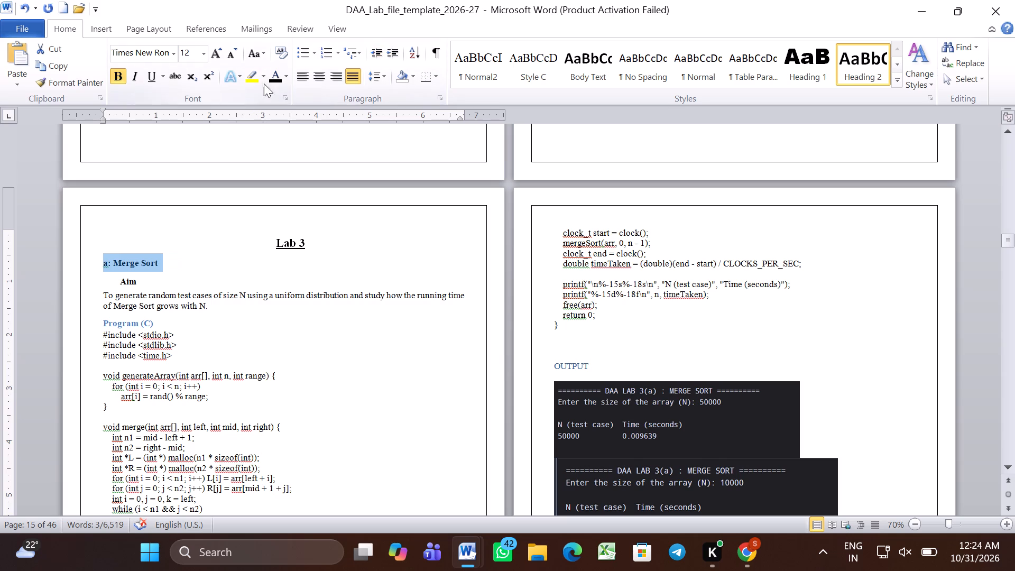
pyautogui.click(152, 74)
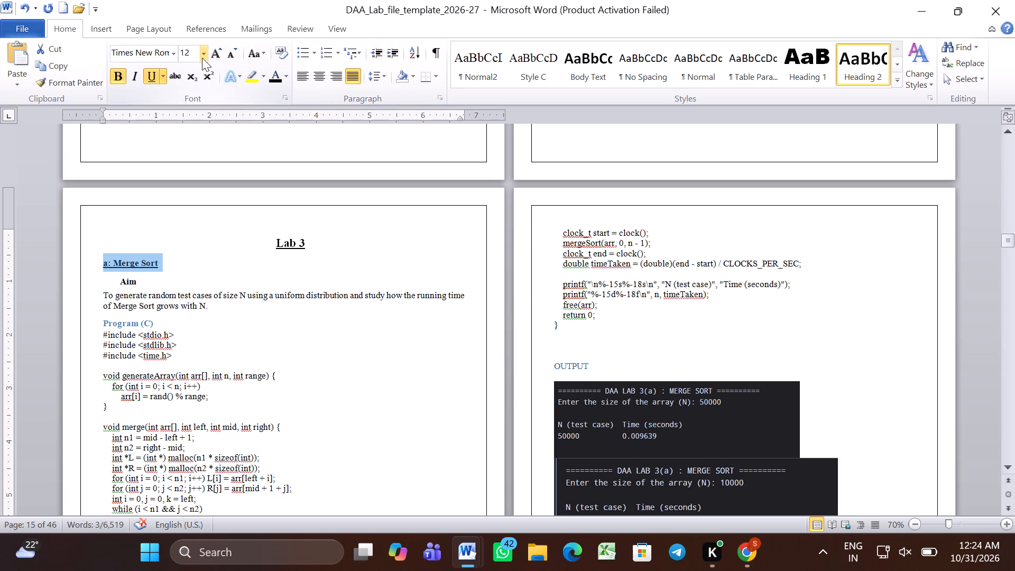
pyautogui.click(204, 58)
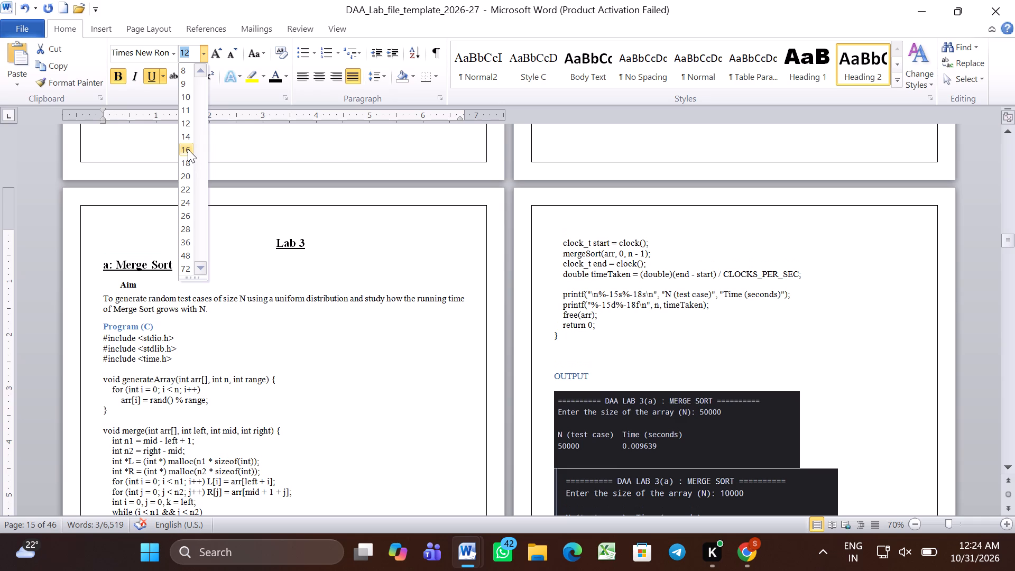
pyautogui.click(188, 149)
pyautogui.click(153, 78)
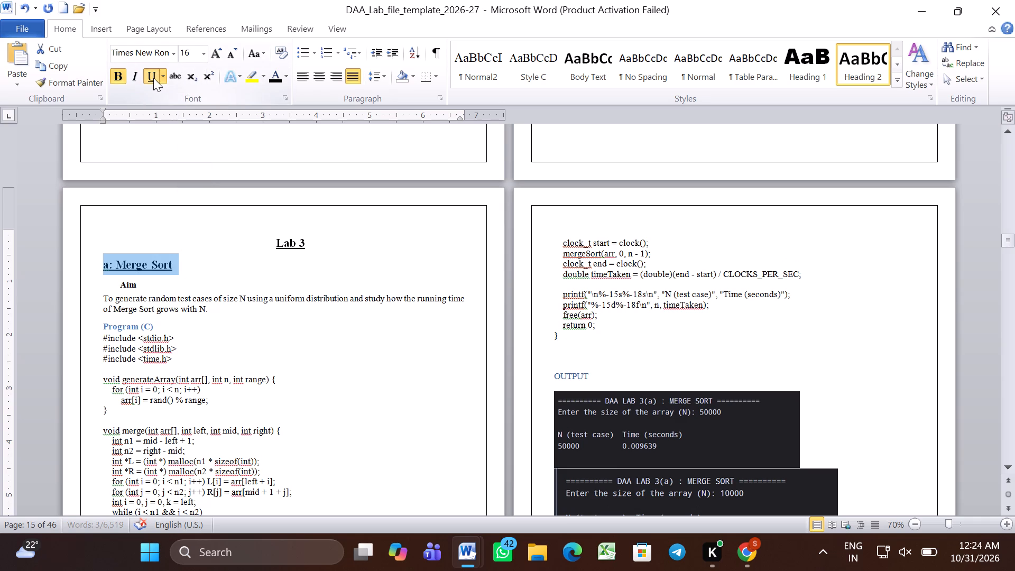
pyautogui.click(279, 75)
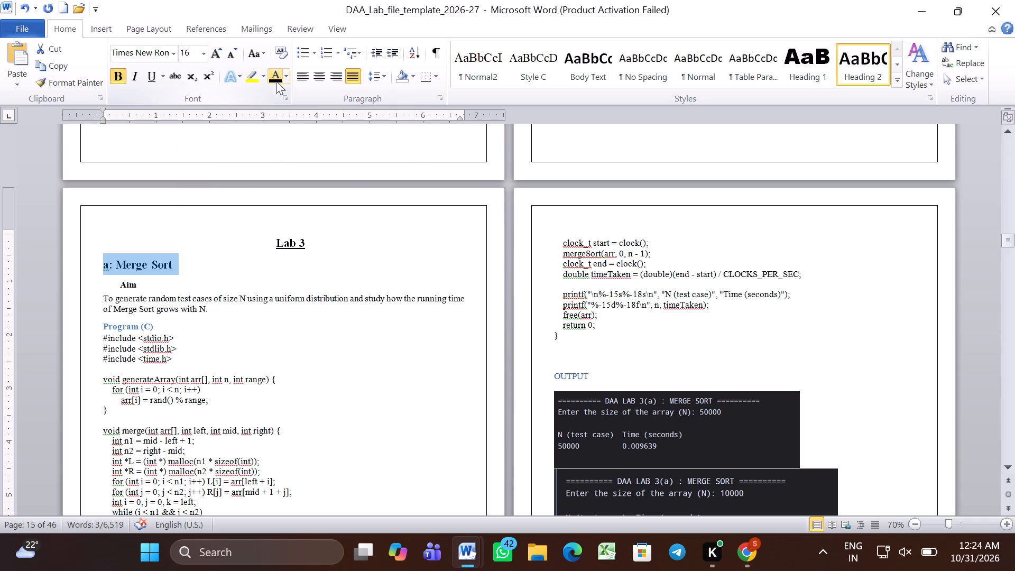
# Remove the left indent from the Merge Sort section's Aim heading and set its font size to 14.
pyautogui.tripleClick(134, 284)
pyautogui.click(372, 54)
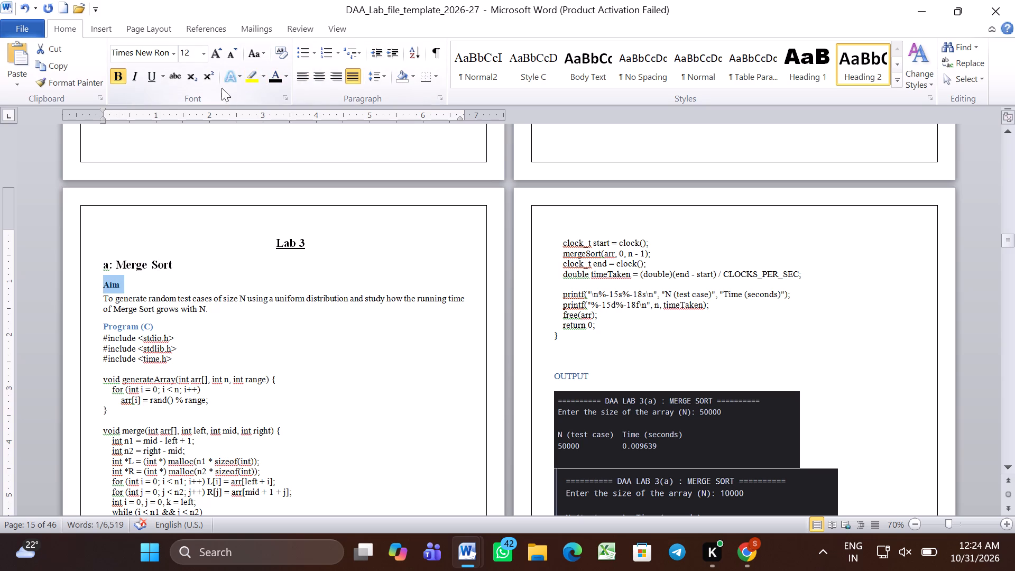
pyautogui.click(201, 56)
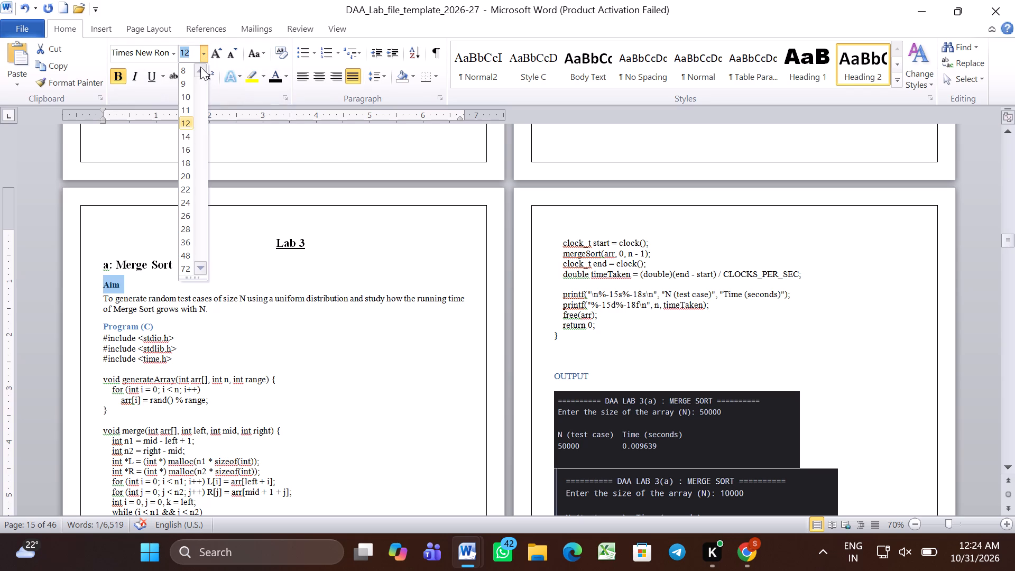
pyautogui.click(185, 139)
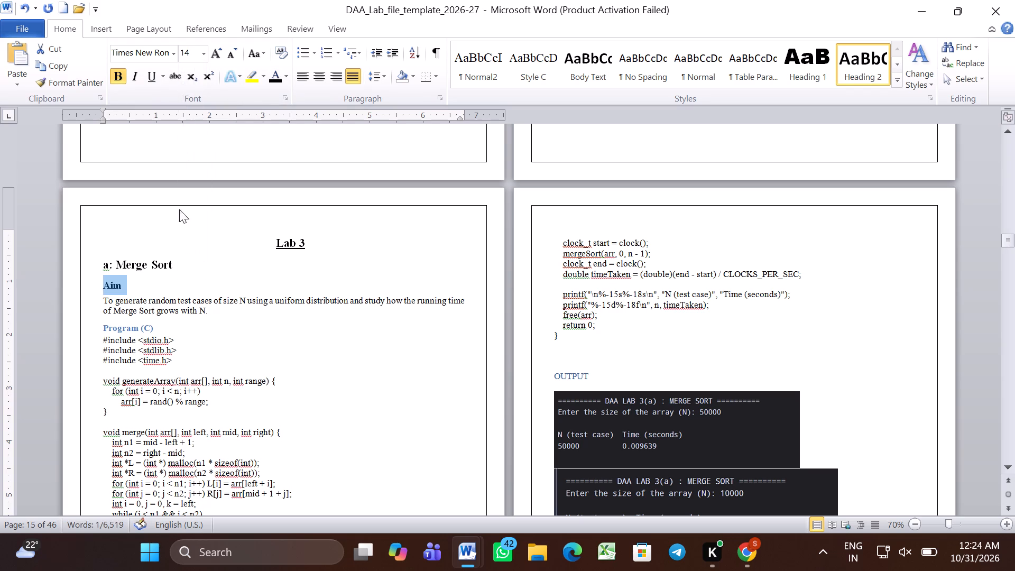
# Set the Merge Sort section's "Program (C)" heading to font size 14 and black.
pyautogui.tripleClick(151, 326)
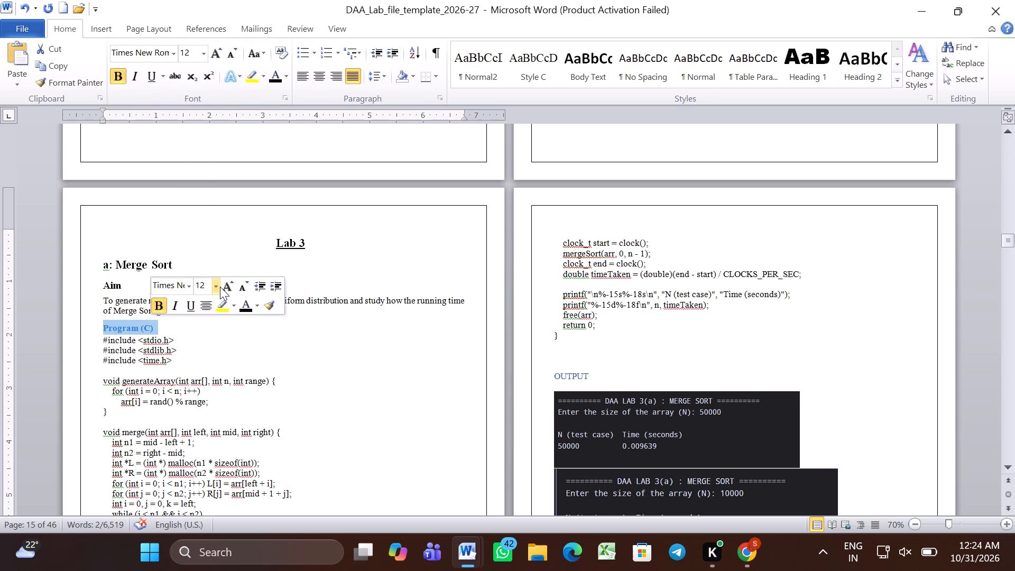
pyautogui.click(218, 284)
pyautogui.press('Down')
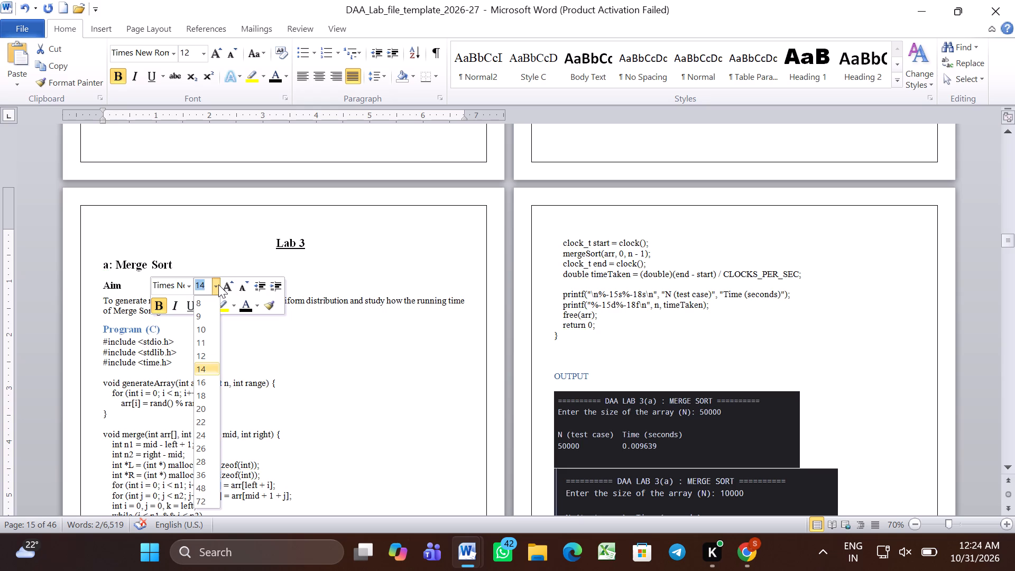
pyautogui.press('Return')
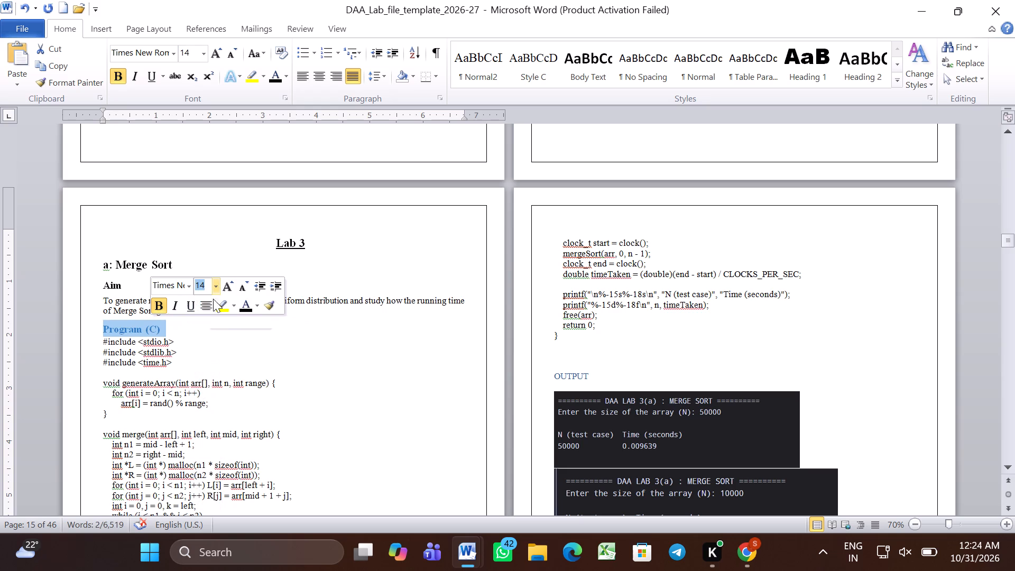
pyautogui.click(245, 309)
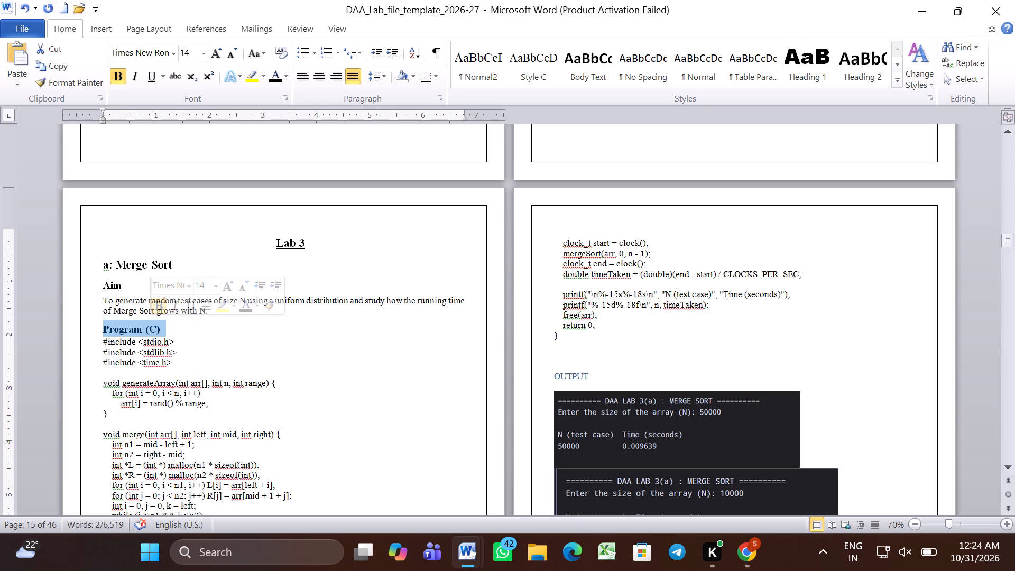
pyautogui.click(211, 362)
# Make the Merge Sort section's OUTPUT heading bold, font size 14 and black.
pyautogui.scroll(-1, 211, 362)
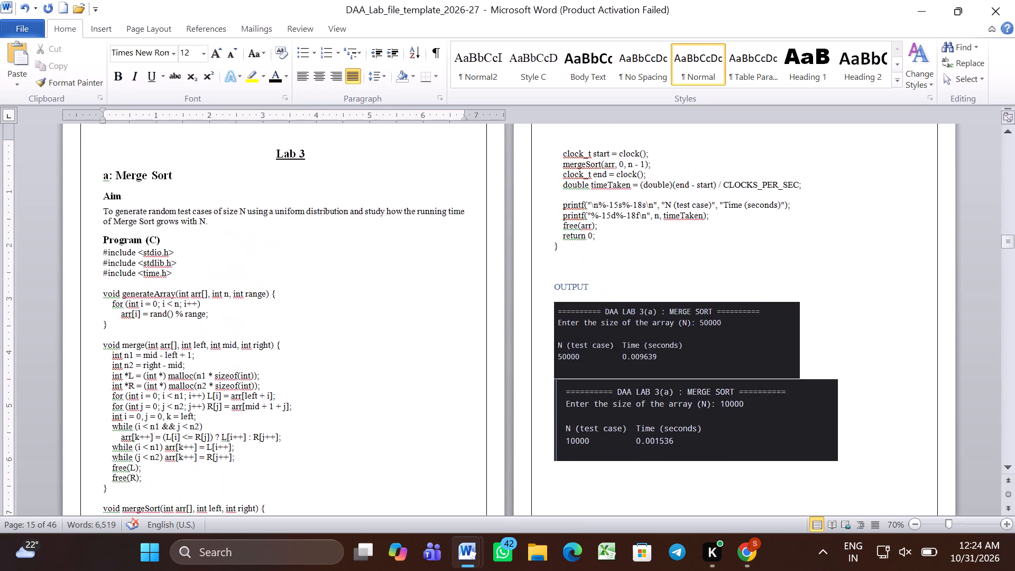
pyautogui.scroll(-2, 211, 362)
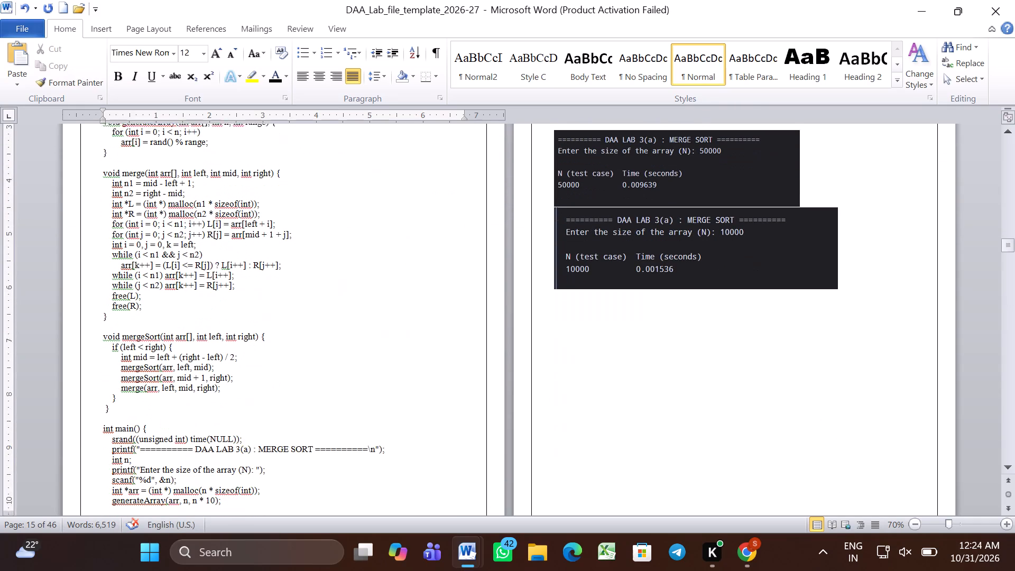
pyautogui.scroll(-1, 211, 362)
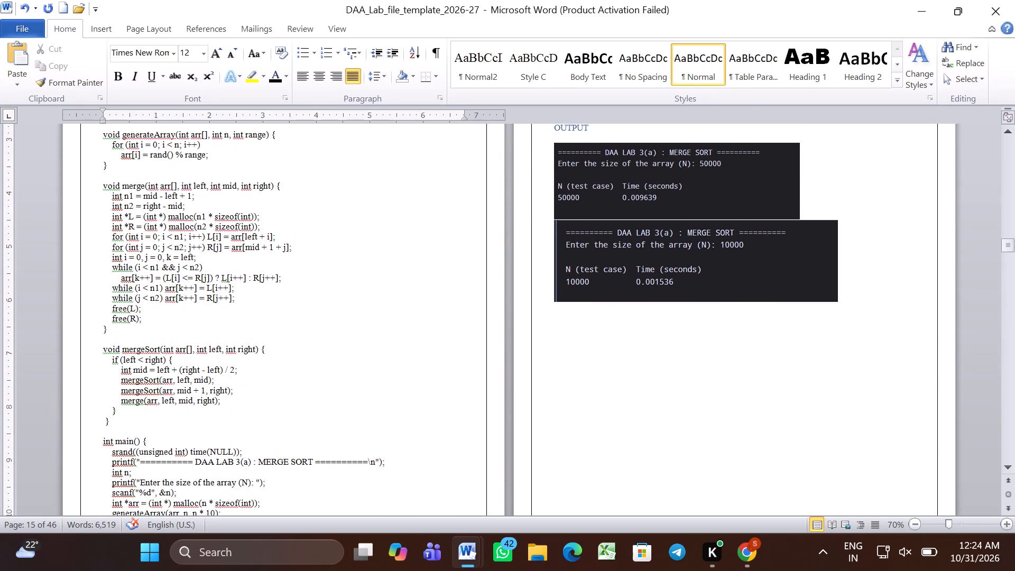
pyautogui.scroll(-1, 211, 362)
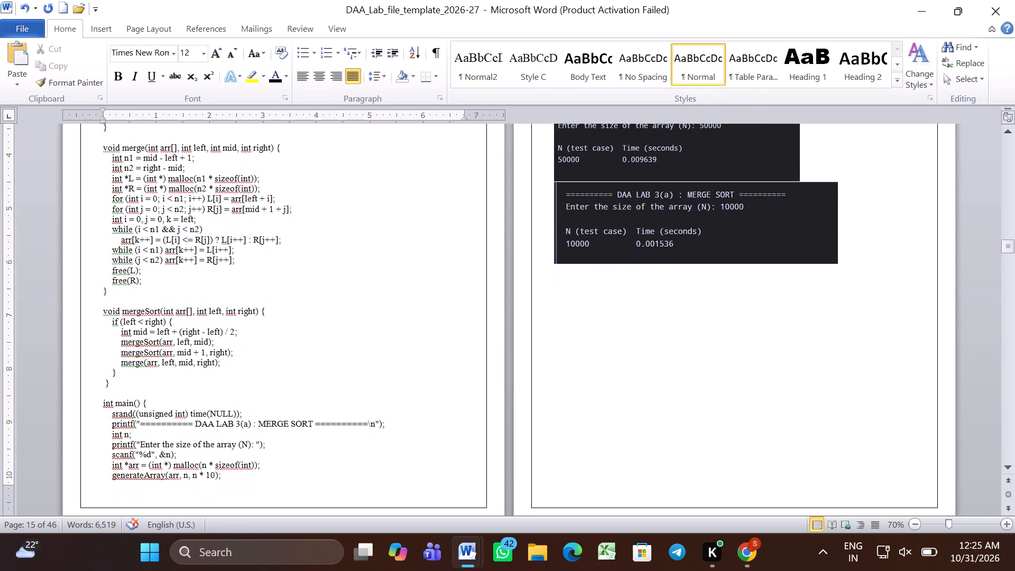
pyautogui.scroll(3, 211, 362)
pyautogui.scroll(-1, 211, 362)
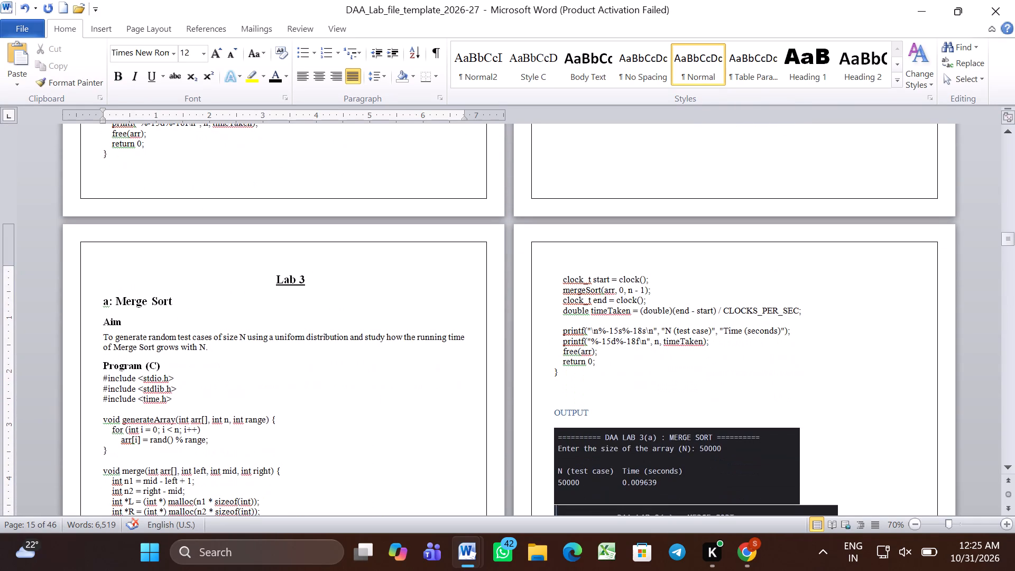
pyautogui.tripleClick(585, 412)
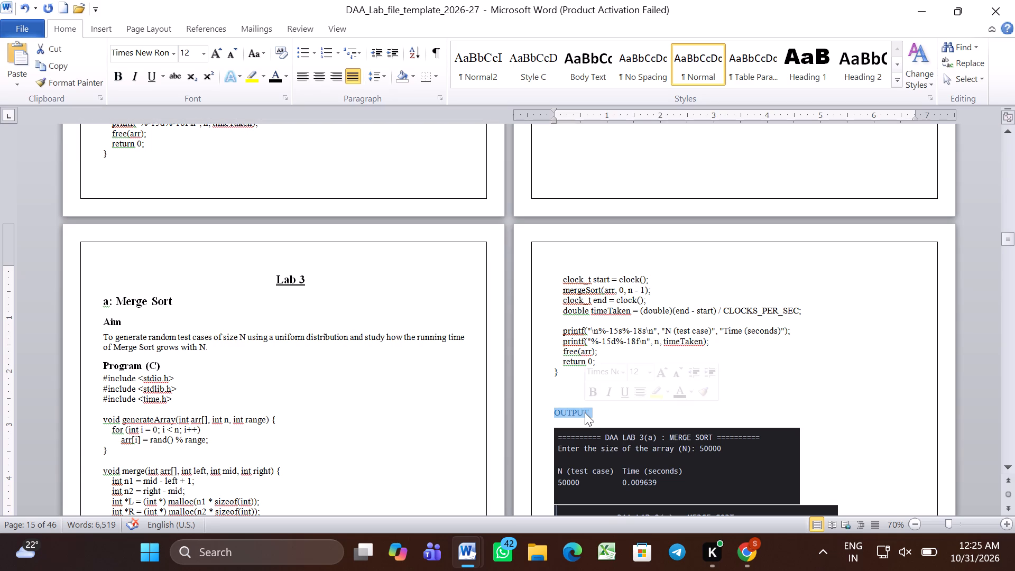
pyautogui.click(651, 371)
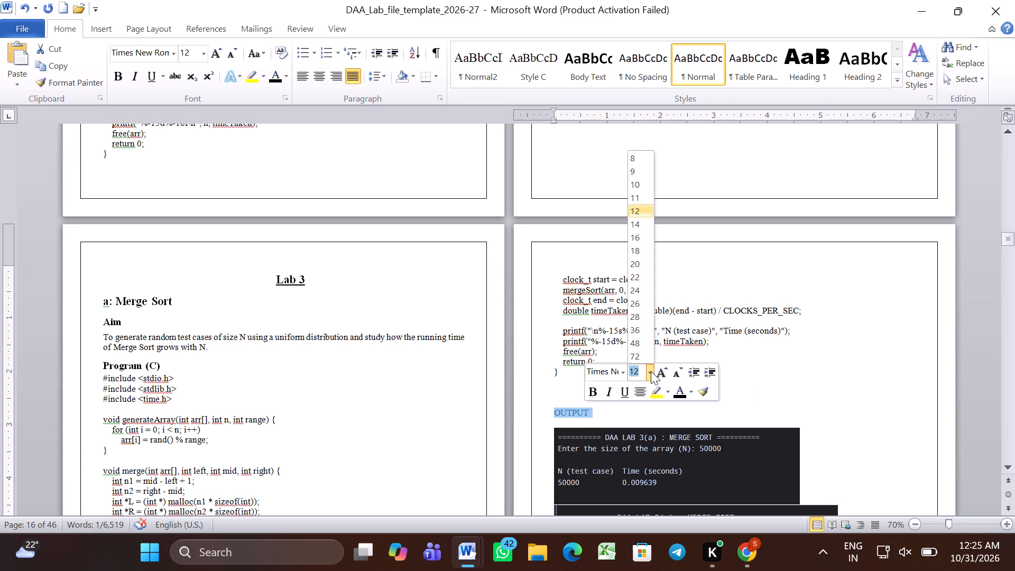
pyautogui.press('Down')
pyautogui.press('Return')
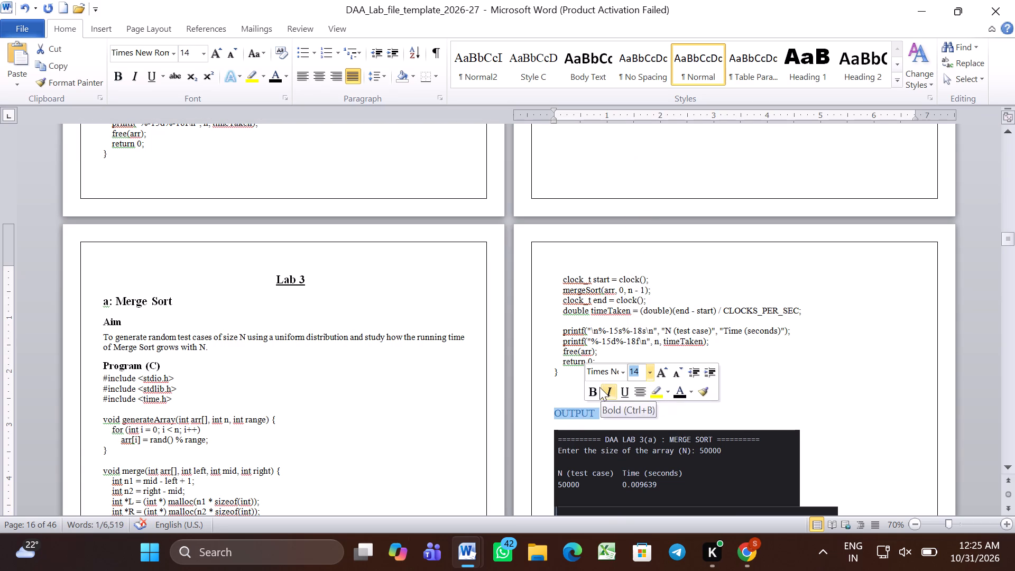
pyautogui.click(599, 387)
pyautogui.click(683, 395)
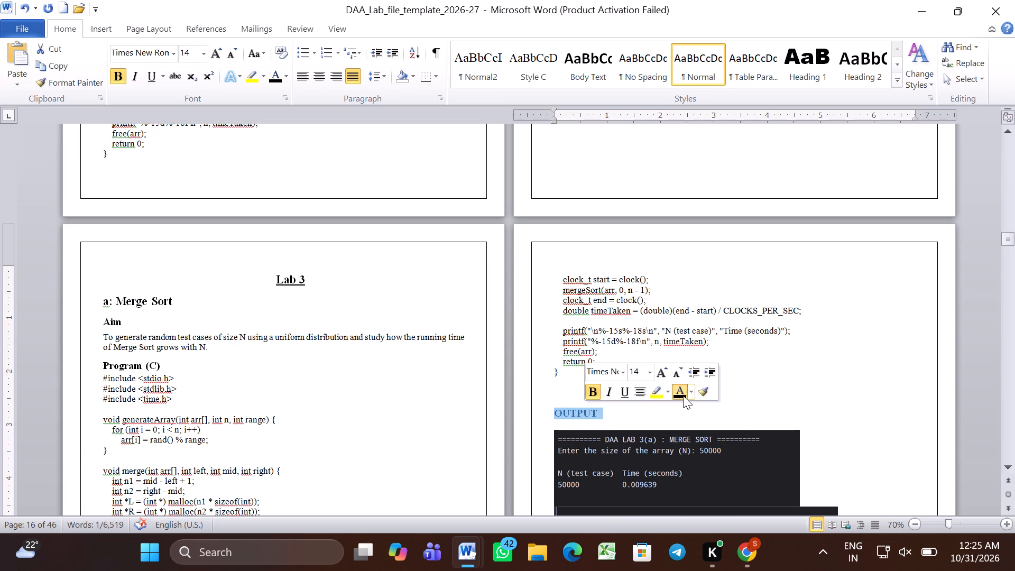
pyautogui.click(674, 411)
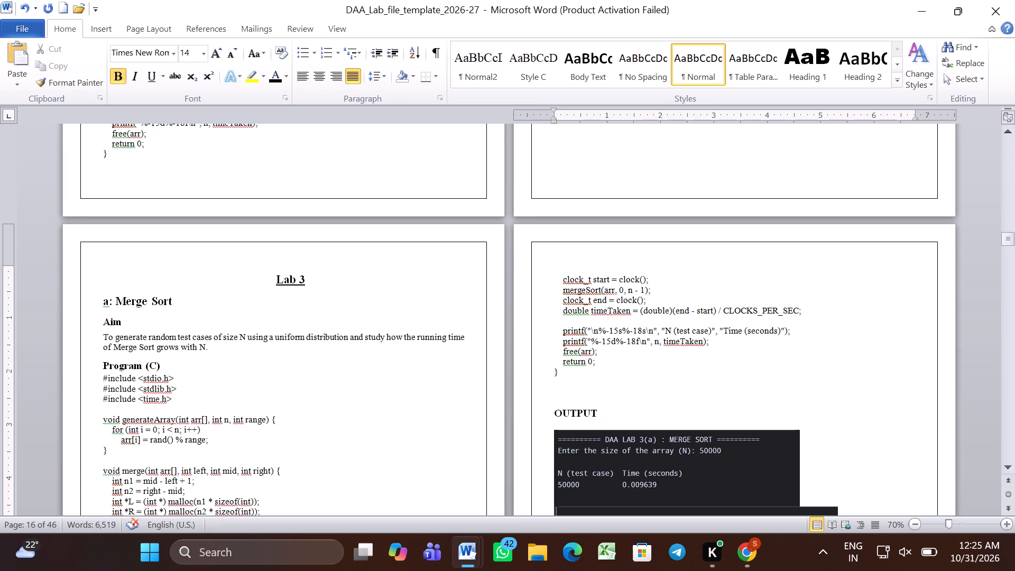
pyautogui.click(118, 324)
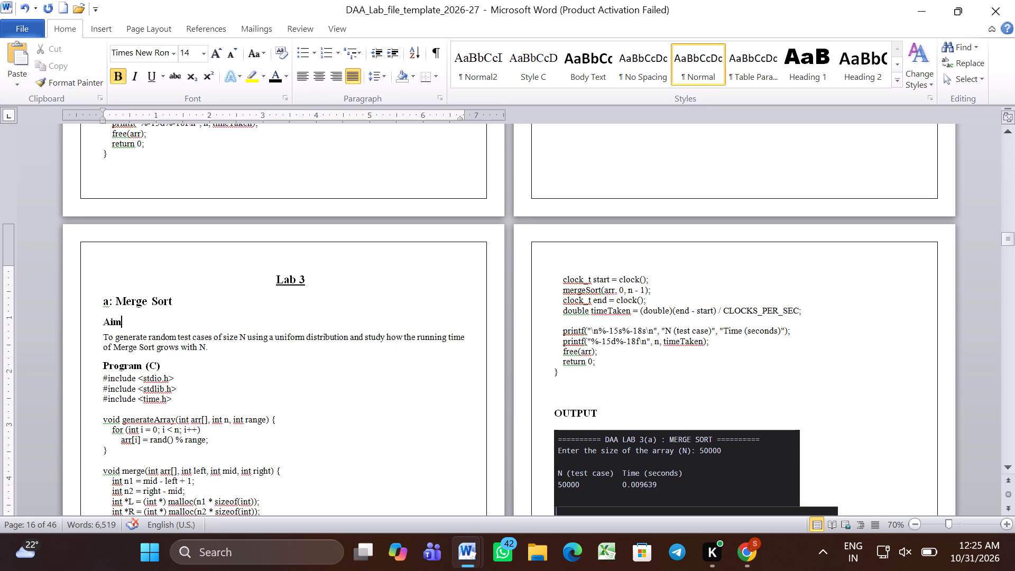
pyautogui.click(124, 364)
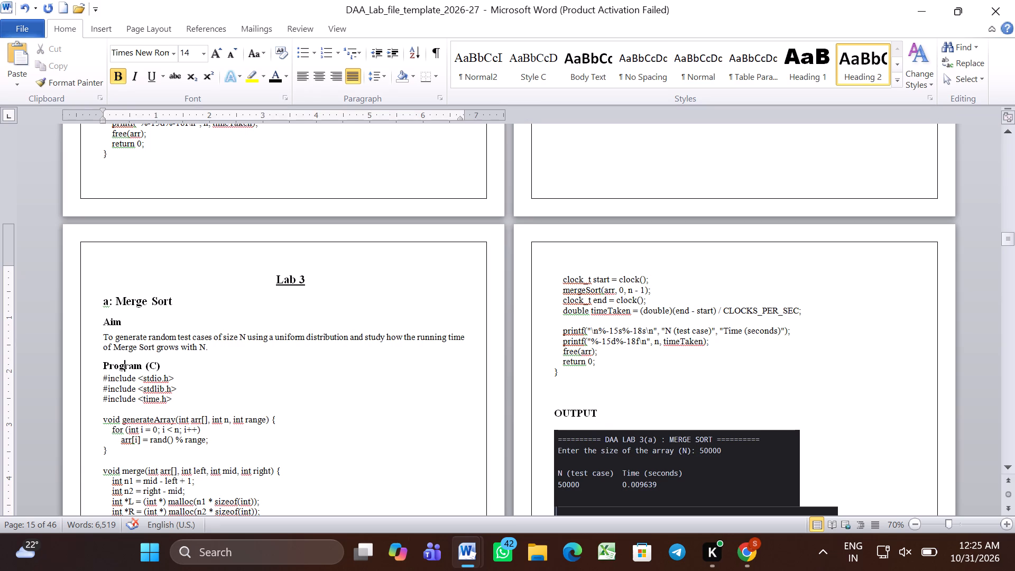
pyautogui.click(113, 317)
# Remove the left indent from the "b: Quick Sort" heading and set its font size to 16.
pyautogui.scroll(-3, 285, 375)
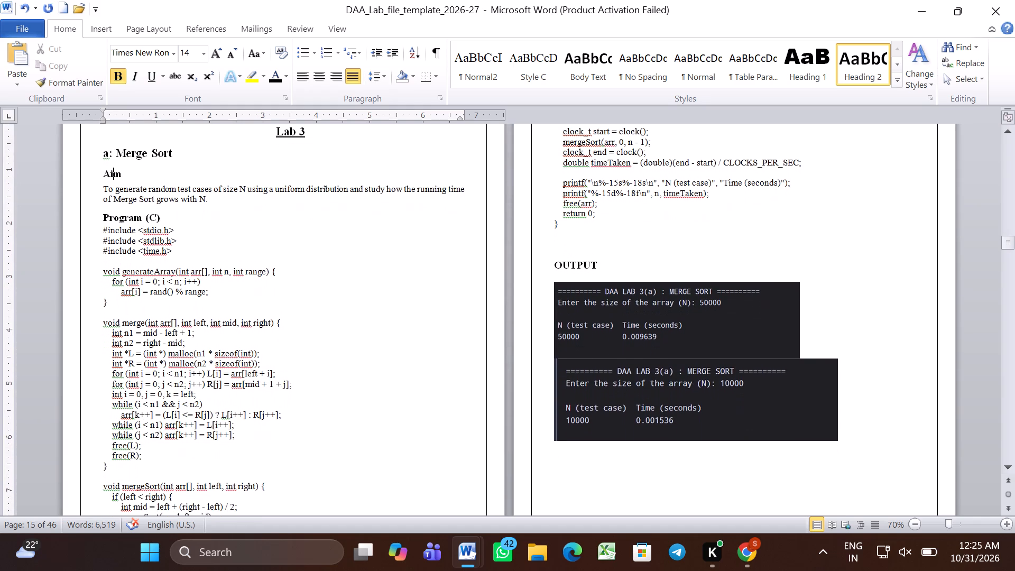
pyautogui.scroll(-4, 285, 375)
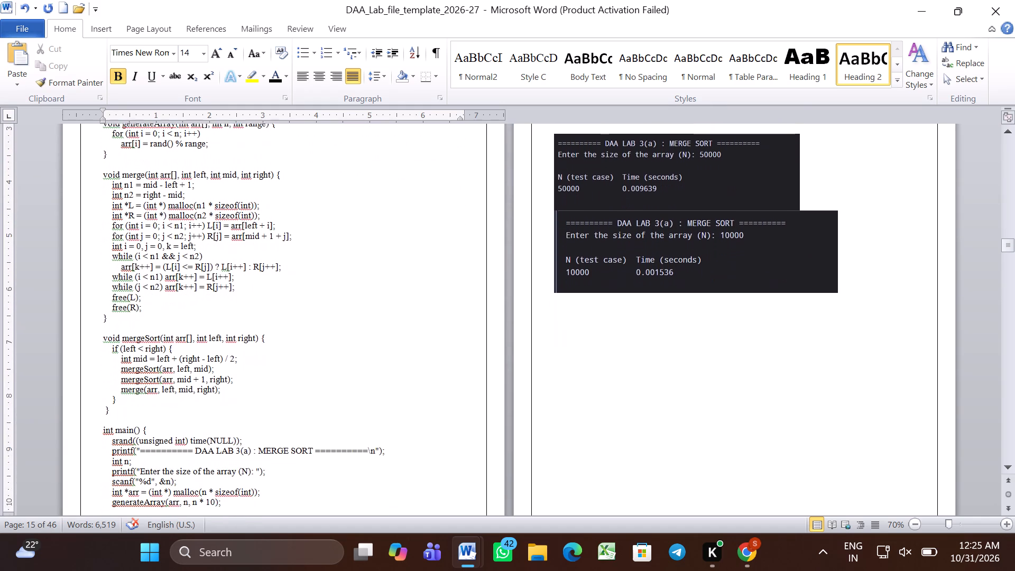
pyautogui.scroll(-3, 285, 375)
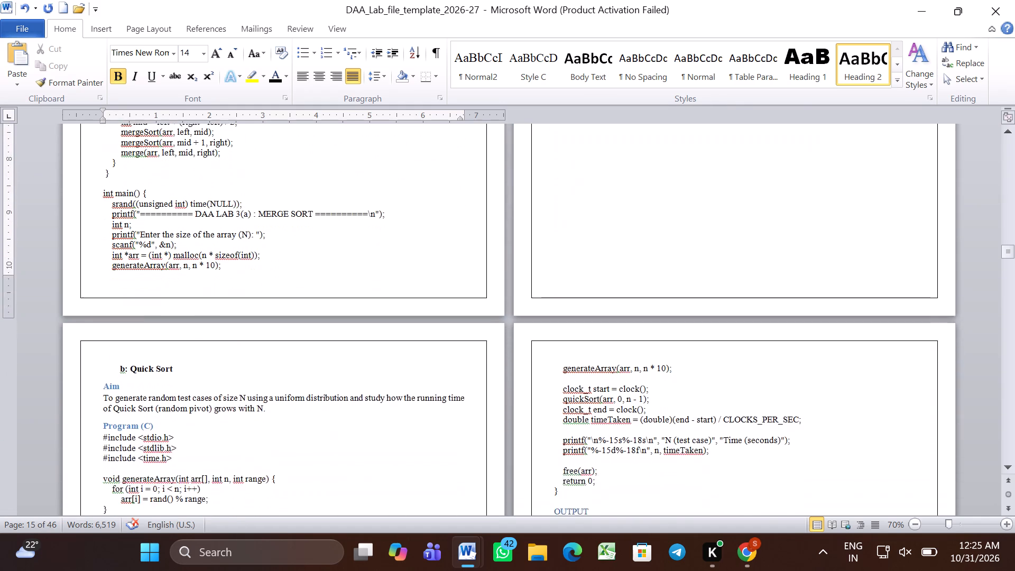
pyautogui.scroll(-1, 285, 375)
pyautogui.tripleClick(177, 292)
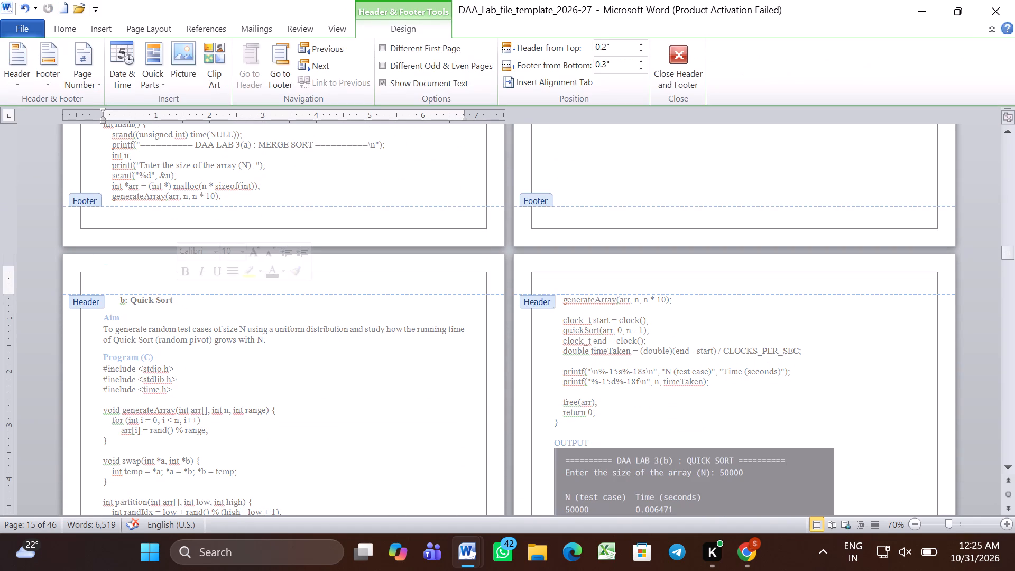
pyautogui.click(674, 74)
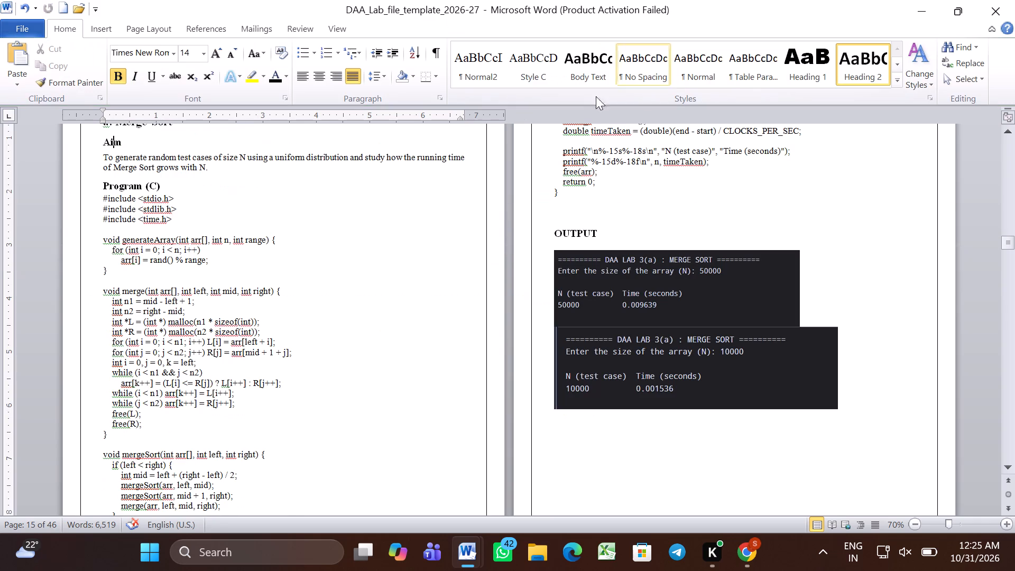
pyautogui.scroll(-1, 460, 250)
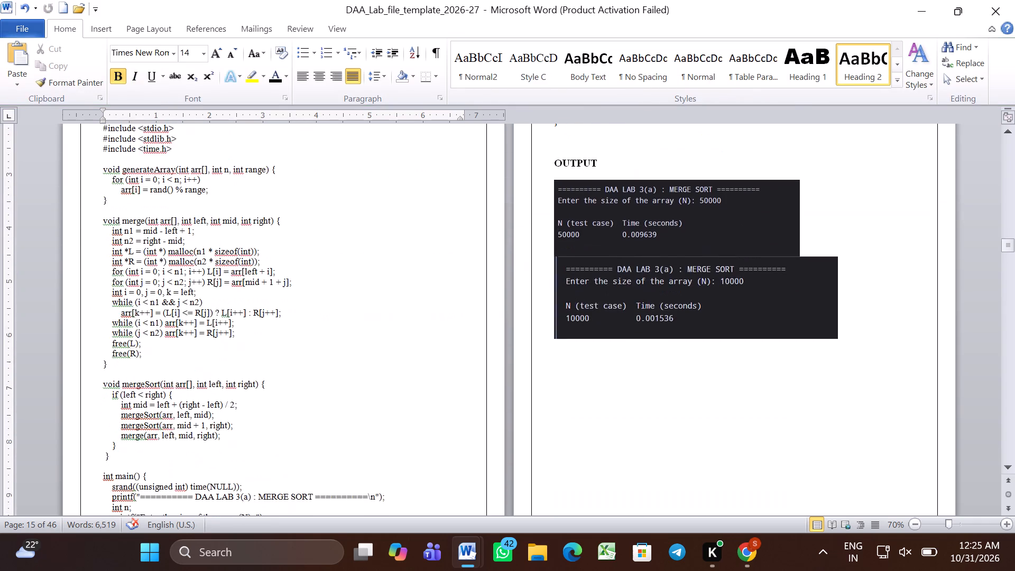
pyautogui.scroll(-3, 460, 250)
pyautogui.tripleClick(182, 373)
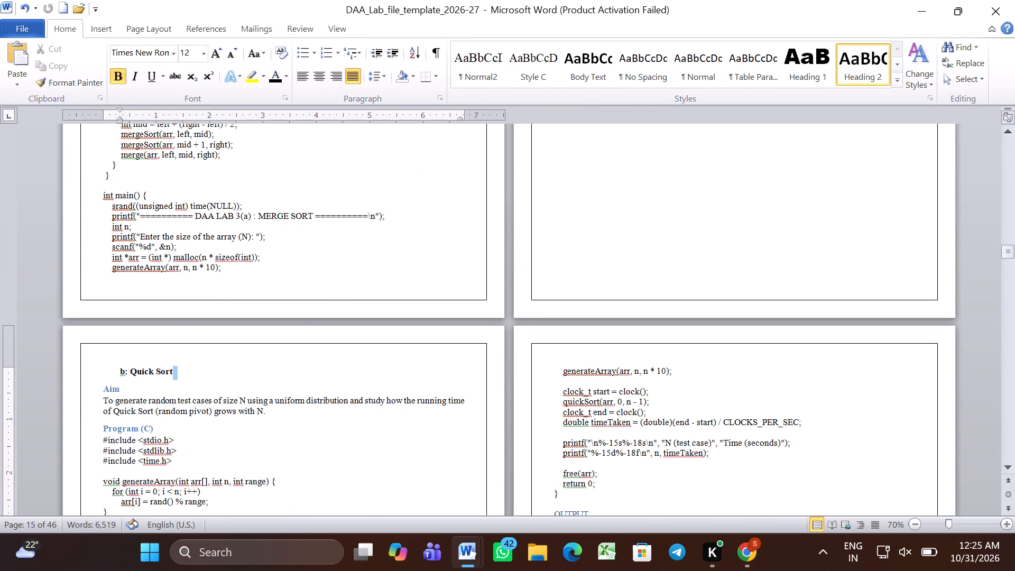
pyautogui.click(382, 54)
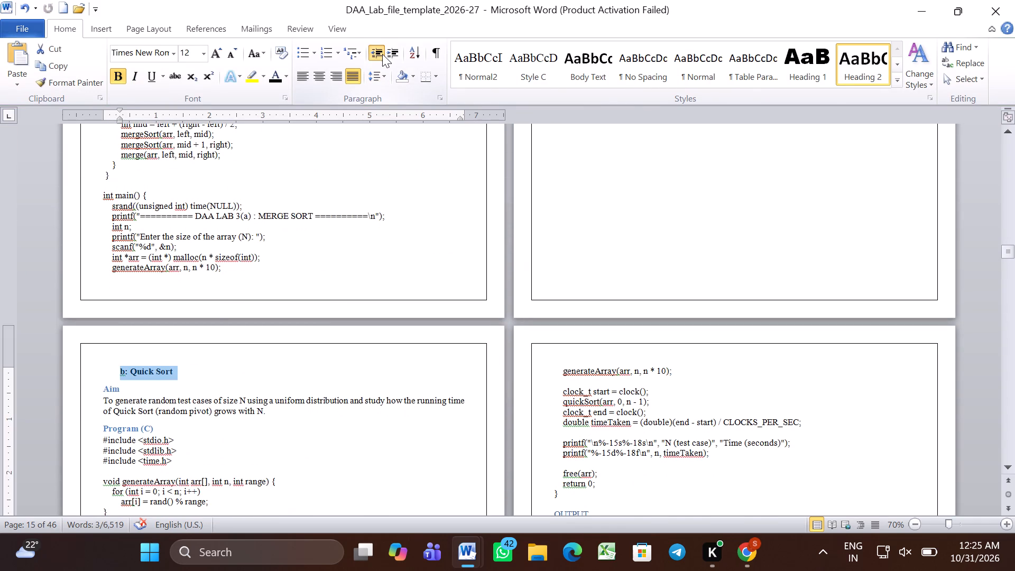
pyautogui.click(205, 57)
pyautogui.click(189, 149)
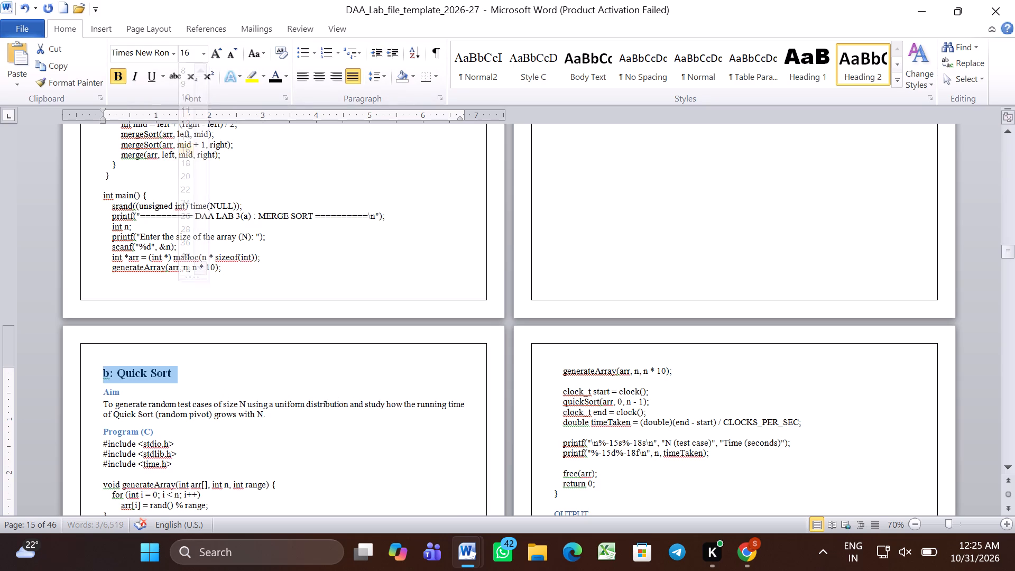
pyautogui.click(301, 376)
# Set the Quick Sort section's Aim heading to font size 14 and black.
pyautogui.scroll(2, 301, 376)
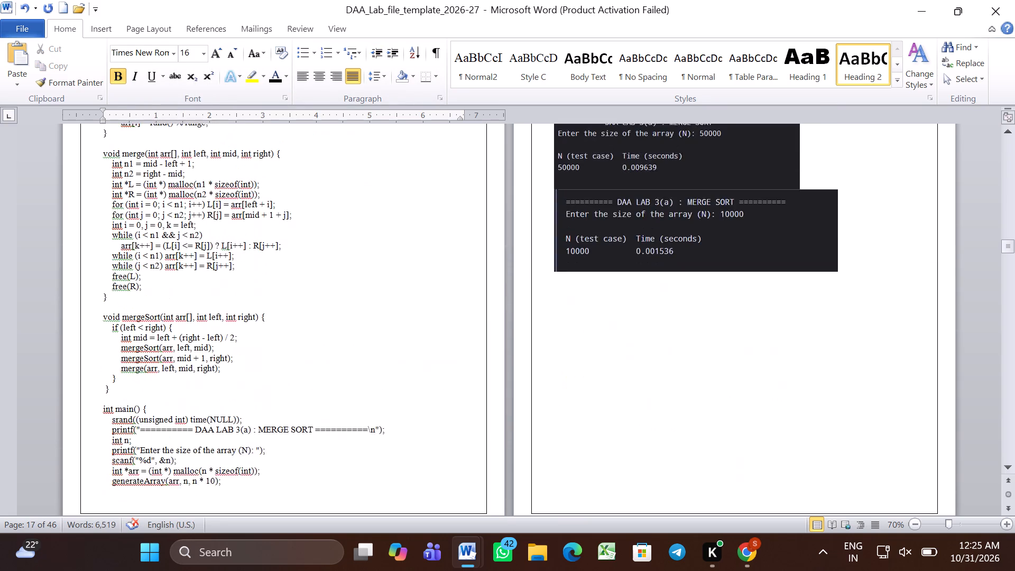
pyautogui.scroll(-2, 301, 376)
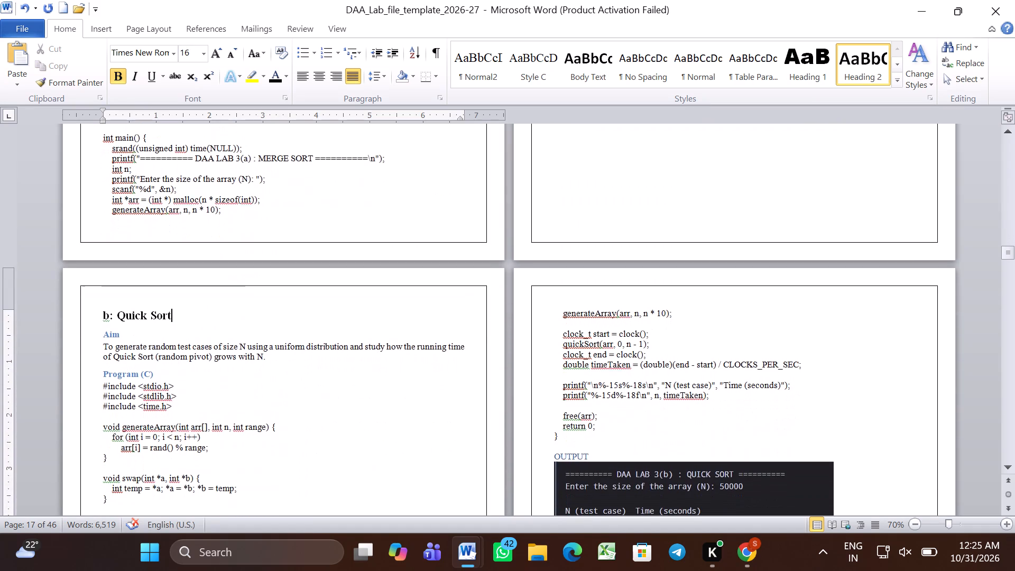
pyautogui.scroll(-1, 301, 376)
pyautogui.tripleClick(109, 333)
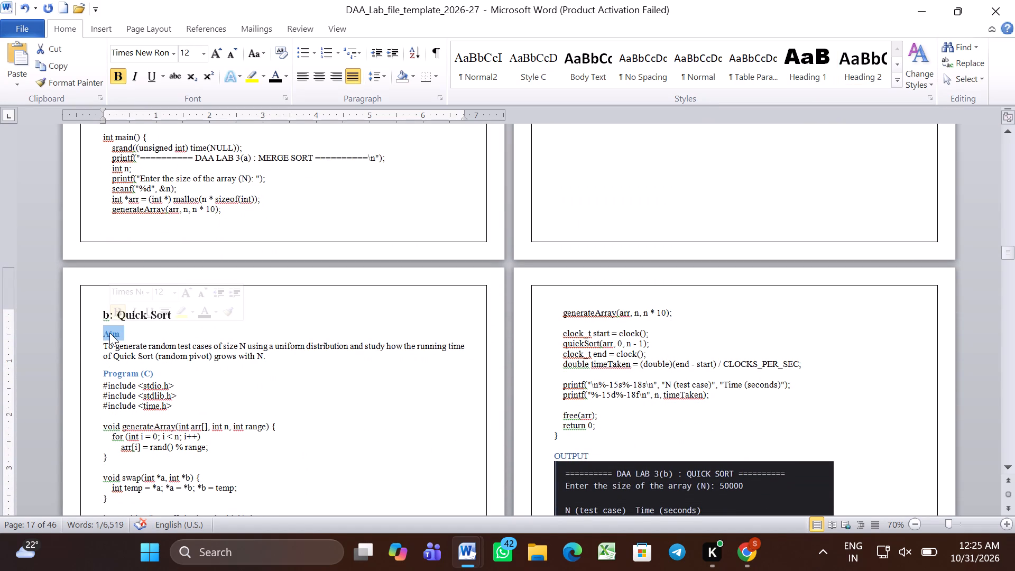
pyautogui.click(174, 294)
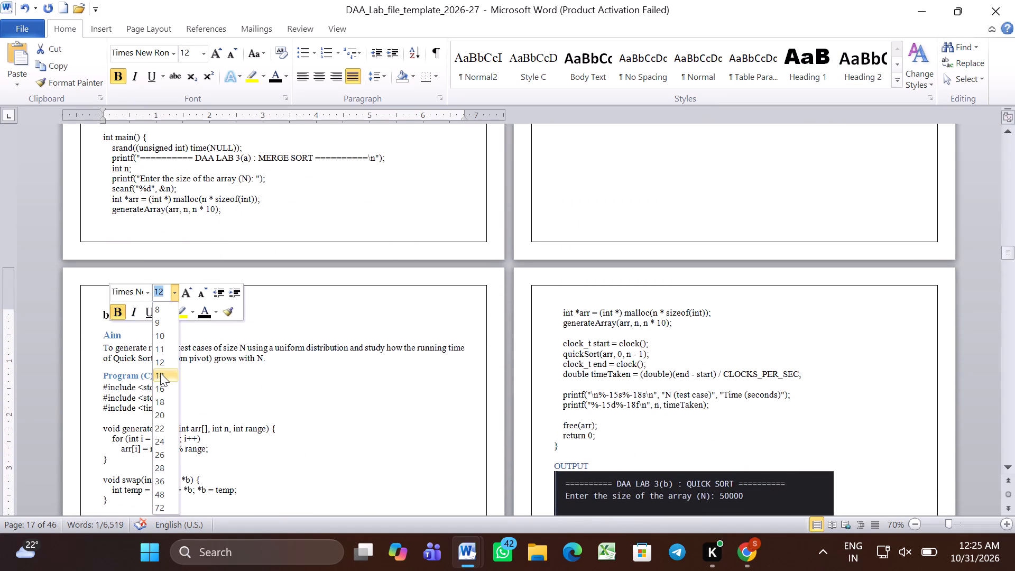
pyautogui.click(160, 373)
pyautogui.click(202, 317)
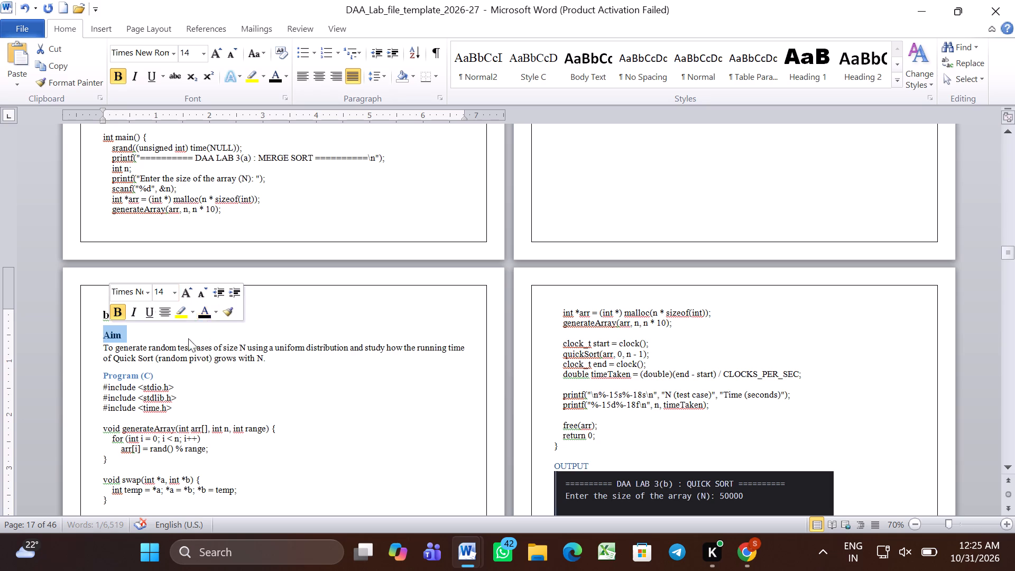
# Set the Quick Sort section's "Program (C)" heading to font size 14 and black.
pyautogui.tripleClick(158, 381)
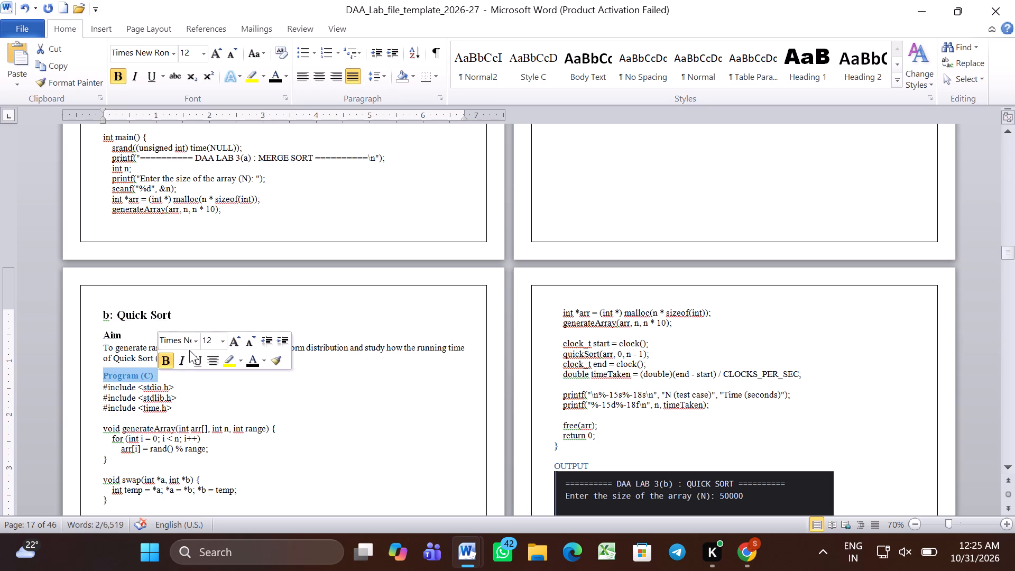
pyautogui.click(219, 344)
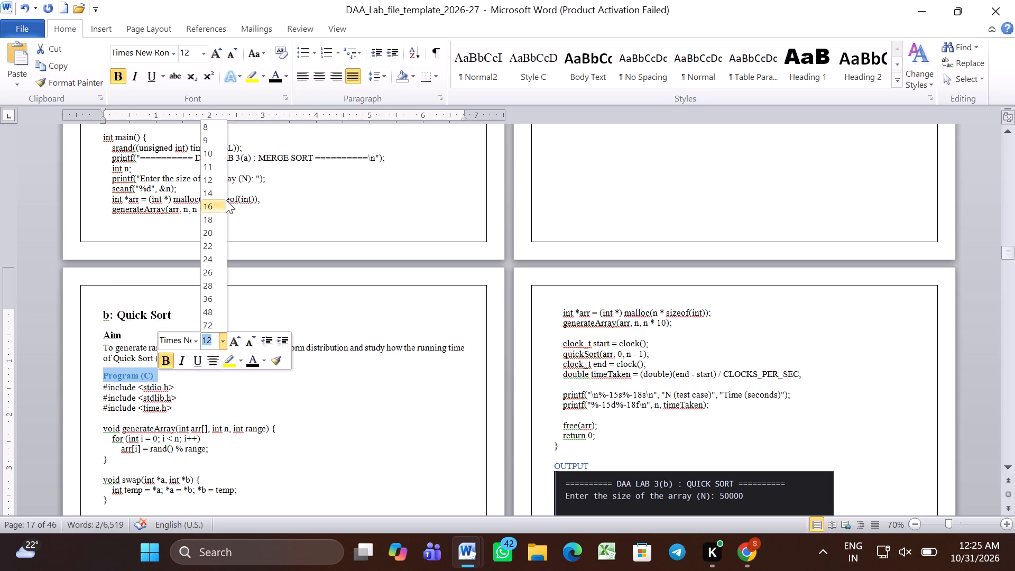
pyautogui.click(225, 196)
pyautogui.click(257, 365)
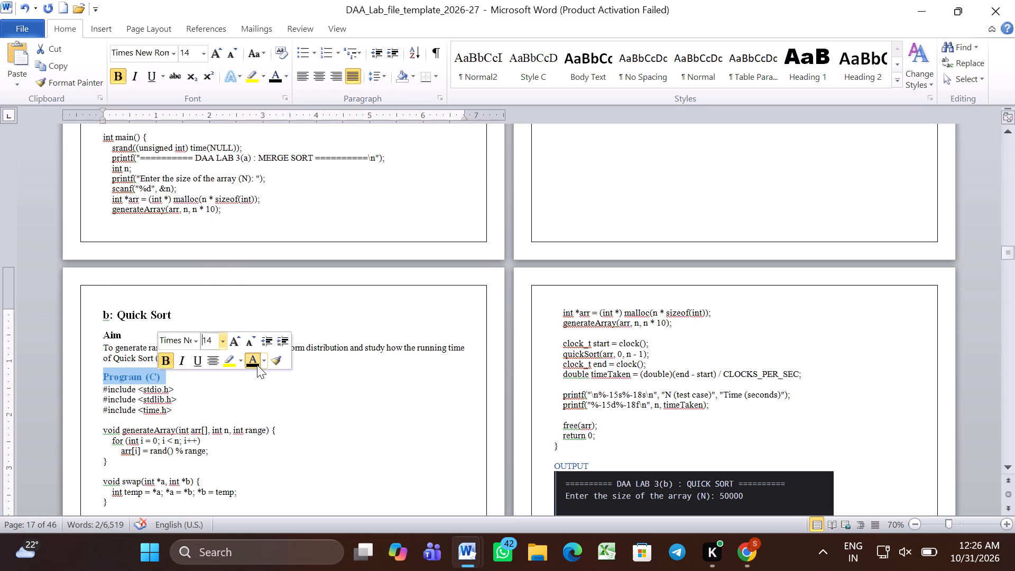
pyautogui.click(246, 414)
# Make the Quick Sort section's OUTPUT heading bold, black and font size 14.
pyautogui.scroll(-2, 246, 414)
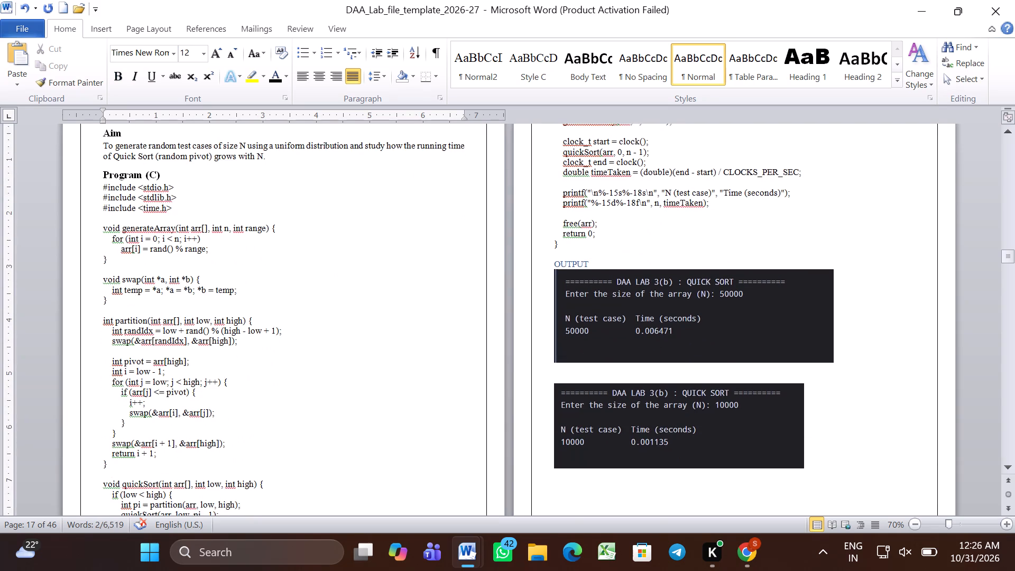
pyautogui.scroll(-4, 246, 414)
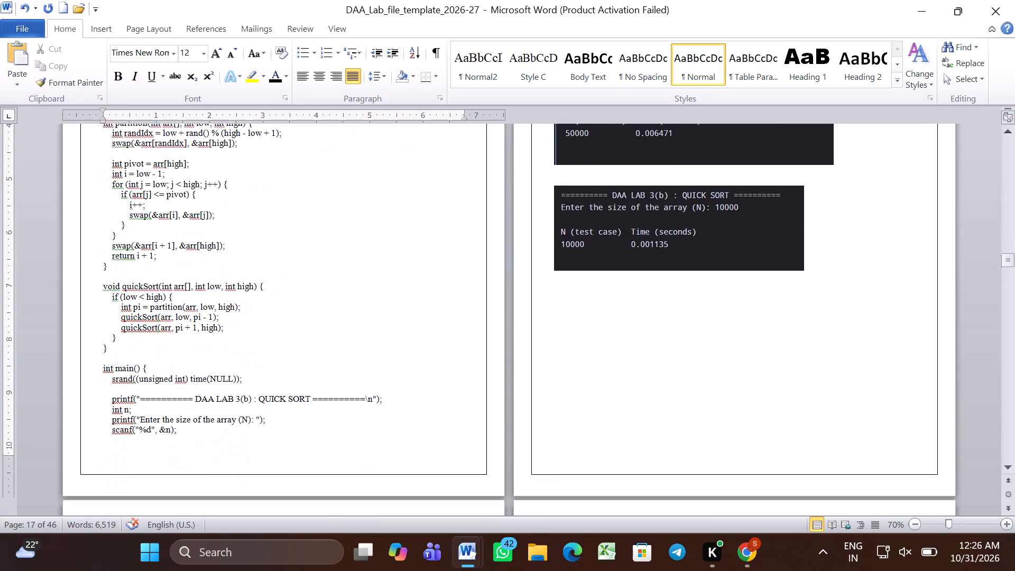
pyautogui.scroll(-1, 246, 414)
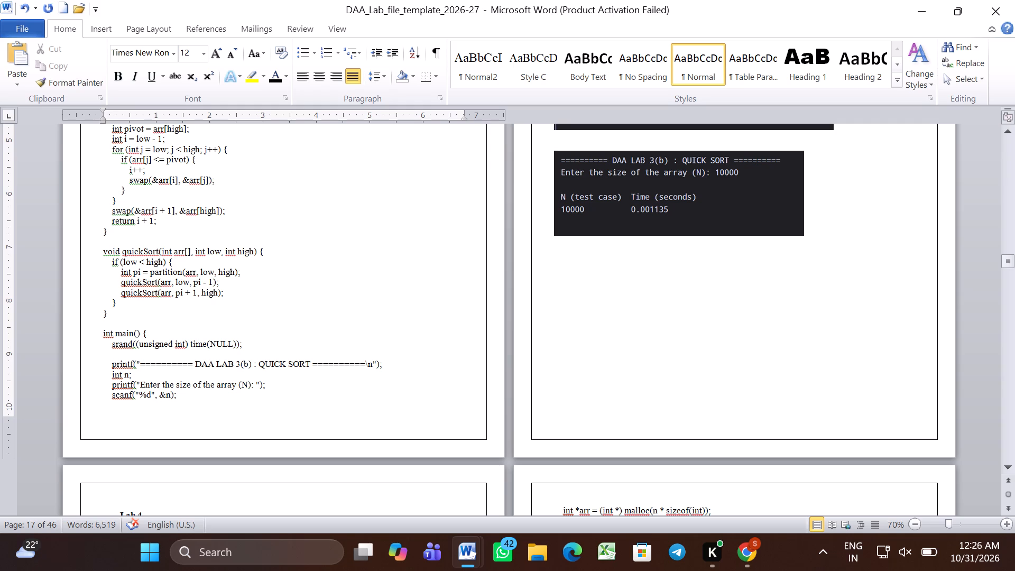
pyautogui.scroll(1, 373, 401)
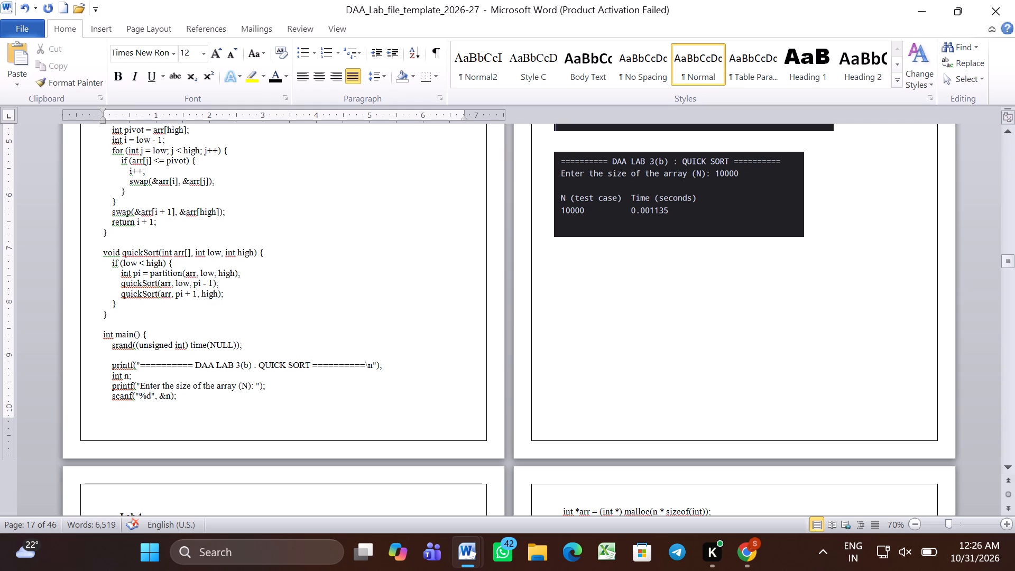
pyautogui.scroll(5, 373, 401)
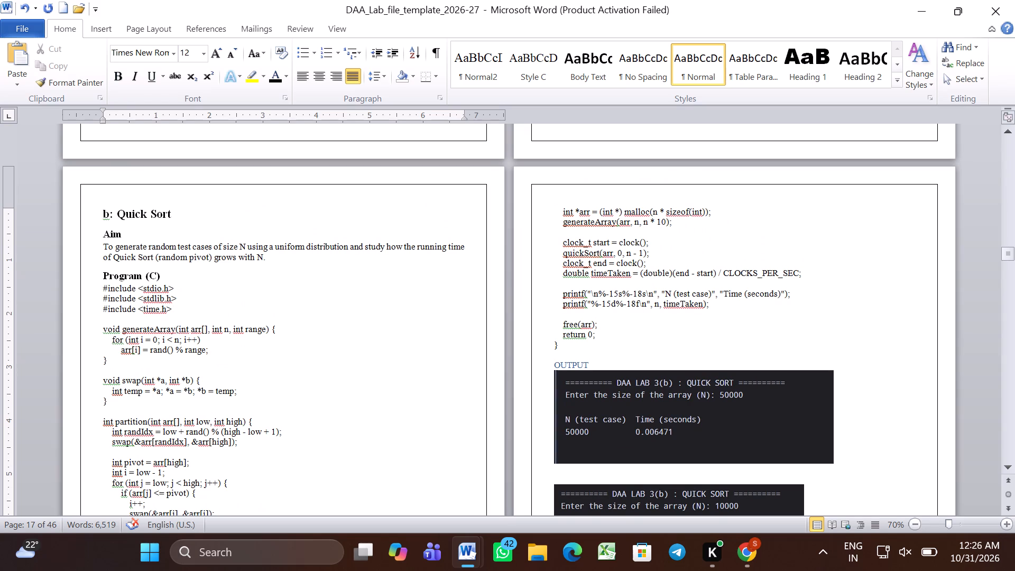
pyautogui.tripleClick(578, 364)
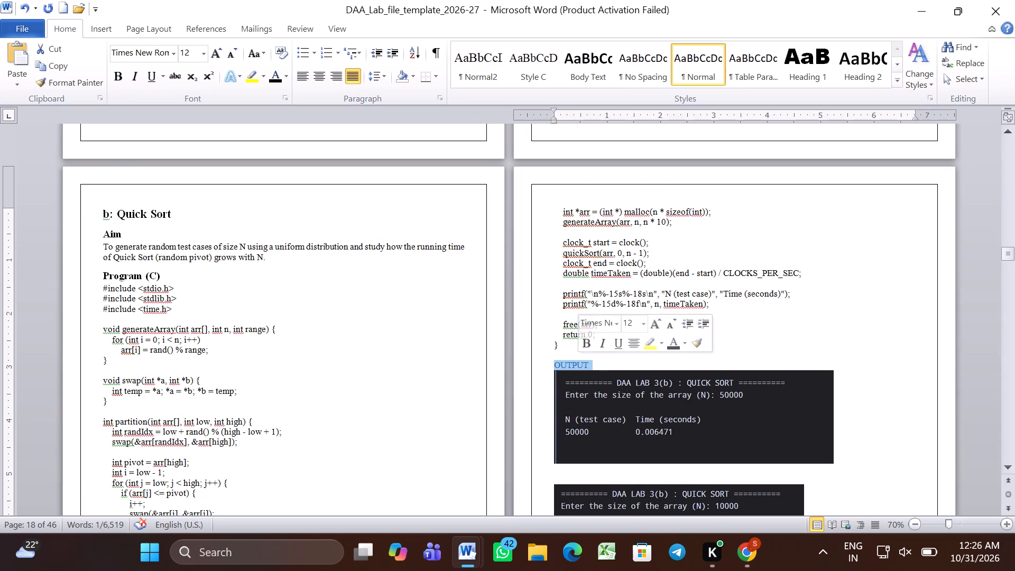
pyautogui.click(592, 349)
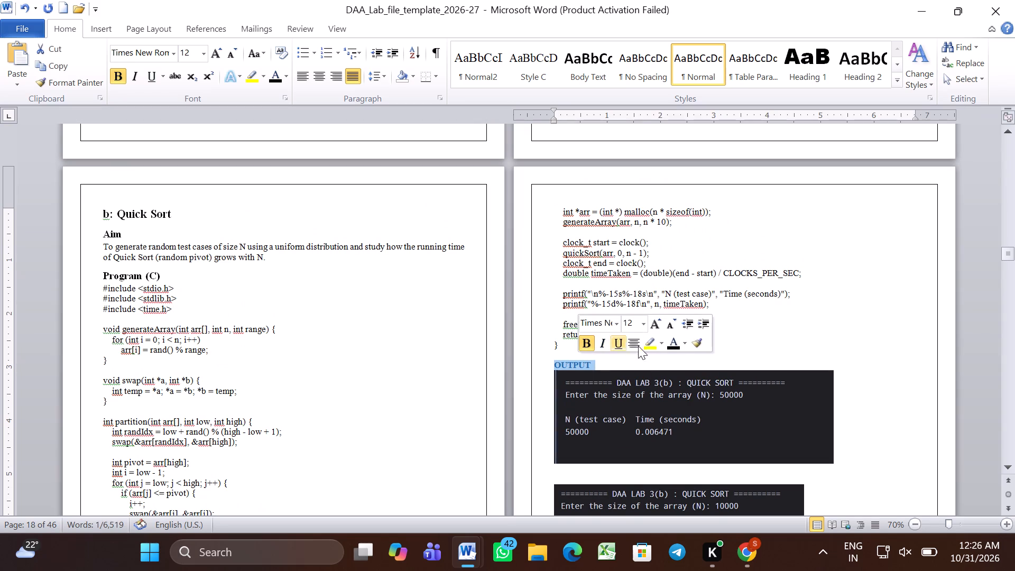
pyautogui.click(675, 347)
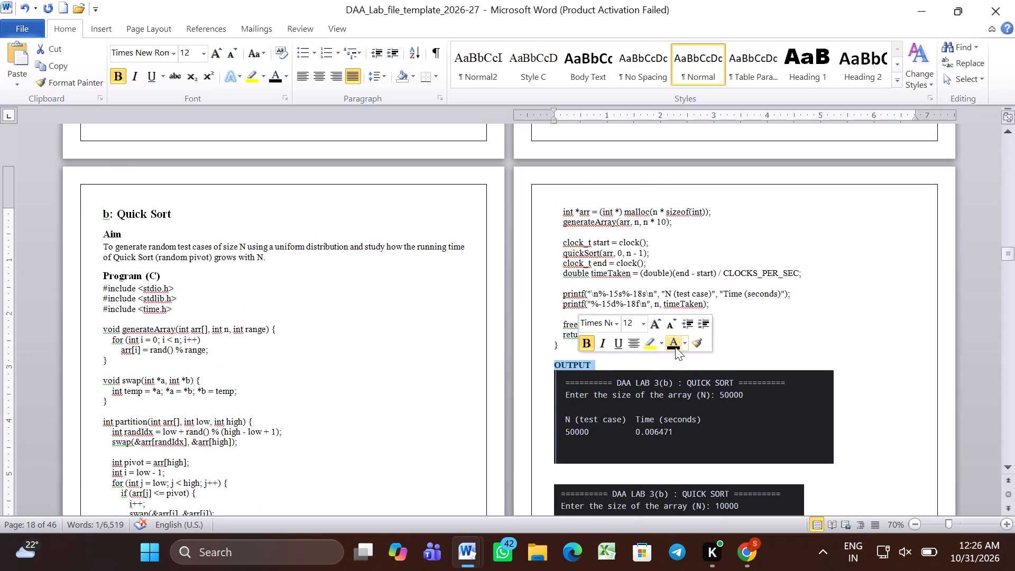
pyautogui.click(648, 326)
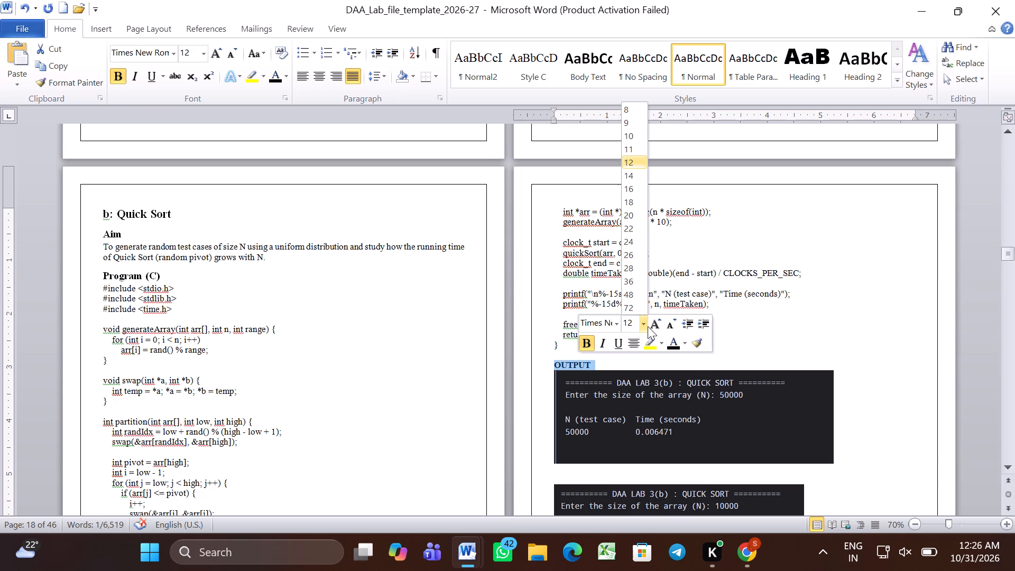
pyautogui.click(629, 179)
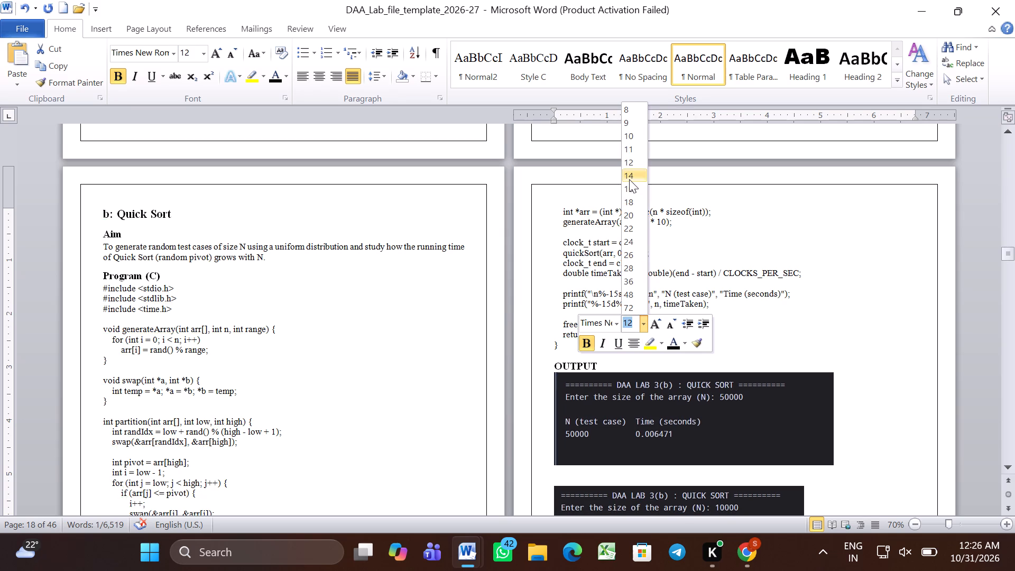
# Insert a blank line between the Quick Sort section's OUTPUT heading and its first output image.
pyautogui.click(626, 360)
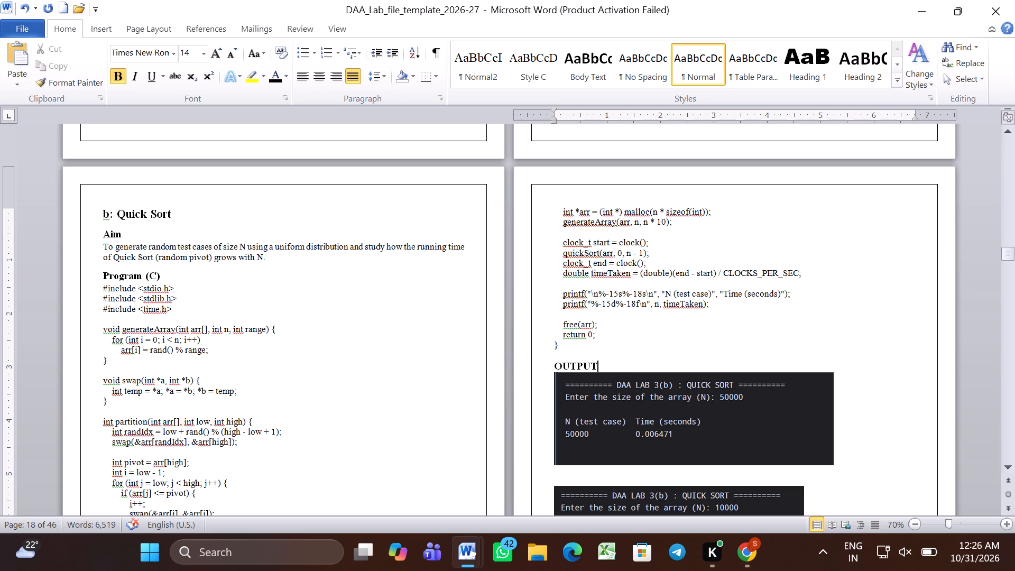
pyautogui.press('Return')
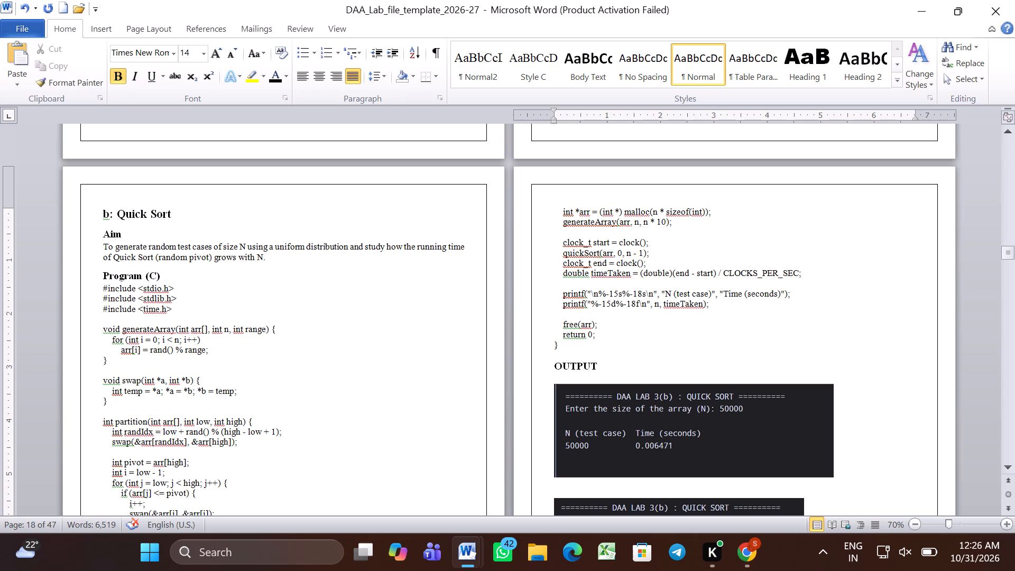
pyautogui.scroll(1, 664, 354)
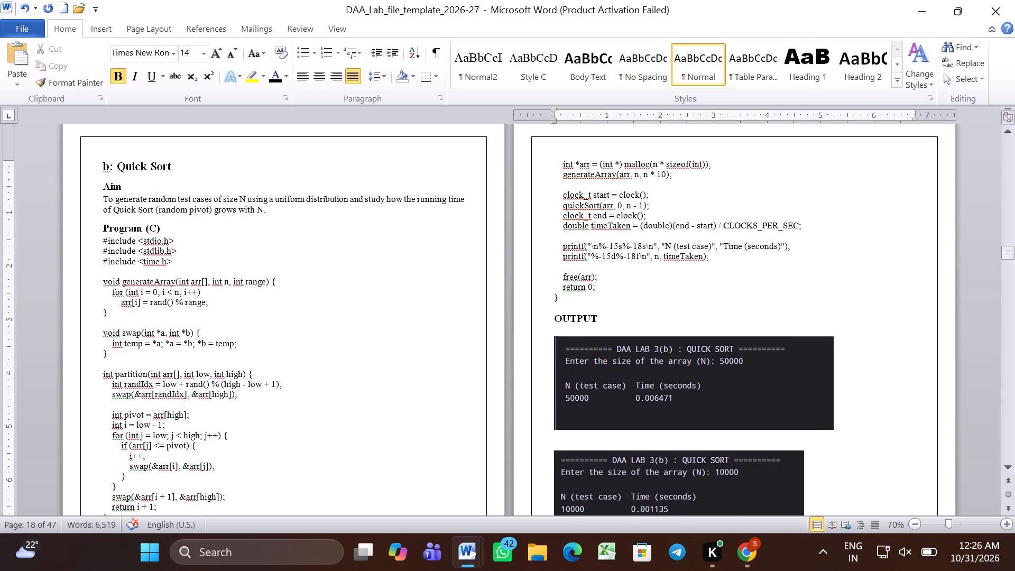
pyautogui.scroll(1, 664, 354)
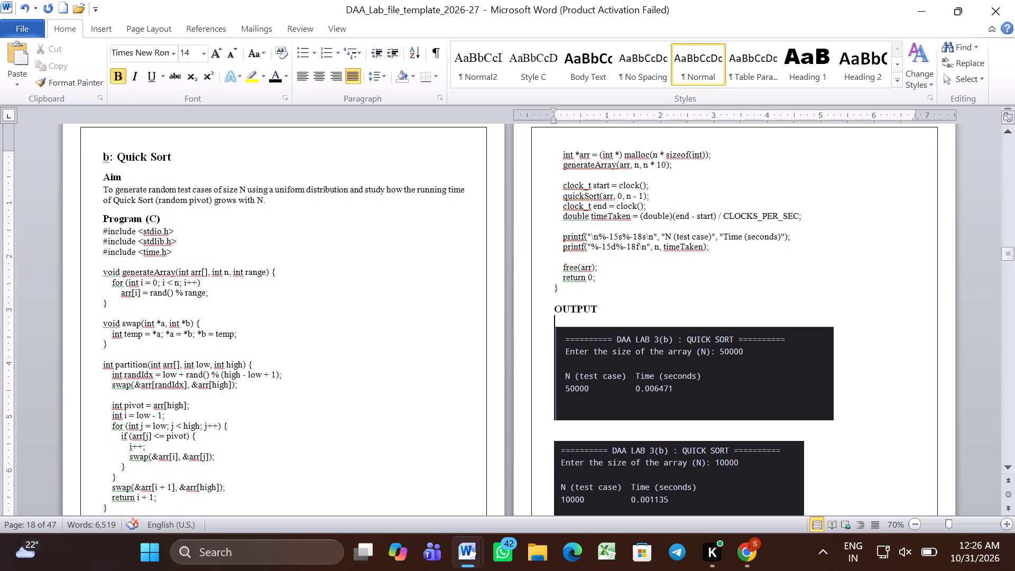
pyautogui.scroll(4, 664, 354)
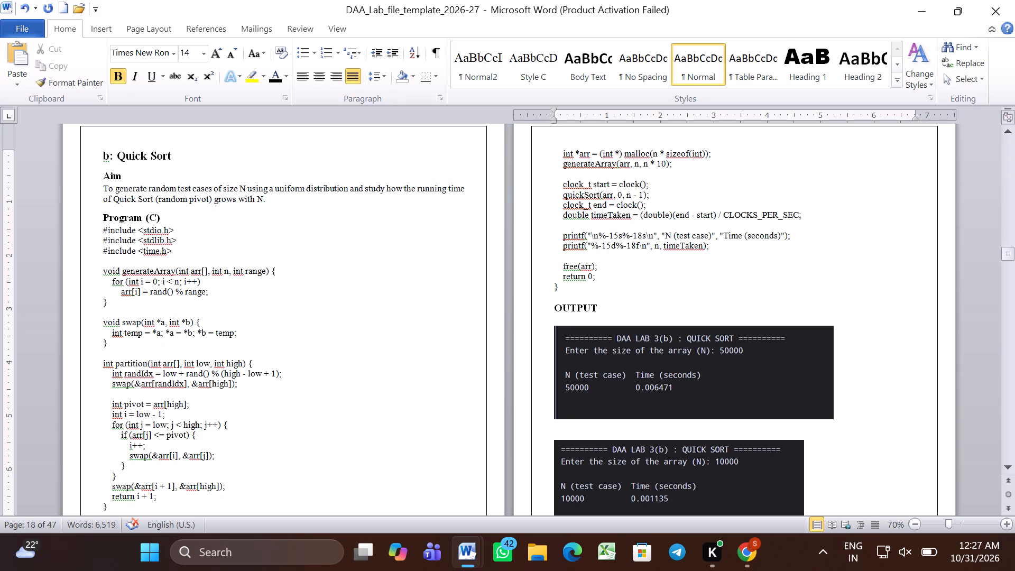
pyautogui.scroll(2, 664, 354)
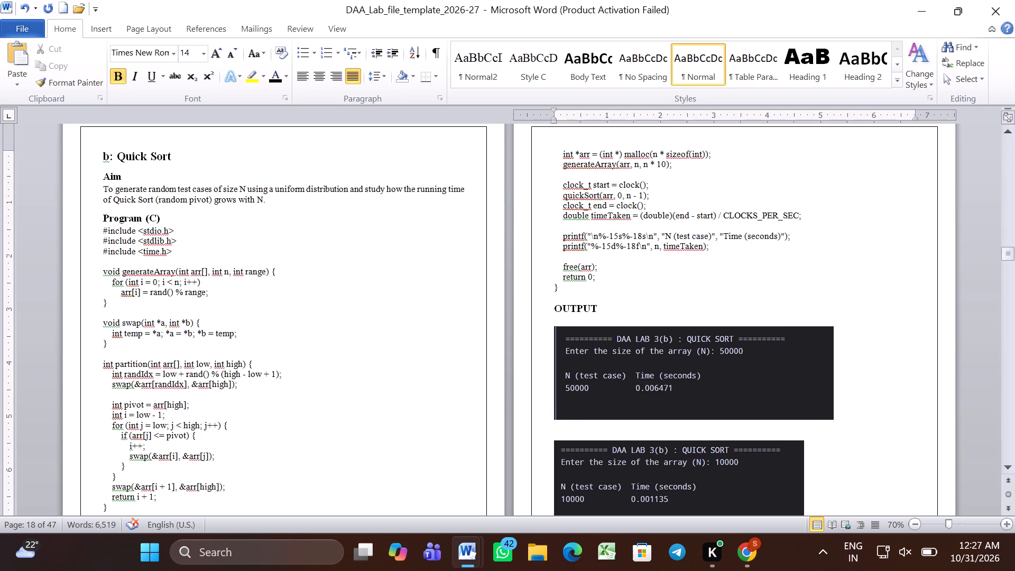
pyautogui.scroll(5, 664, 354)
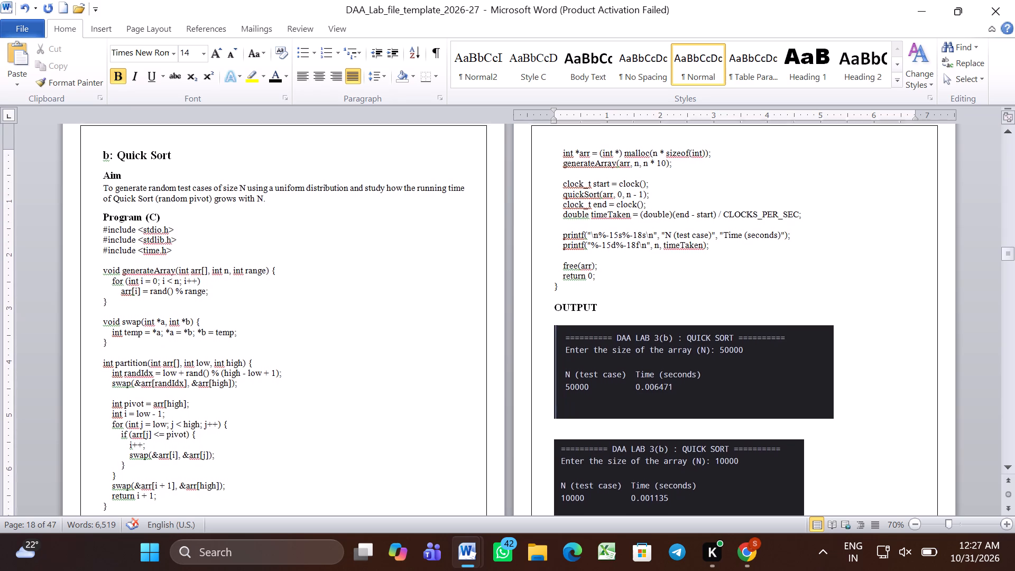
# Check the Quick Sort section's heading formatting, code layout and output image placement.
pyautogui.scroll(2, 664, 354)
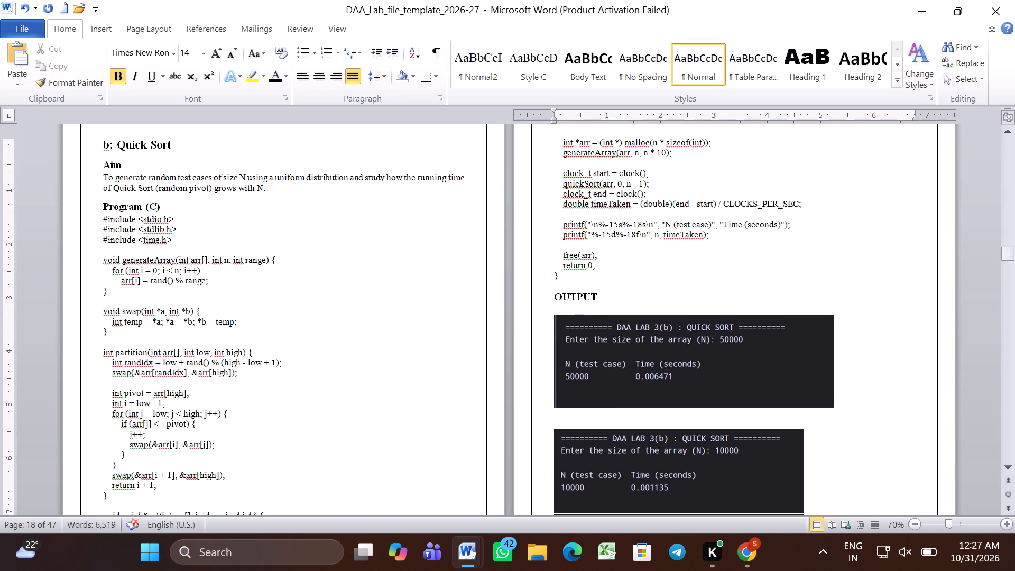
pyautogui.scroll(2, 664, 354)
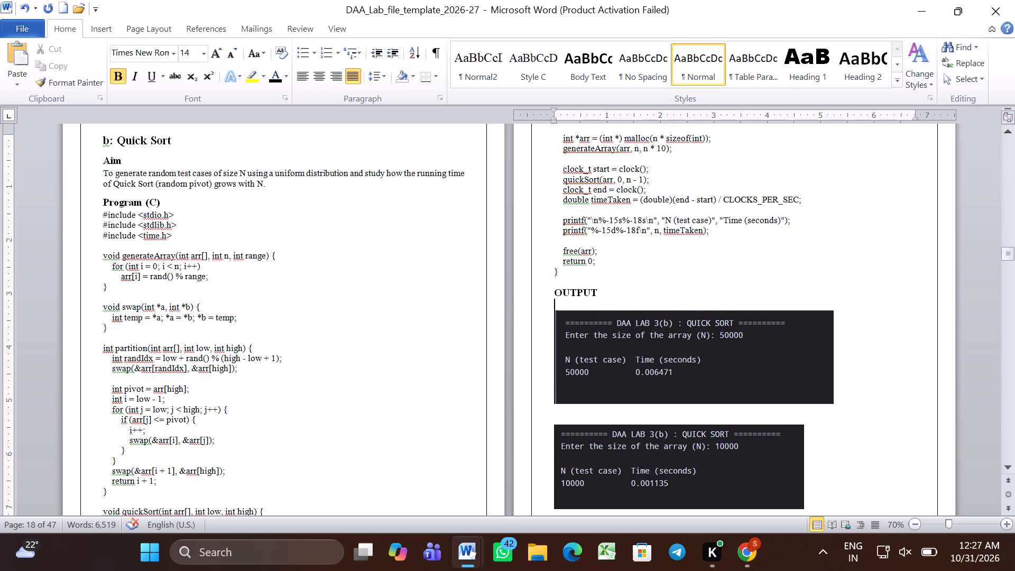
pyautogui.scroll(2, 664, 354)
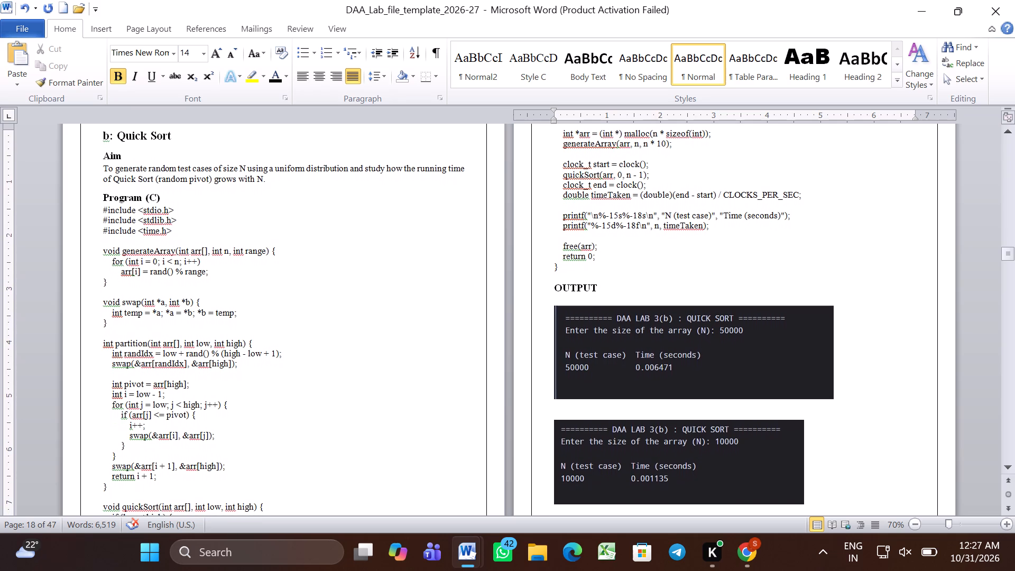
pyautogui.scroll(4, 664, 354)
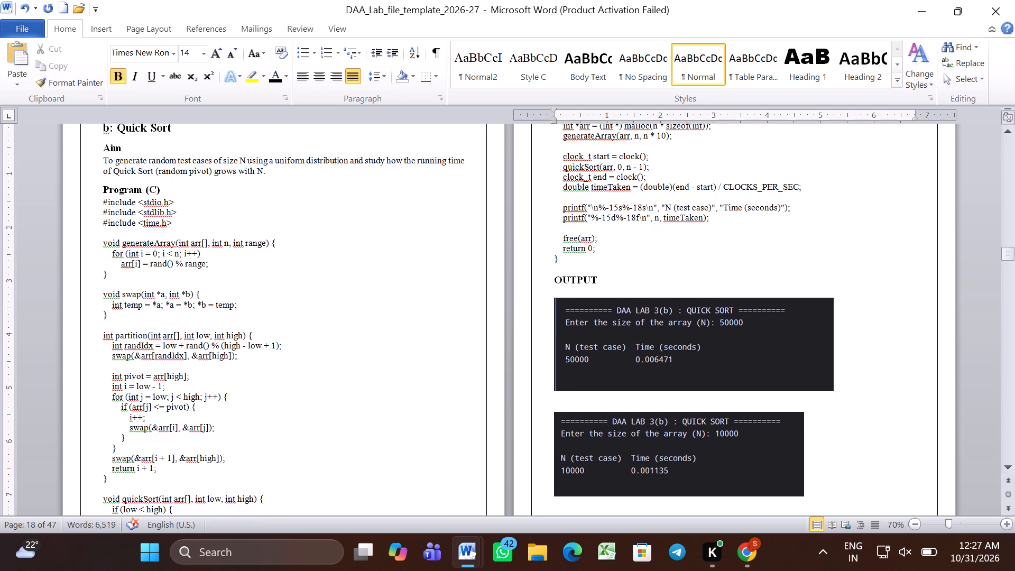
pyautogui.scroll(1, 664, 354)
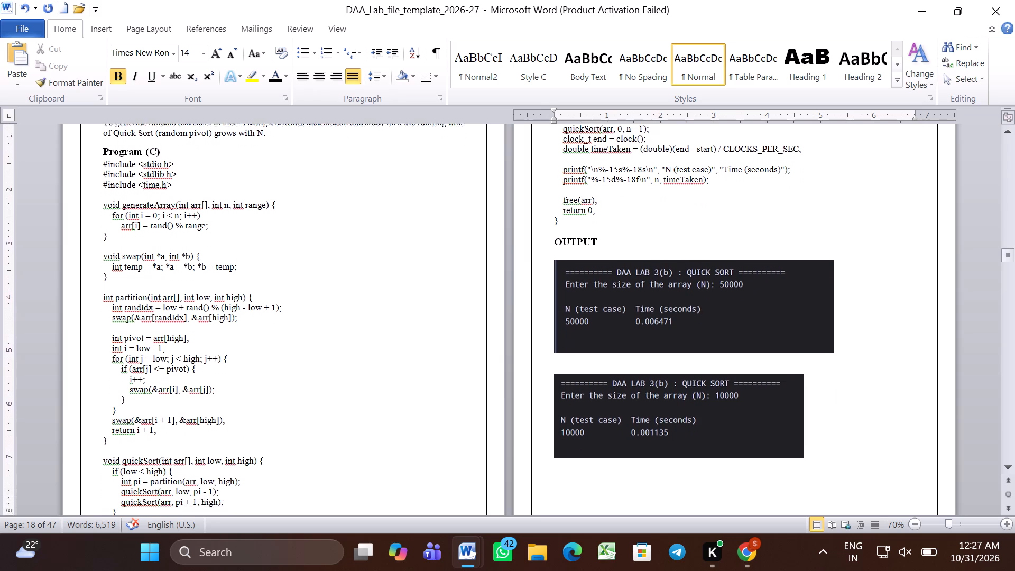
pyautogui.scroll(1, 664, 354)
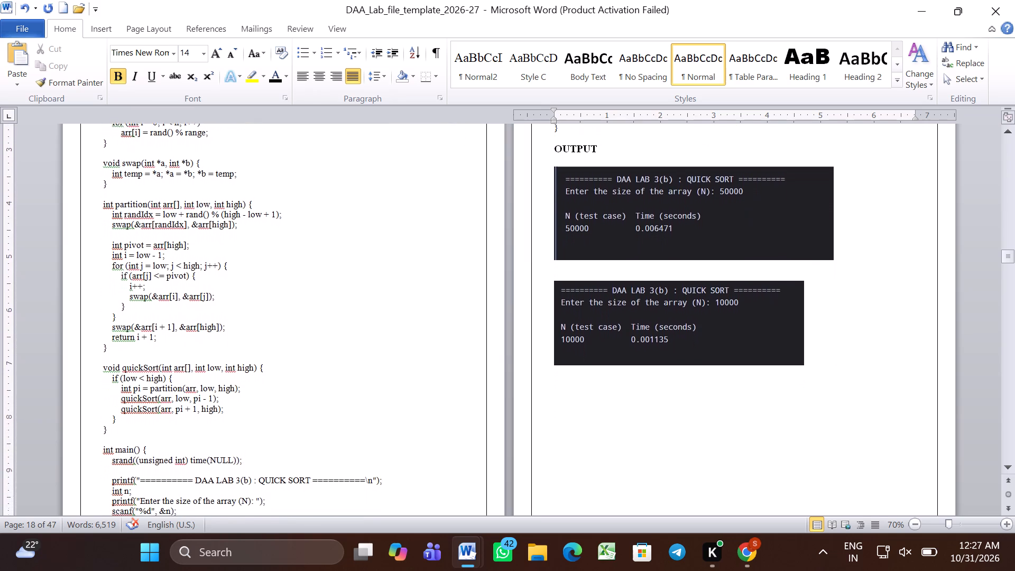
pyautogui.scroll(1, 664, 354)
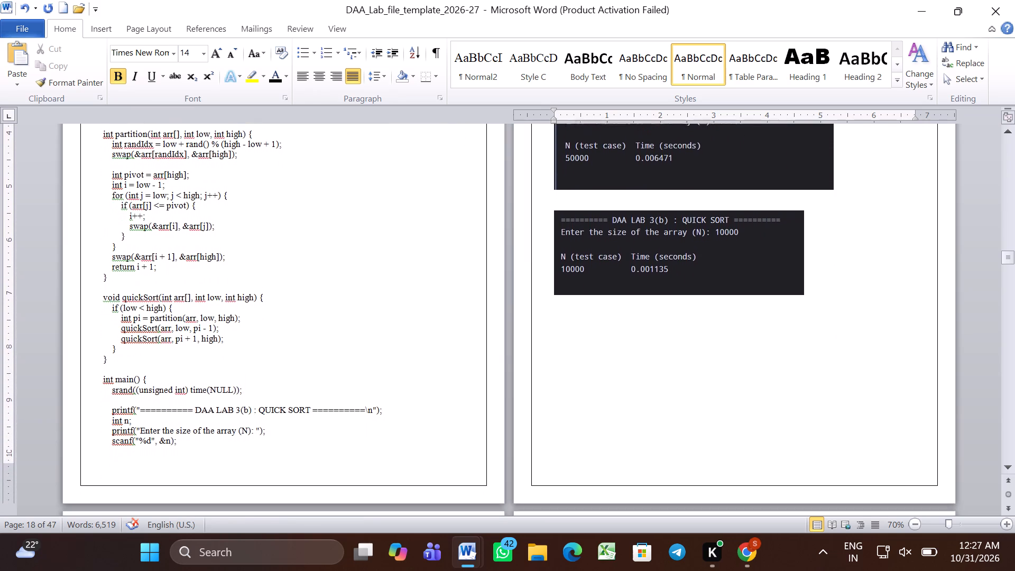
pyautogui.scroll(1, 664, 354)
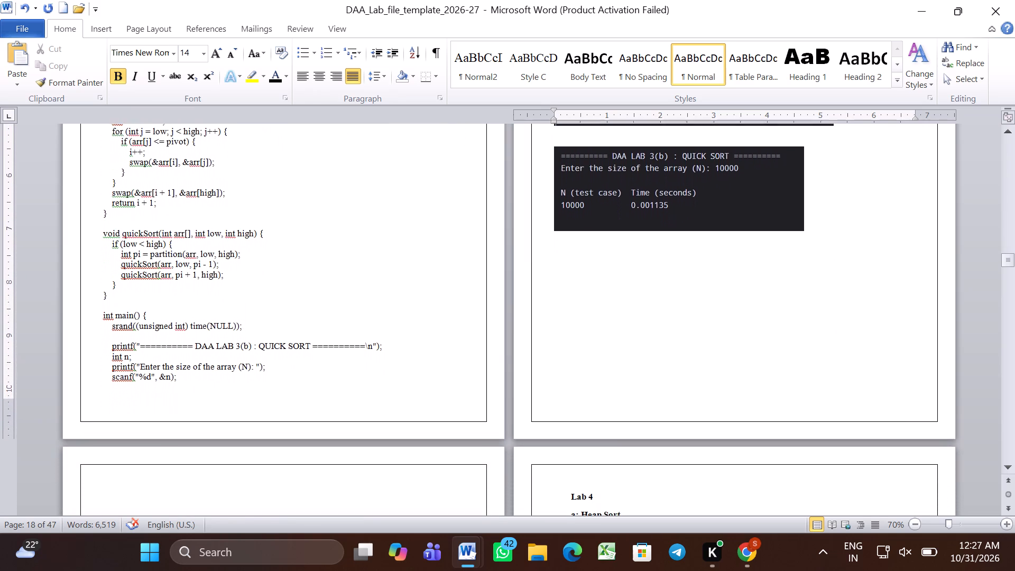
pyautogui.scroll(1, 664, 354)
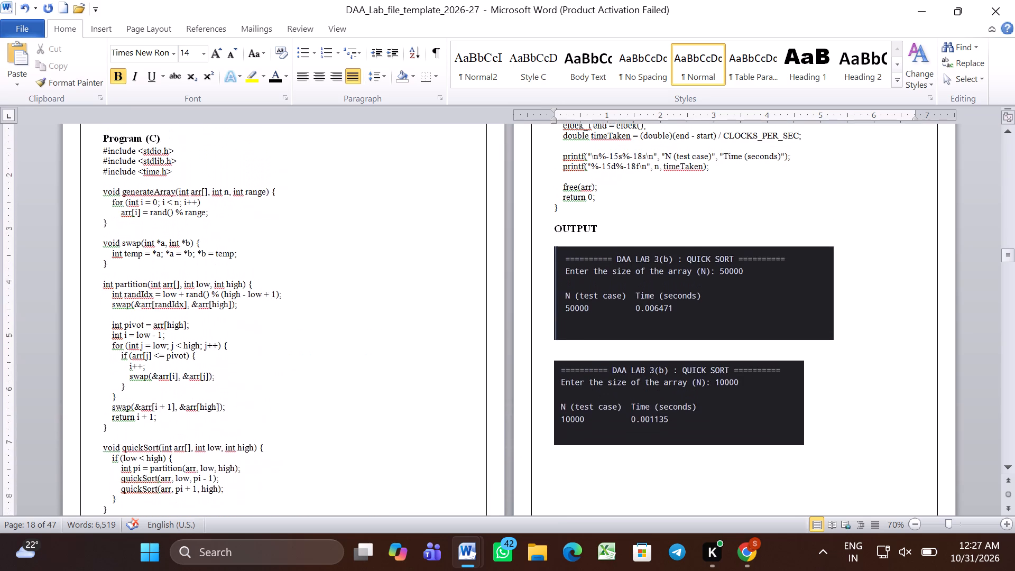
pyautogui.scroll(3, 664, 354)
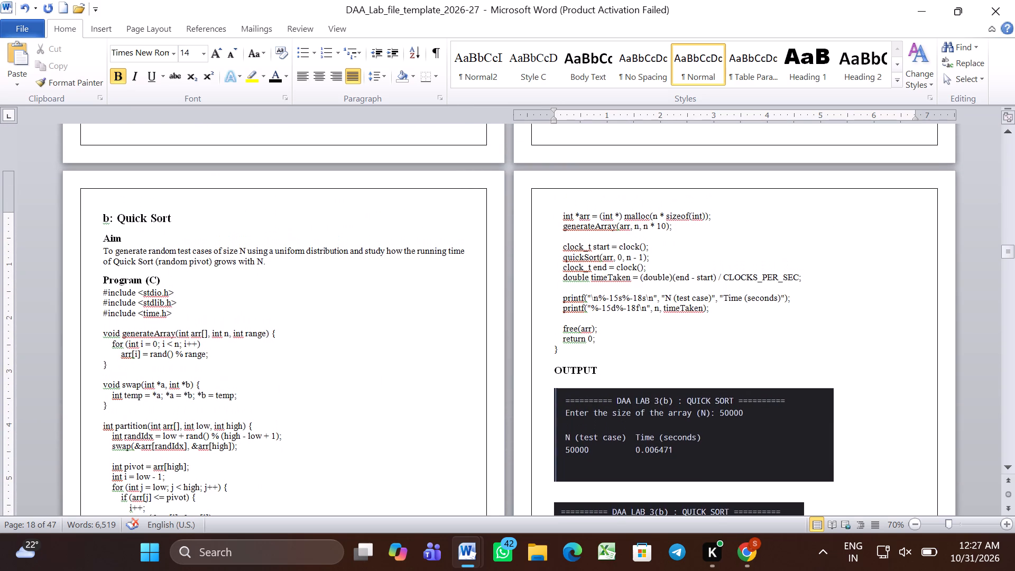
pyautogui.click(159, 259)
pyautogui.scroll(-1, 159, 259)
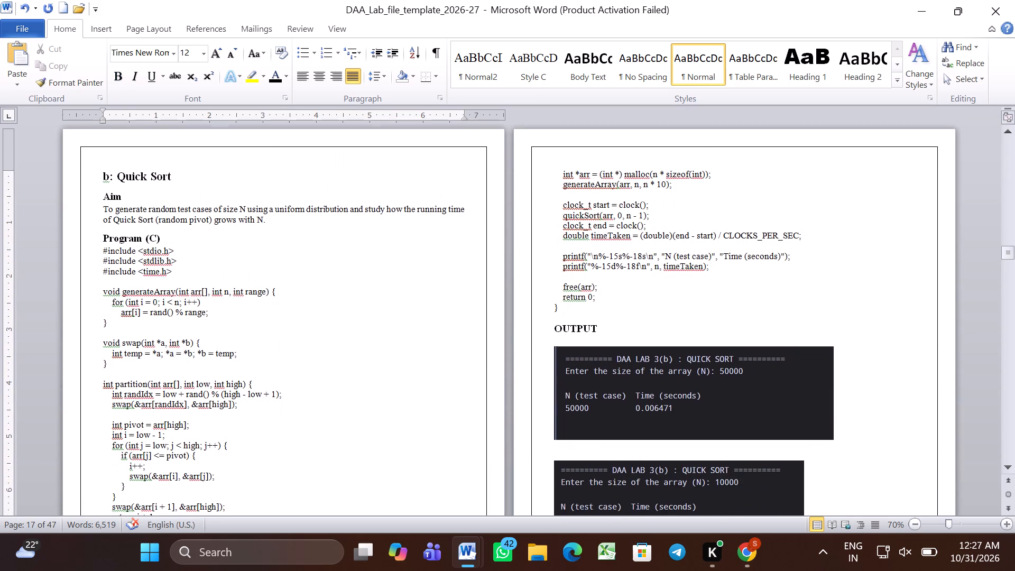
pyautogui.scroll(-1, 159, 259)
pyautogui.click(561, 326)
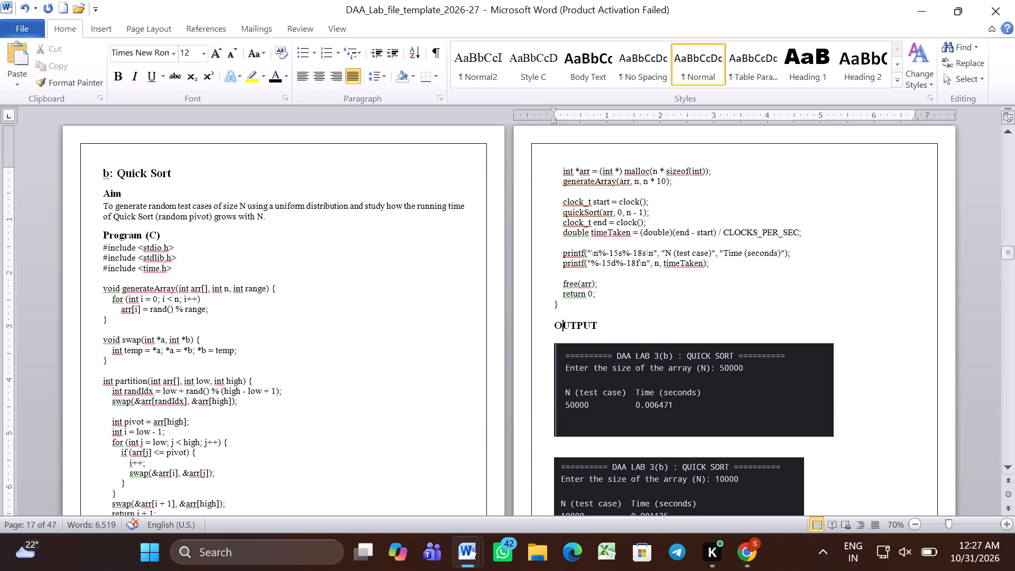
pyautogui.click(142, 174)
# Delete the blank page between the Quick Sort output and the Lab 4 heading.
pyautogui.scroll(-2, 199, 256)
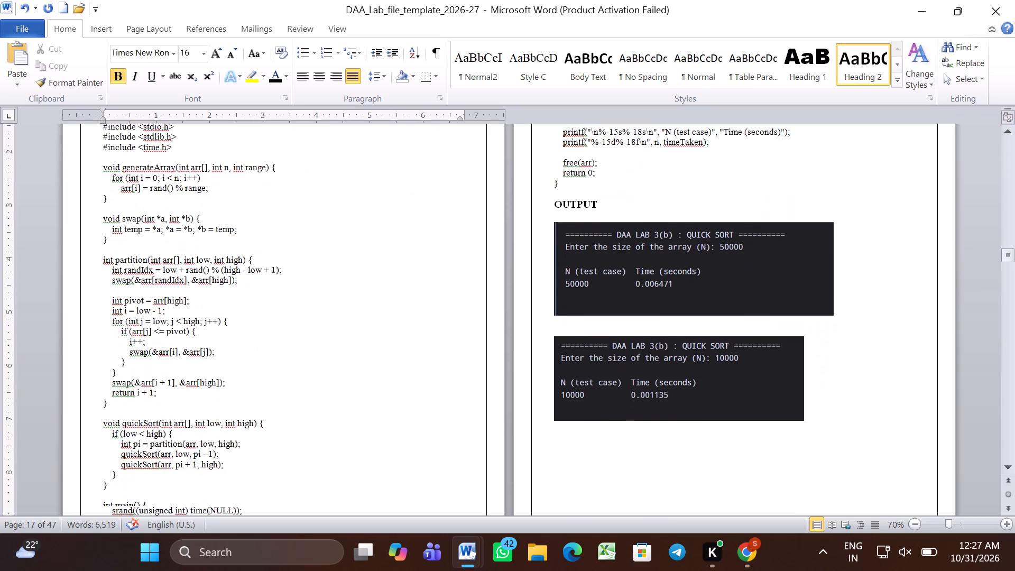
pyautogui.scroll(-4, 199, 256)
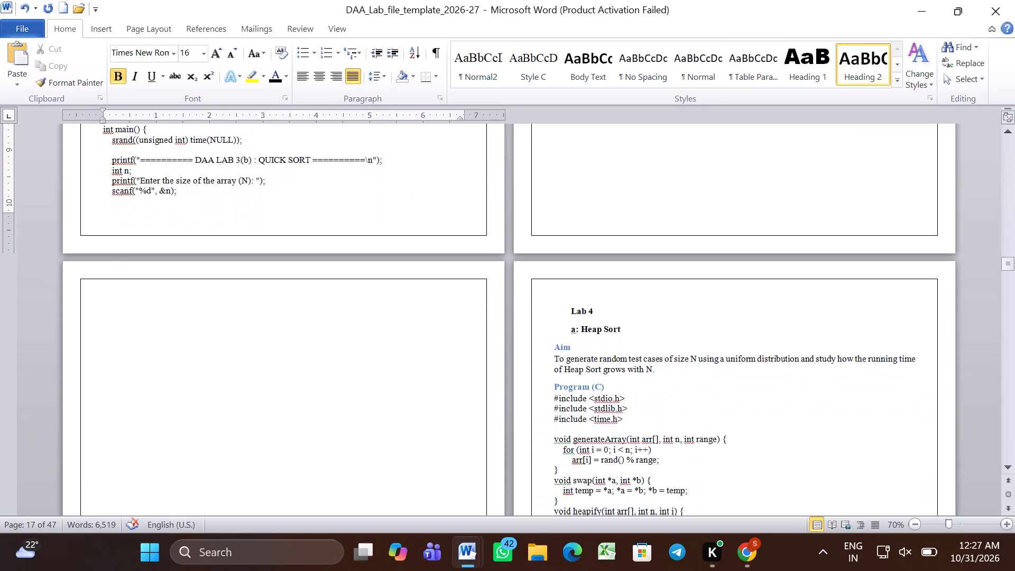
pyautogui.scroll(-6, 199, 256)
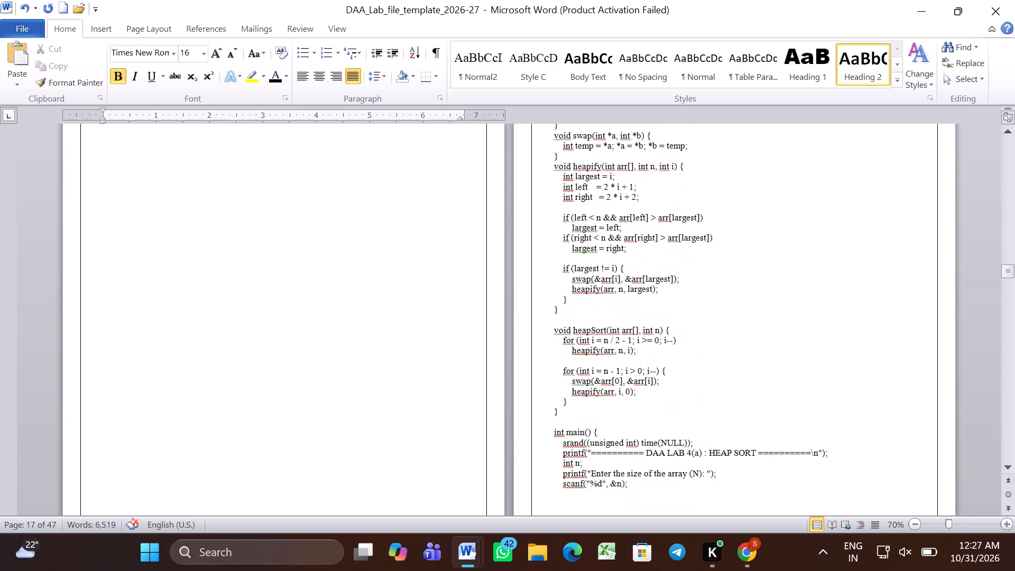
pyautogui.scroll(-2, 199, 256)
pyautogui.scroll(5, 199, 256)
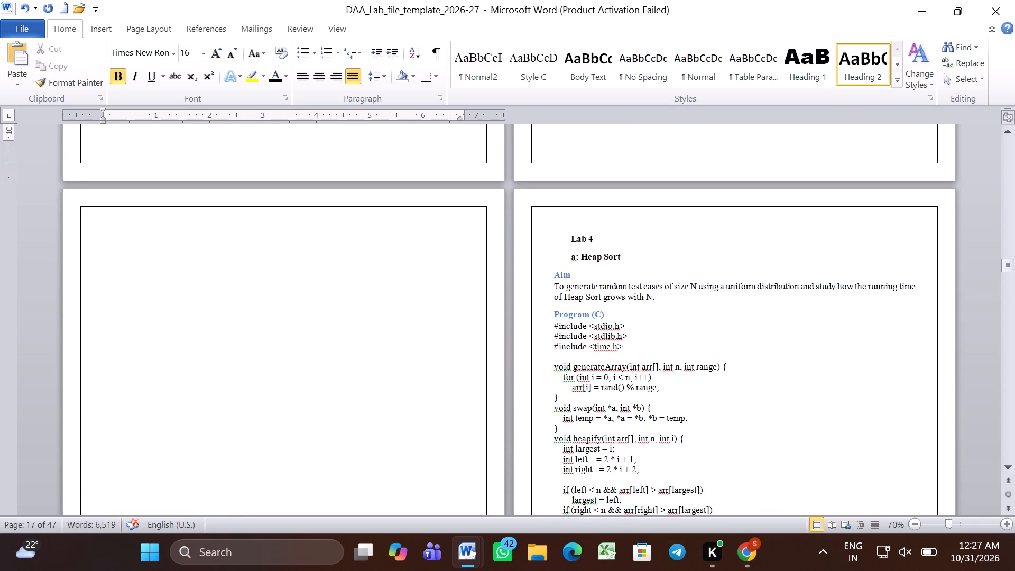
pyautogui.scroll(-4, 205, 436)
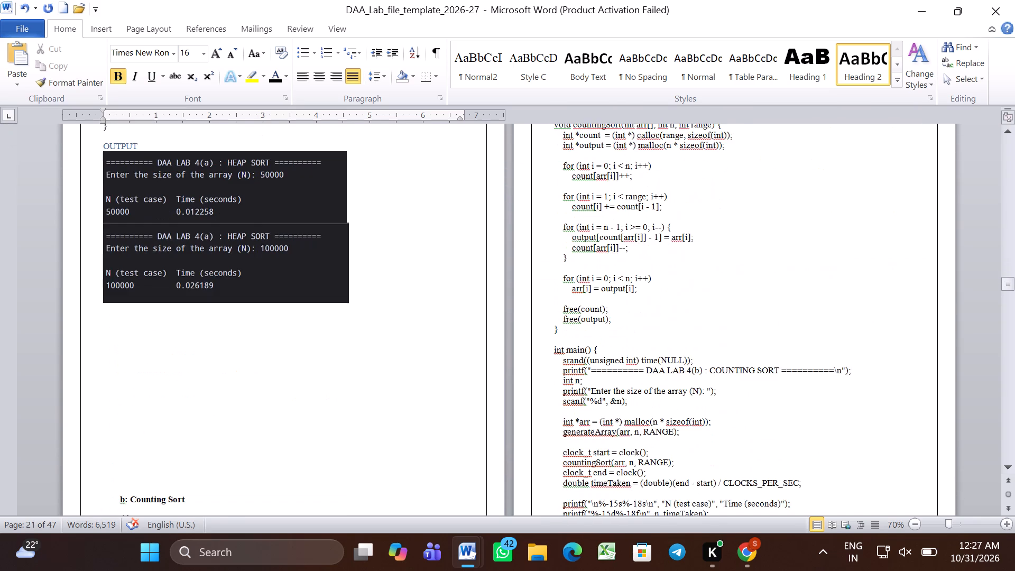
pyautogui.scroll(6, 205, 436)
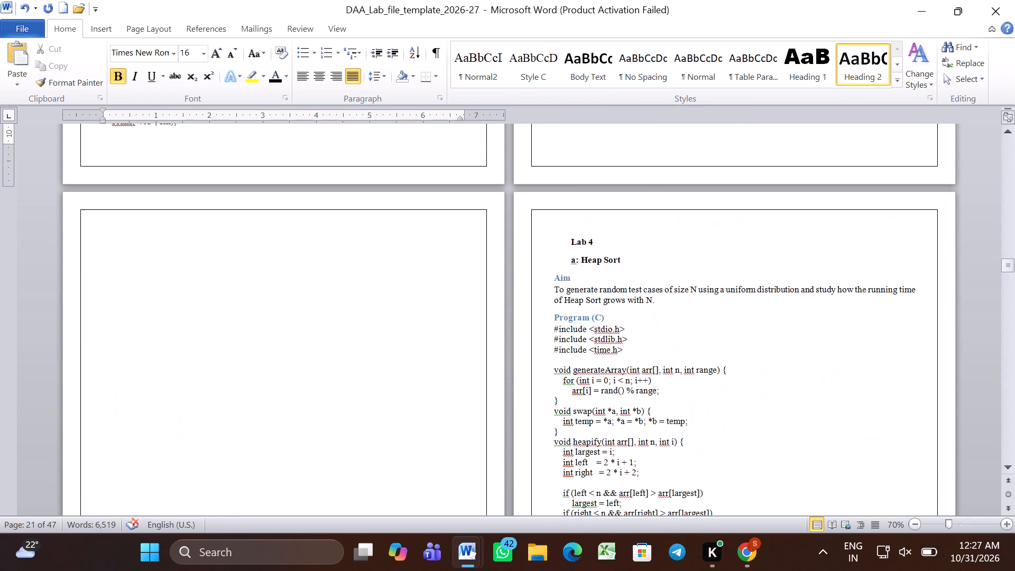
pyautogui.scroll(1, 205, 436)
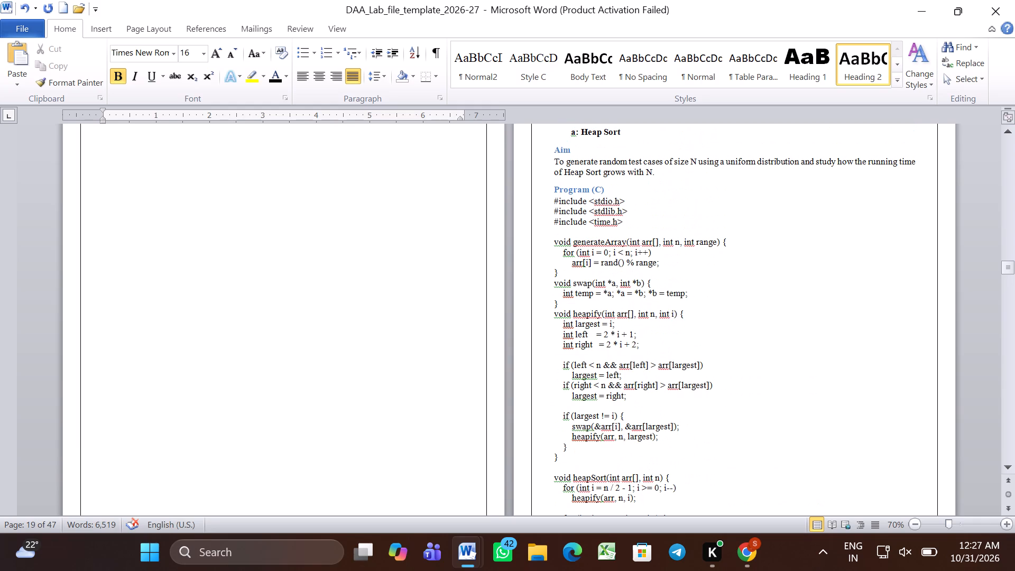
pyautogui.scroll(-1, 190, 489)
pyautogui.click(190, 489)
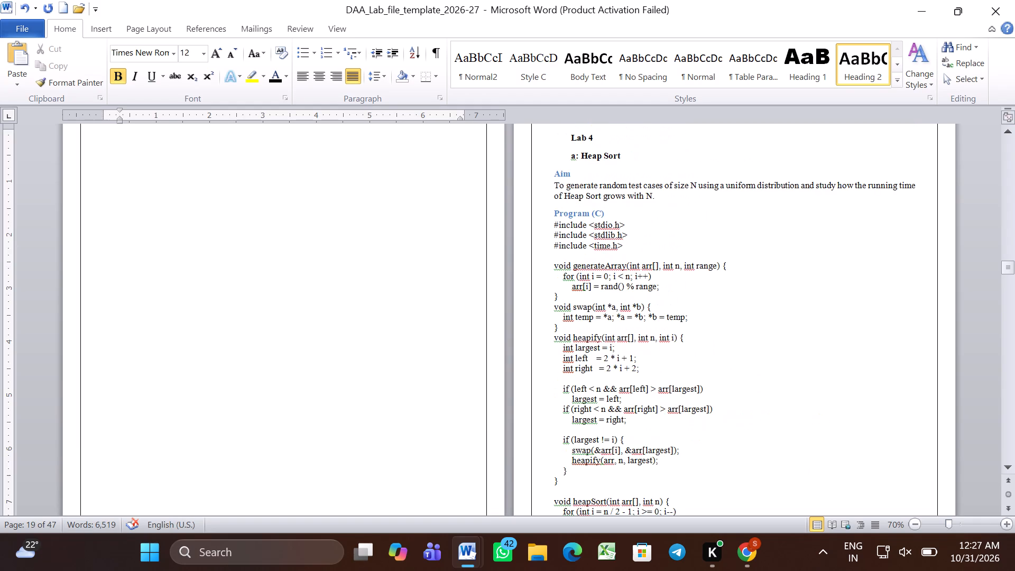
pyautogui.press('BackSpace')
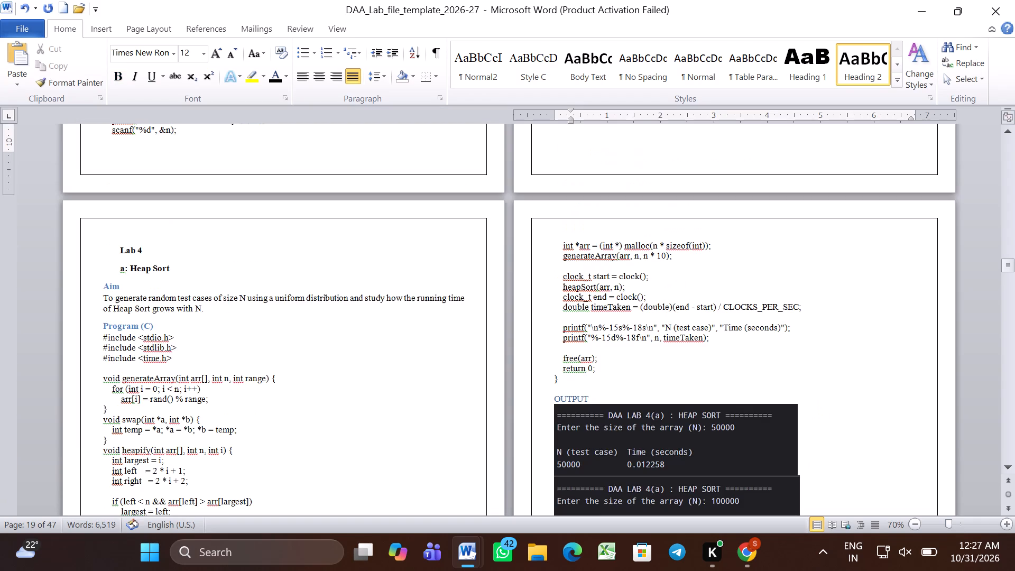
# Format the Lab 4 heading as black, underlined, font size 16 and centred.
pyautogui.scroll(4, 202, 441)
pyautogui.scroll(-1, 202, 441)
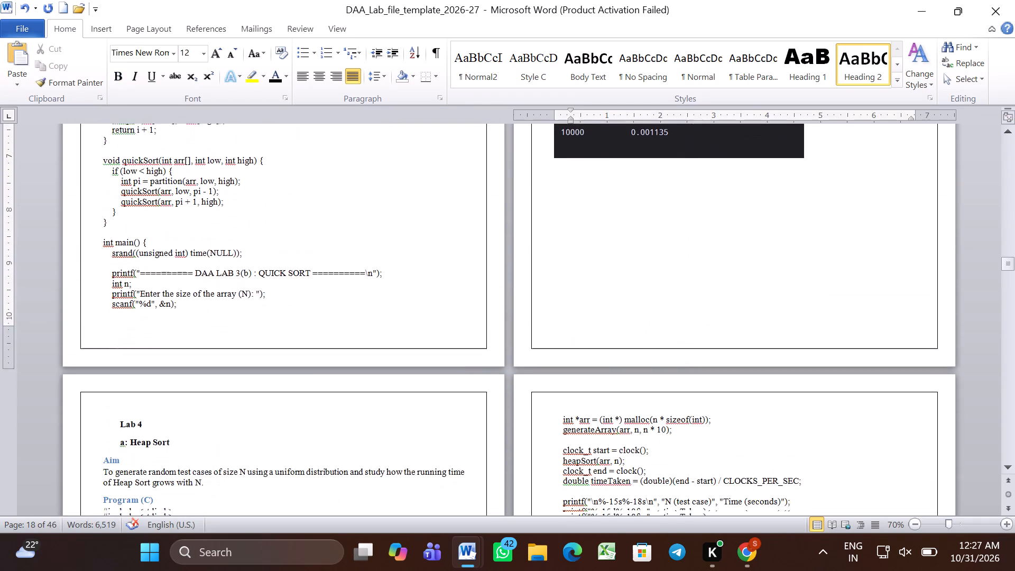
pyautogui.scroll(-2, 202, 441)
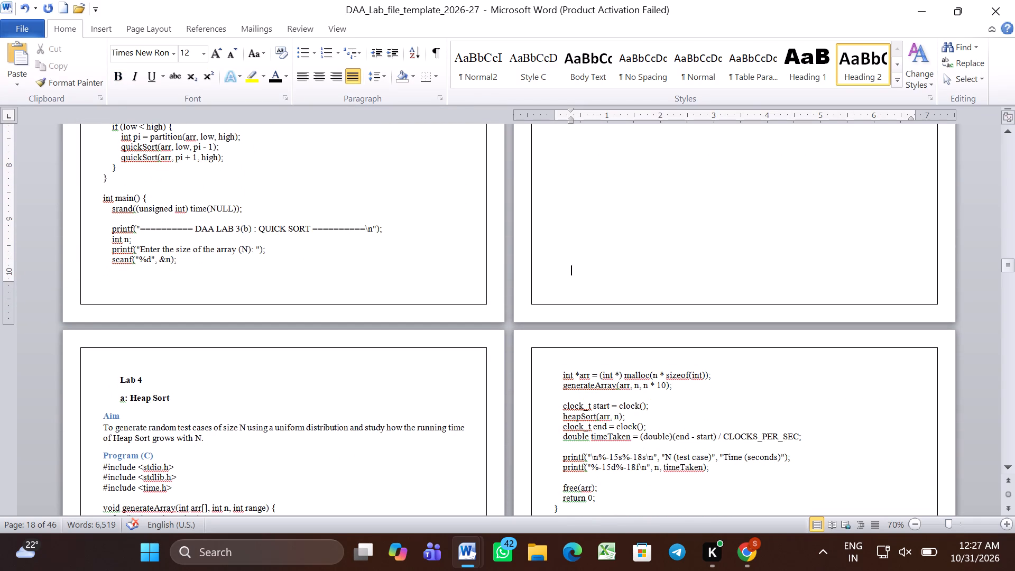
pyautogui.tripleClick(125, 384)
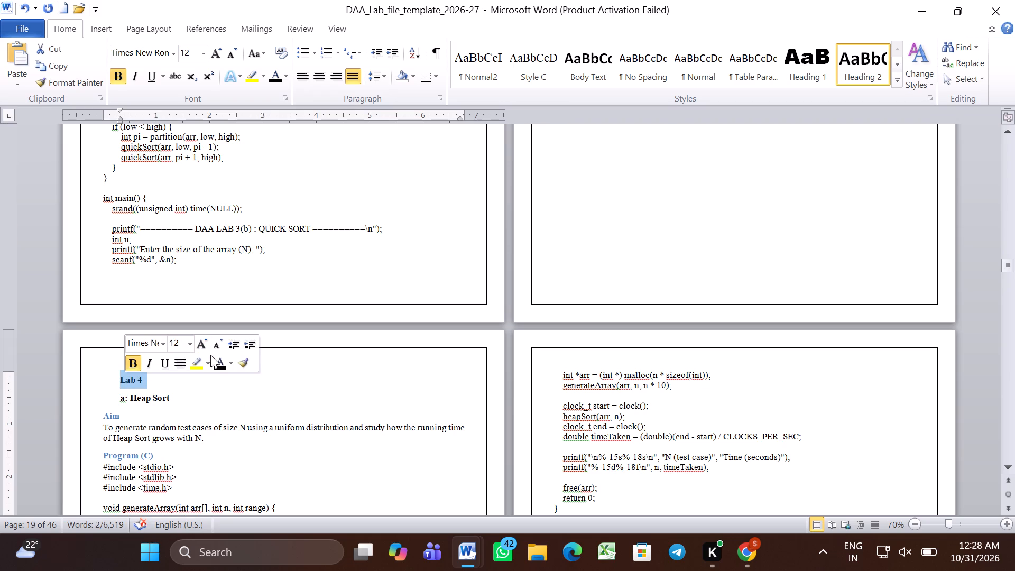
pyautogui.click(215, 360)
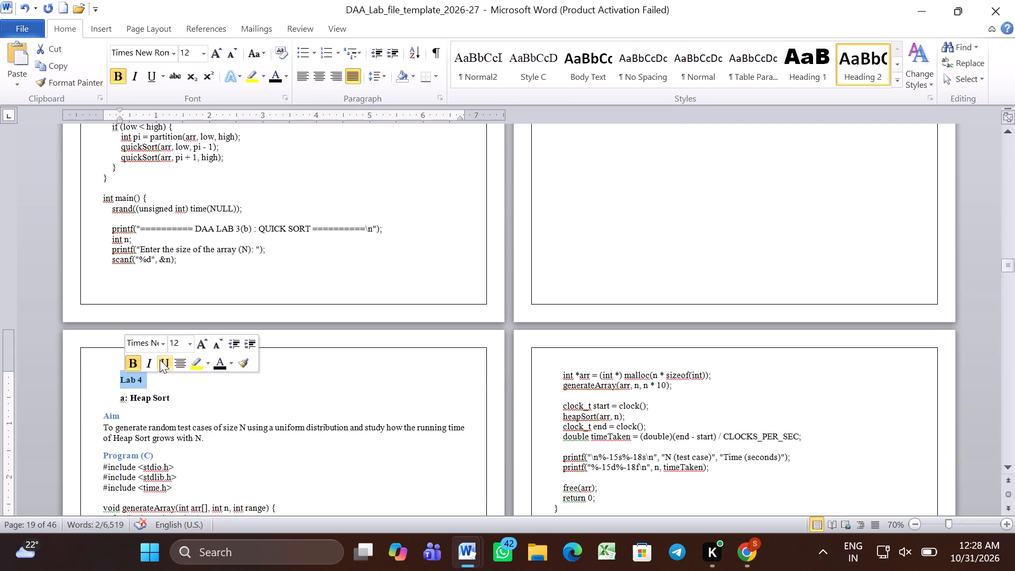
pyautogui.click(160, 360)
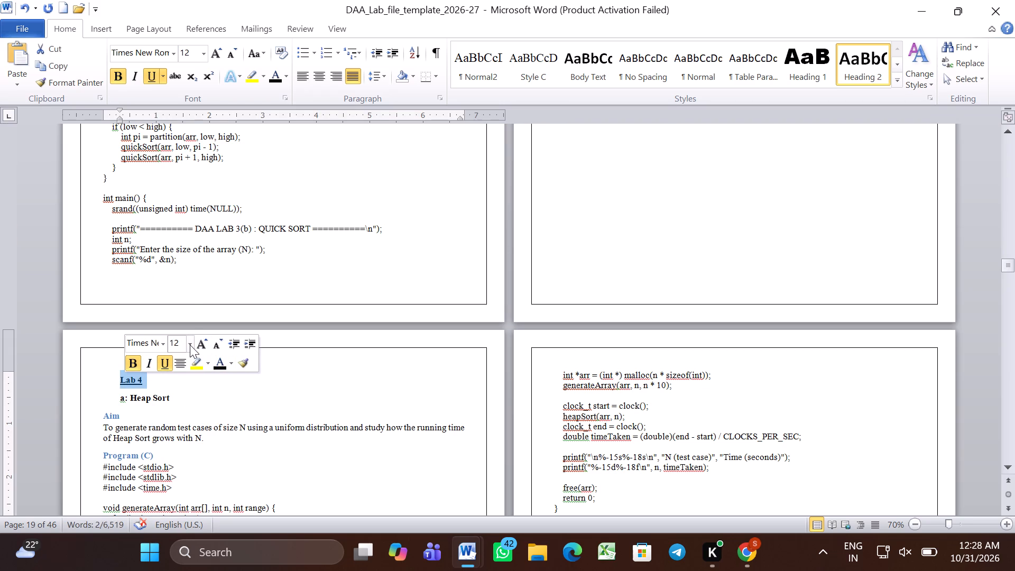
pyautogui.click(190, 345)
pyautogui.click(189, 207)
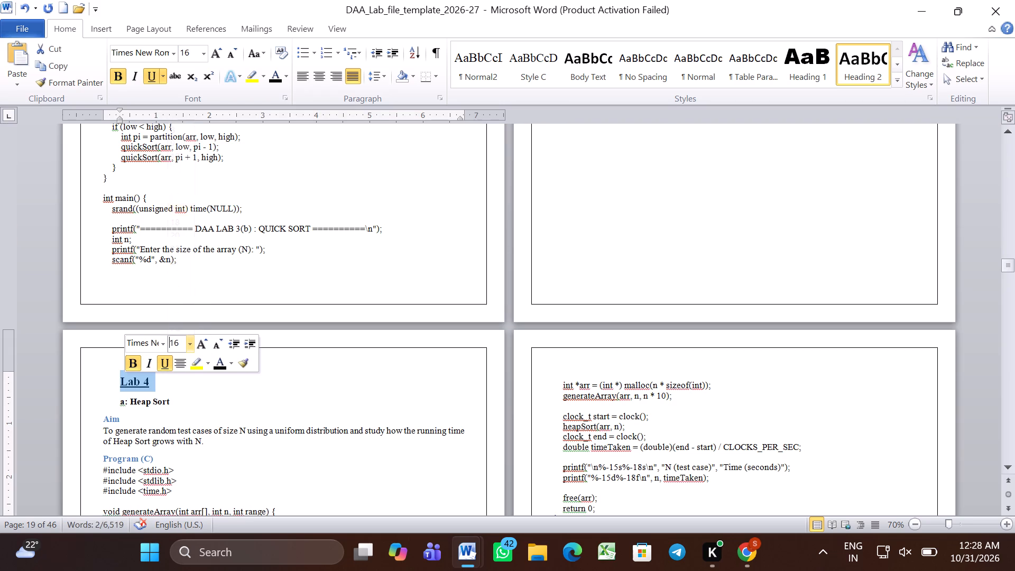
pyautogui.click(320, 72)
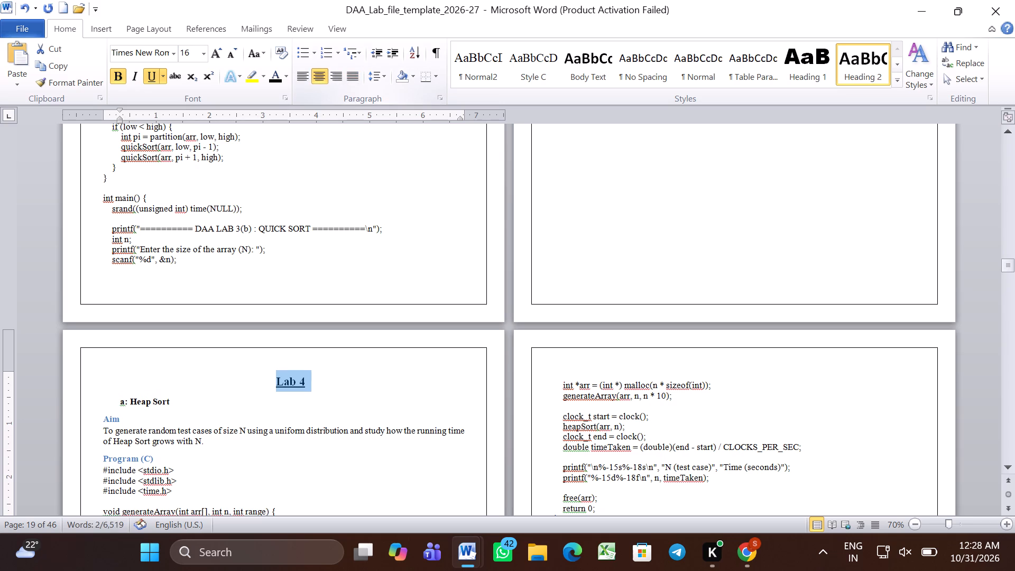
# Remove the indent from the "a: Heap Sort" heading and set its font size to 14.
pyautogui.tripleClick(168, 402)
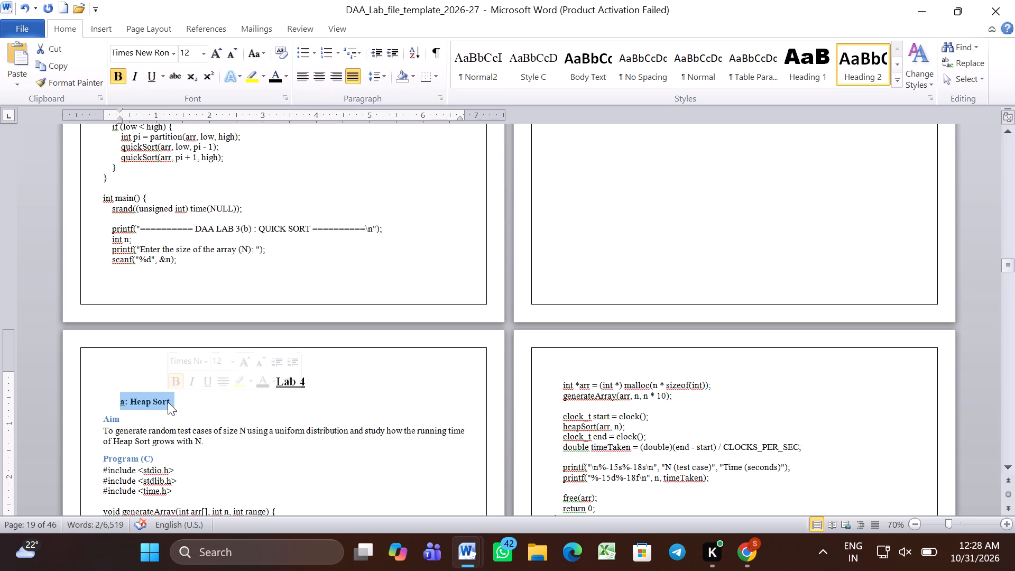
pyautogui.click(370, 49)
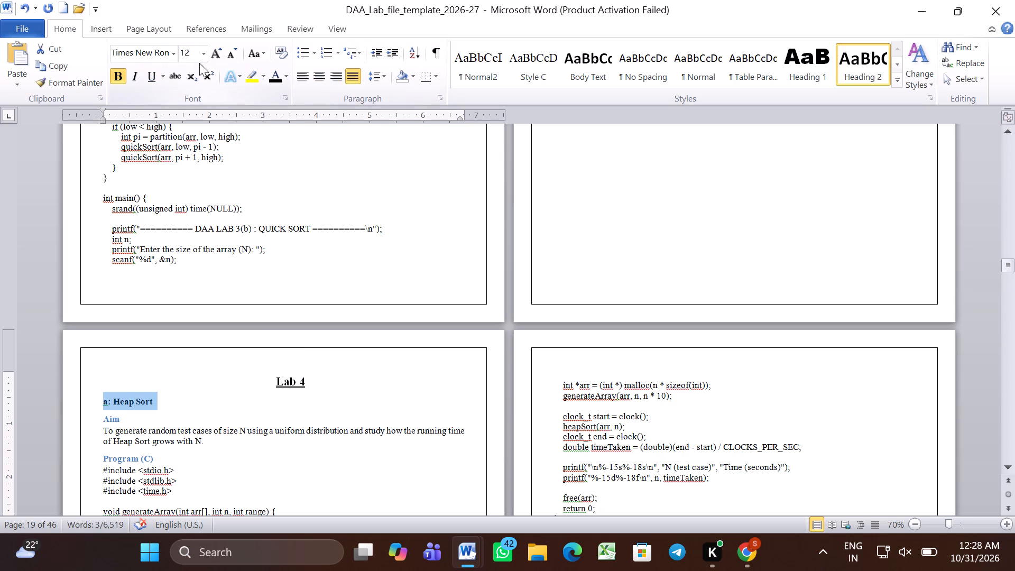
pyautogui.click(208, 51)
pyautogui.click(190, 134)
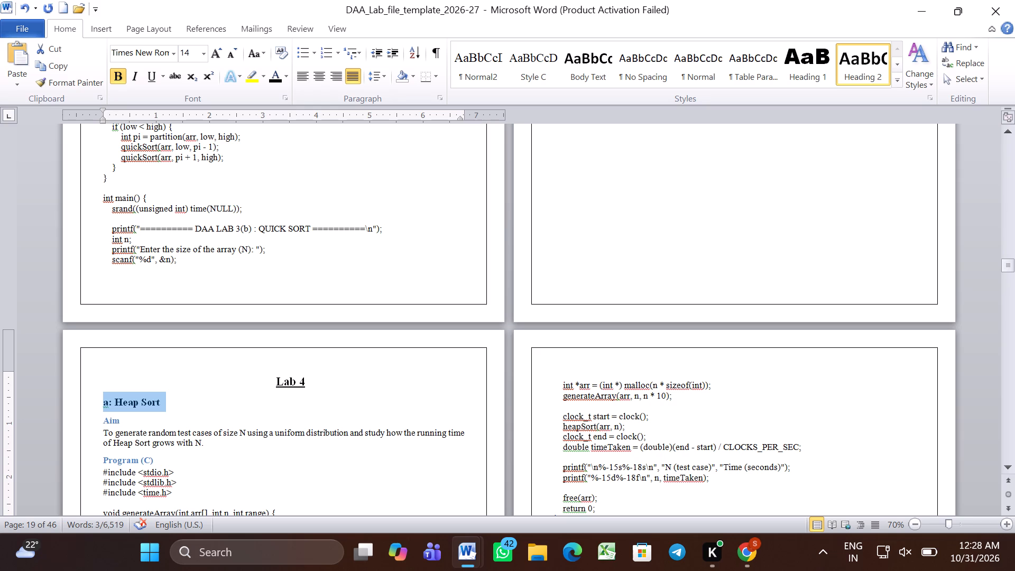
pyautogui.scroll(5, 233, 243)
pyautogui.scroll(-1, 233, 243)
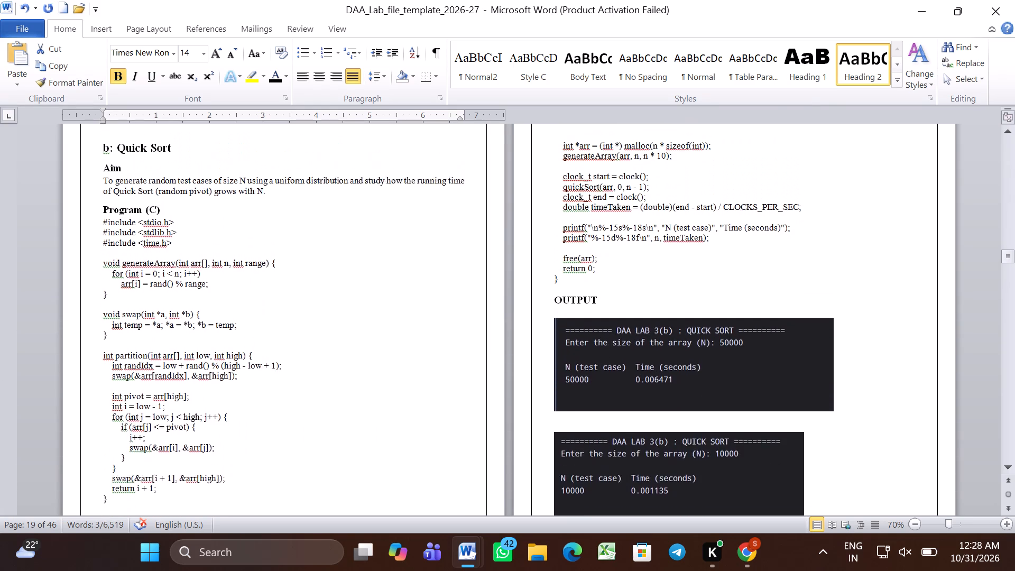
pyautogui.scroll(-2, 233, 243)
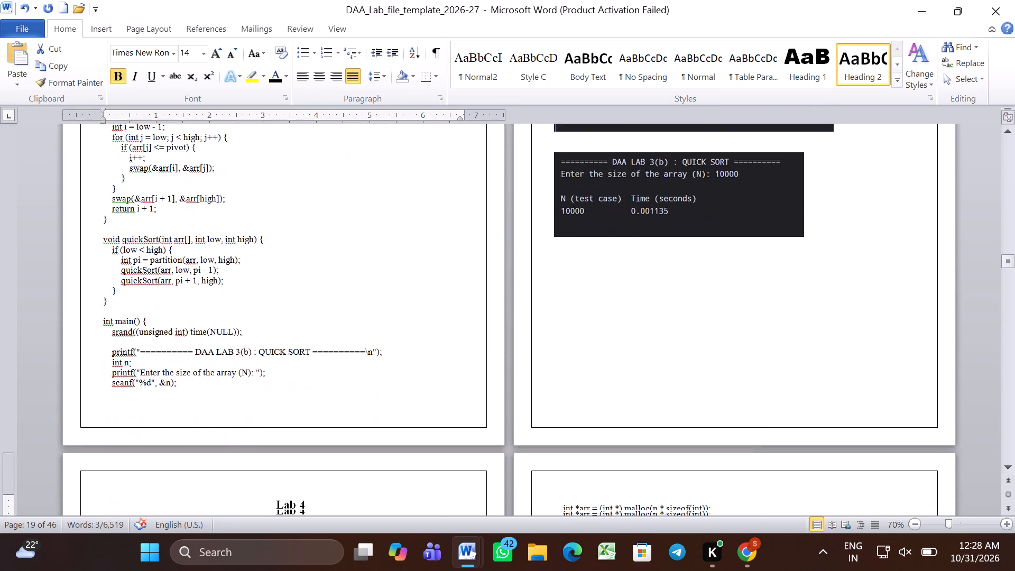
# Set the "a: Heap Sort" heading under Lab 4 to font size 16.
pyautogui.scroll(-3, 233, 243)
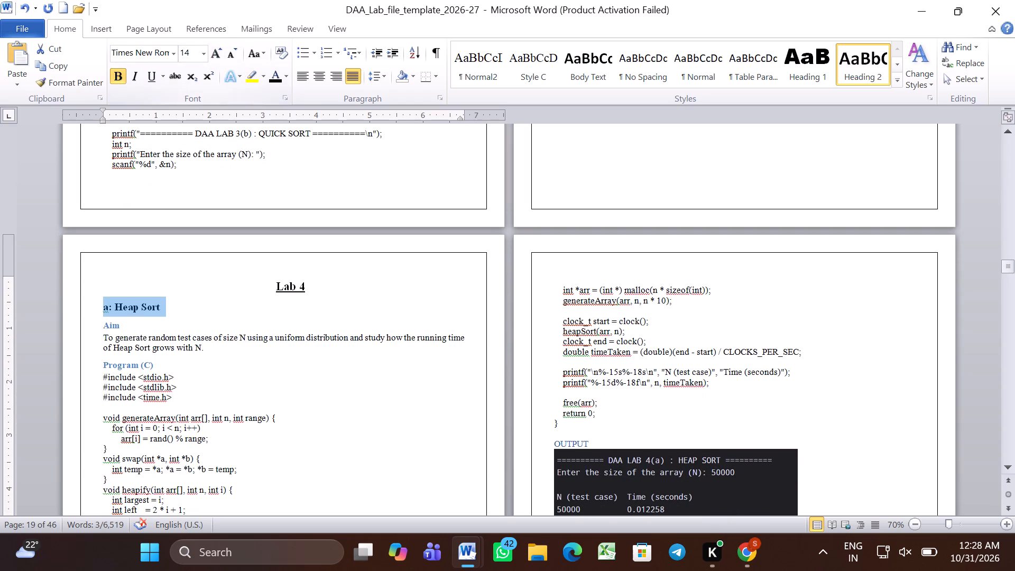
pyautogui.tripleClick(118, 325)
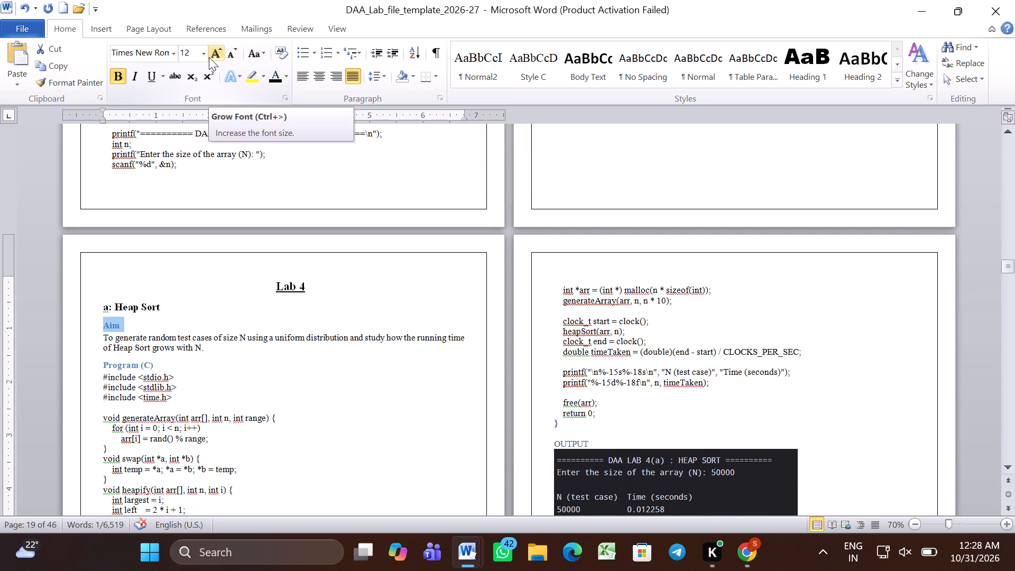
pyautogui.tripleClick(140, 308)
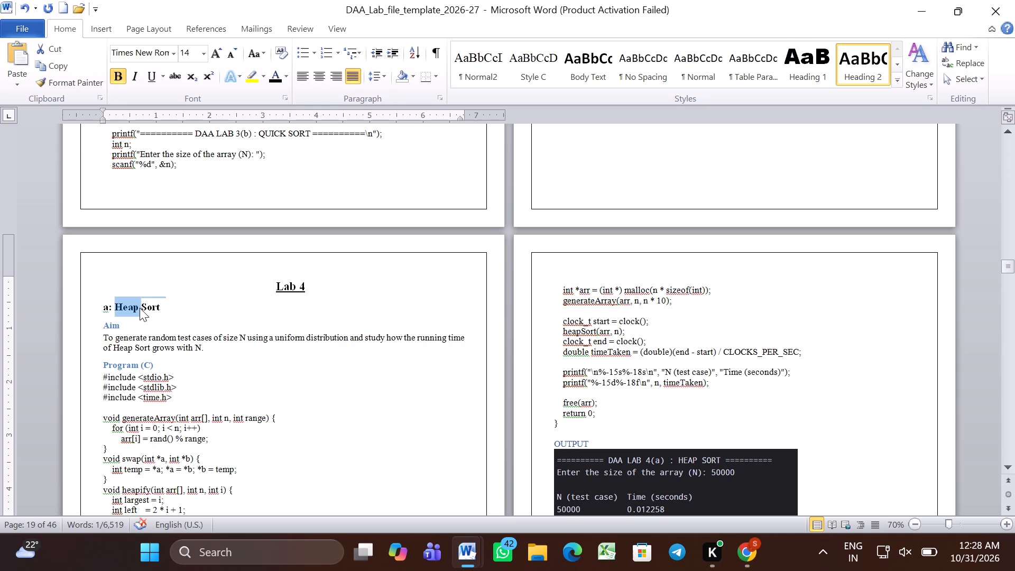
pyautogui.click(205, 263)
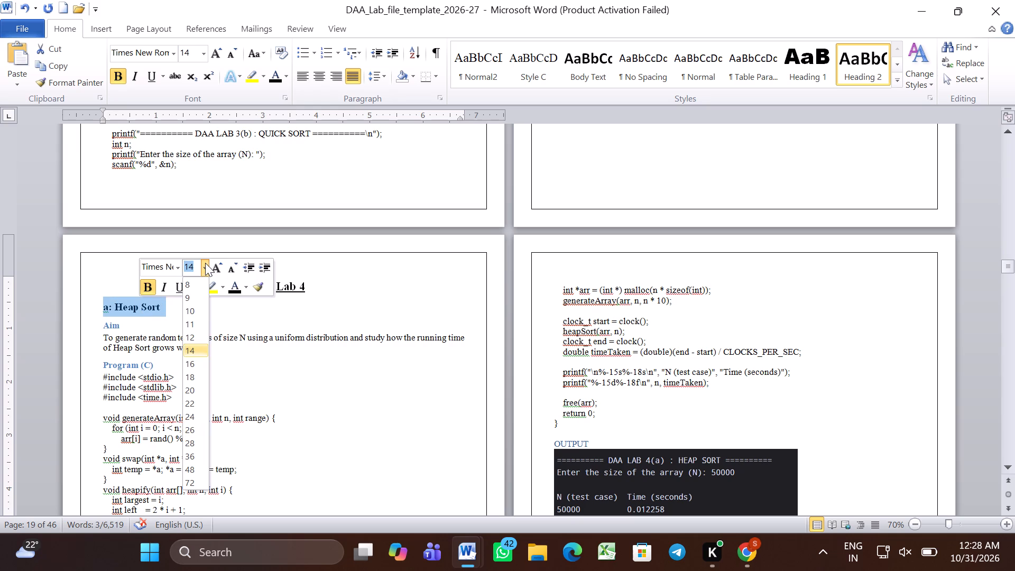
pyautogui.click(188, 364)
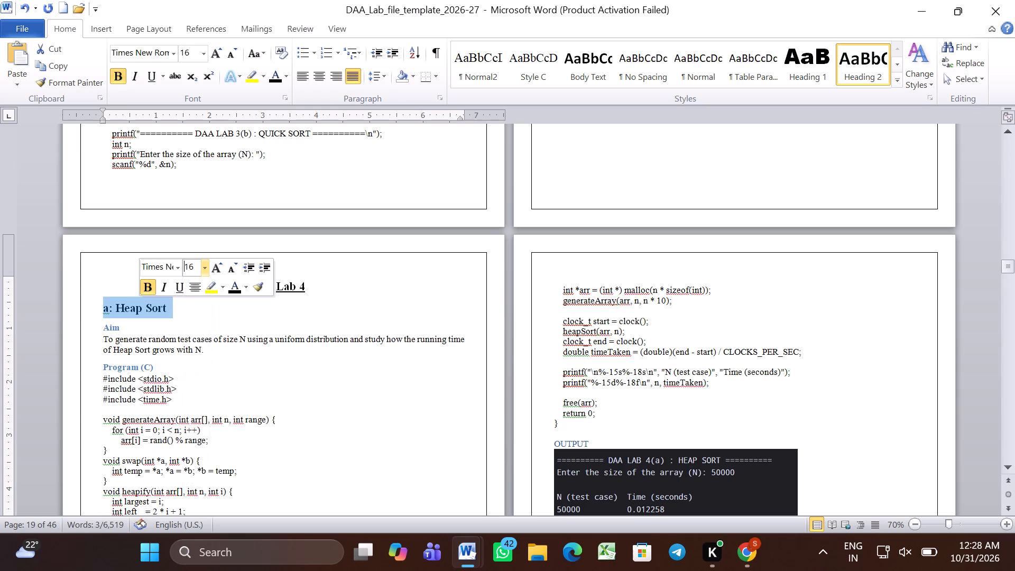
# Make the Heap Sort section's "Aim" and "Program (C)" headings black at font size 14.
pyautogui.tripleClick(132, 331)
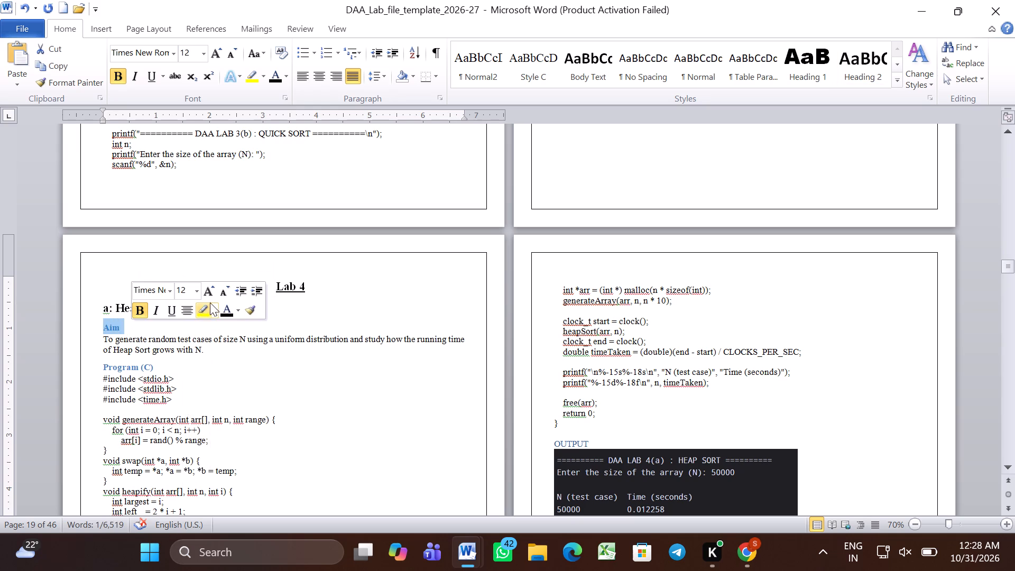
pyautogui.click(224, 310)
pyautogui.click(197, 291)
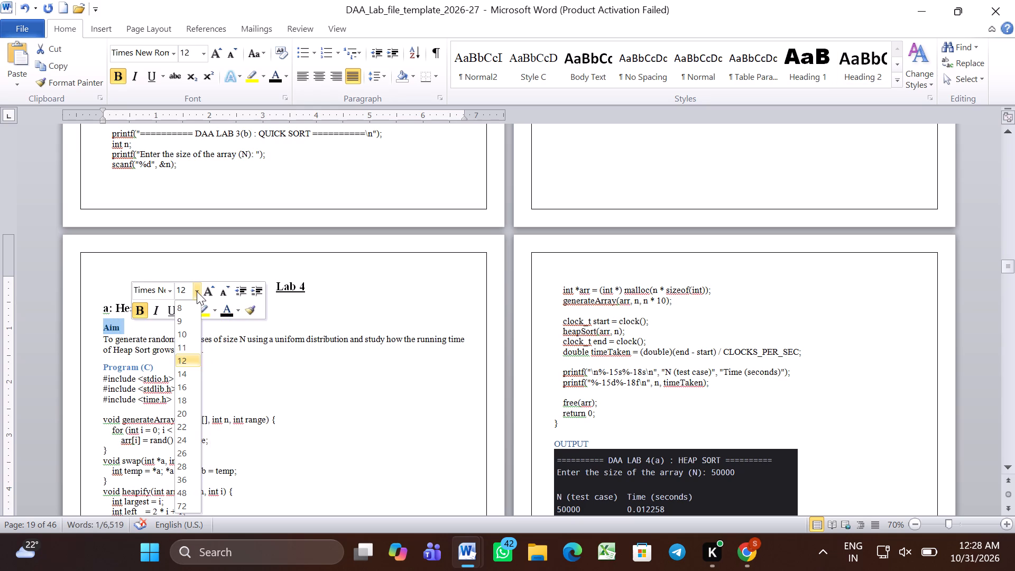
pyautogui.click(192, 372)
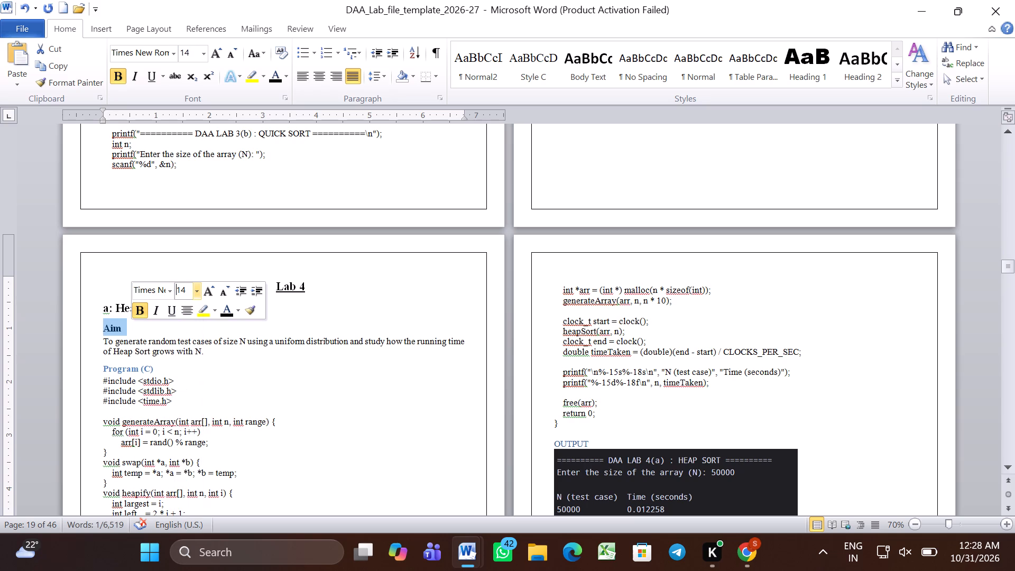
pyautogui.tripleClick(151, 368)
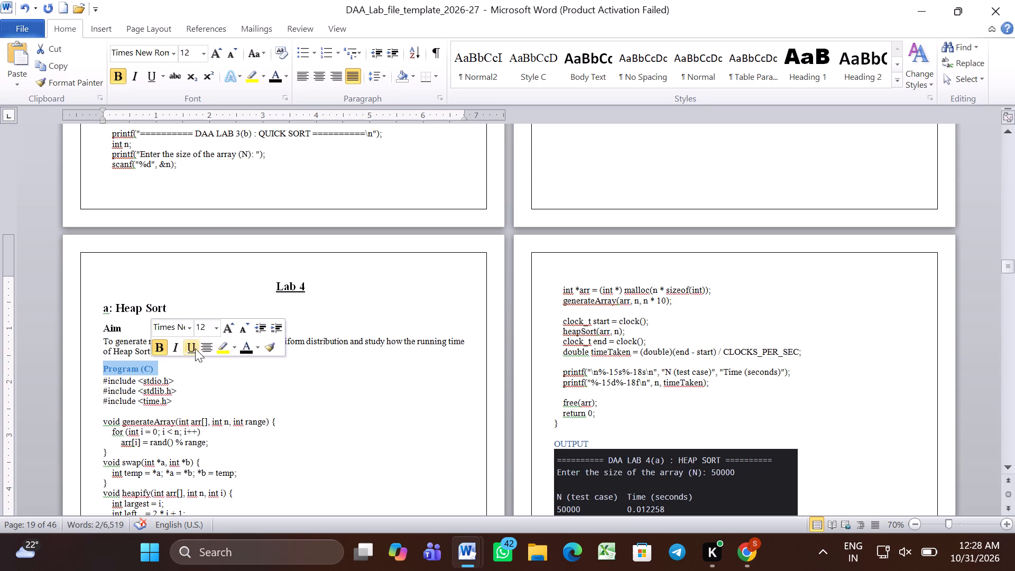
pyautogui.click(216, 331)
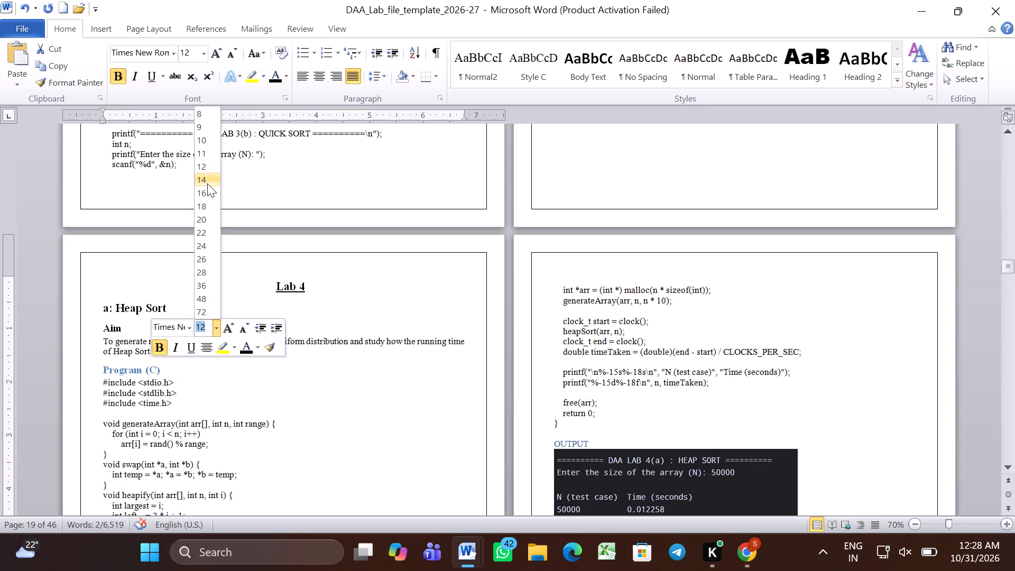
pyautogui.click(207, 183)
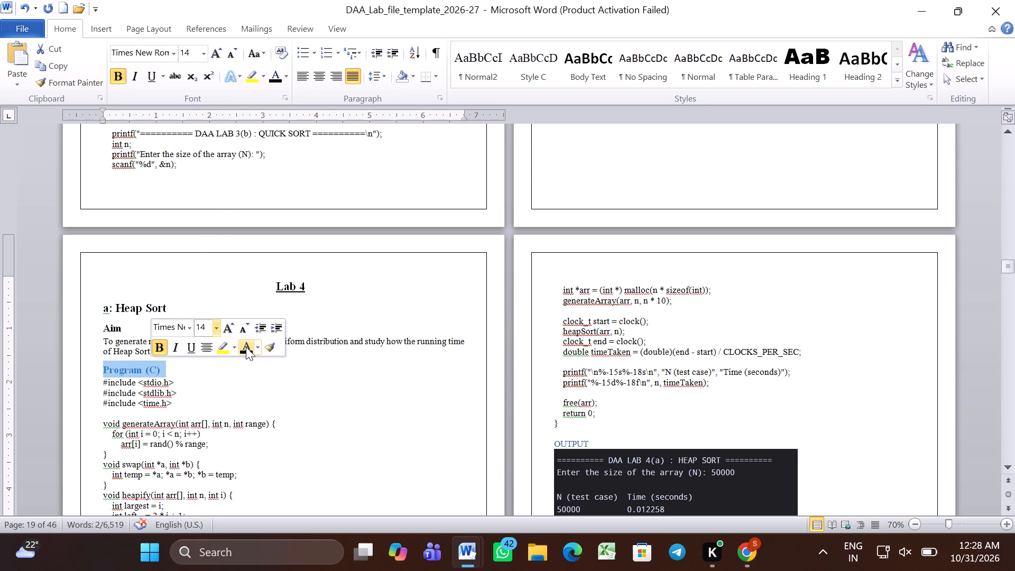
pyautogui.click(246, 347)
pyautogui.click(232, 399)
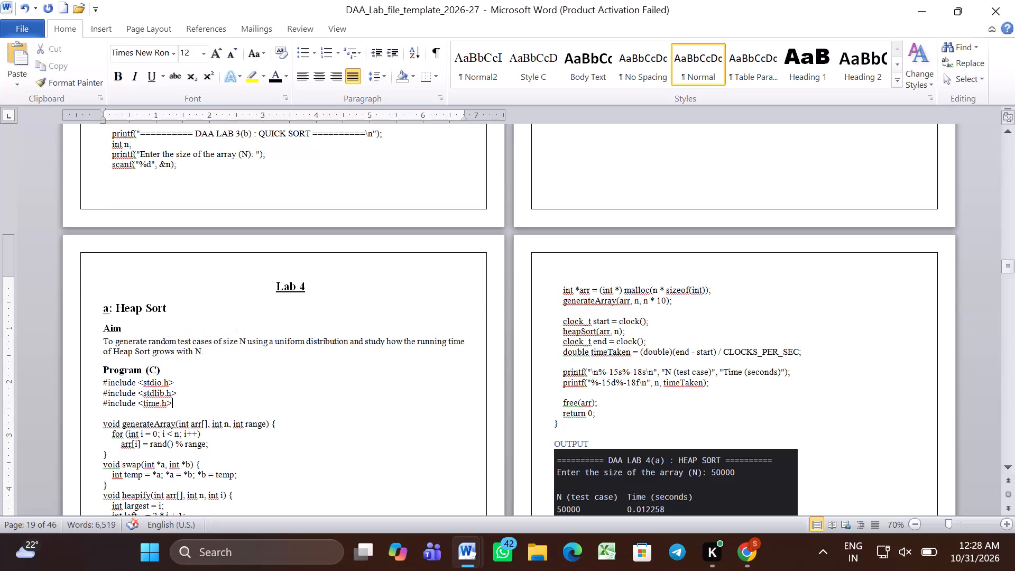
# Format the Heap Sort section's "OUTPUT" heading as bold, black and font size 14.
pyautogui.scroll(-4, 232, 399)
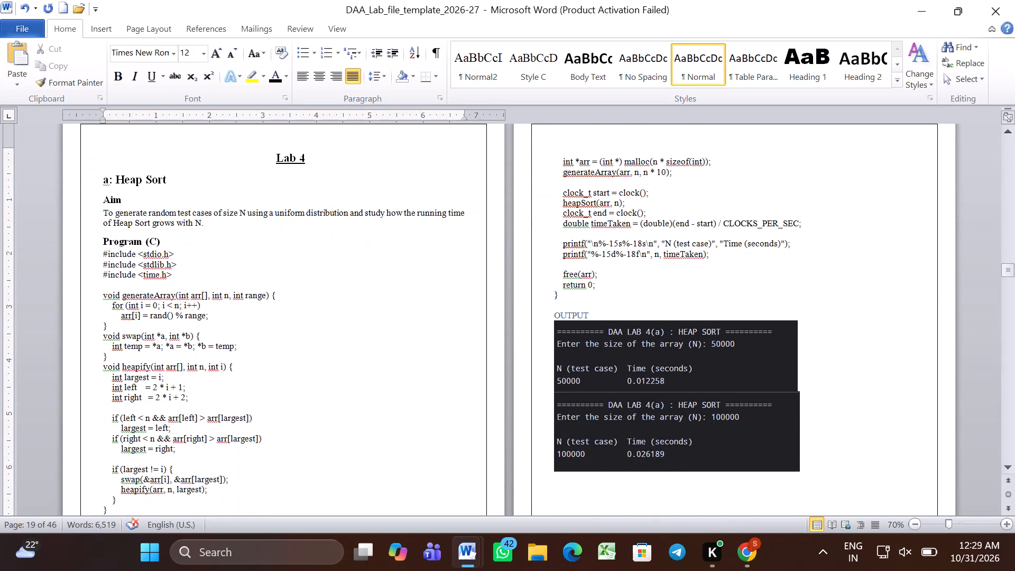
pyautogui.scroll(-3, 232, 399)
pyautogui.scroll(1, 232, 399)
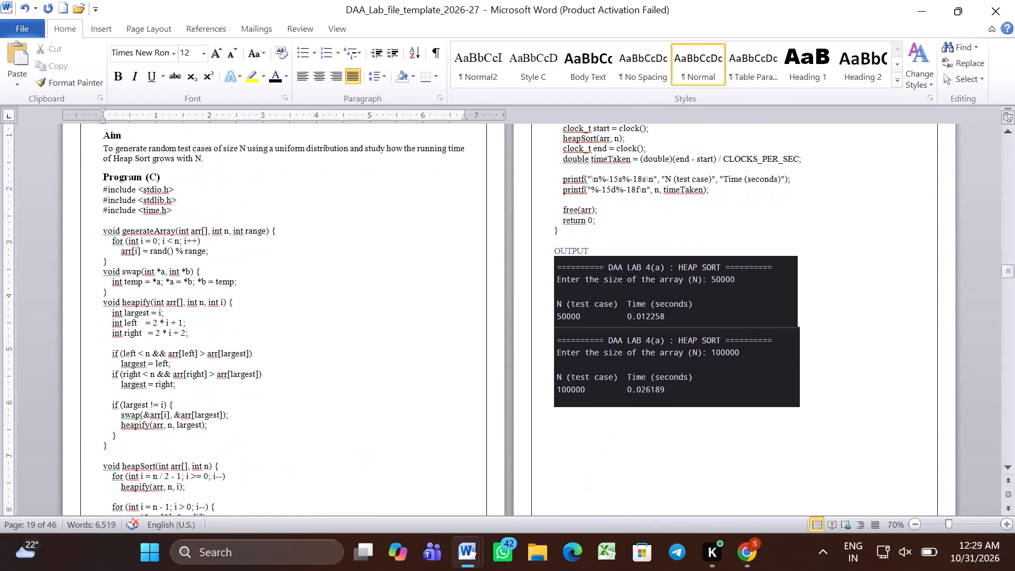
pyautogui.scroll(2, 232, 399)
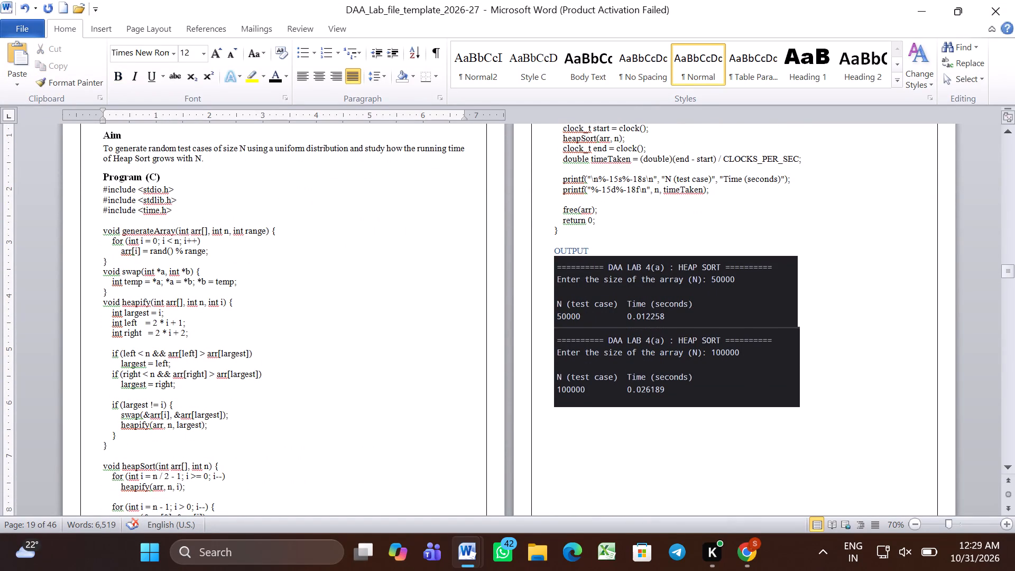
pyautogui.tripleClick(577, 248)
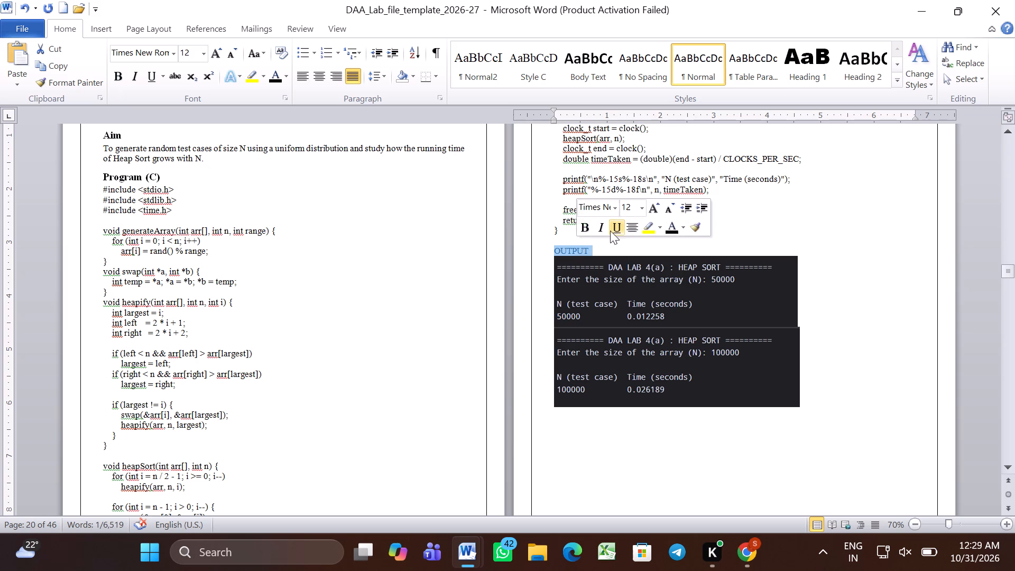
pyautogui.click(589, 226)
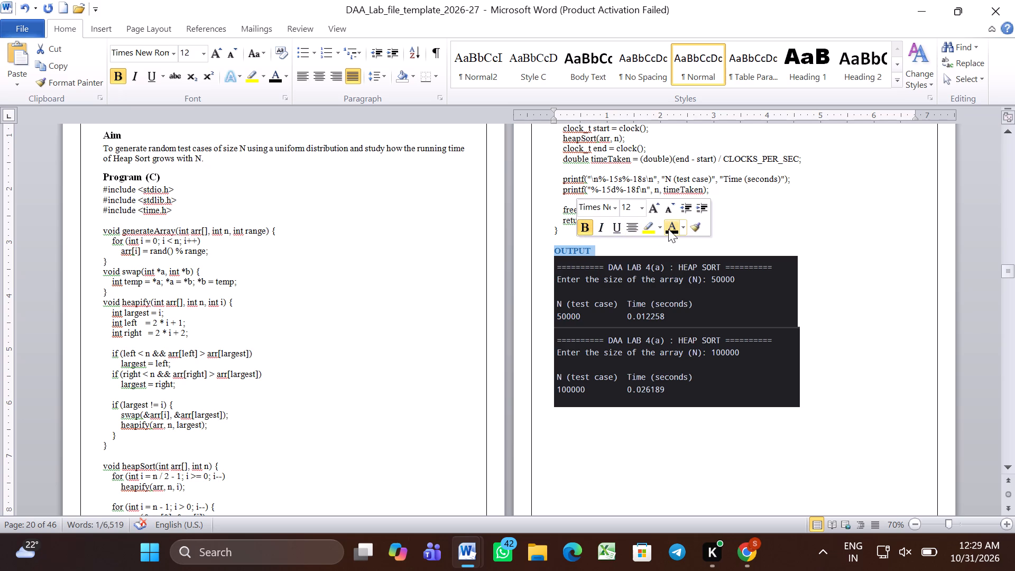
pyautogui.click(668, 229)
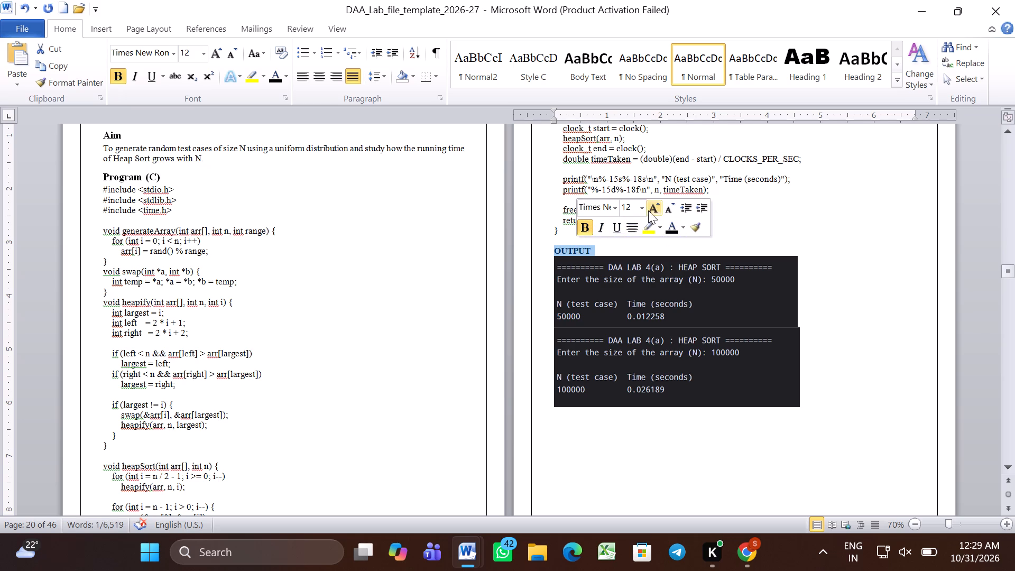
pyautogui.click(641, 204)
pyautogui.click(631, 285)
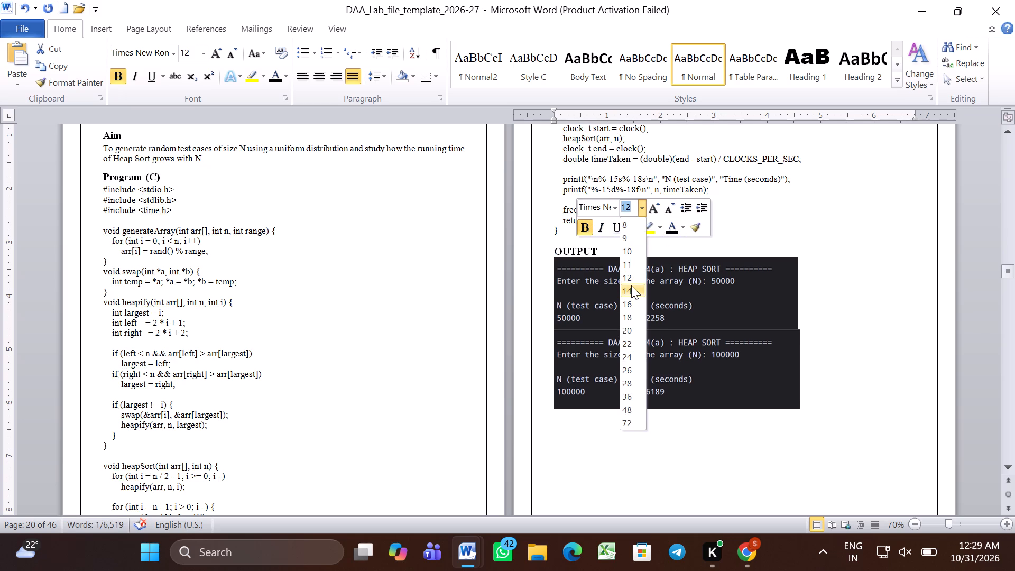
# Add one blank line below the Heap Sort "OUTPUT" heading and two blank lines between the code and that heading.
pyautogui.click(624, 246)
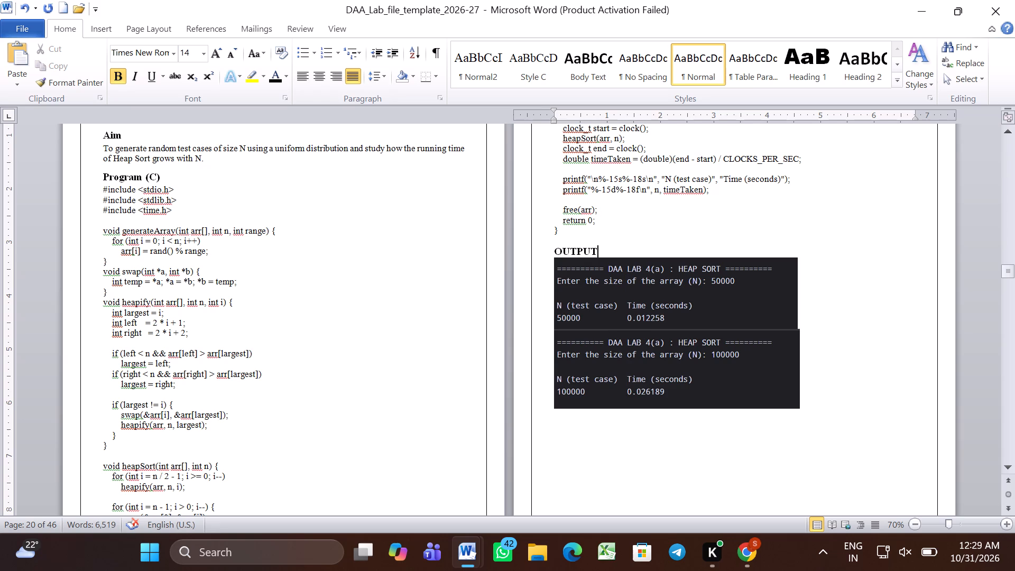
pyautogui.press('Return')
pyautogui.scroll(1, 620, 247)
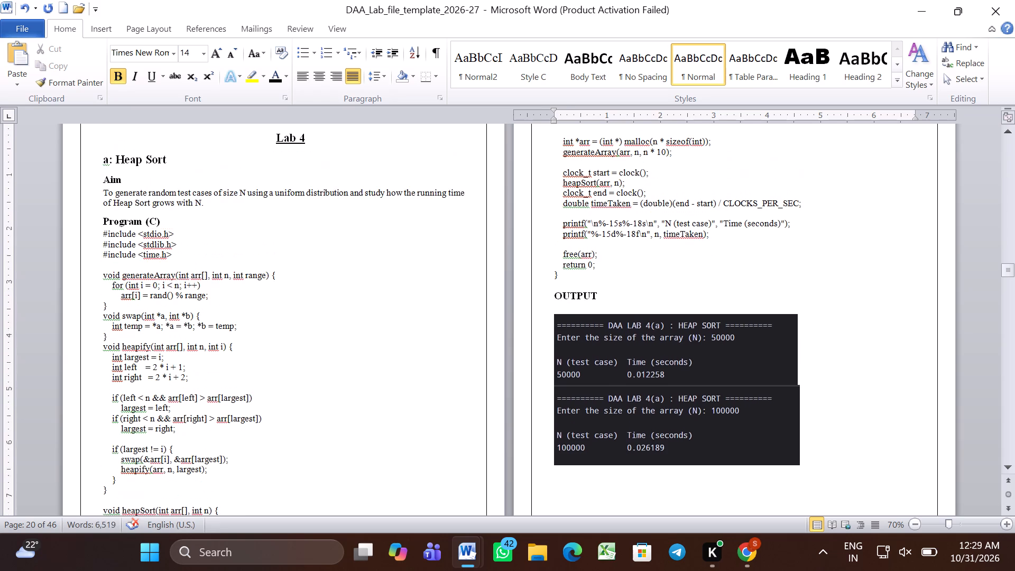
pyautogui.scroll(1, 620, 247)
pyautogui.click(620, 278)
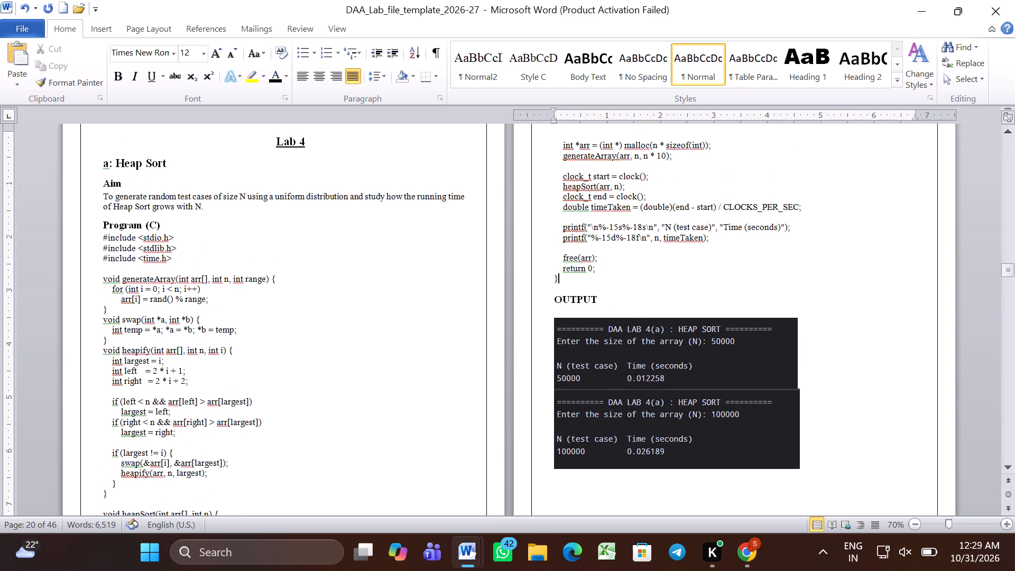
pyautogui.press('Return')
pyautogui.press('Return')
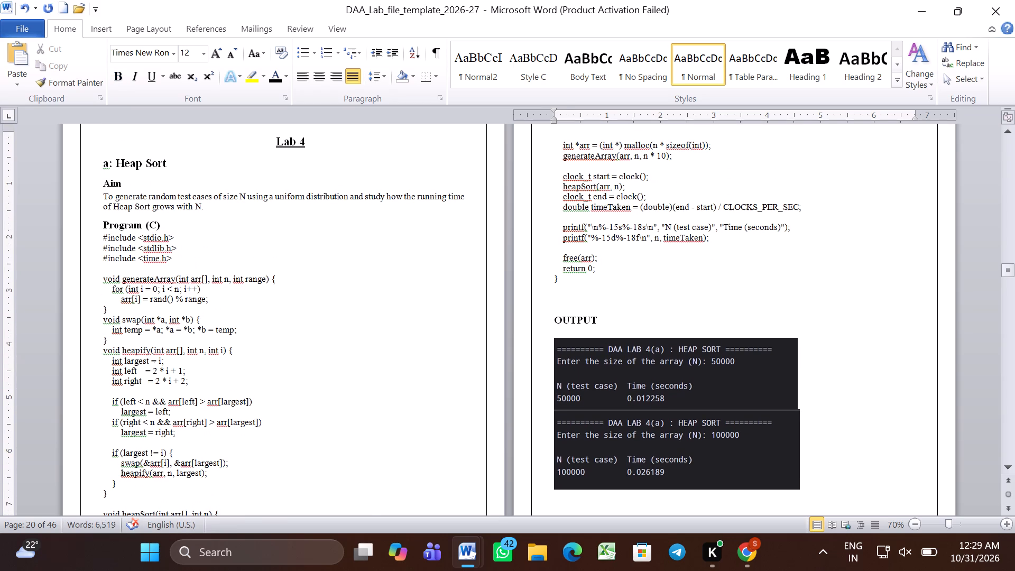
# Remove the indent from the "b: Counting Sort" heading and set its font size to 16.
pyautogui.scroll(-2, 620, 278)
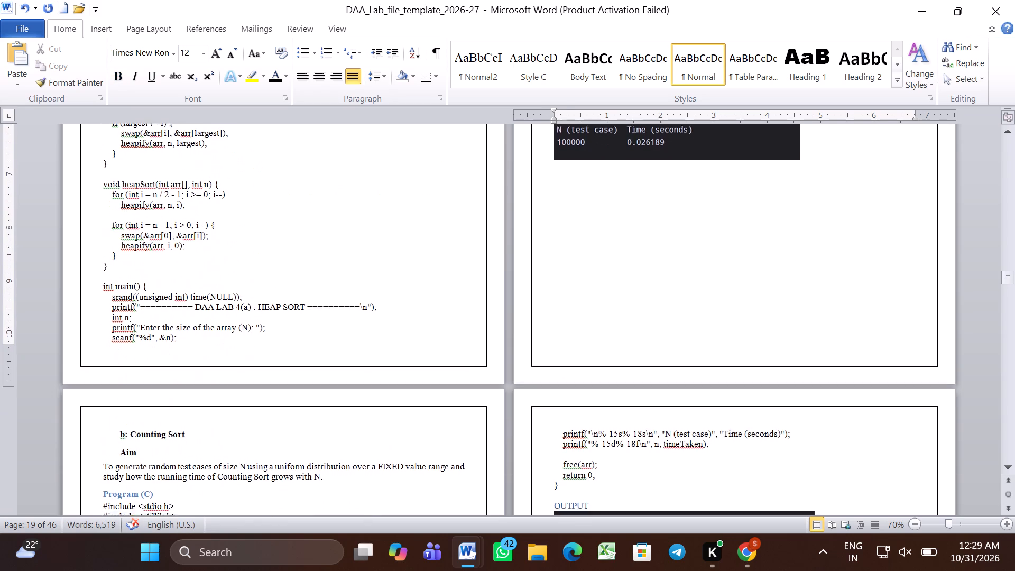
pyautogui.scroll(-1, 620, 278)
pyautogui.scroll(4, 620, 278)
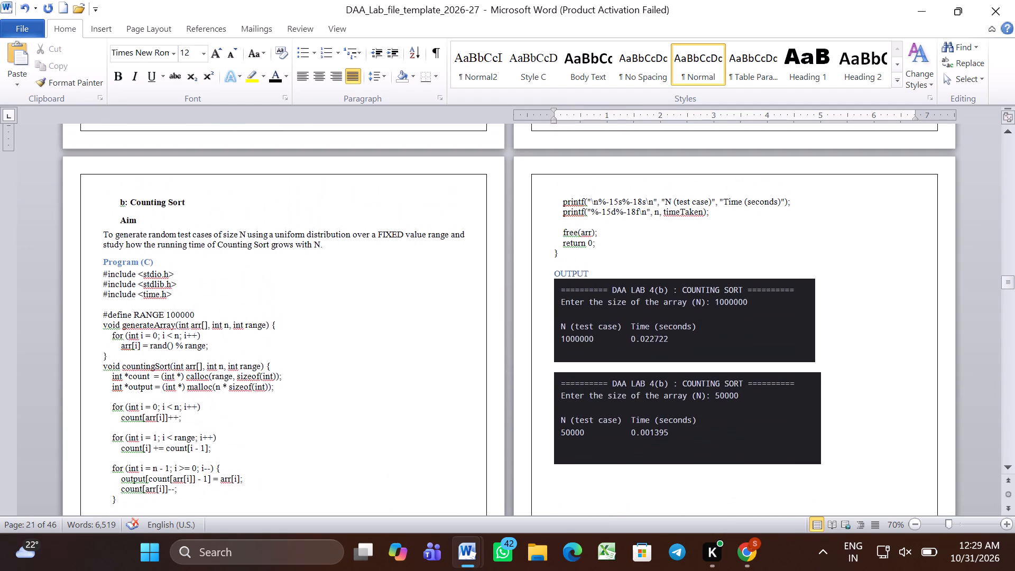
pyautogui.tripleClick(178, 205)
pyautogui.click(376, 55)
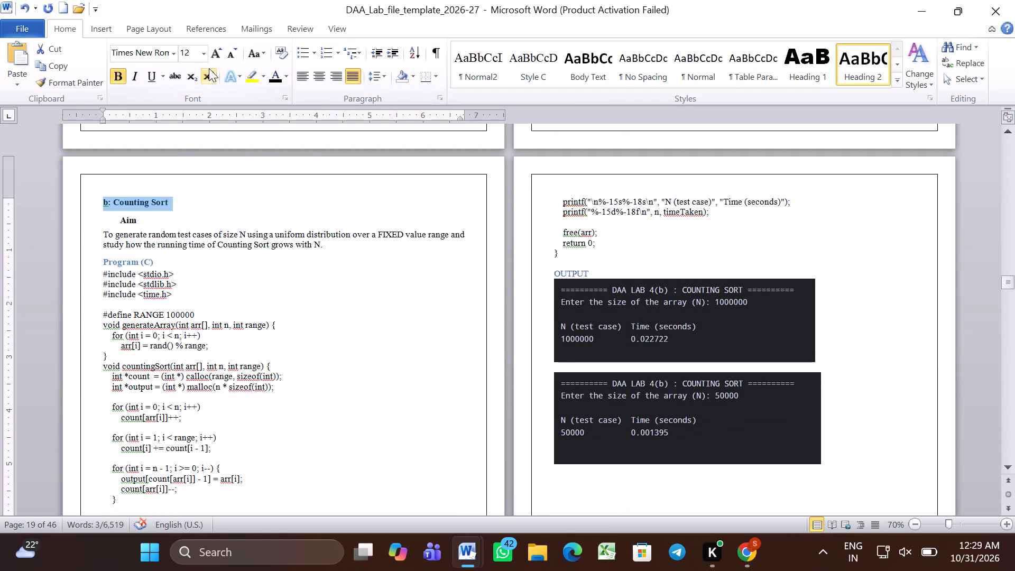
pyautogui.click(208, 50)
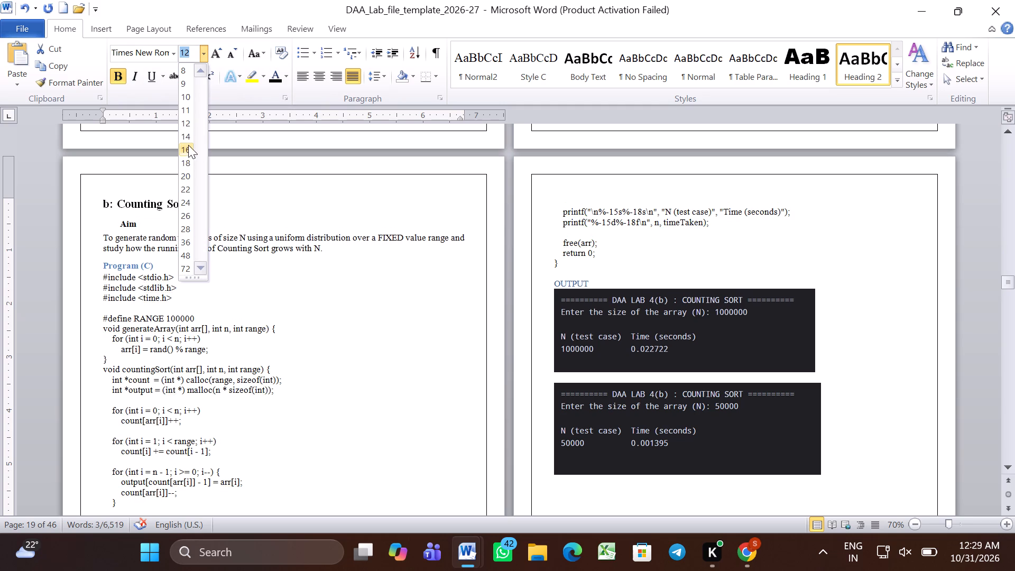
pyautogui.click(187, 151)
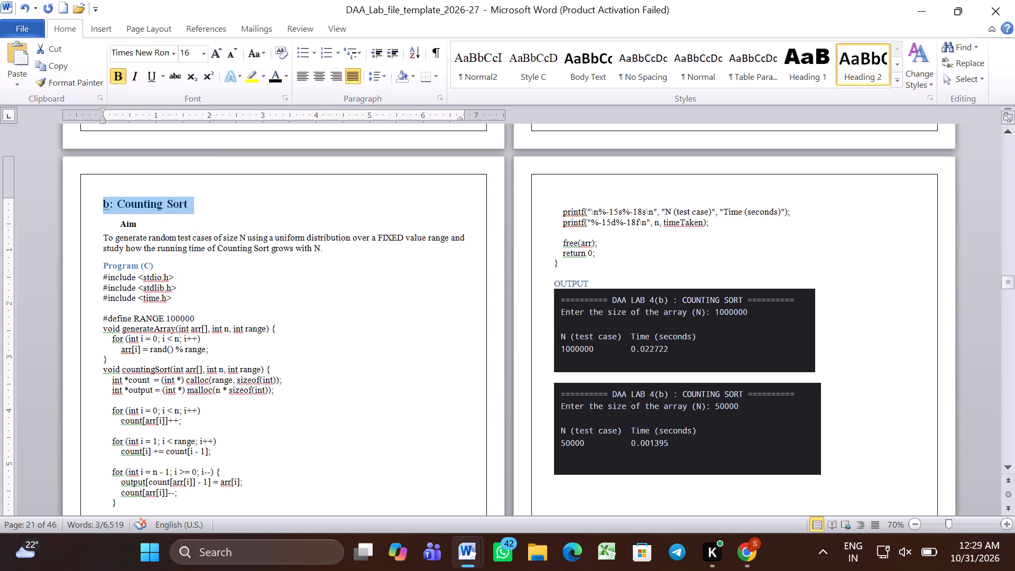
# Remove the indent from the Counting Sort section's "Aim" heading and set its font size to 14.
pyautogui.tripleClick(147, 220)
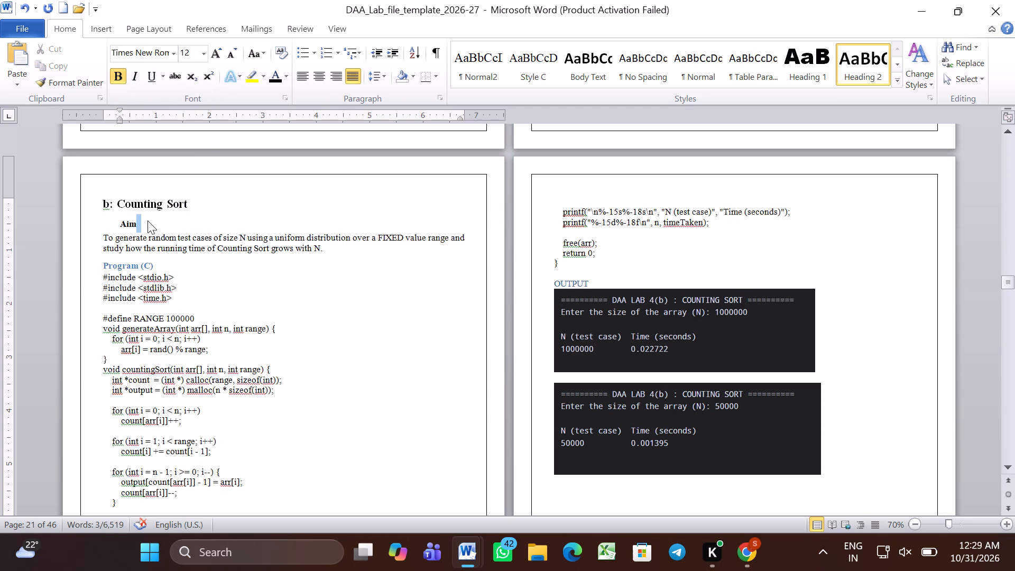
pyautogui.click(383, 56)
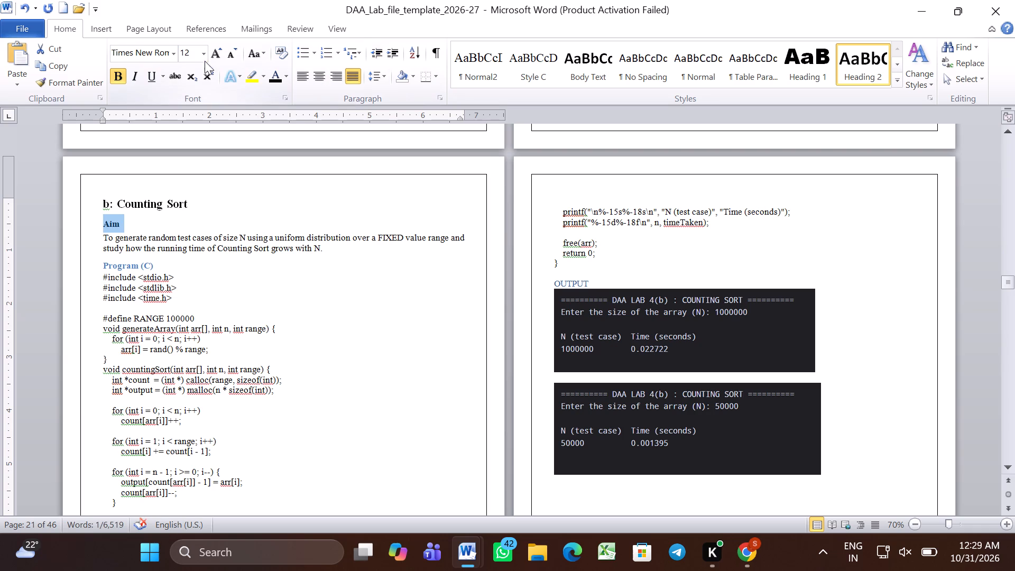
pyautogui.click(206, 56)
pyautogui.click(184, 141)
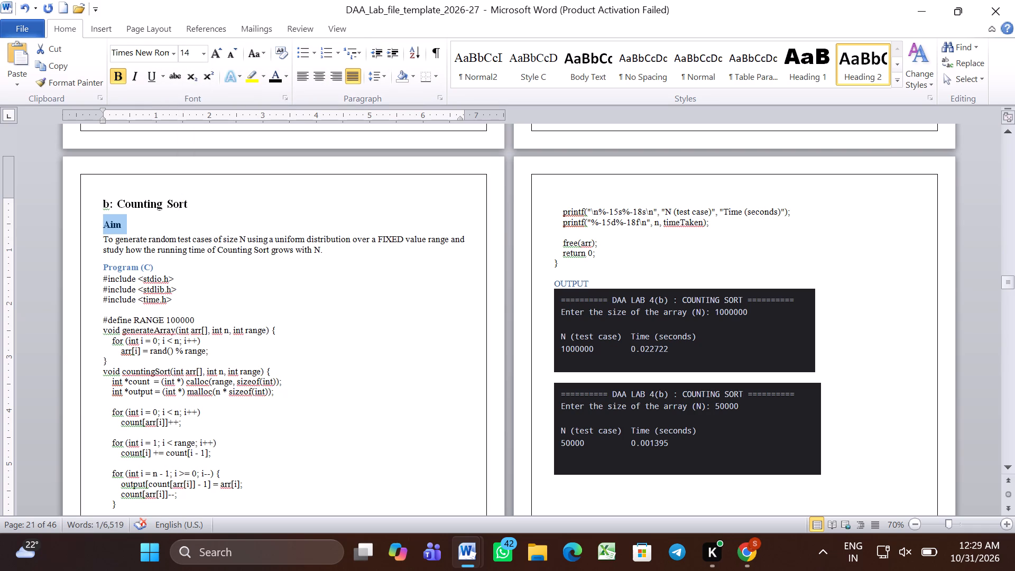
# Set the Counting Sort section's "Program (C)" heading to font size 14 and black.
pyautogui.tripleClick(155, 265)
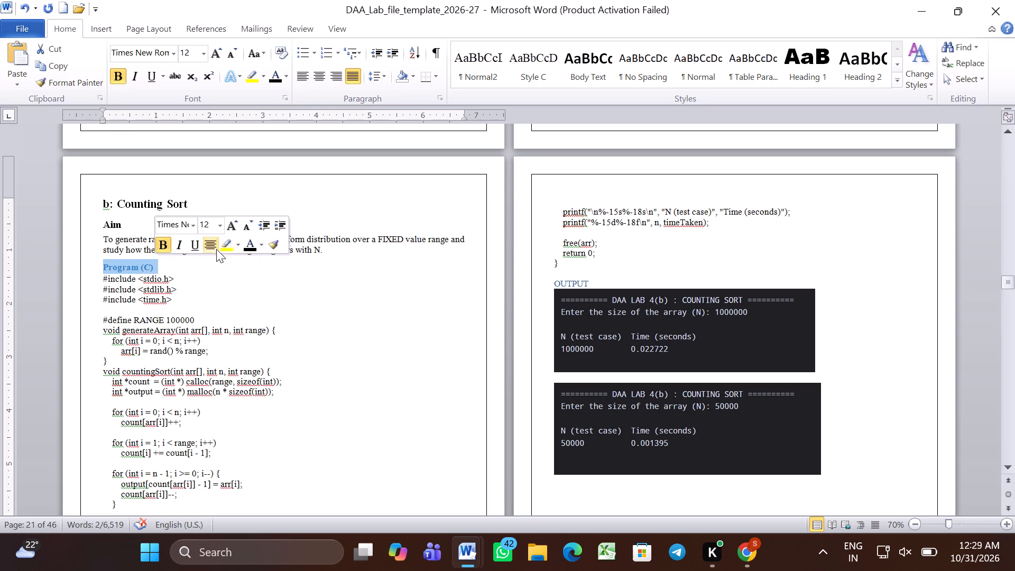
pyautogui.click(219, 229)
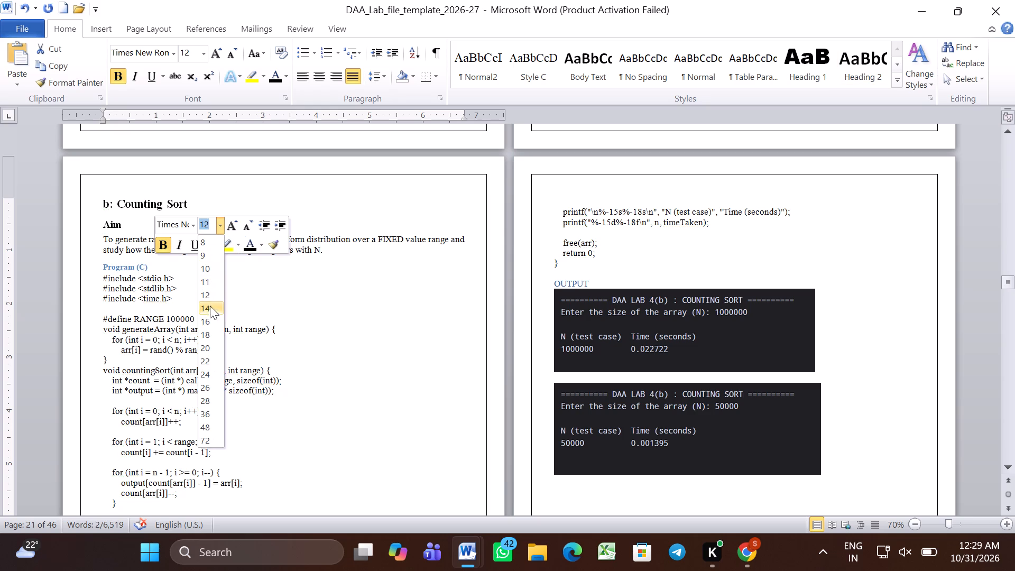
pyautogui.click(209, 310)
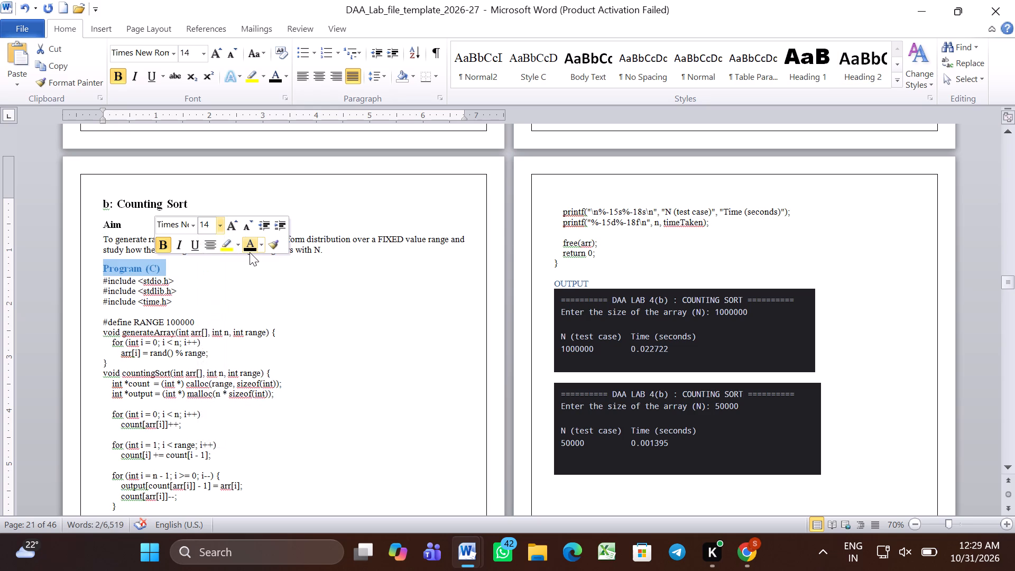
pyautogui.click(250, 252)
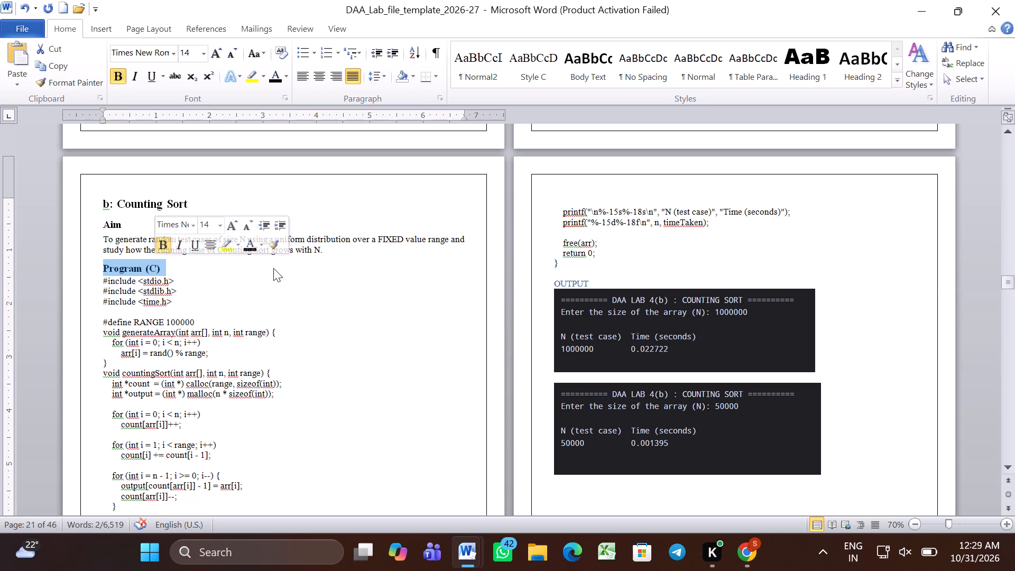
pyautogui.click(266, 289)
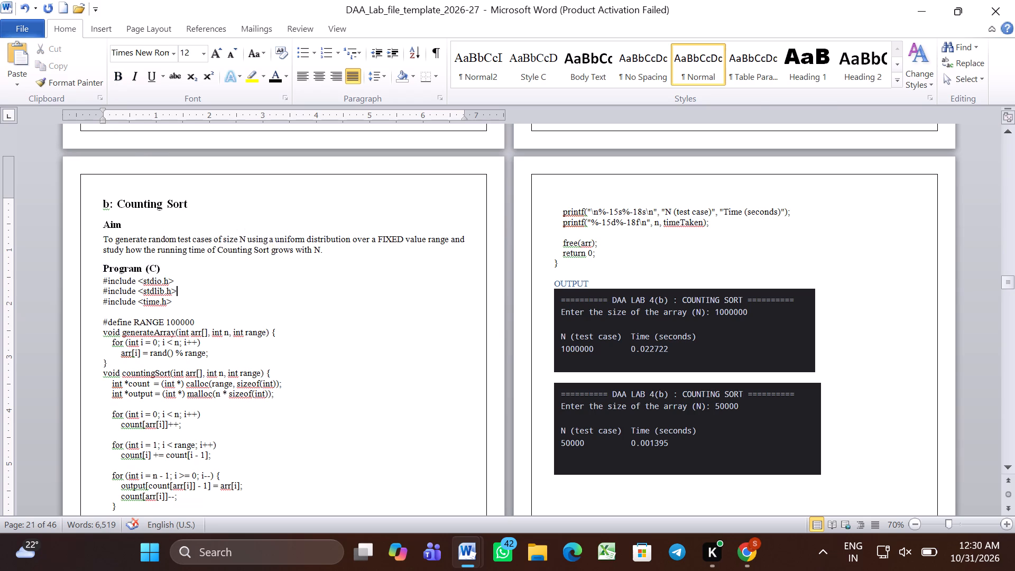
# Add a blank line between the end of the Counting Sort code and its "OUTPUT" heading.
pyautogui.scroll(-1, 266, 289)
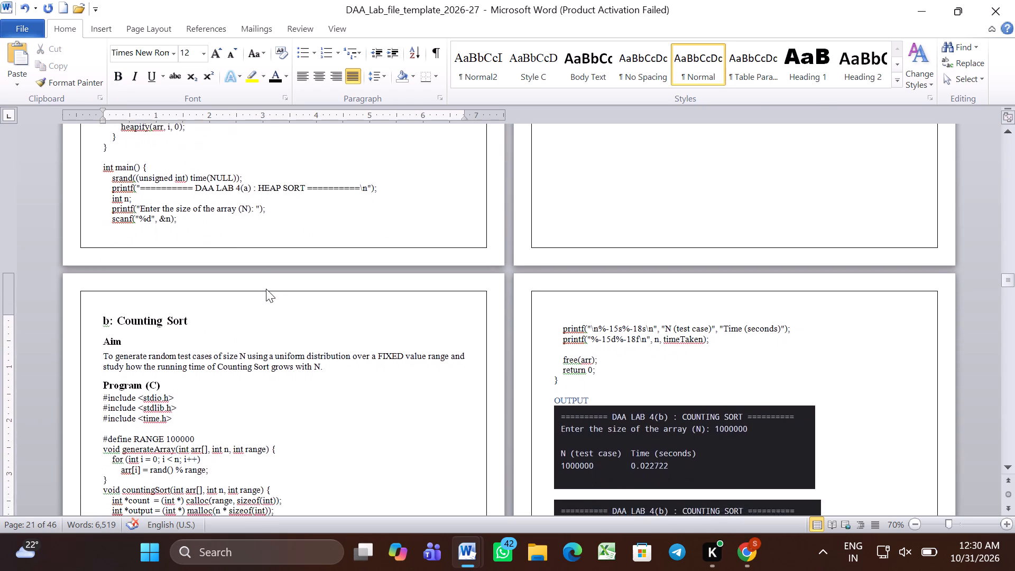
pyautogui.scroll(-5, 266, 289)
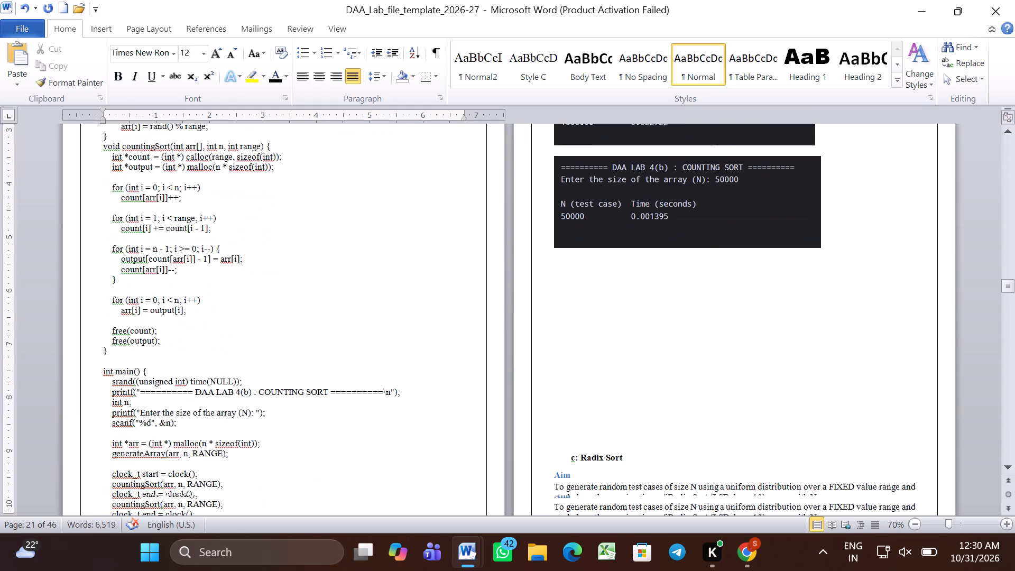
pyautogui.scroll(2, 266, 289)
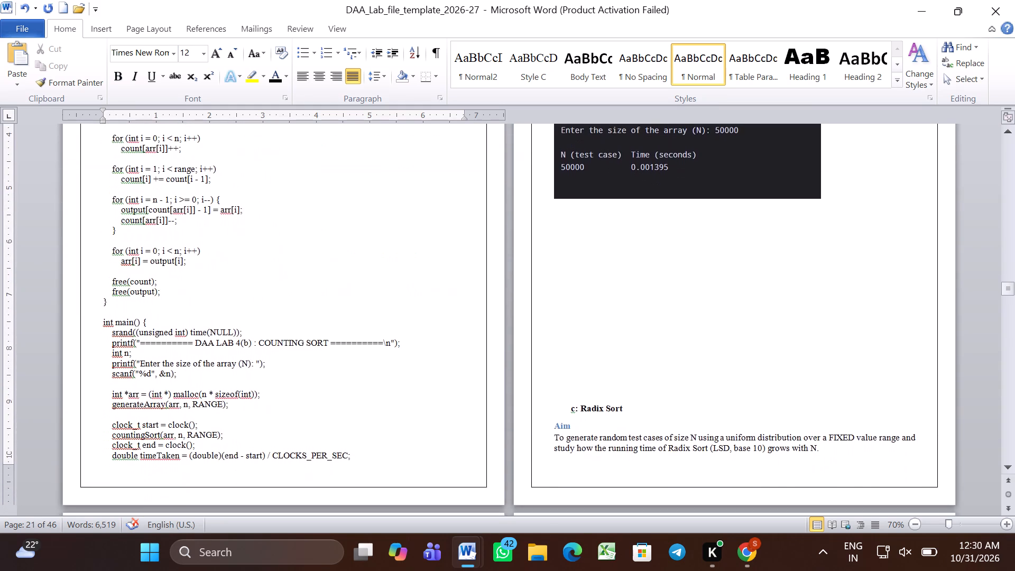
pyautogui.scroll(1, 266, 289)
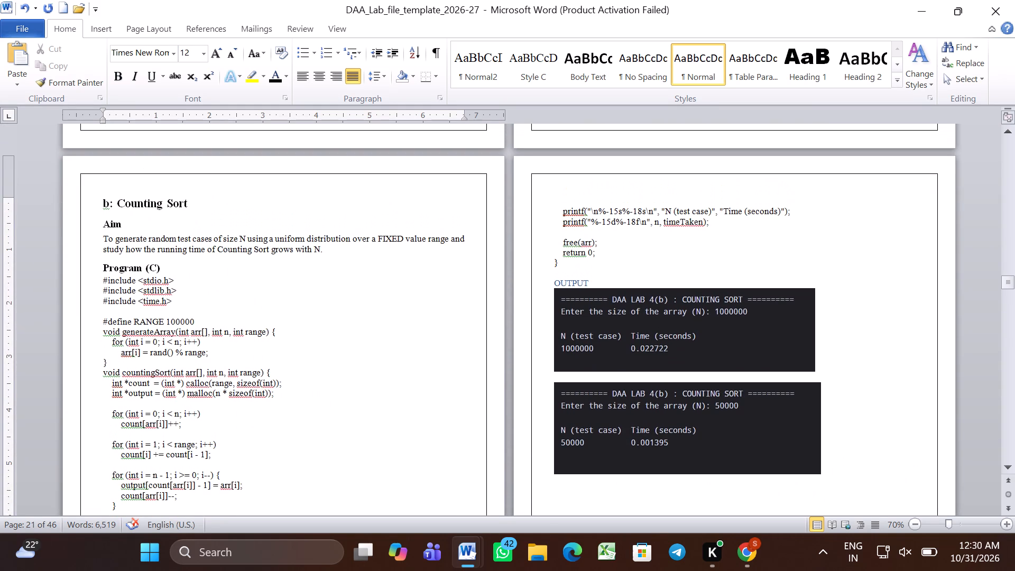
pyautogui.click(590, 273)
pyautogui.click(590, 273)
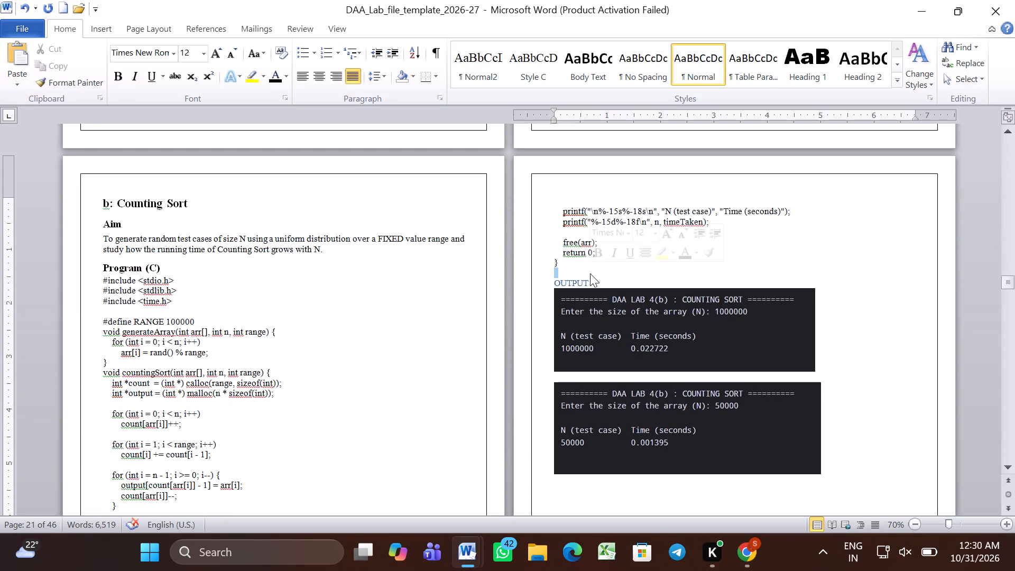
pyautogui.press('Return')
pyautogui.press('Return')
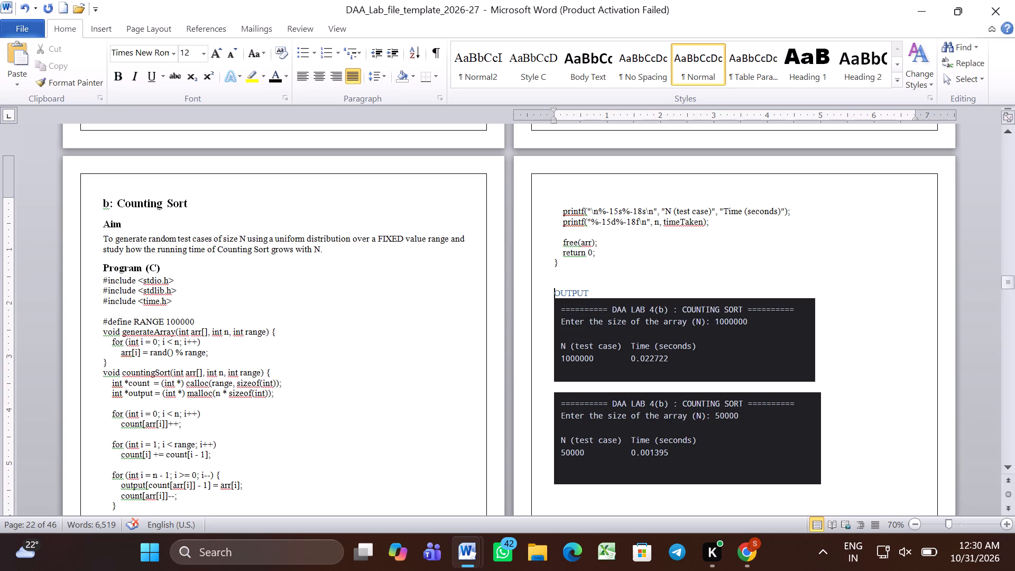
# Format the Counting Sort section's "OUTPUT" heading as bold, black and font size 14.
pyautogui.tripleClick(583, 292)
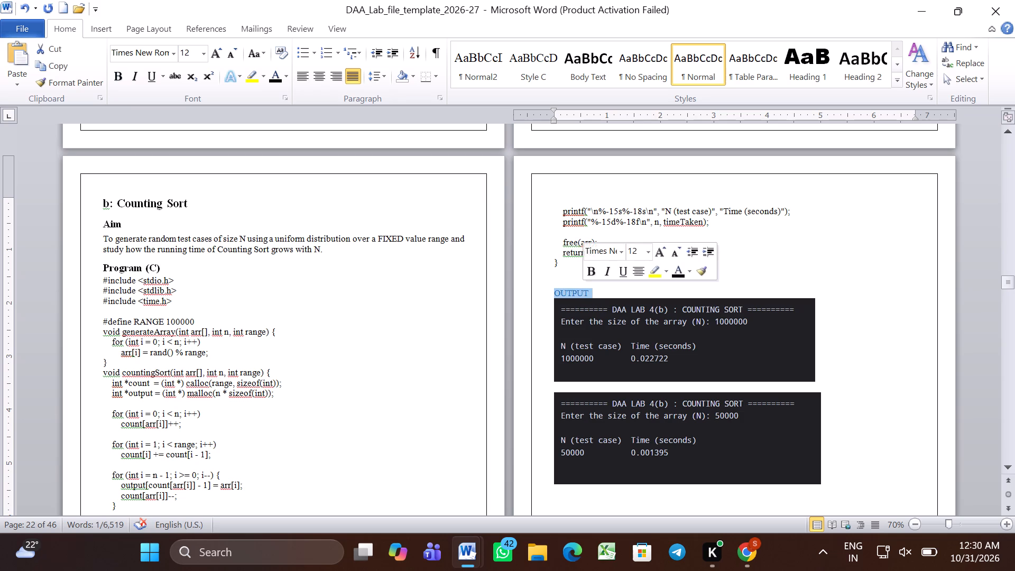
pyautogui.click(589, 273)
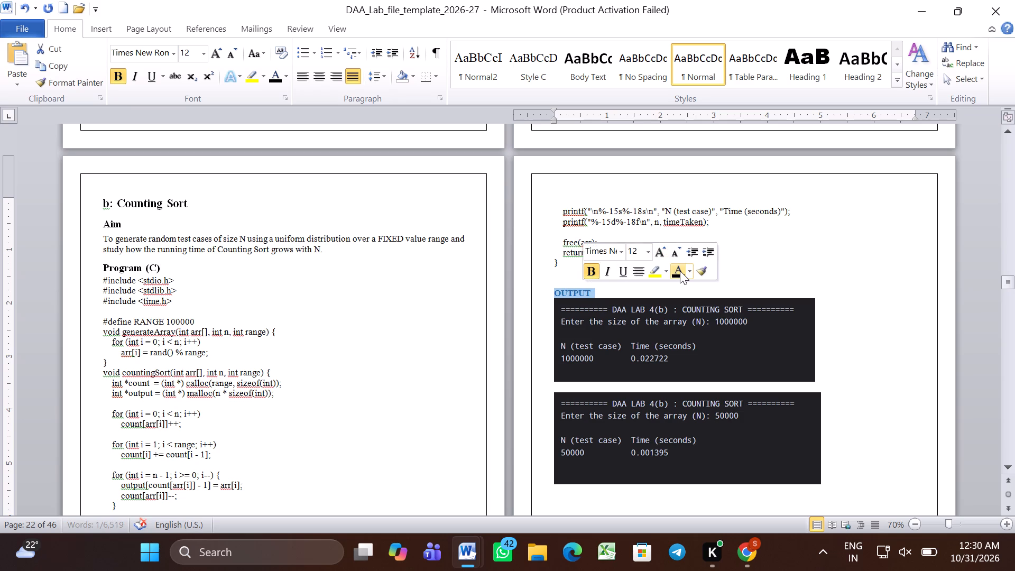
pyautogui.click(680, 271)
pyautogui.click(649, 251)
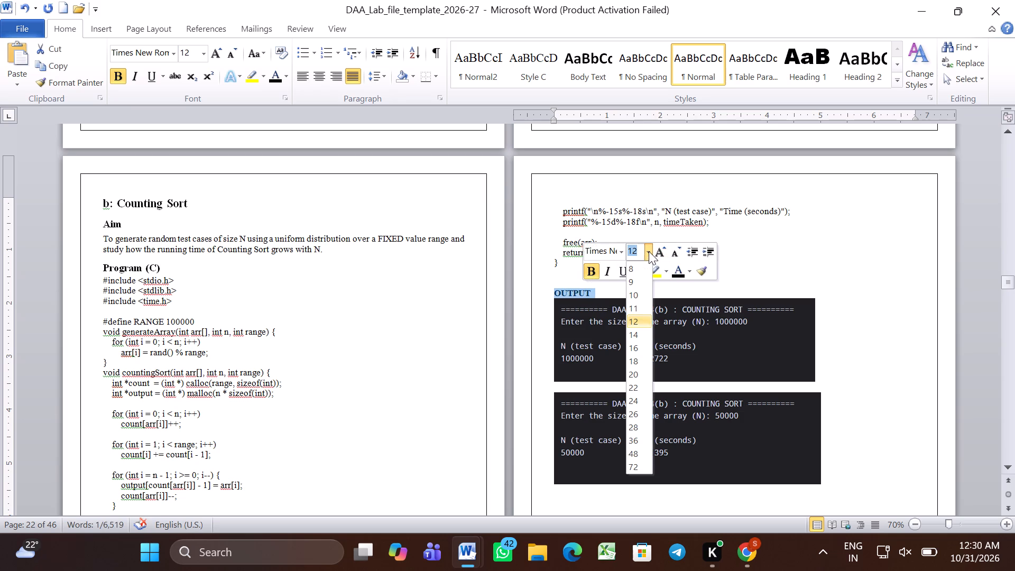
pyautogui.click(639, 334)
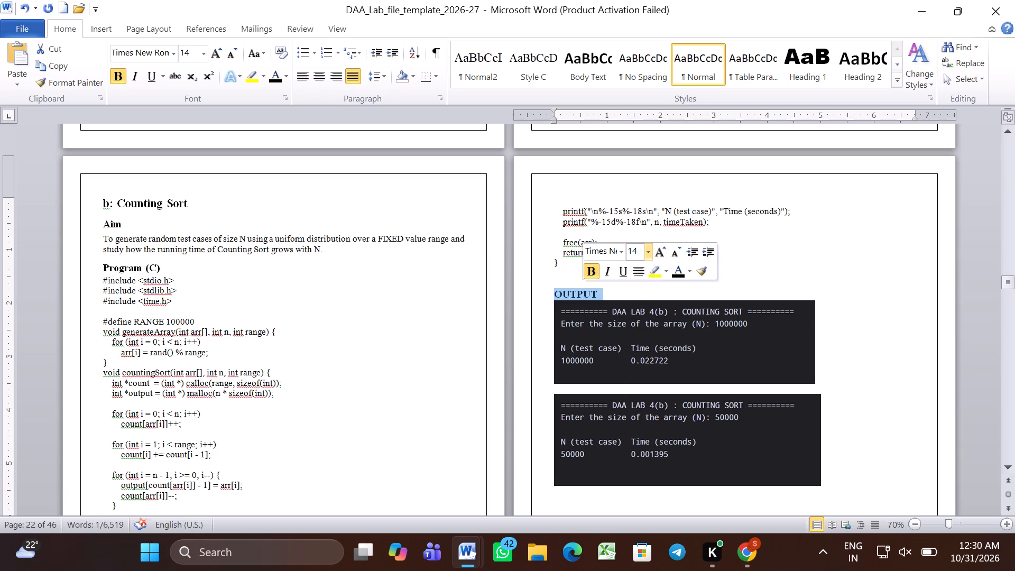
# Add one blank line below the Counting Sort "OUTPUT" heading and one more blank line above it.
pyautogui.click(617, 294)
pyautogui.press('Return')
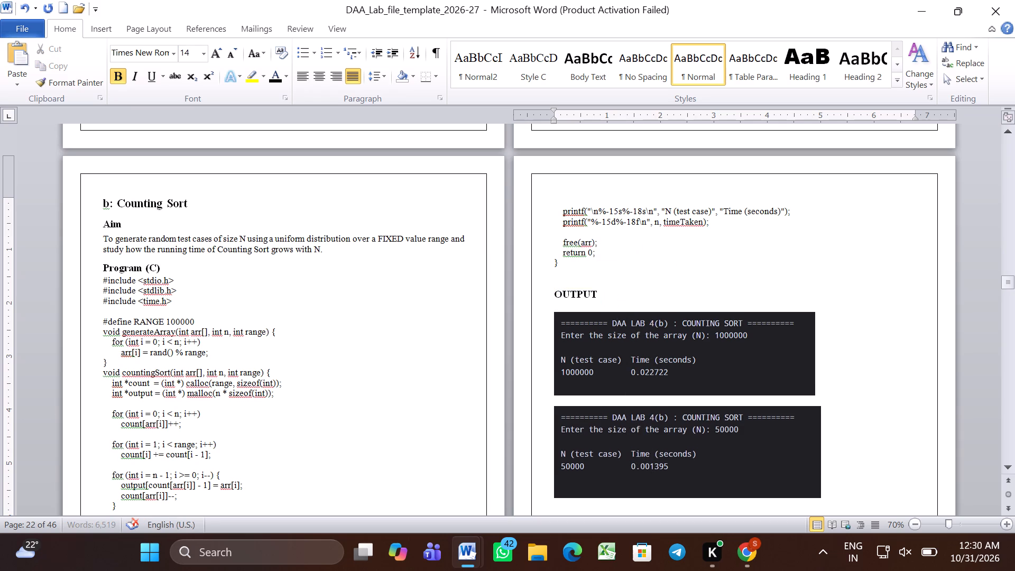
pyautogui.press('Return')
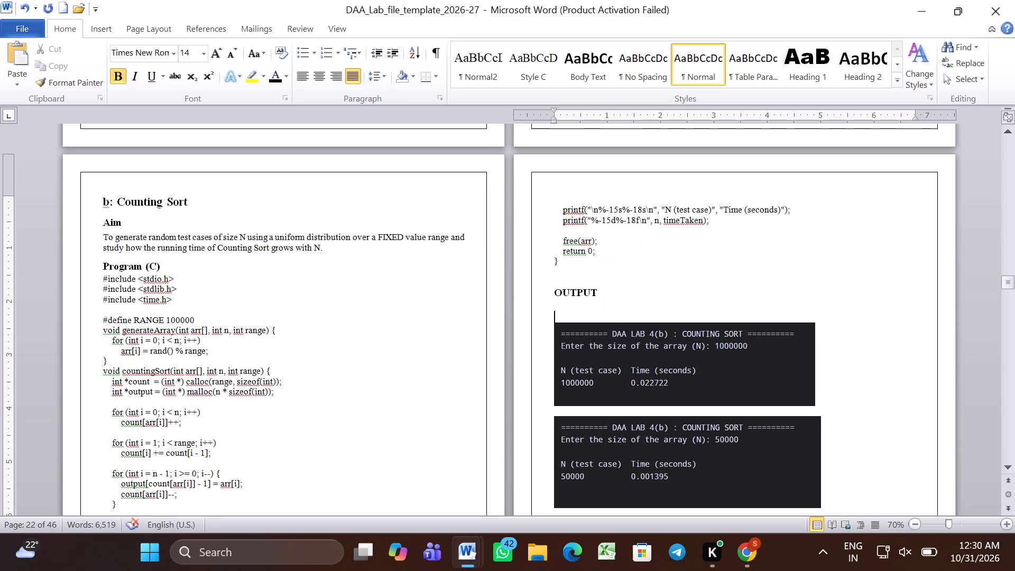
pyautogui.press('BackSpace')
pyautogui.scroll(-1, 625, 272)
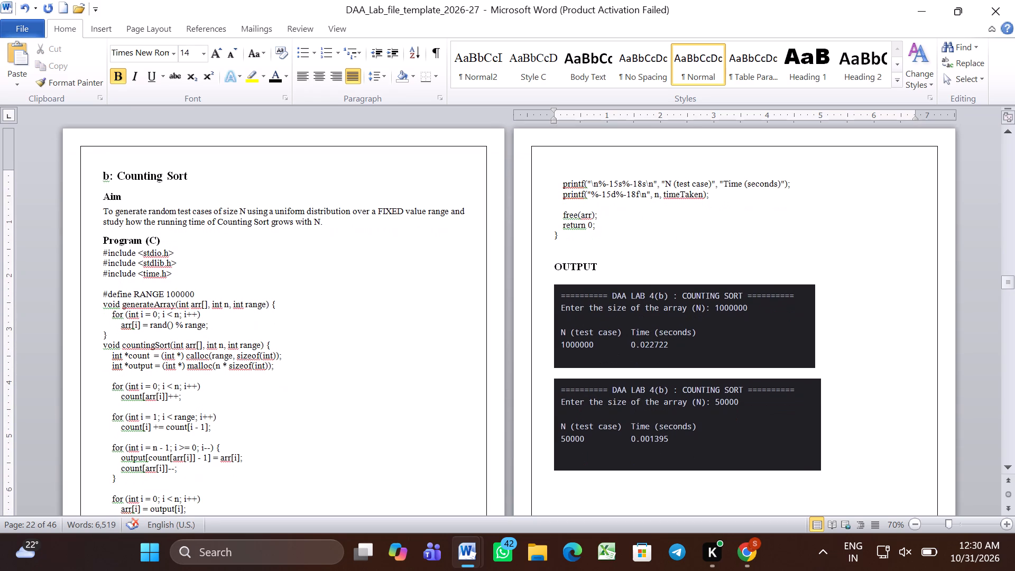
pyautogui.click(614, 248)
pyautogui.press('Return')
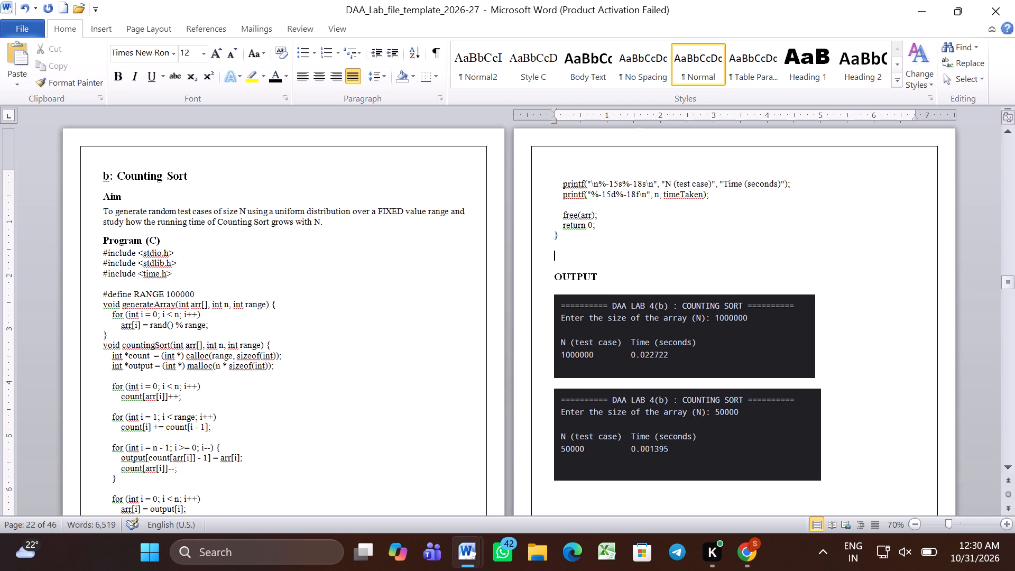
# Insert a blank line above the "c: Radix Sort" heading to move it to the next page with its Aim.
pyautogui.scroll(-3, 614, 248)
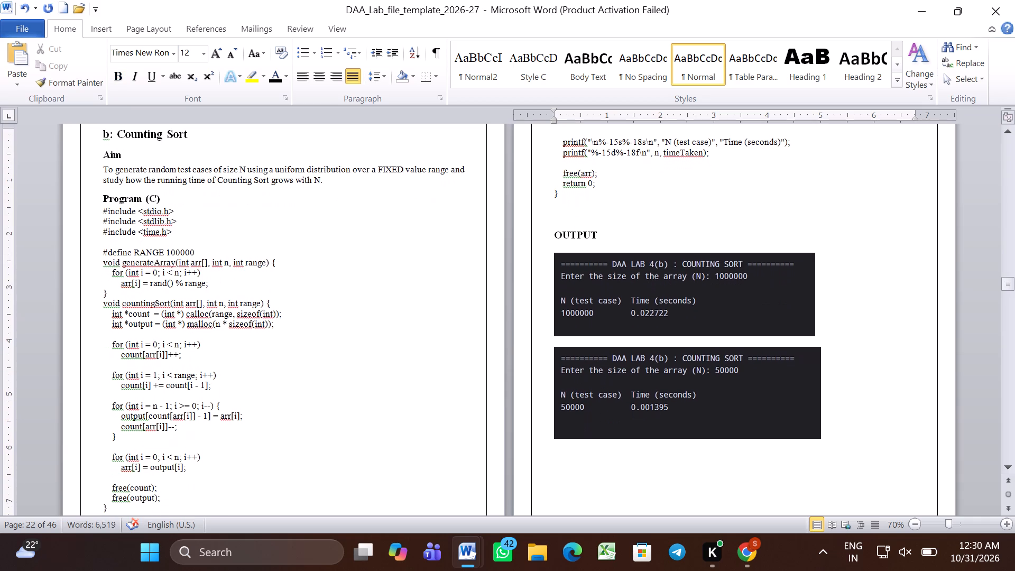
pyautogui.scroll(-4, 614, 248)
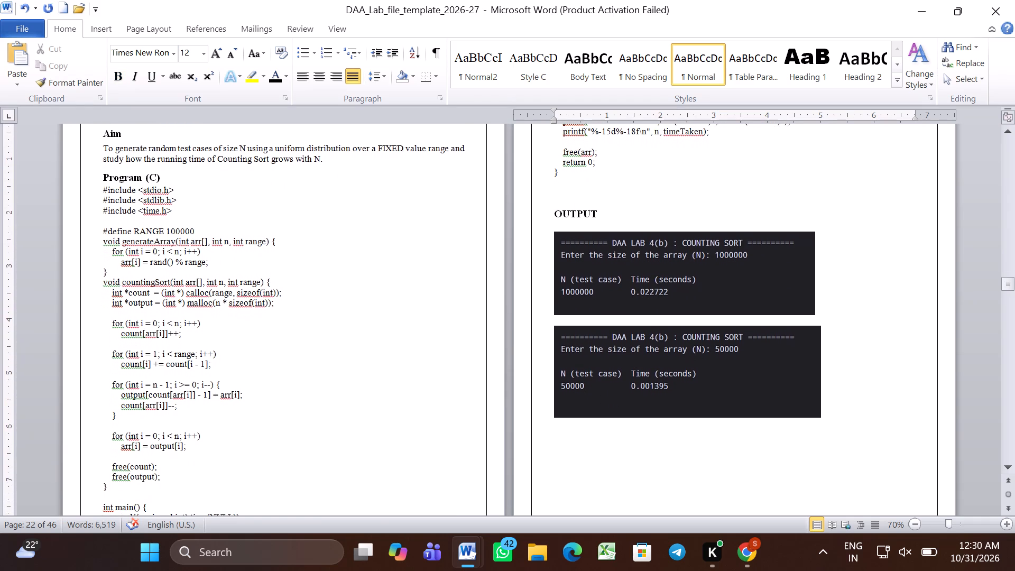
pyautogui.scroll(-4, 614, 248)
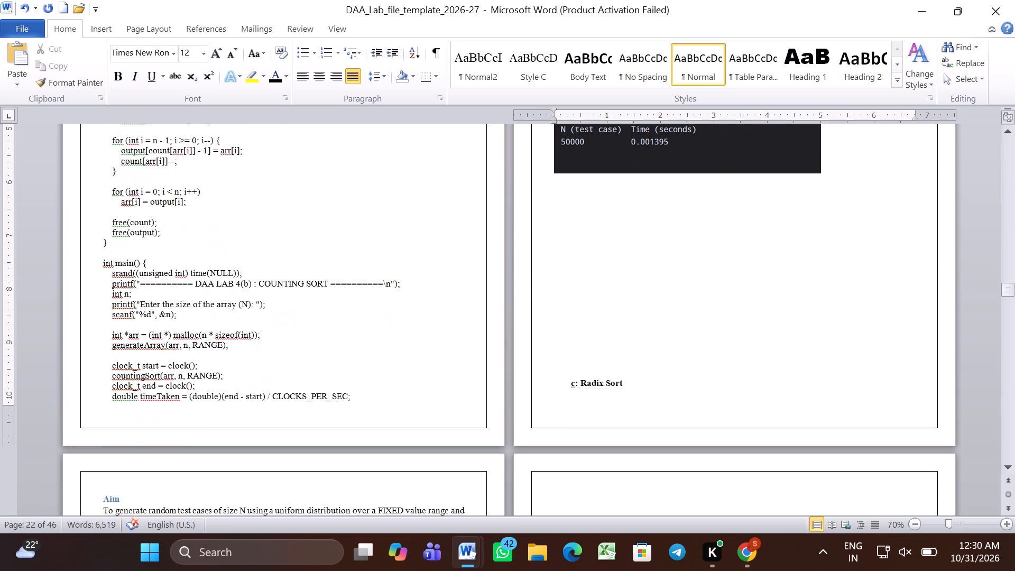
pyautogui.click(616, 349)
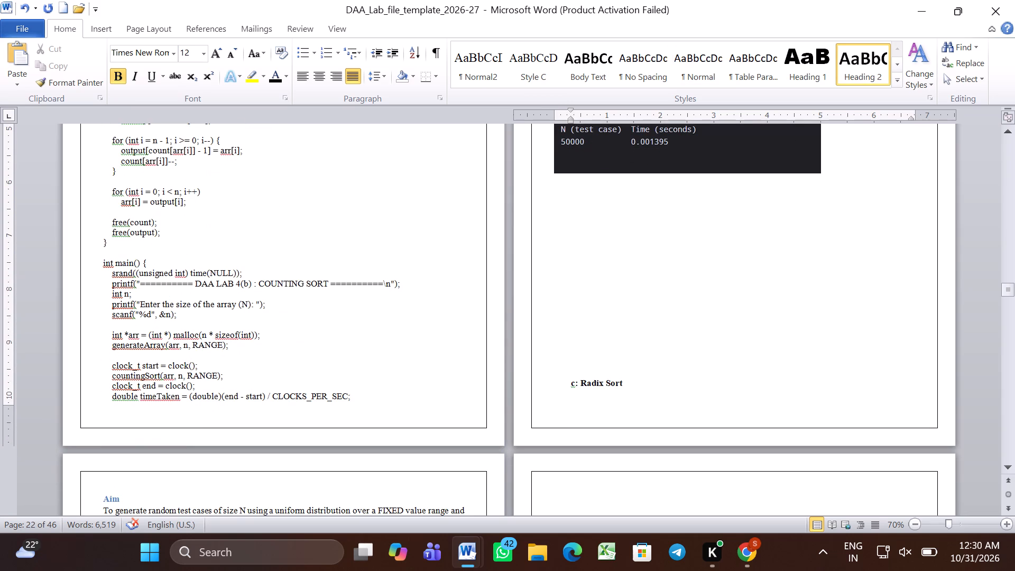
pyautogui.press('Return')
# Make the "c: Radix Sort" heading black, remove its indent and set its font size to 16.
pyautogui.scroll(-2, 616, 349)
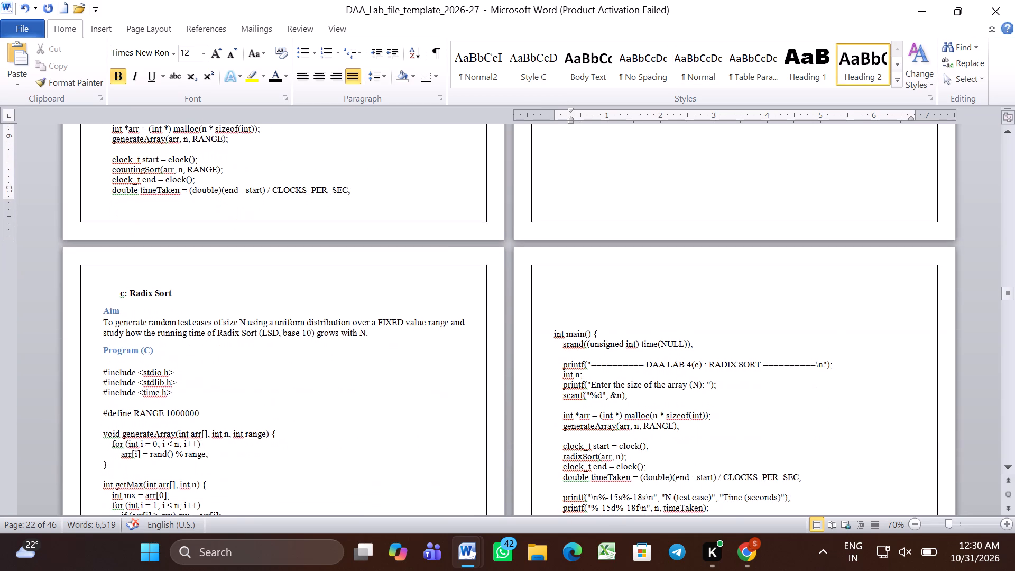
pyautogui.tripleClick(176, 291)
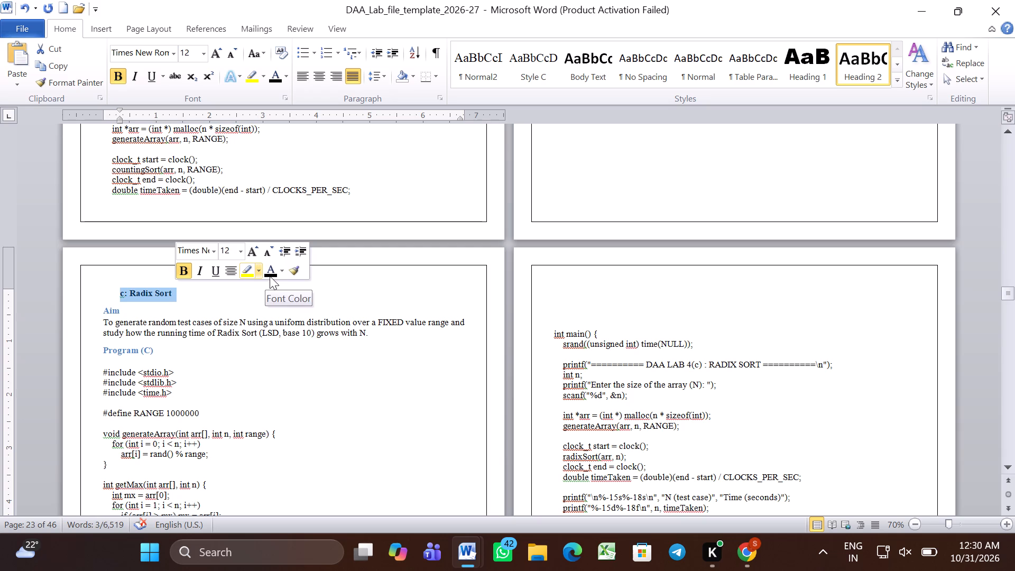
pyautogui.click(271, 276)
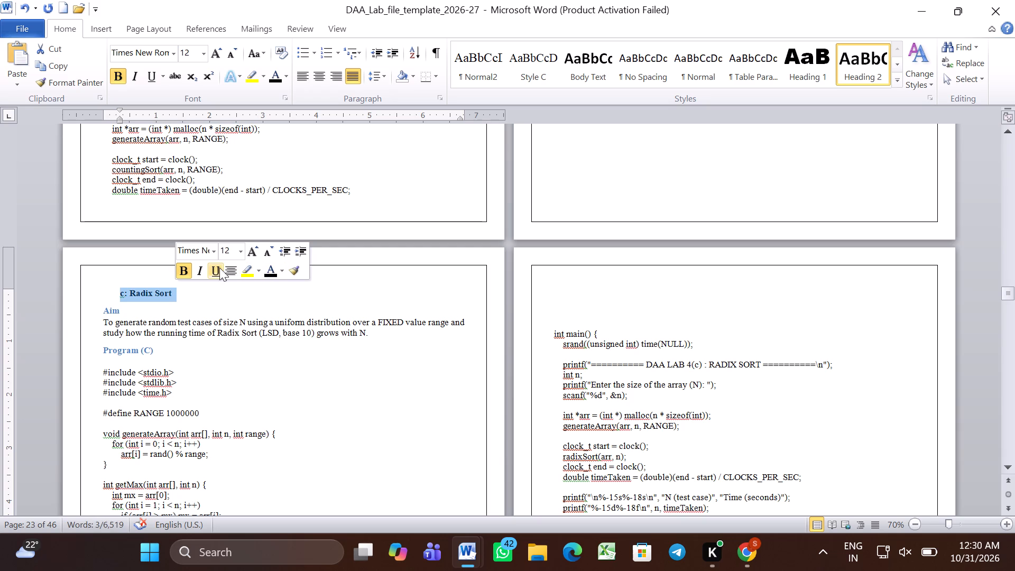
pyautogui.click(373, 54)
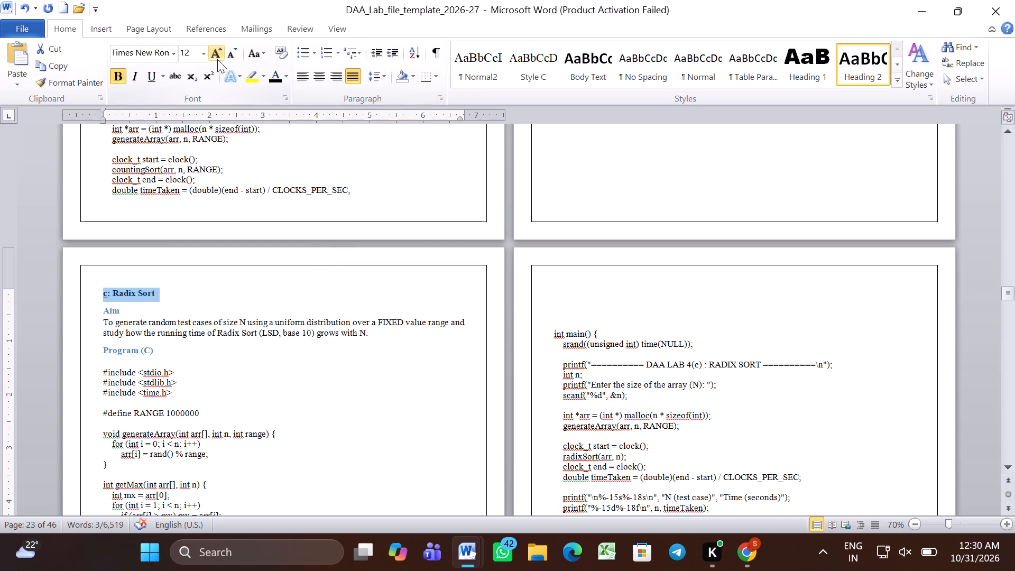
pyautogui.click(205, 54)
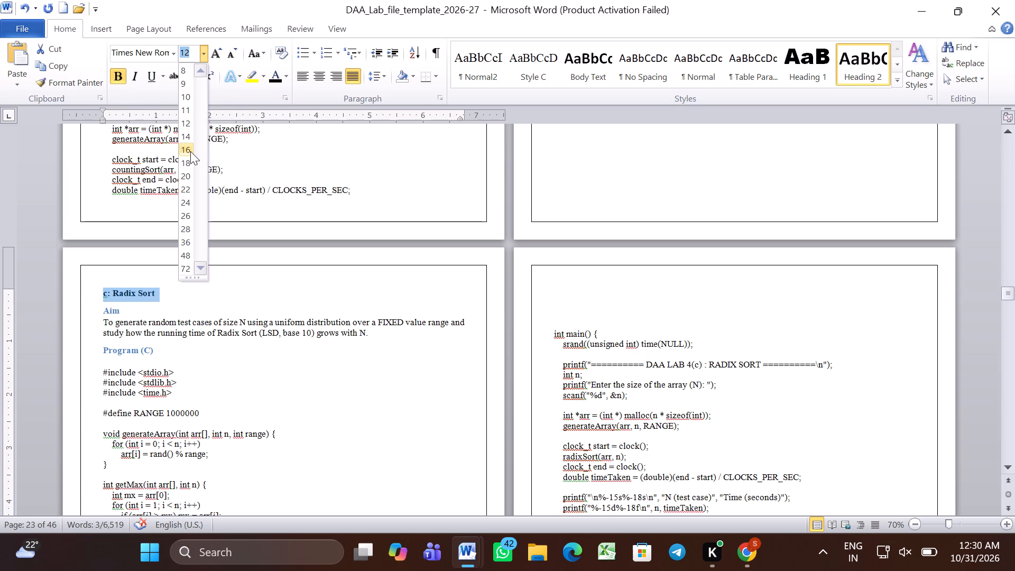
pyautogui.click(190, 151)
pyautogui.click(220, 286)
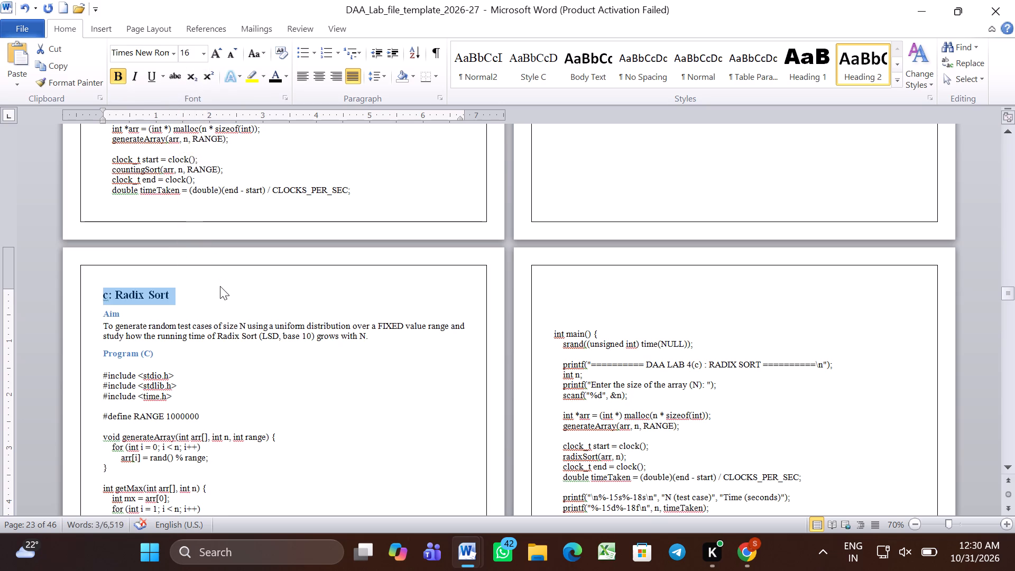
pyautogui.click(210, 294)
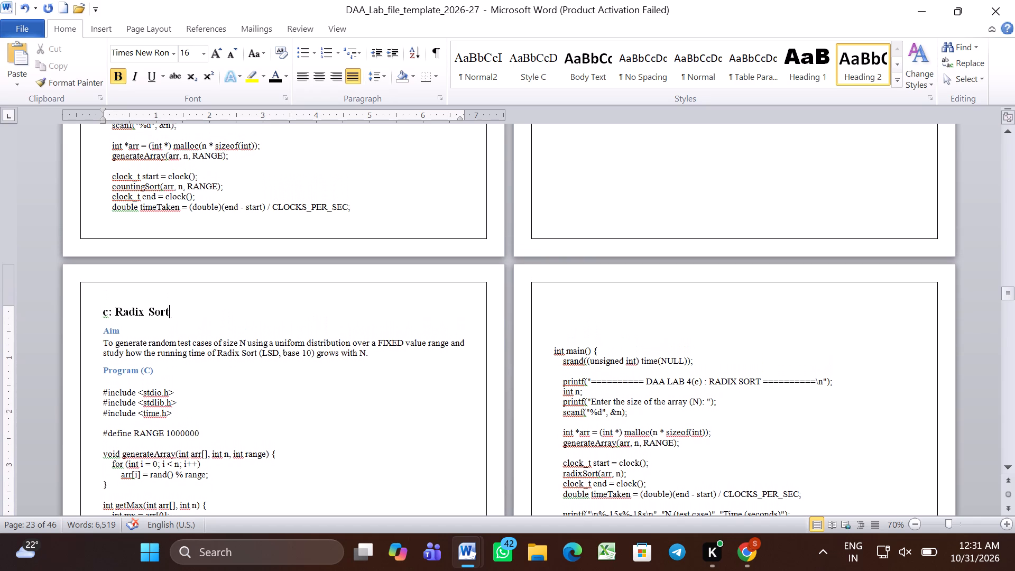
# Set the Radix Sort section's "Aim" heading to font size 14 and black.
pyautogui.tripleClick(113, 329)
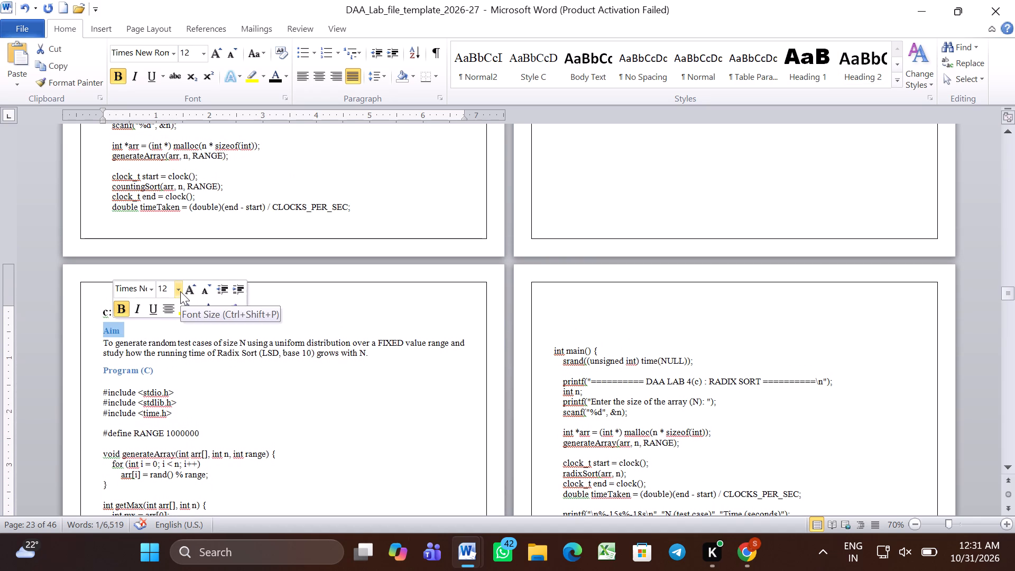
pyautogui.click(180, 291)
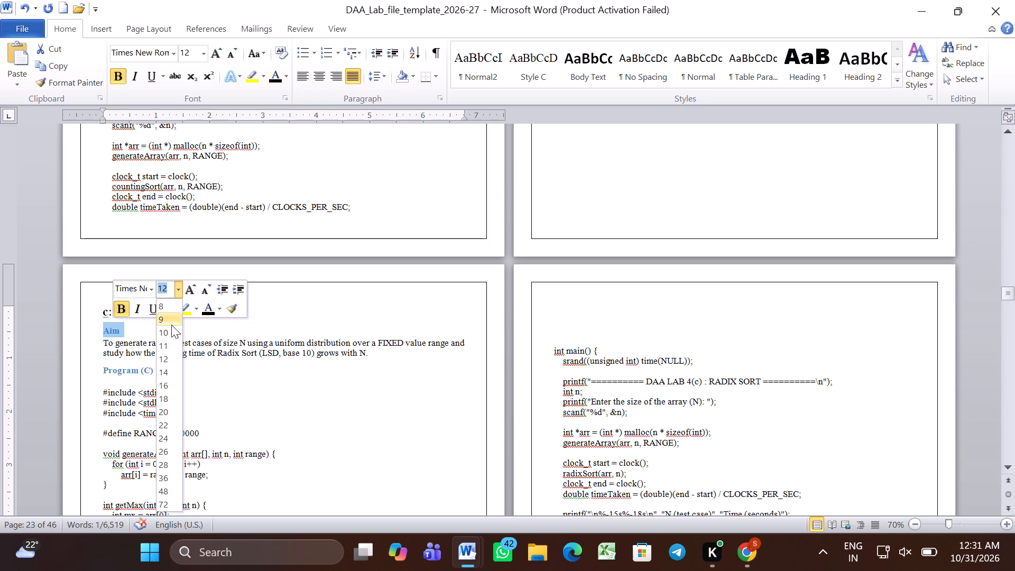
pyautogui.click(168, 373)
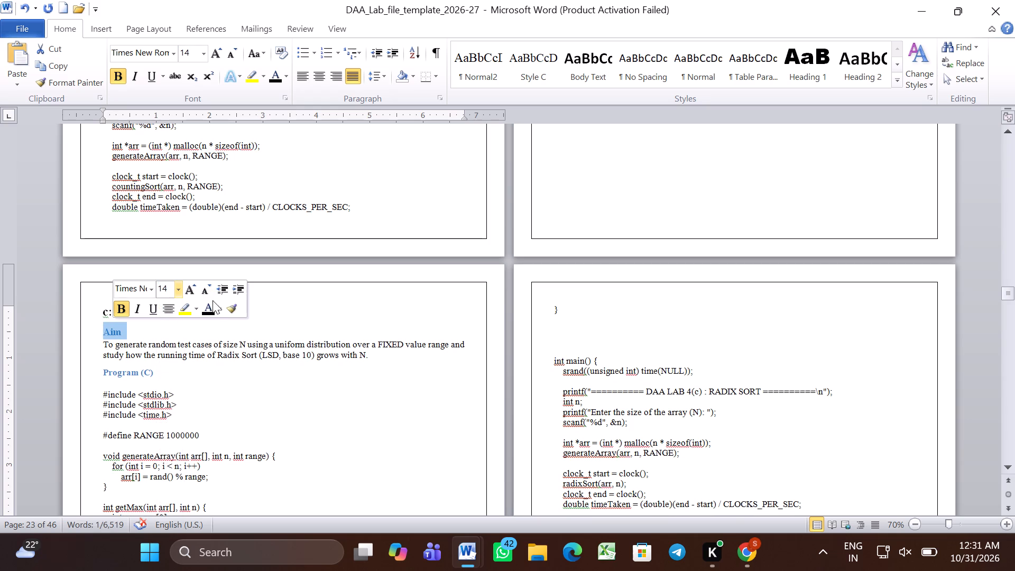
pyautogui.click(208, 315)
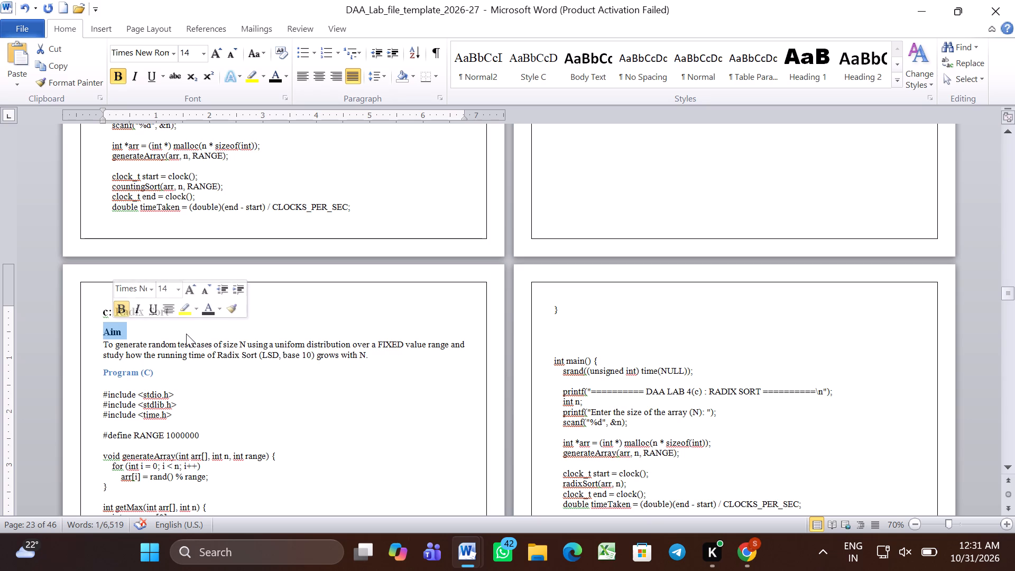
# Set the Radix Sort section's "Program (C)" heading to font size 14 and black.
pyautogui.click(186, 334)
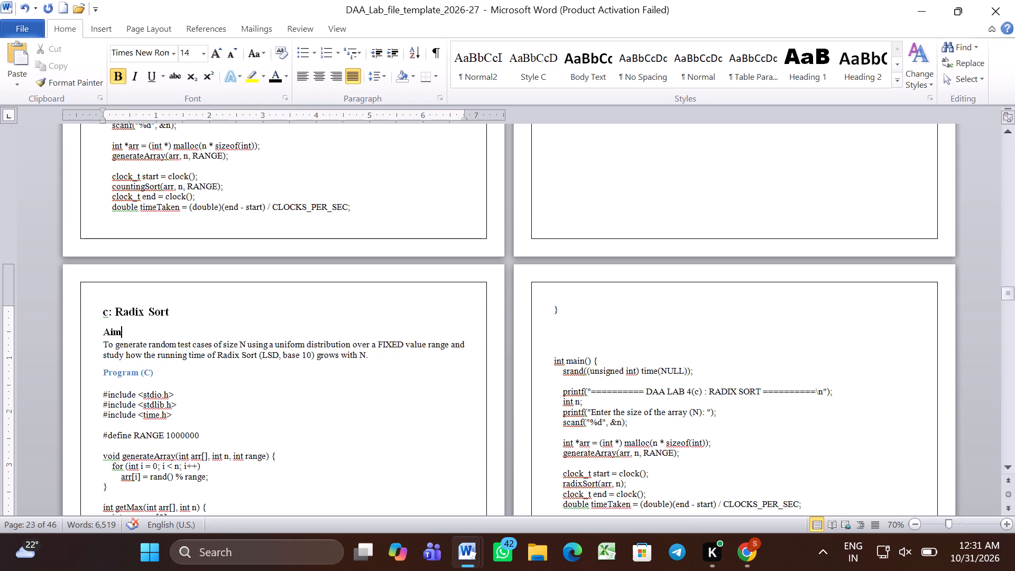
pyautogui.tripleClick(141, 372)
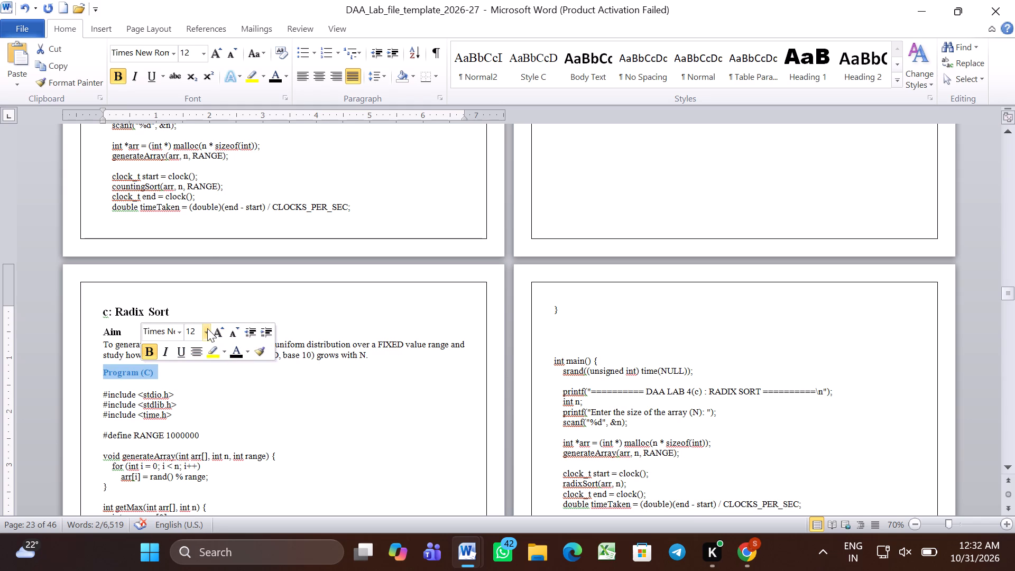
pyautogui.click(207, 328)
pyautogui.click(196, 186)
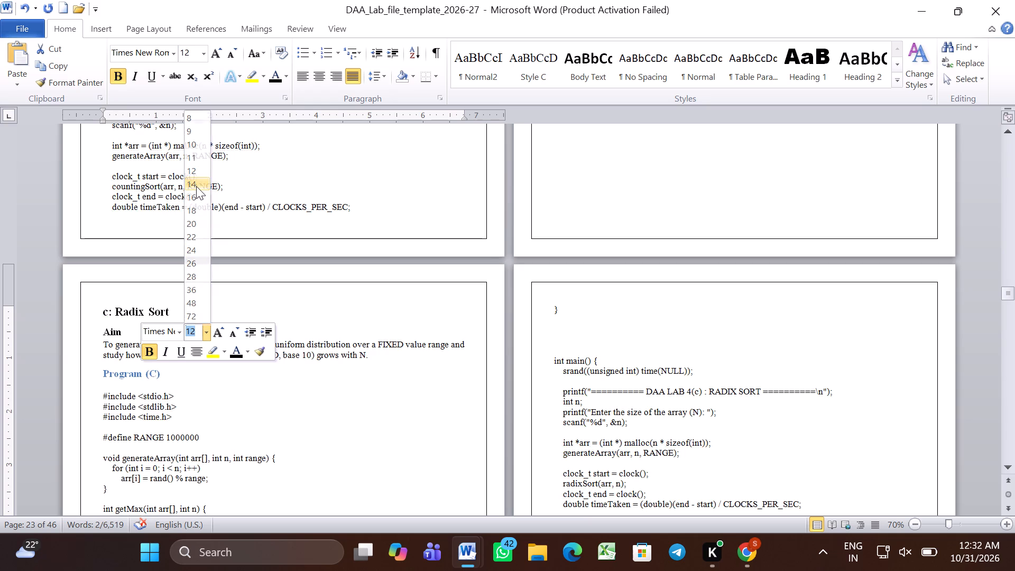
pyautogui.click(239, 347)
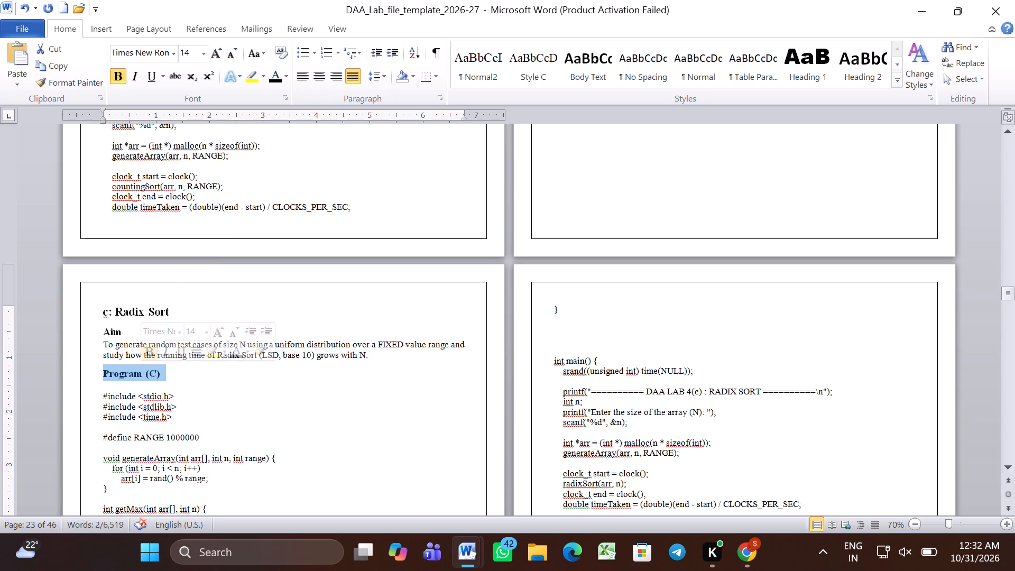
pyautogui.click(230, 413)
# Delete the extra blank lines above "int main()" in the Radix Sort code, keeping only one after the closing brace.
pyautogui.scroll(-1, 230, 413)
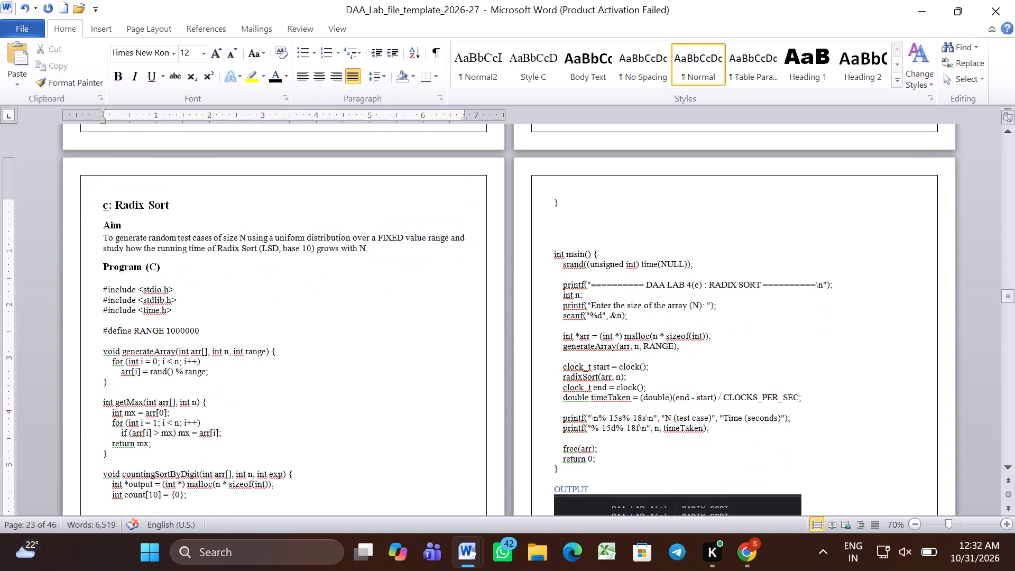
pyautogui.scroll(-4, 230, 413)
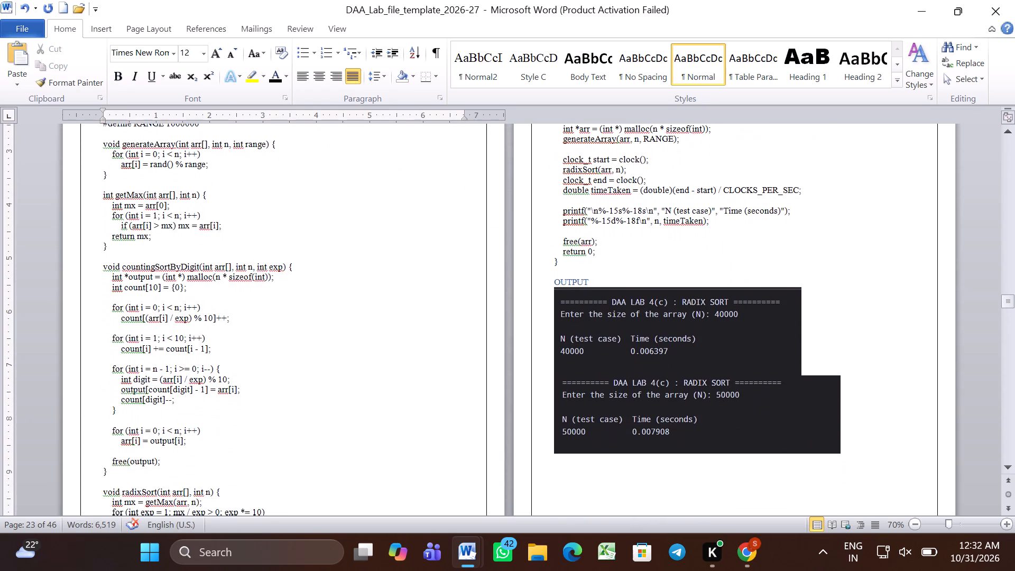
pyautogui.scroll(2, 230, 413)
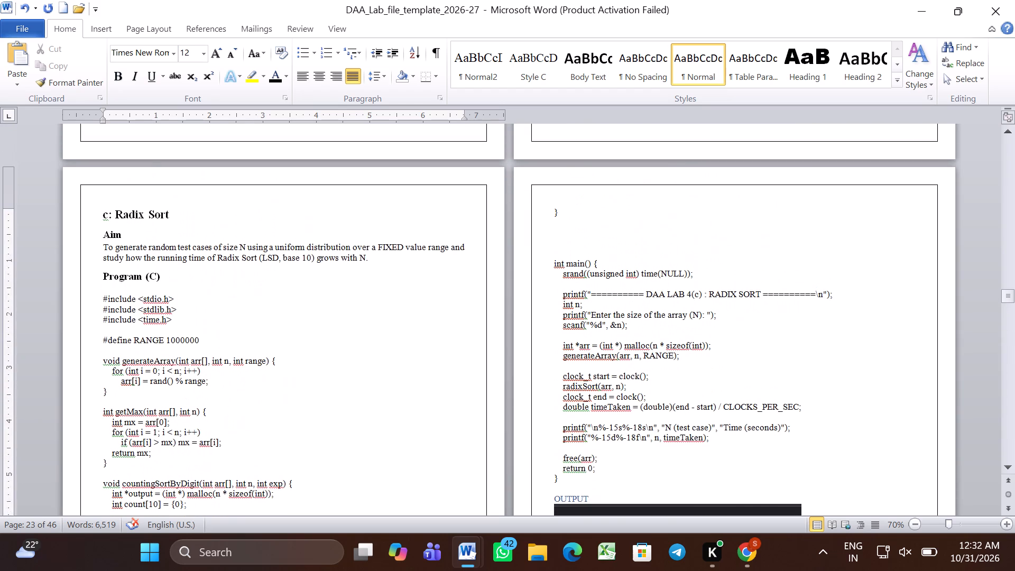
pyautogui.scroll(1, 230, 413)
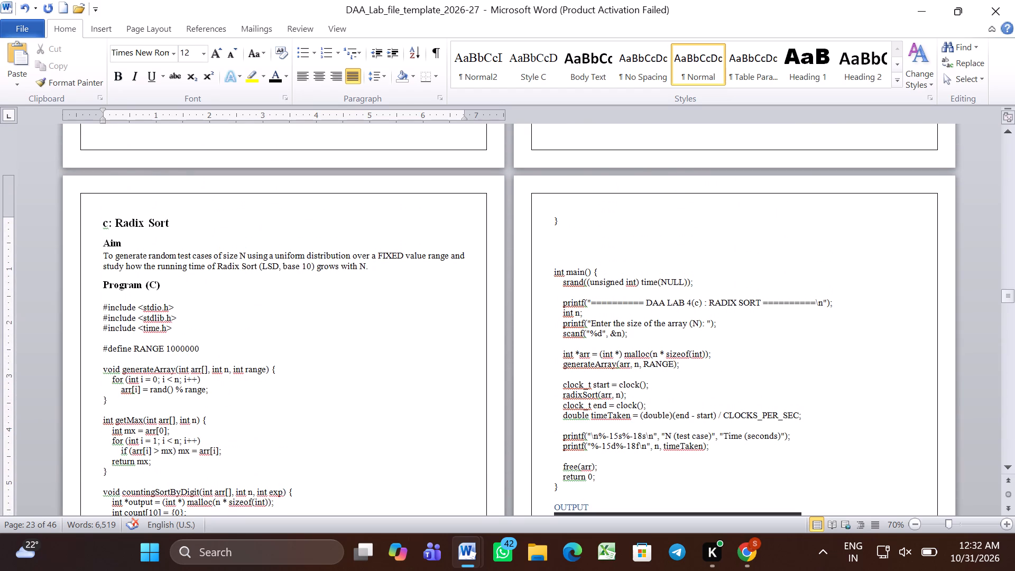
pyautogui.click(569, 180)
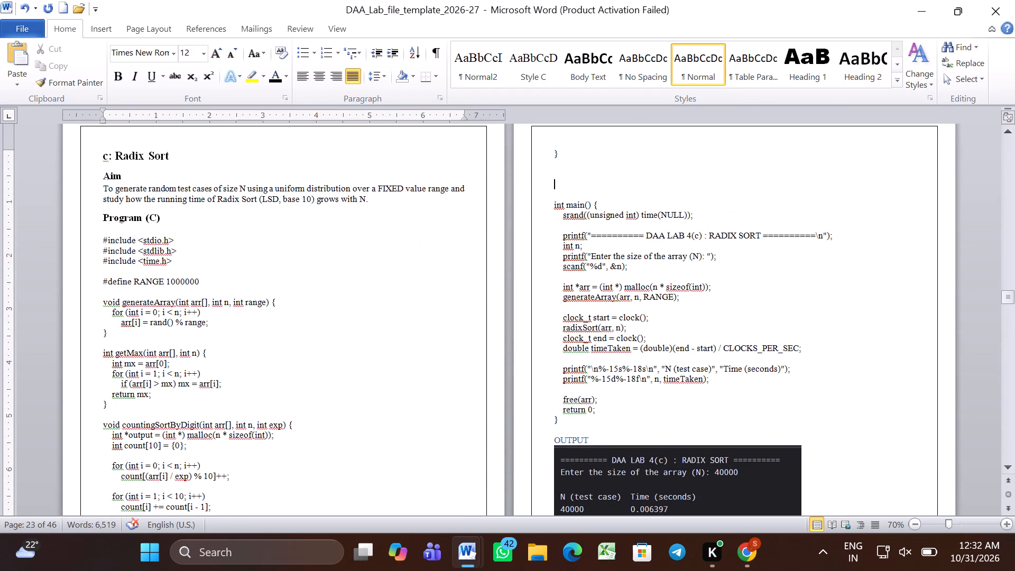
pyautogui.press('BackSpace')
pyautogui.press('BackSpace')
pyautogui.press('BackSpace')
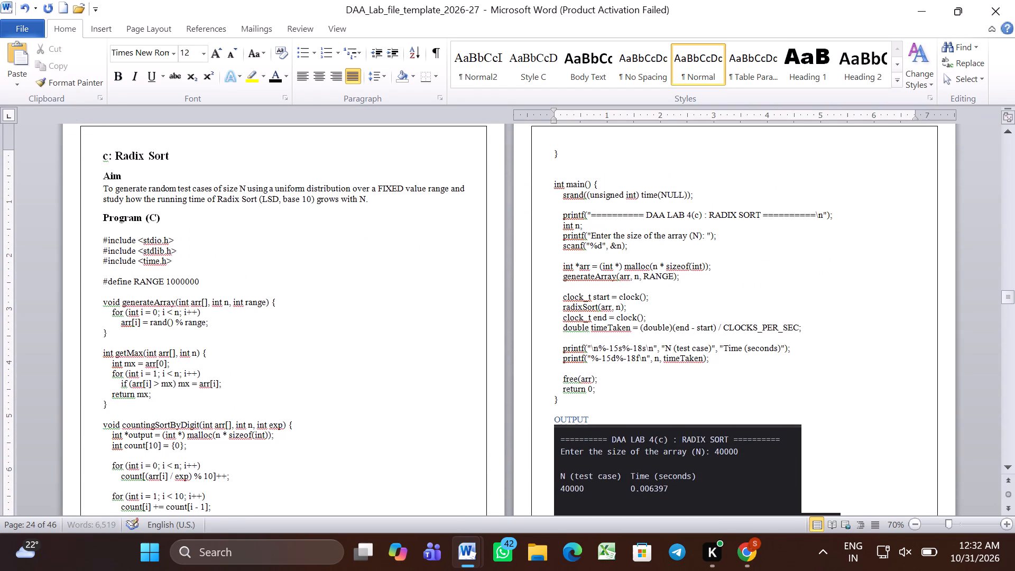
pyautogui.click(576, 172)
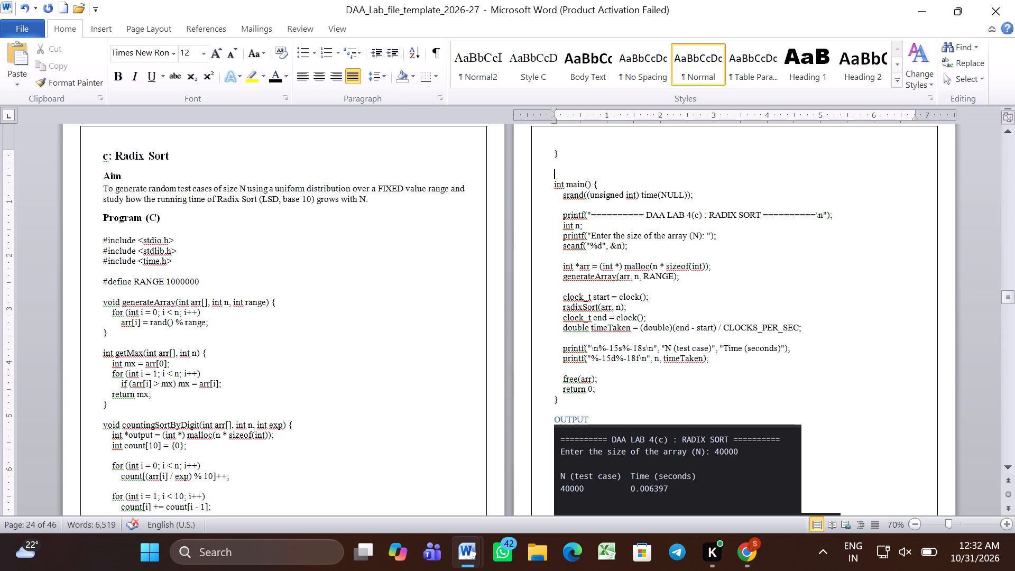
pyautogui.press('BackSpace')
# Make the Radix Sort section's "OUTPUT" heading bold and black with font size 14.
pyautogui.scroll(-2, 576, 172)
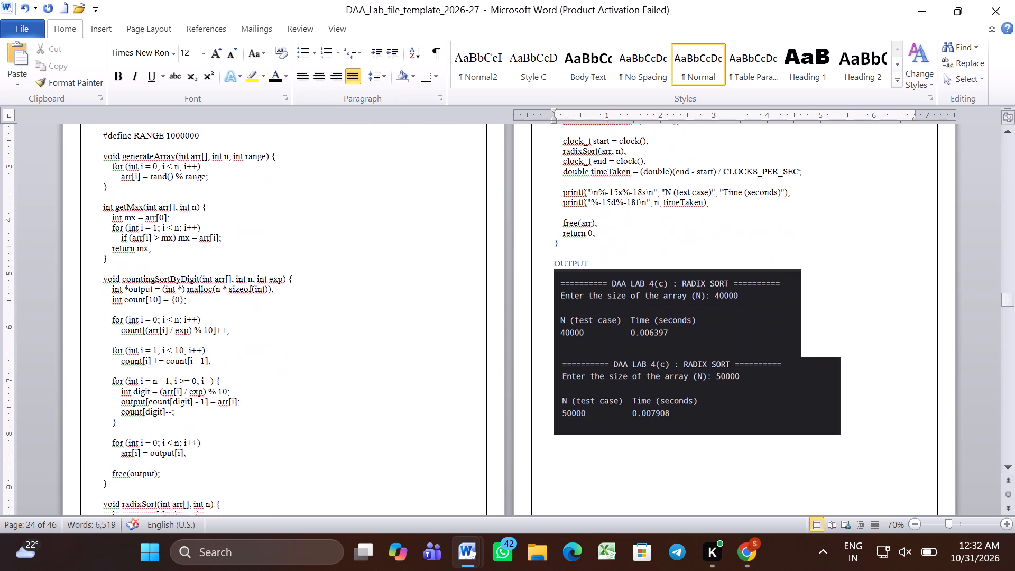
pyautogui.scroll(-1, 576, 172)
pyautogui.tripleClick(586, 229)
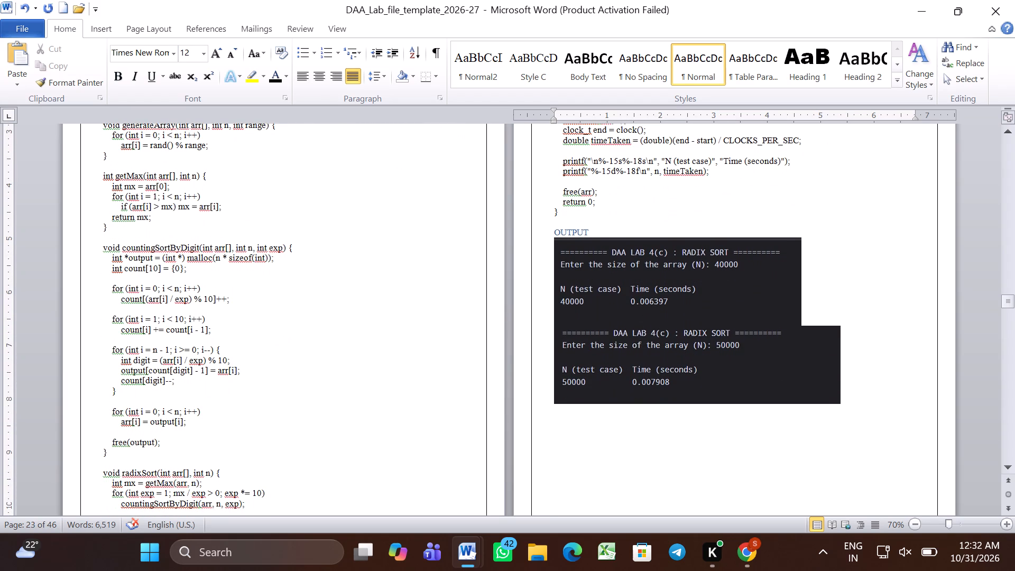
pyautogui.click(597, 210)
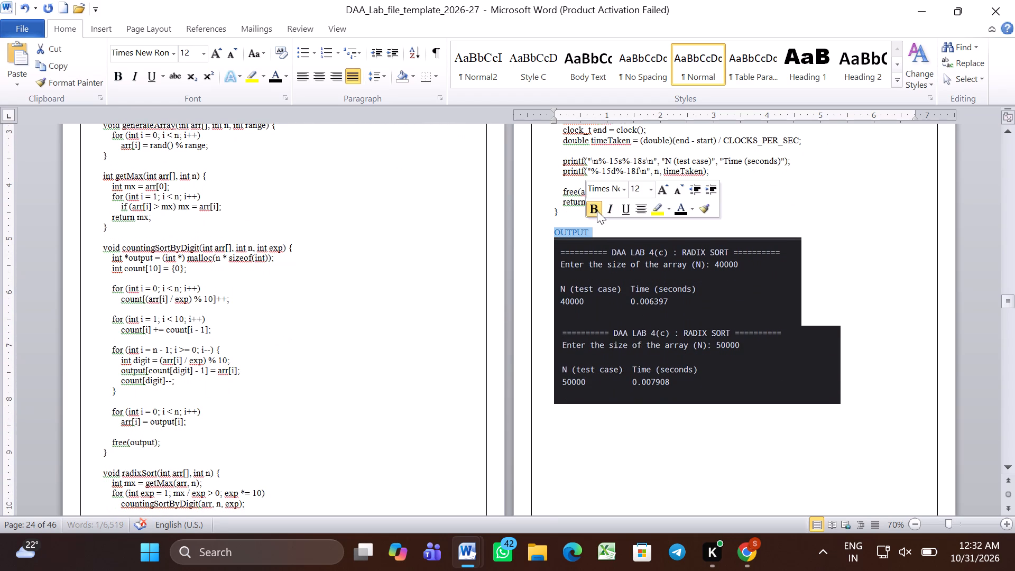
pyautogui.click(650, 192)
pyautogui.click(645, 272)
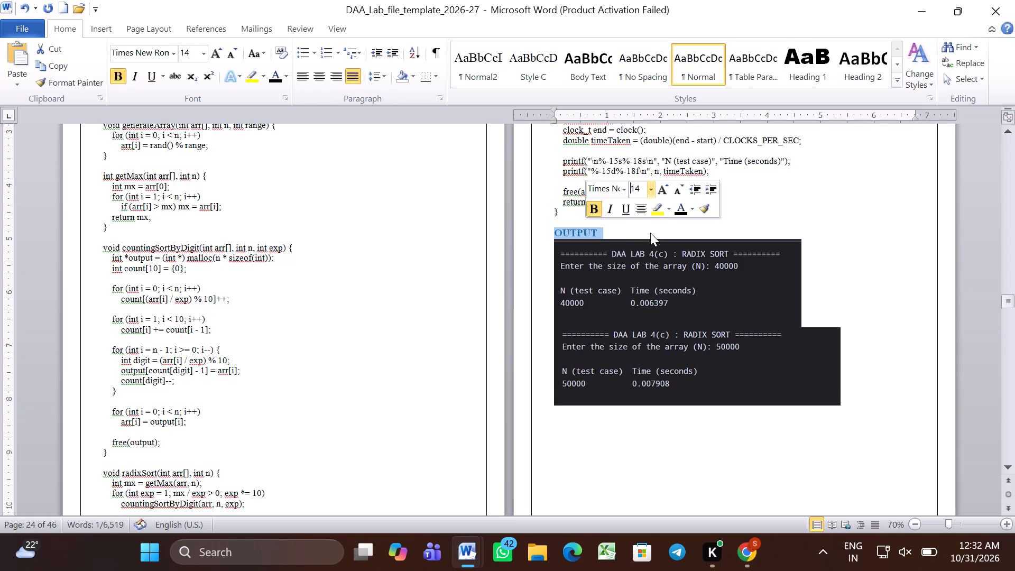
pyautogui.click(675, 213)
# Add one blank line below the Radix Sort "OUTPUT" heading and two more blank lines above it.
pyautogui.click(658, 228)
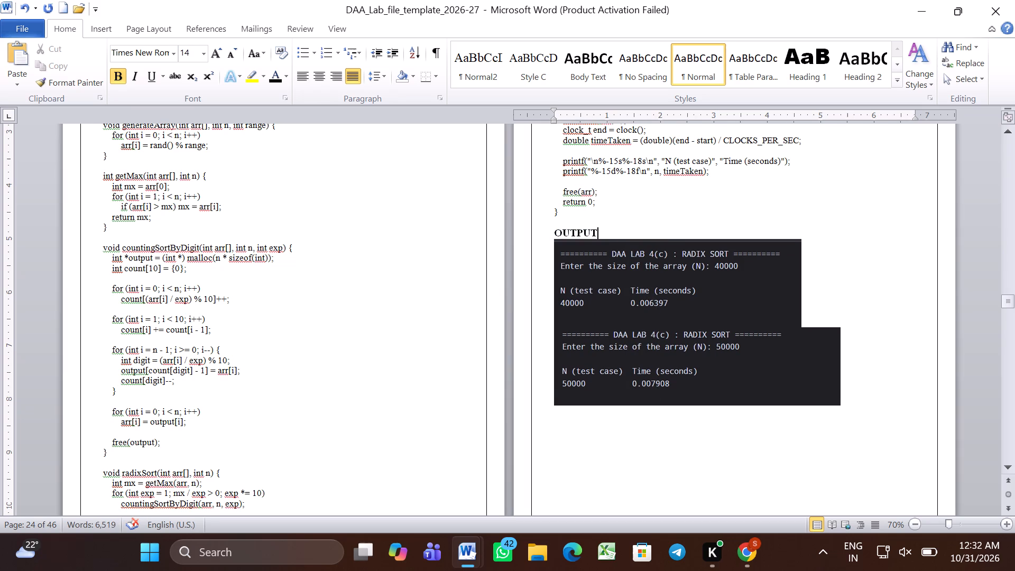
pyautogui.press('Return')
pyautogui.press('Return')
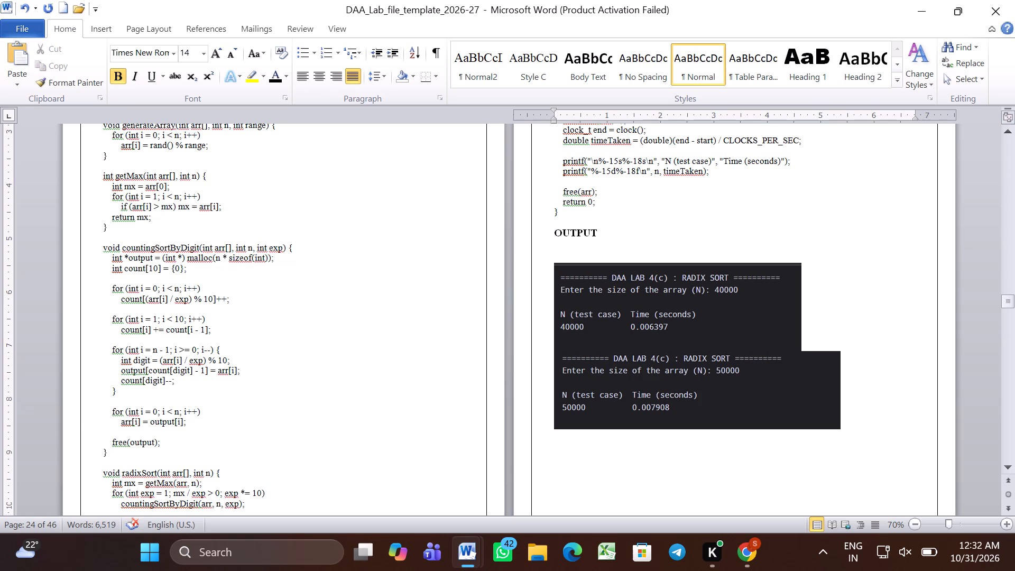
pyautogui.click(613, 218)
pyautogui.press('Return')
pyautogui.press('Return')
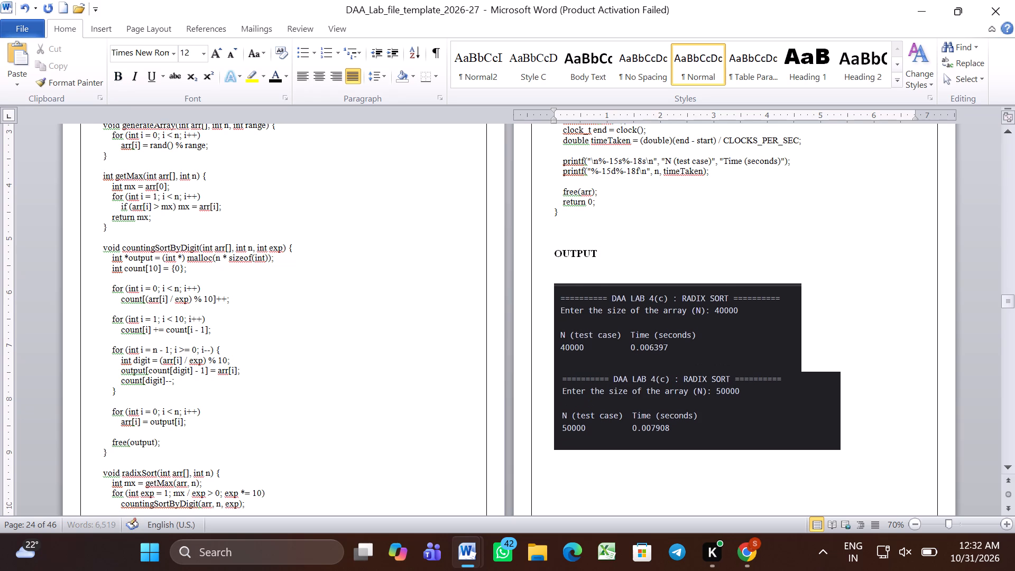
pyautogui.click(588, 271)
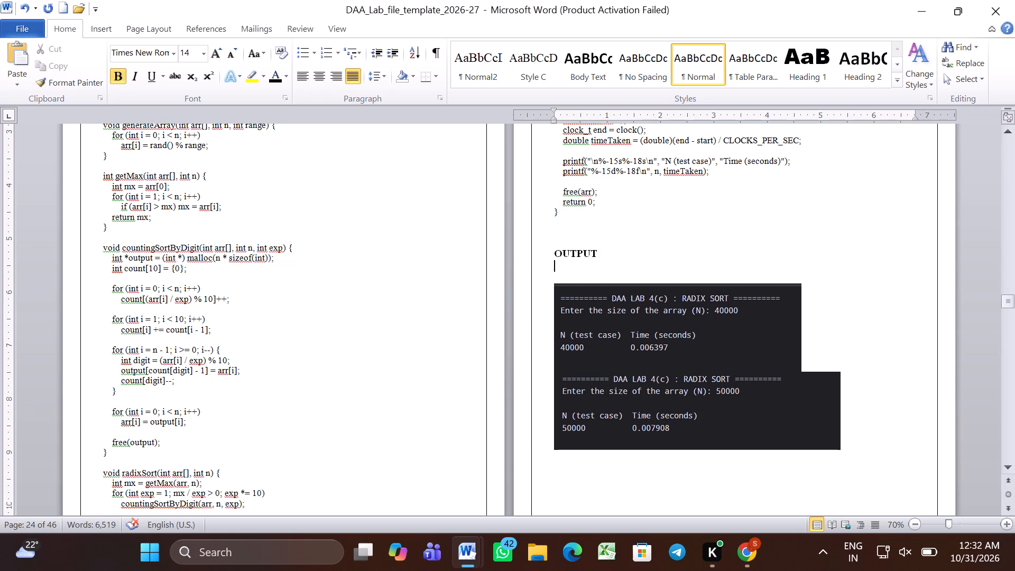
pyautogui.press('BackSpace')
# Make the "Lab 5" heading black, underlined and centered with font size 16.
pyautogui.scroll(-1, 588, 271)
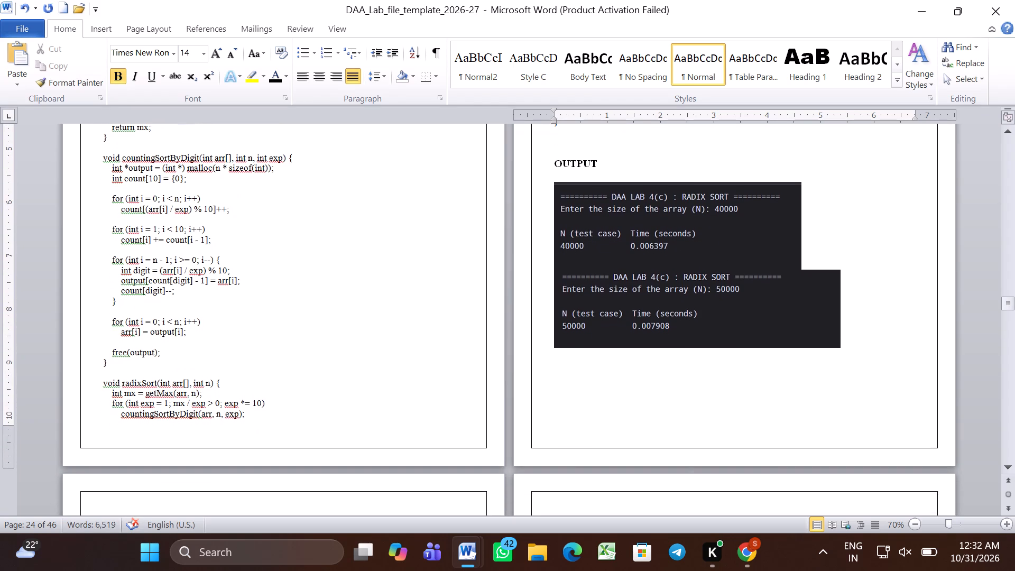
pyautogui.scroll(-1, 588, 271)
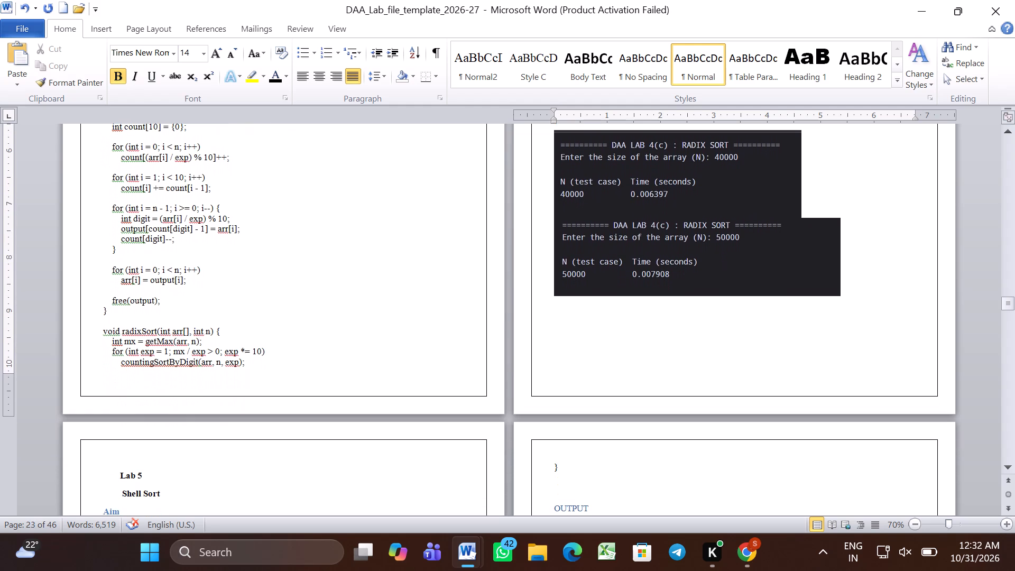
pyautogui.scroll(2, 588, 271)
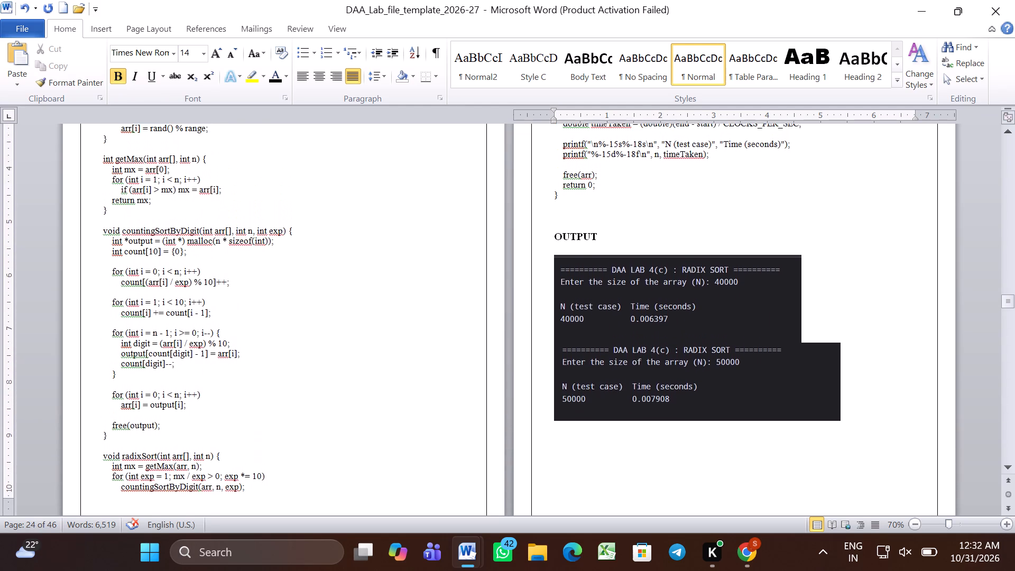
pyautogui.scroll(2, 588, 271)
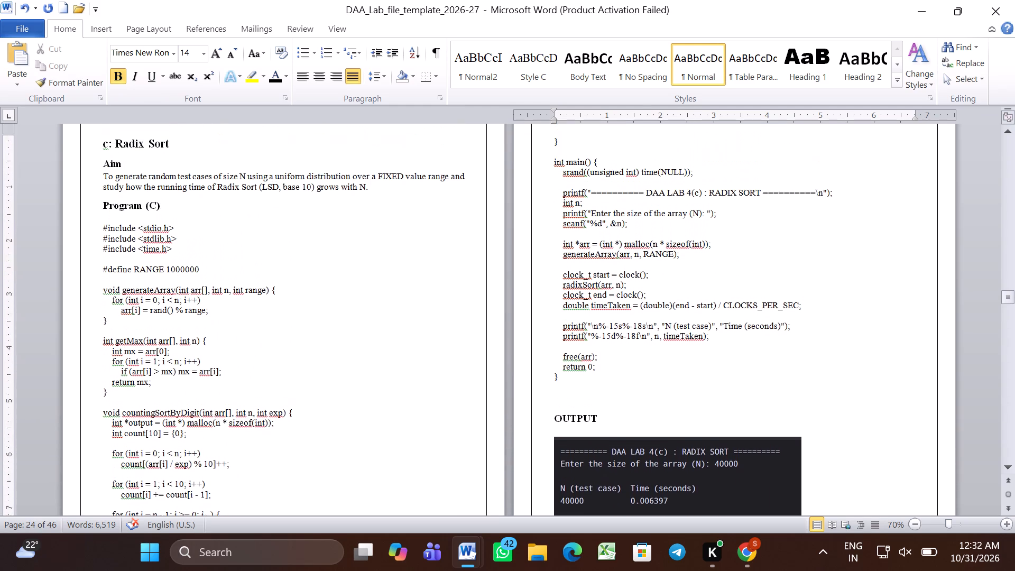
pyautogui.scroll(-1, 588, 271)
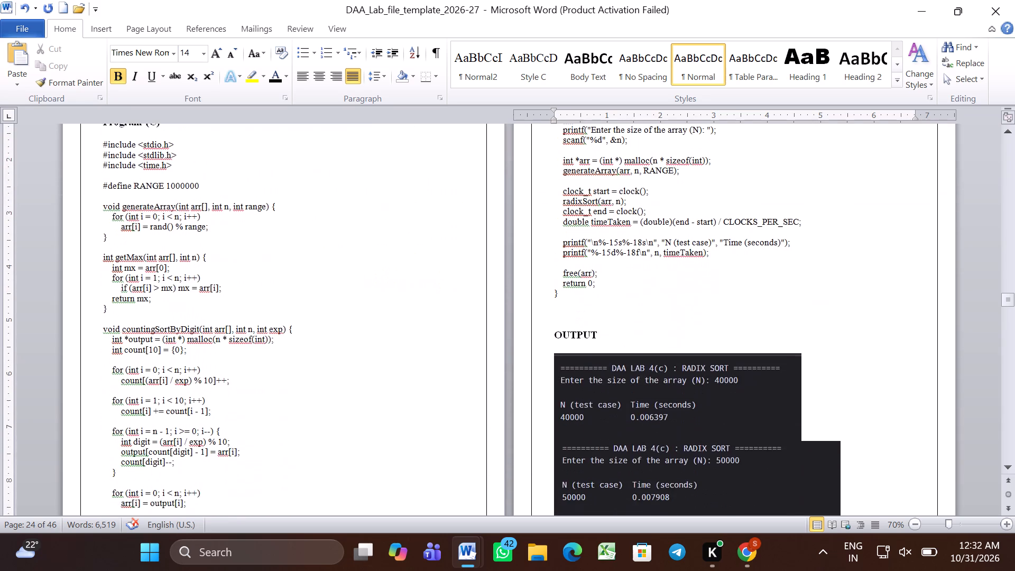
pyautogui.scroll(-1, 588, 271)
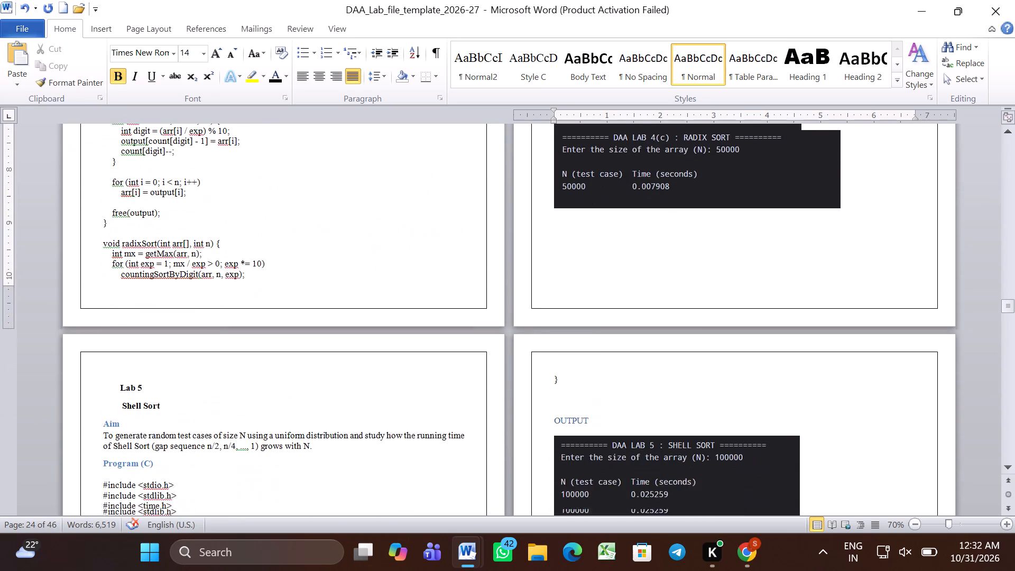
pyautogui.scroll(-1, 588, 271)
pyautogui.tripleClick(138, 366)
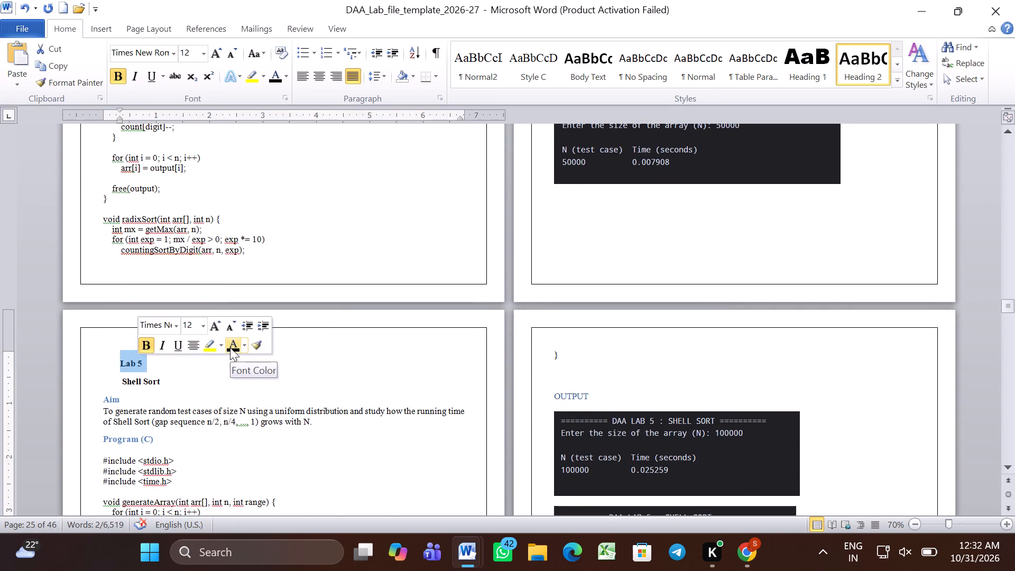
pyautogui.click(230, 347)
pyautogui.click(178, 347)
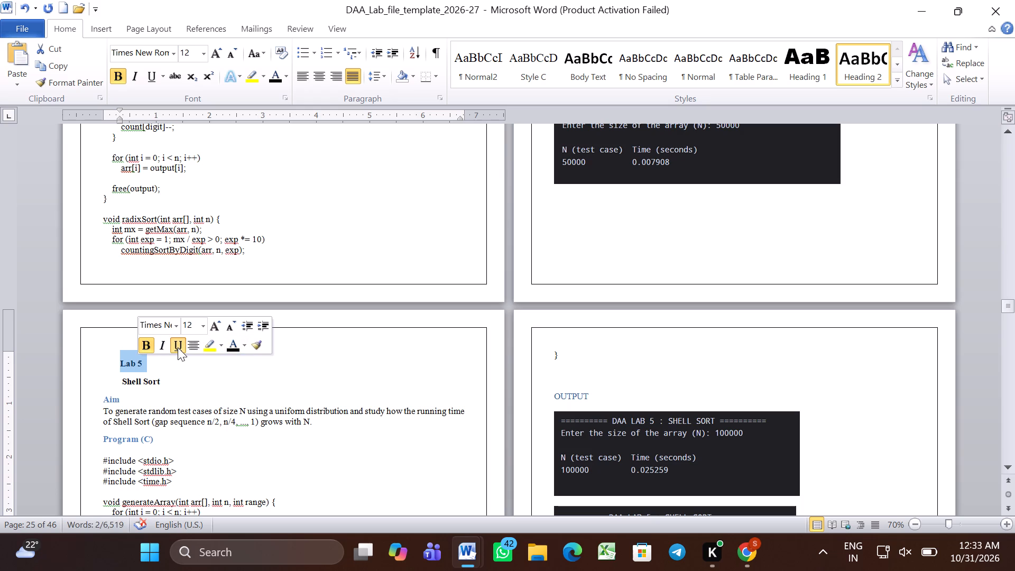
pyautogui.click(201, 331)
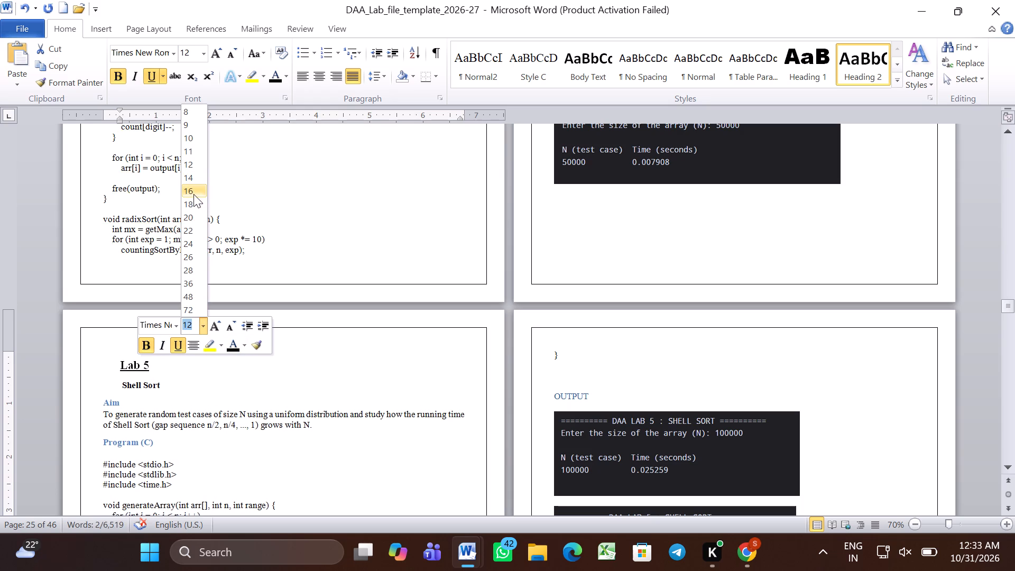
pyautogui.click(193, 194)
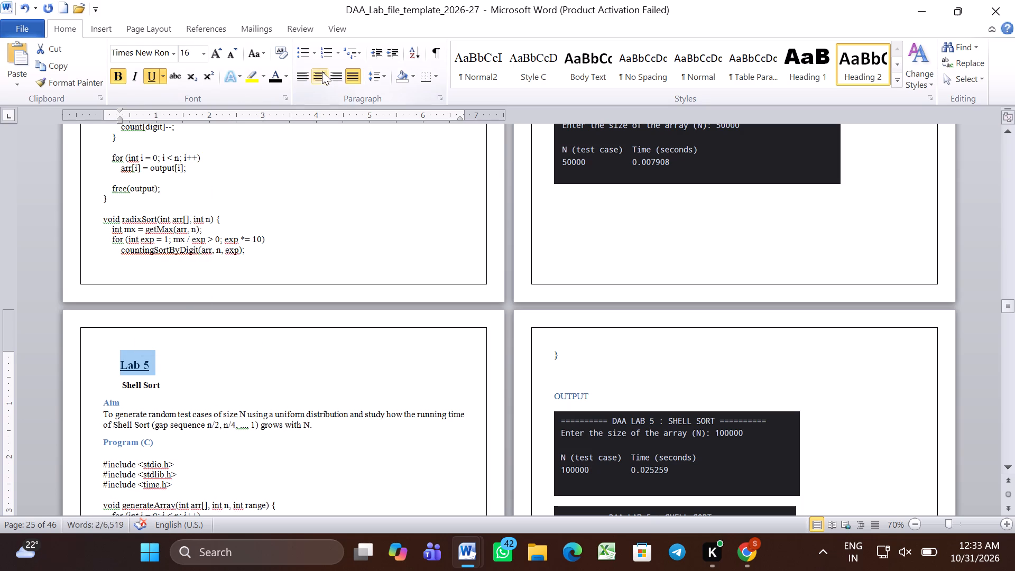
pyautogui.click(322, 72)
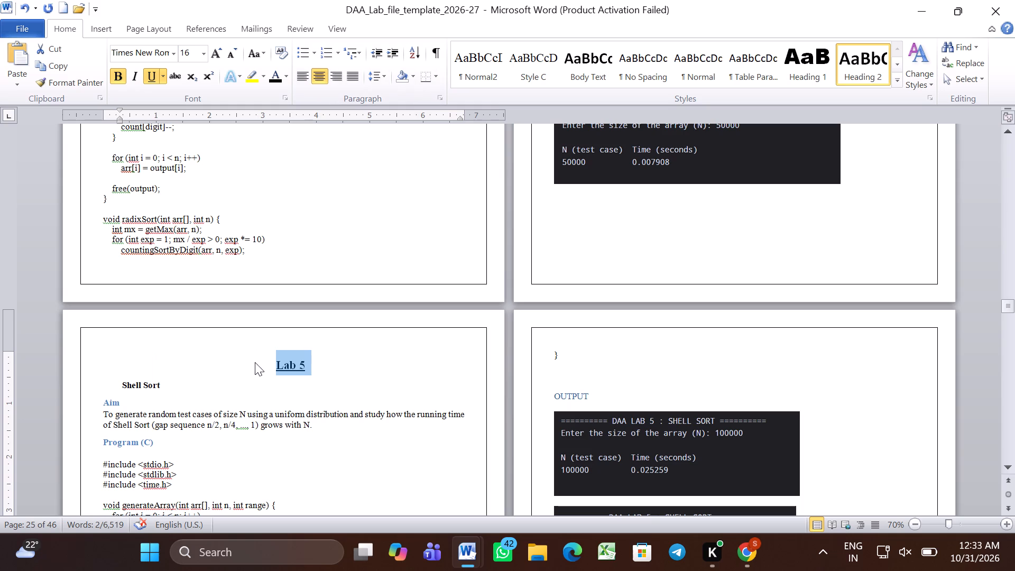
pyautogui.click(255, 362)
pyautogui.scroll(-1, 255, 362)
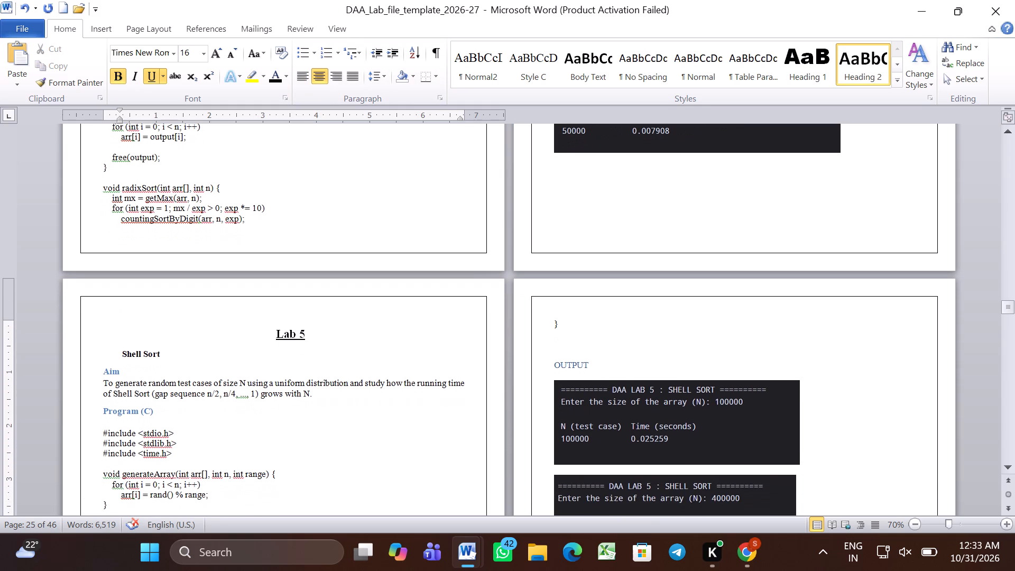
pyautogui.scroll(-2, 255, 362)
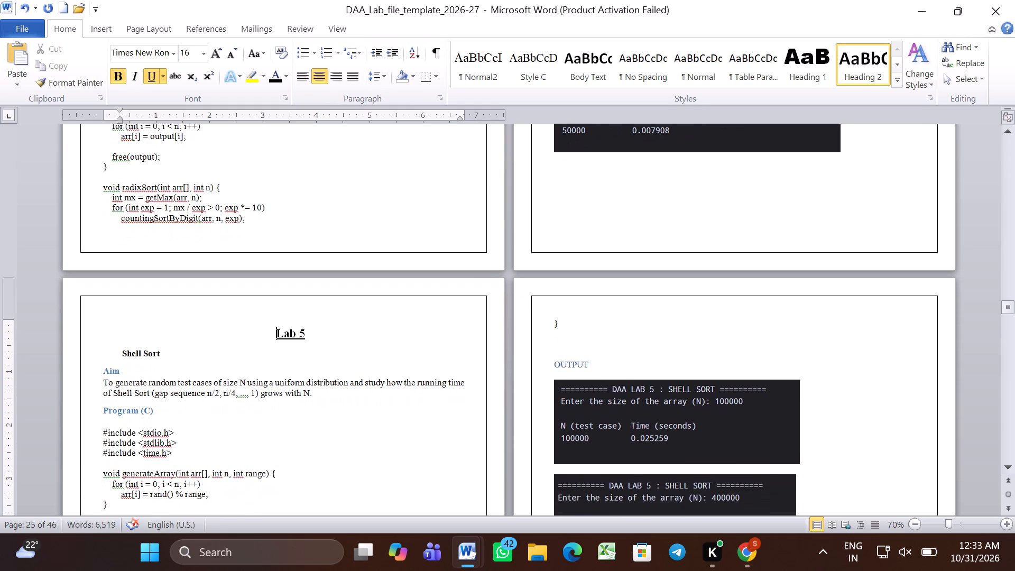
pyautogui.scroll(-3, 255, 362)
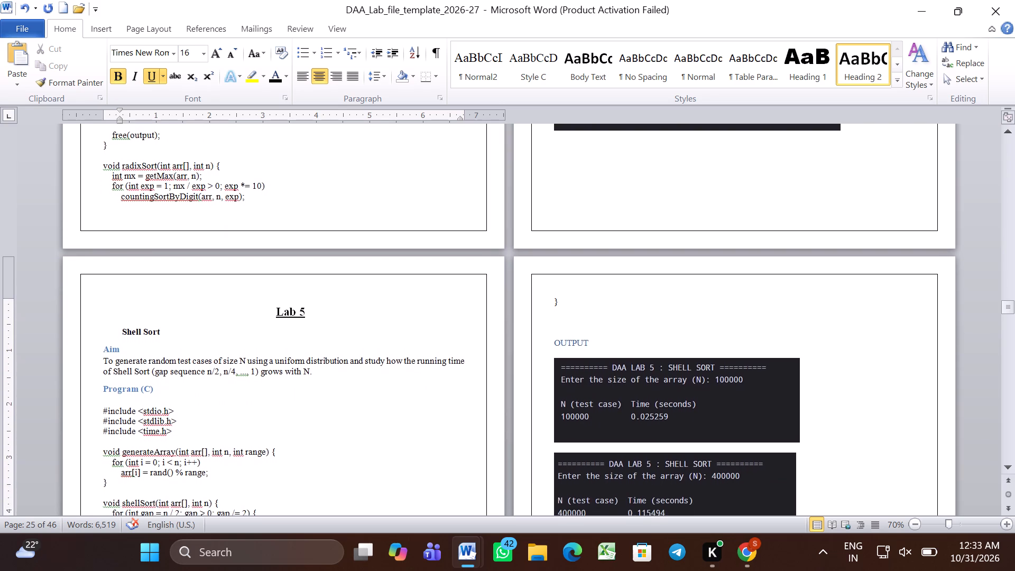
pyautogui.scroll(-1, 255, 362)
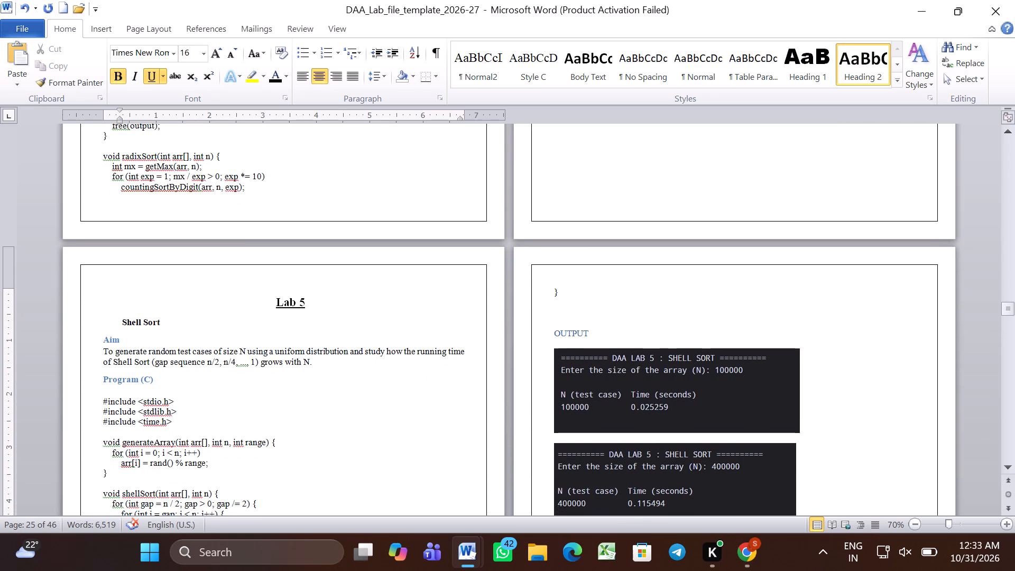
# Remove the left indent from the "Shell Sort" heading under Lab 5 and set its font size to 16.
pyautogui.tripleClick(146, 319)
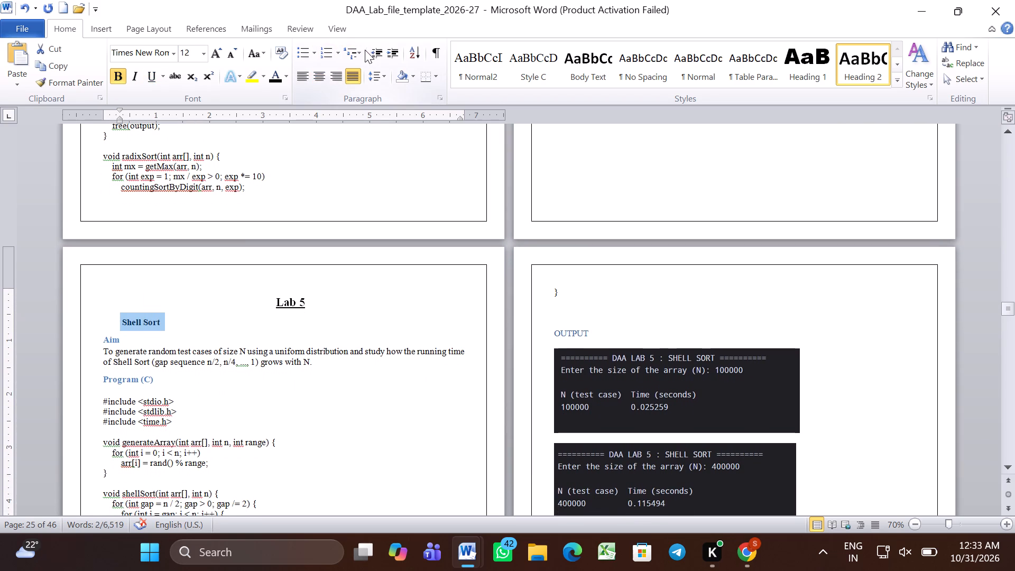
pyautogui.click(375, 50)
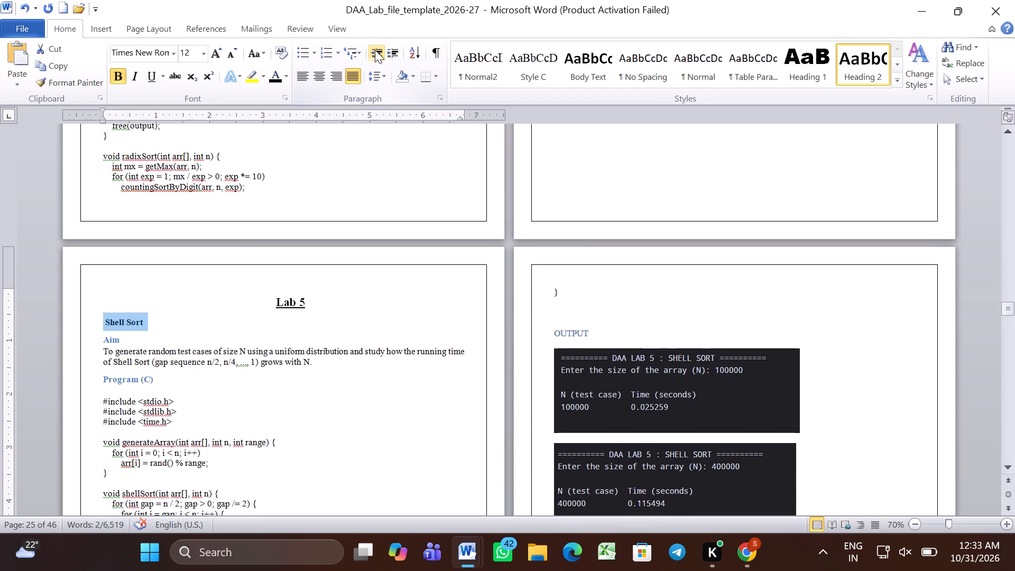
pyautogui.click(202, 55)
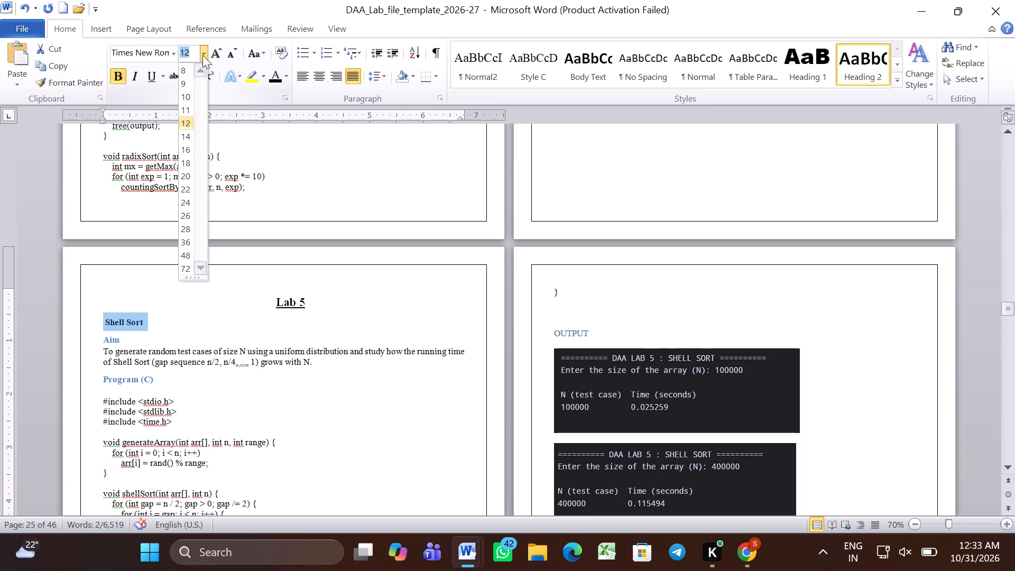
pyautogui.click(186, 135)
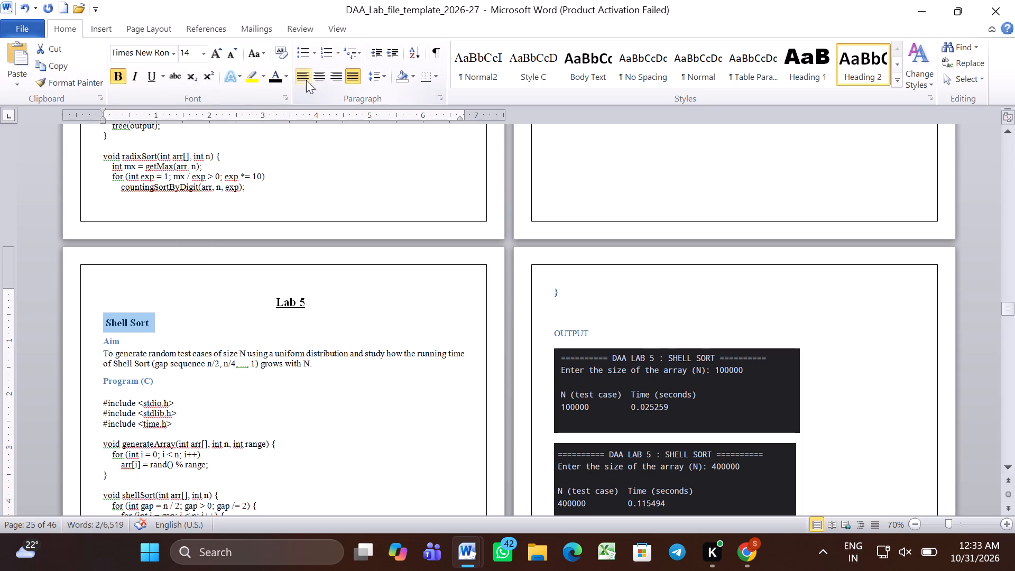
pyautogui.moveTo(198, 56); pyautogui.dragTo(202, 56)
pyautogui.click(202, 56)
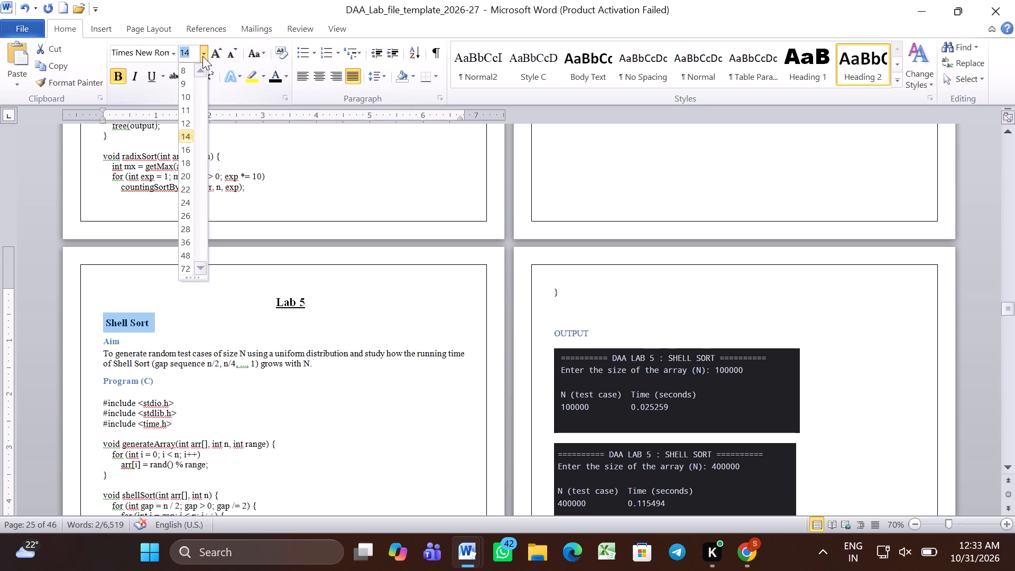
pyautogui.click(190, 149)
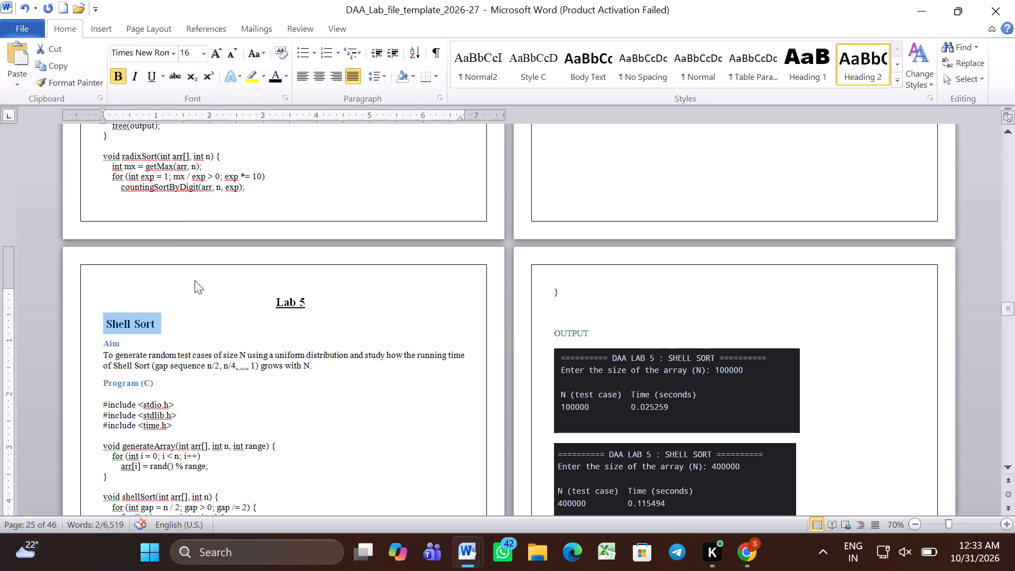
pyautogui.click(195, 303)
# Make the Shell Sort section's "Aim" heading black with font size 14.
pyautogui.scroll(-1, 195, 303)
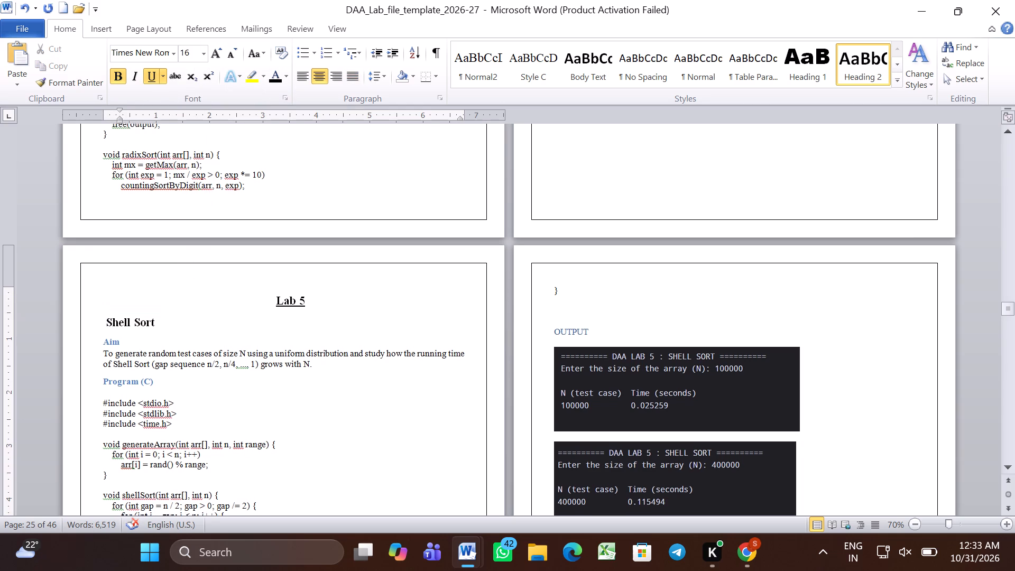
pyautogui.scroll(-1, 195, 303)
pyautogui.tripleClick(139, 305)
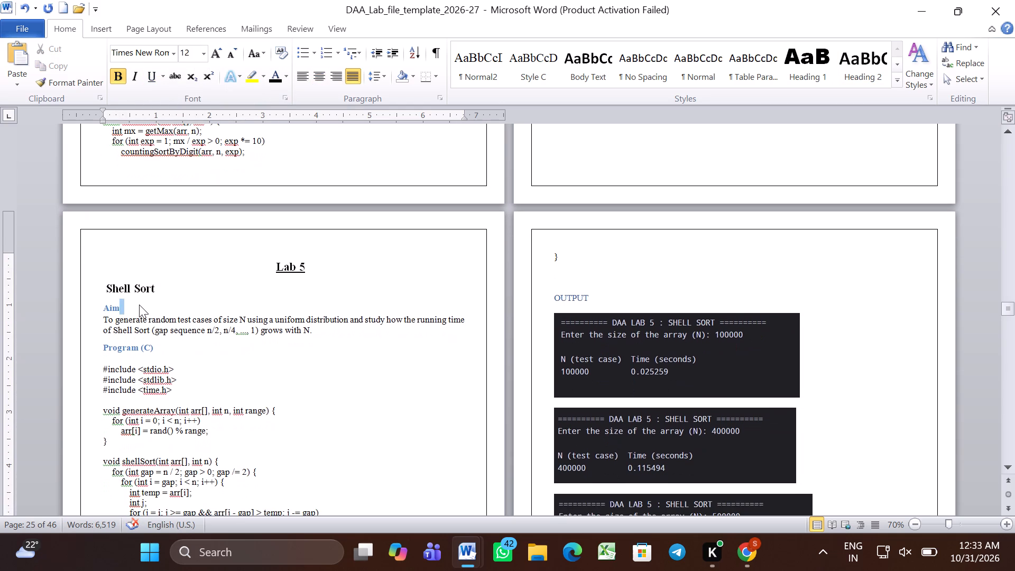
pyautogui.click(279, 81)
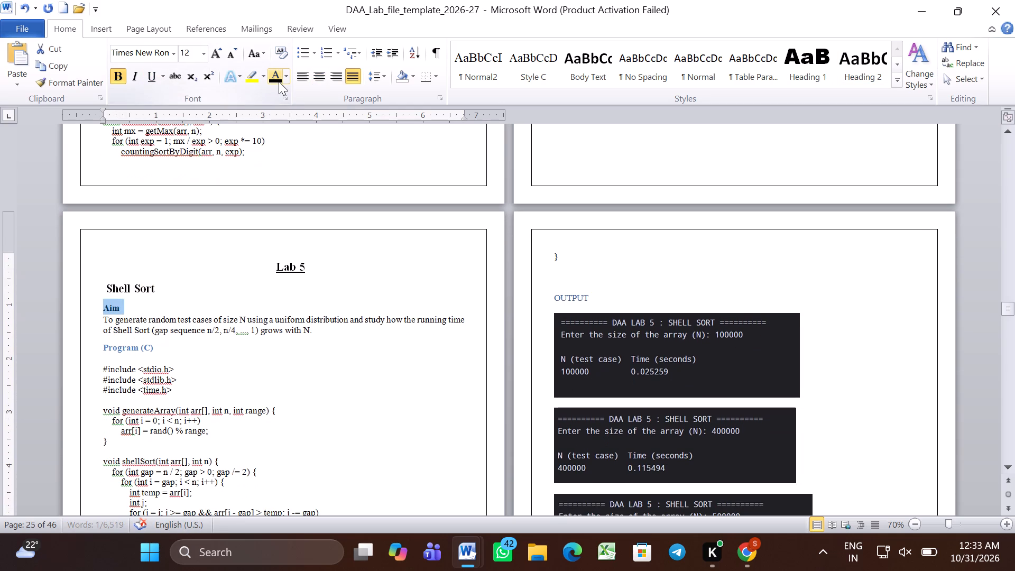
pyautogui.click(206, 58)
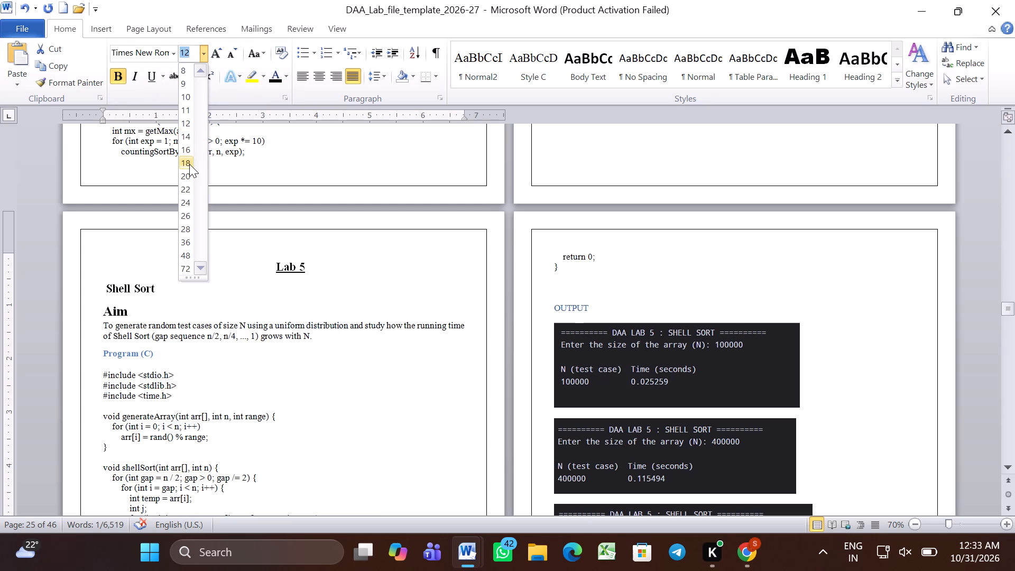
pyautogui.click(188, 138)
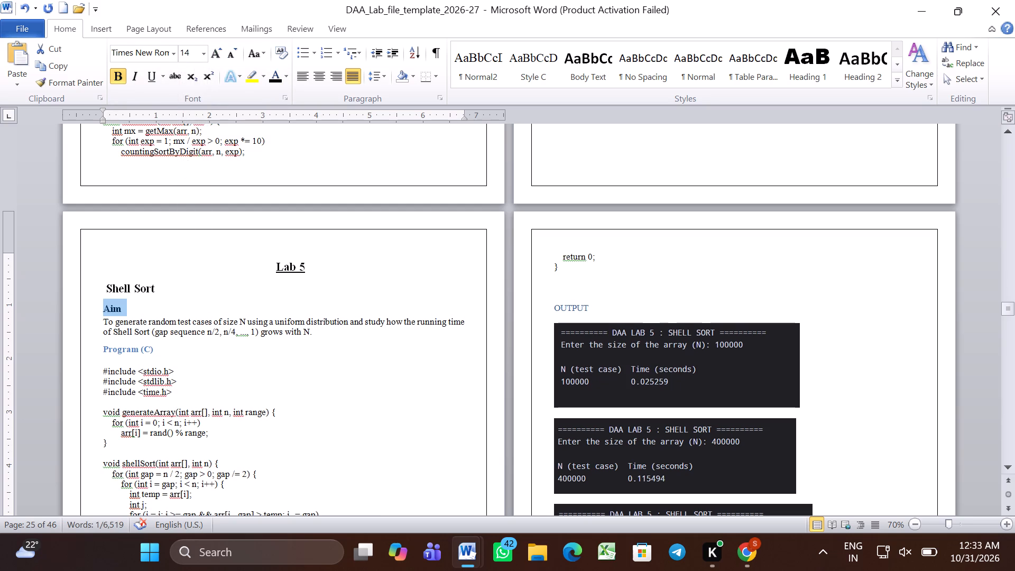
# Make the Shell Sort section's "Program (C)" heading black with font size 14.
pyautogui.tripleClick(154, 348)
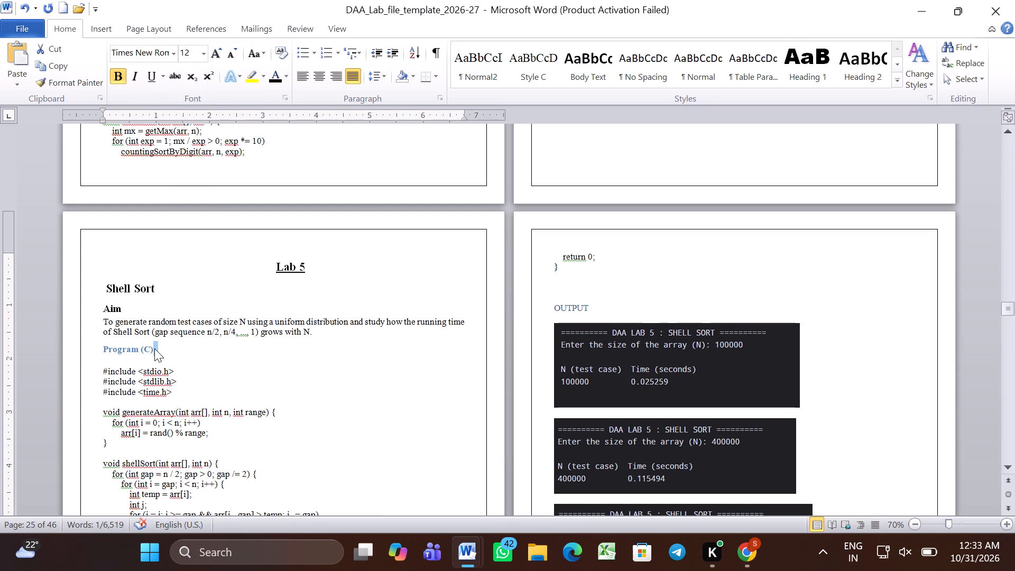
pyautogui.click(222, 311)
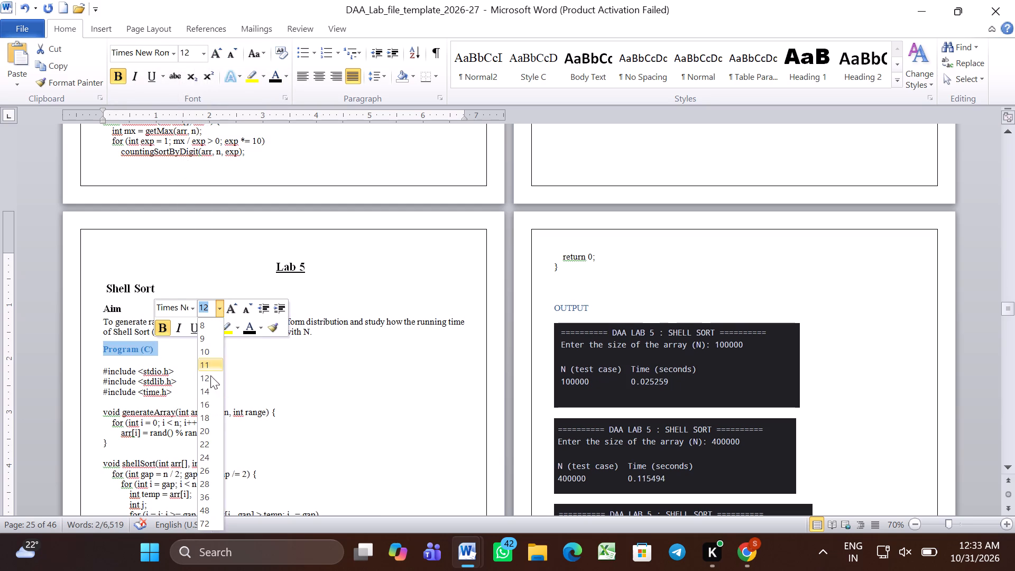
pyautogui.click(209, 395)
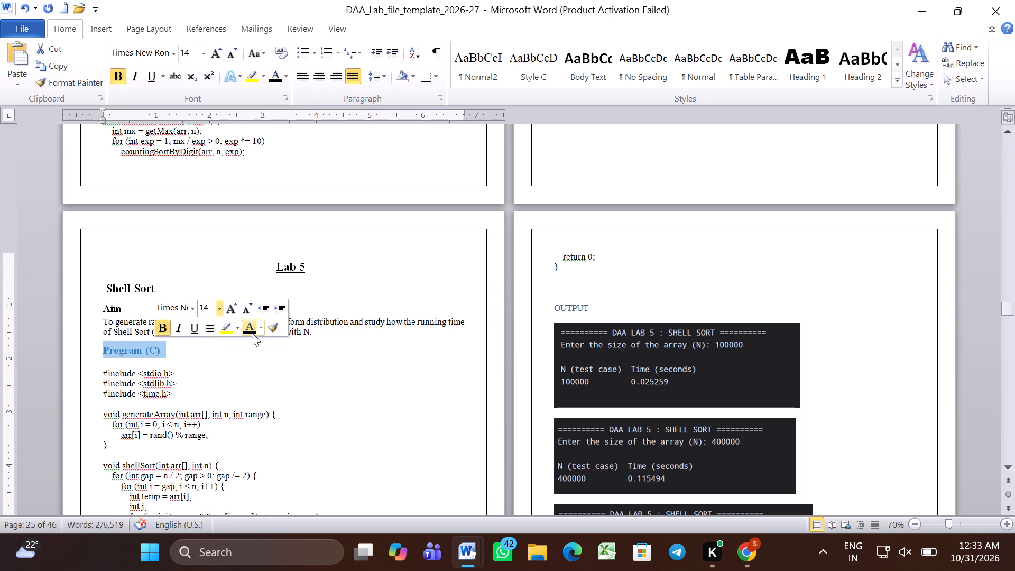
pyautogui.click(252, 331)
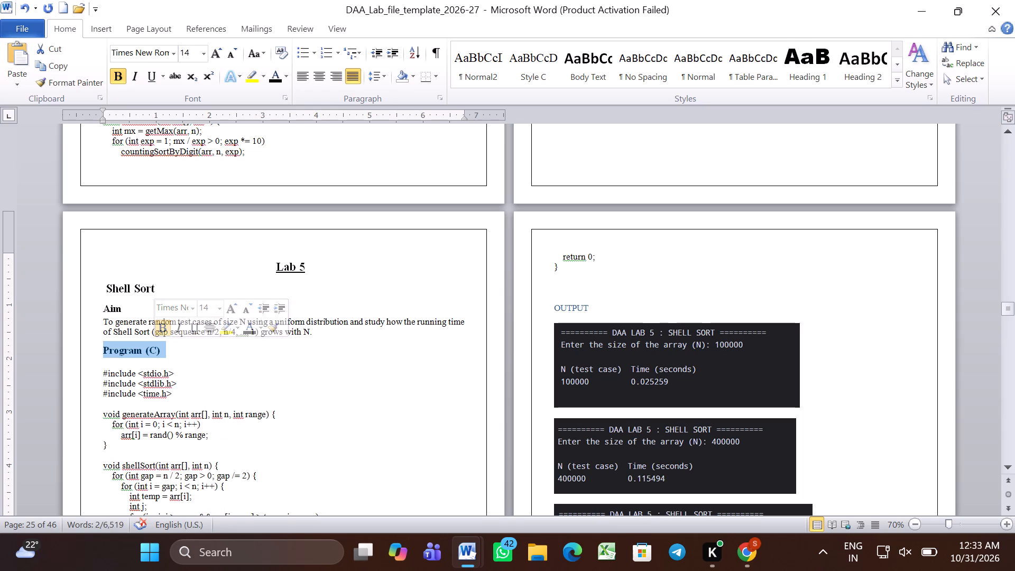
# Delete the blank line between the Shell Sort "Program (C)" heading and the first #include line.
pyautogui.click(188, 371)
pyautogui.click(178, 361)
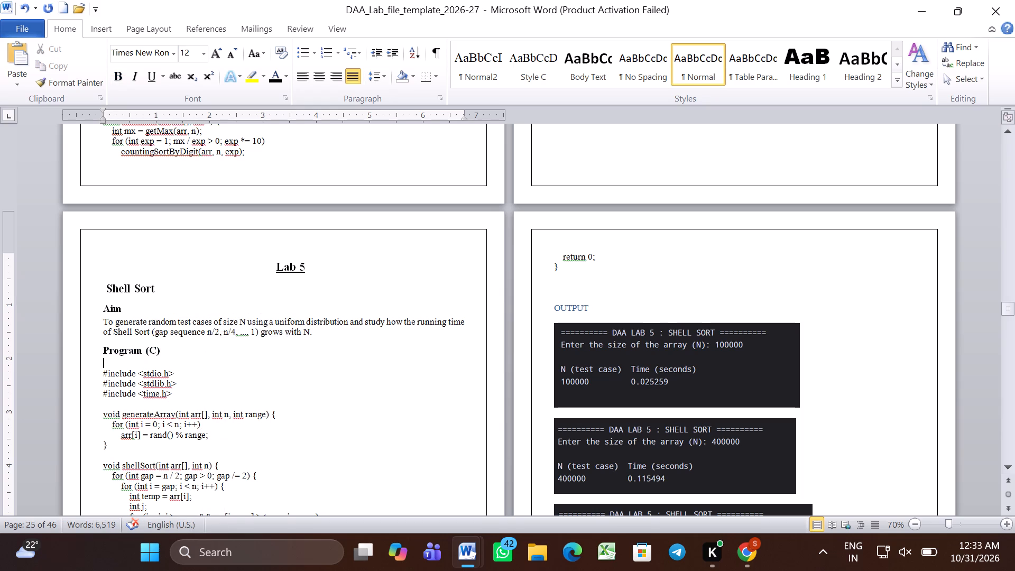
pyautogui.press('BackSpace')
# Review the heading, code and output formatting of the Counting Sort and Radix Sort sections in Lab 4.
pyautogui.scroll(4, 178, 361)
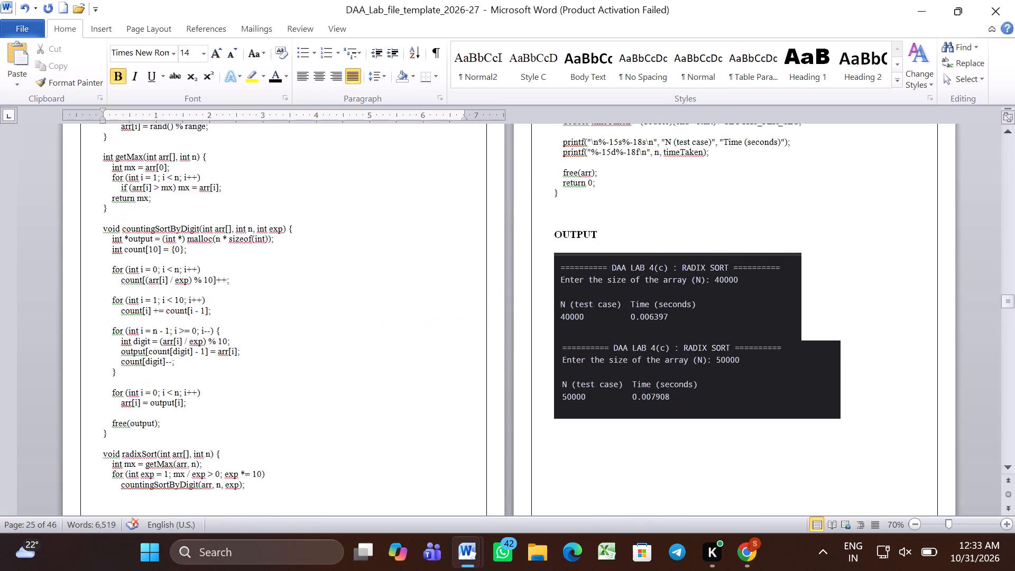
pyautogui.scroll(1, 178, 361)
pyautogui.scroll(-1, 178, 361)
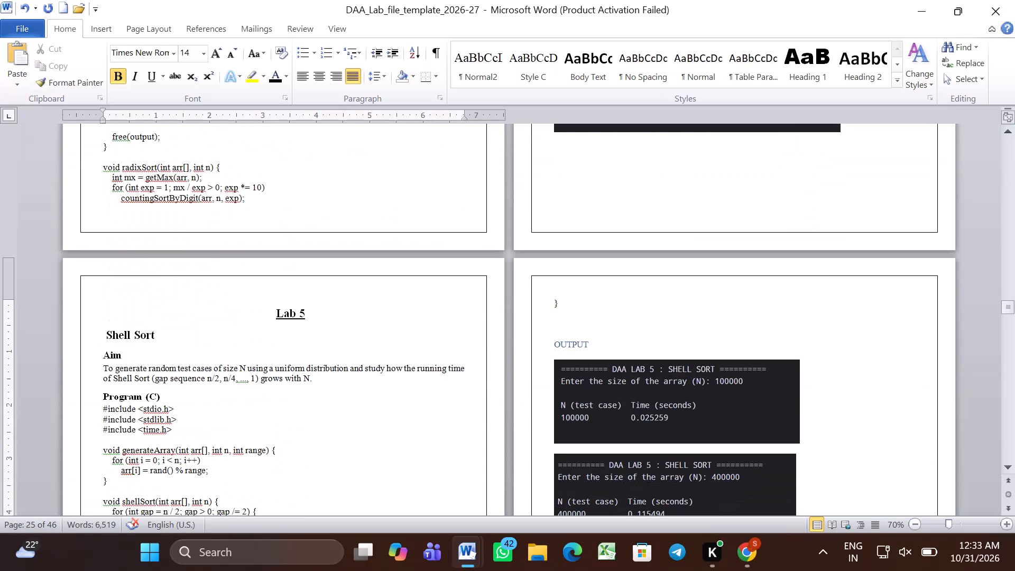
pyautogui.scroll(9, 178, 361)
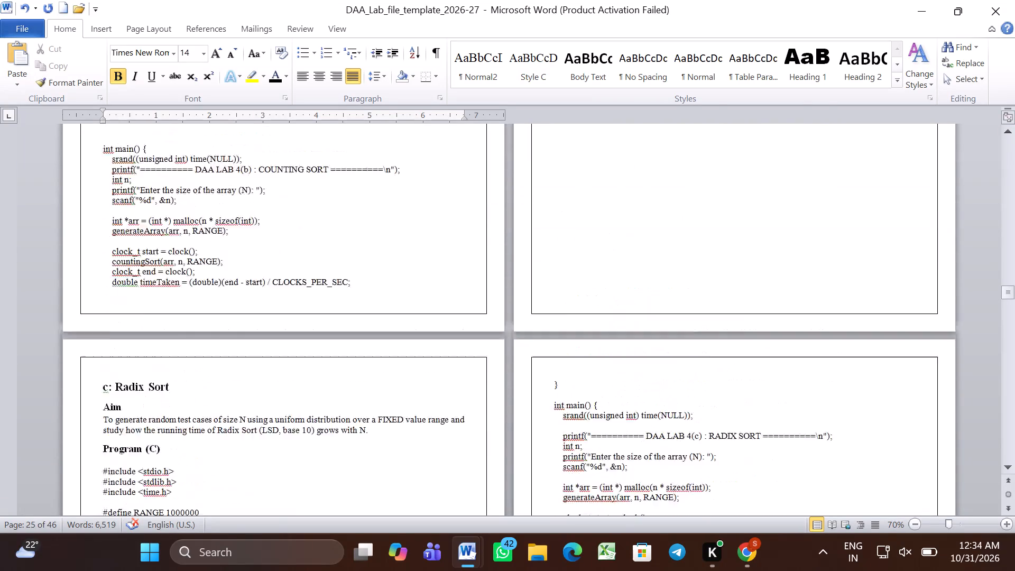
pyautogui.scroll(3, 178, 361)
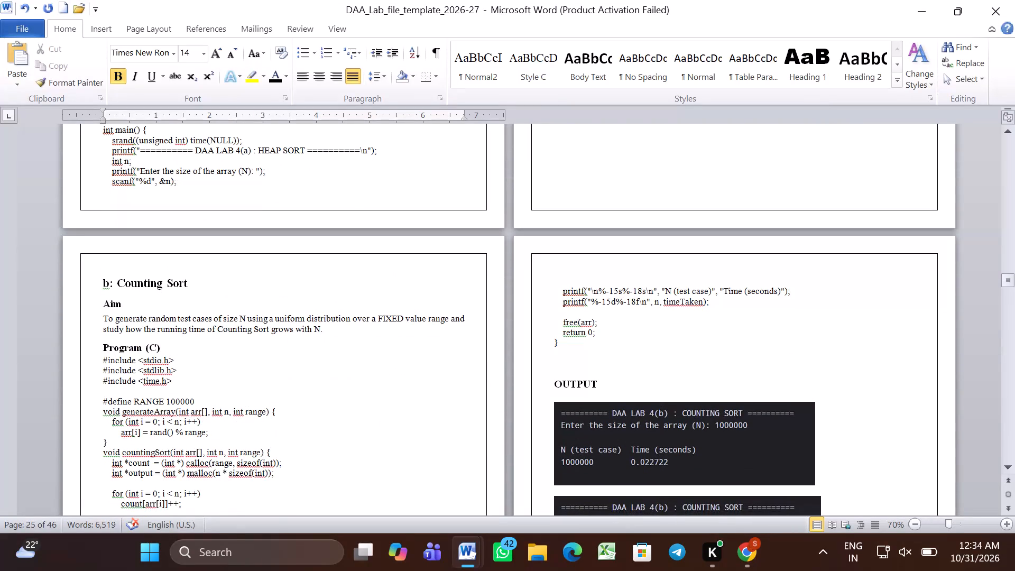
pyautogui.scroll(-7, 165, 393)
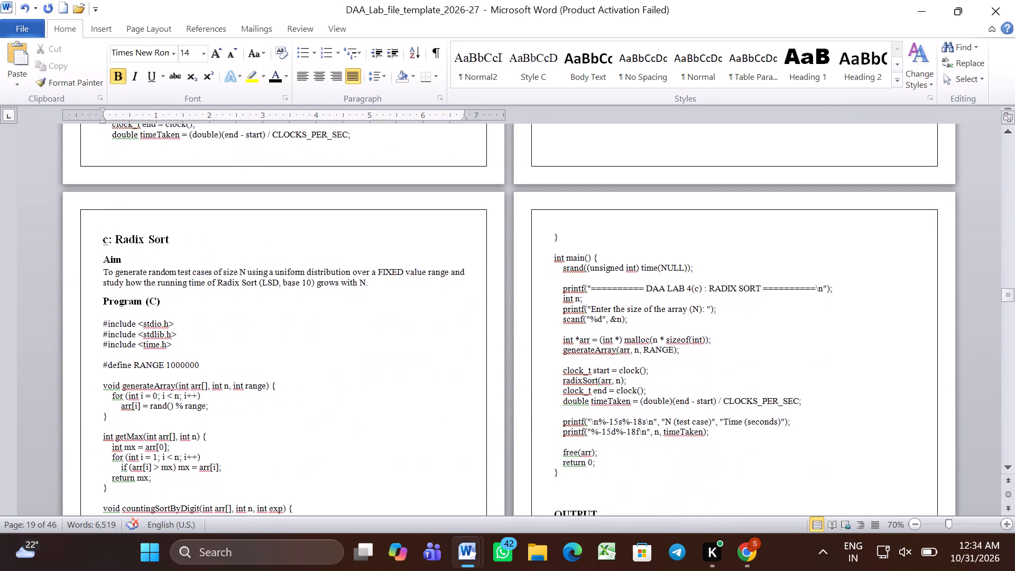
pyautogui.scroll(-2, 165, 393)
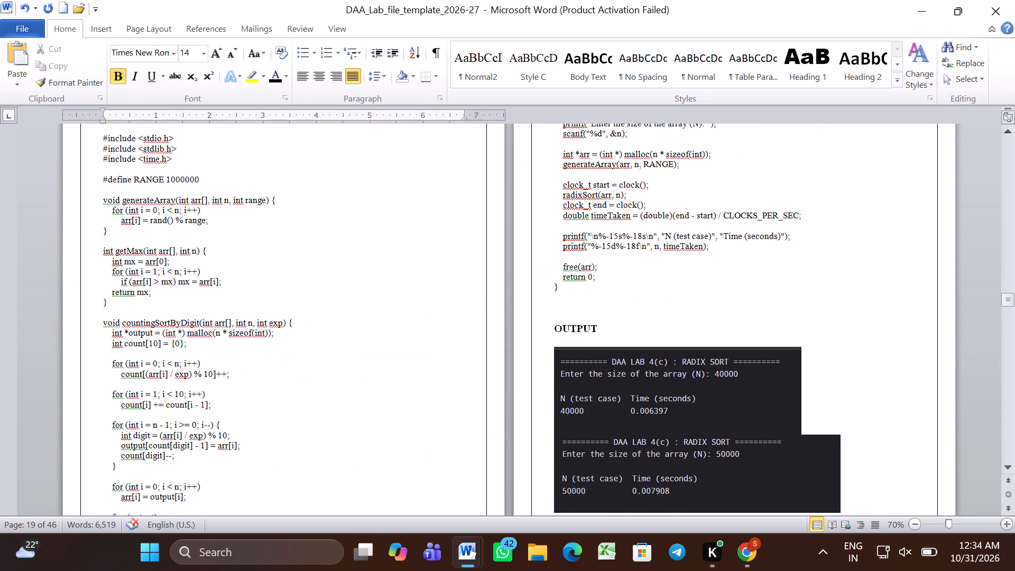
pyautogui.scroll(-3, 165, 393)
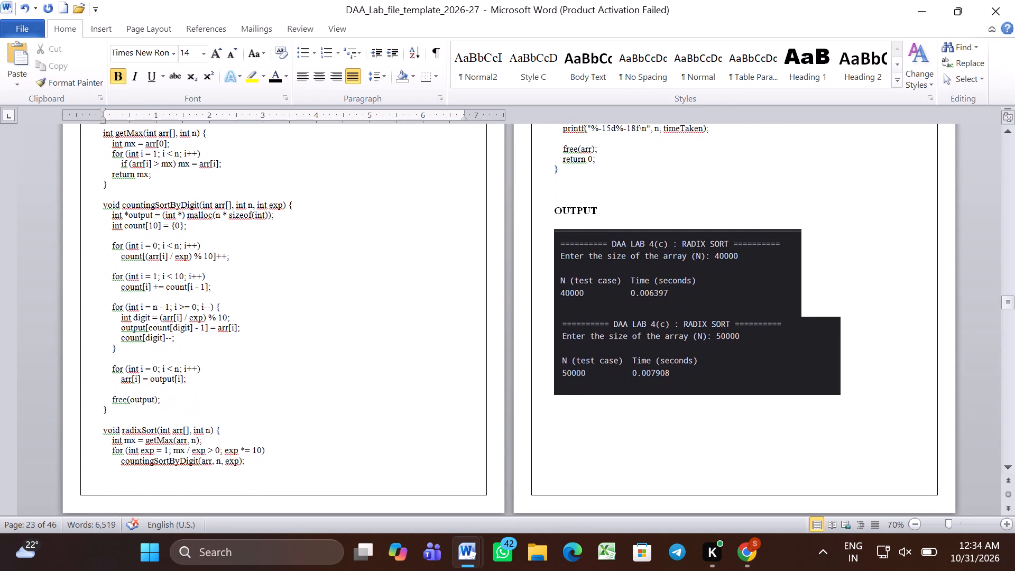
pyautogui.scroll(-1, 165, 393)
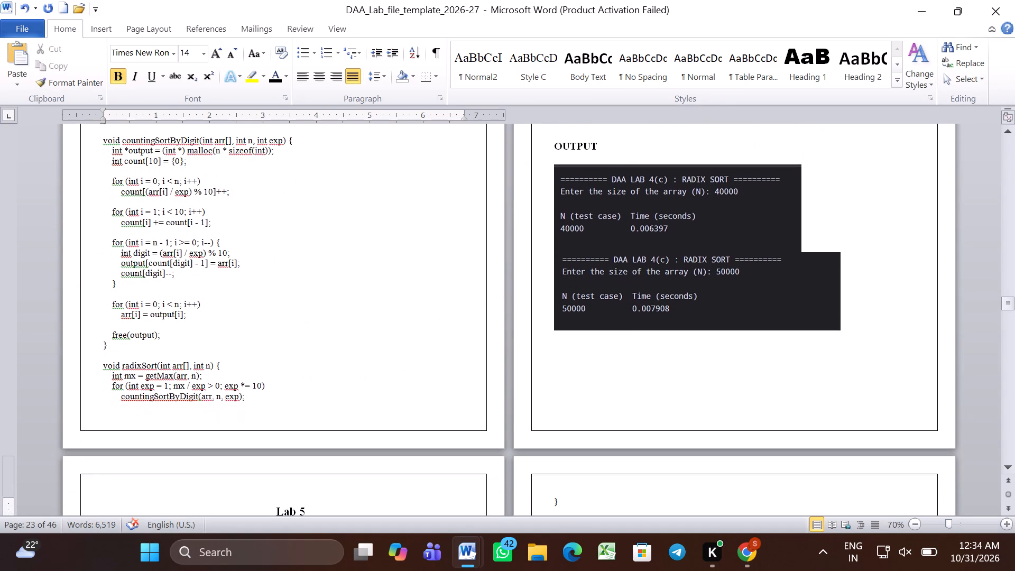
pyautogui.scroll(-2, 165, 393)
# Examine the layout of the Lab 5 Shell Sort code, its page break and its output images.
pyautogui.scroll(-1, 165, 393)
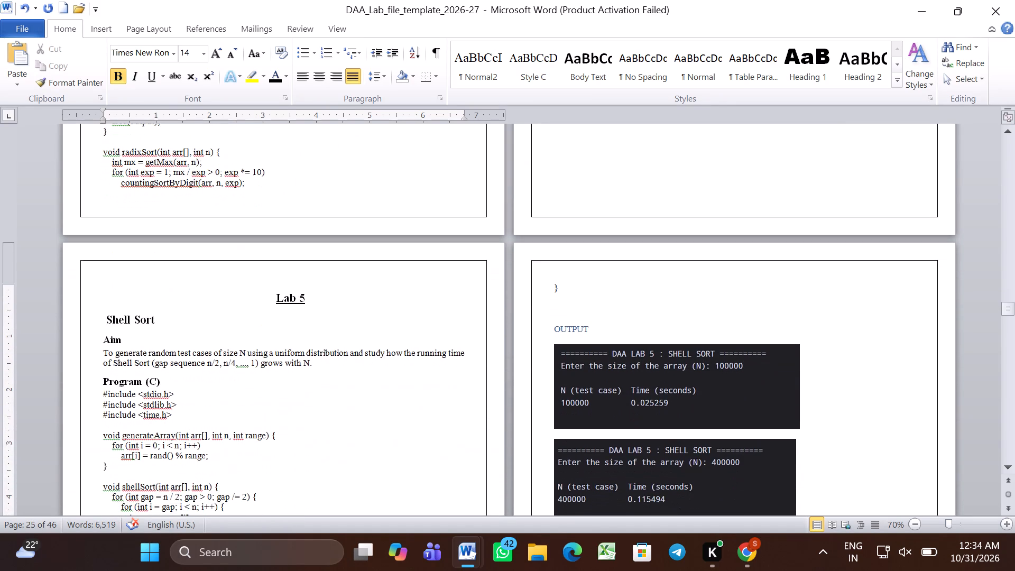
pyautogui.scroll(-4, 165, 393)
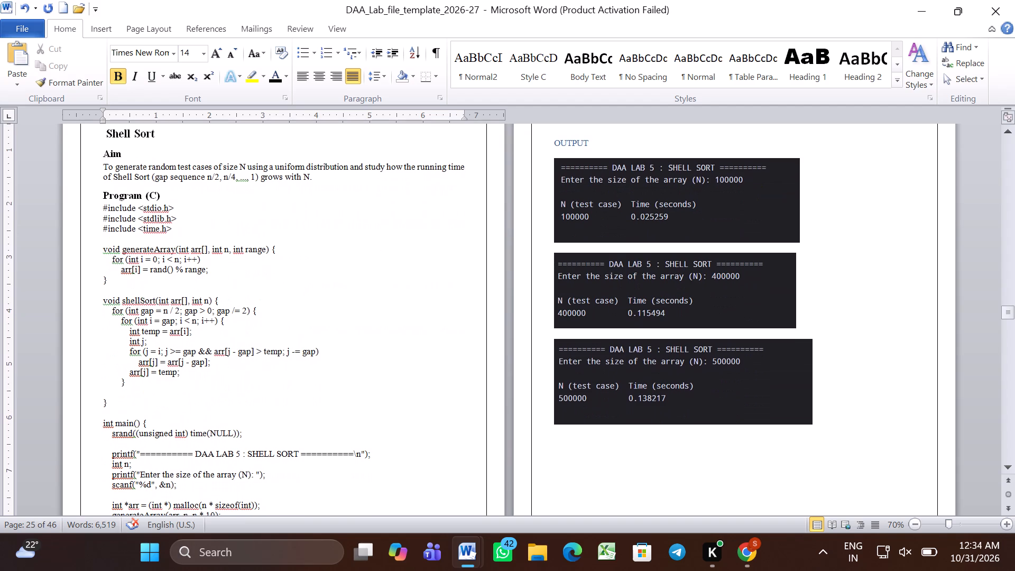
pyautogui.scroll(-2, 165, 393)
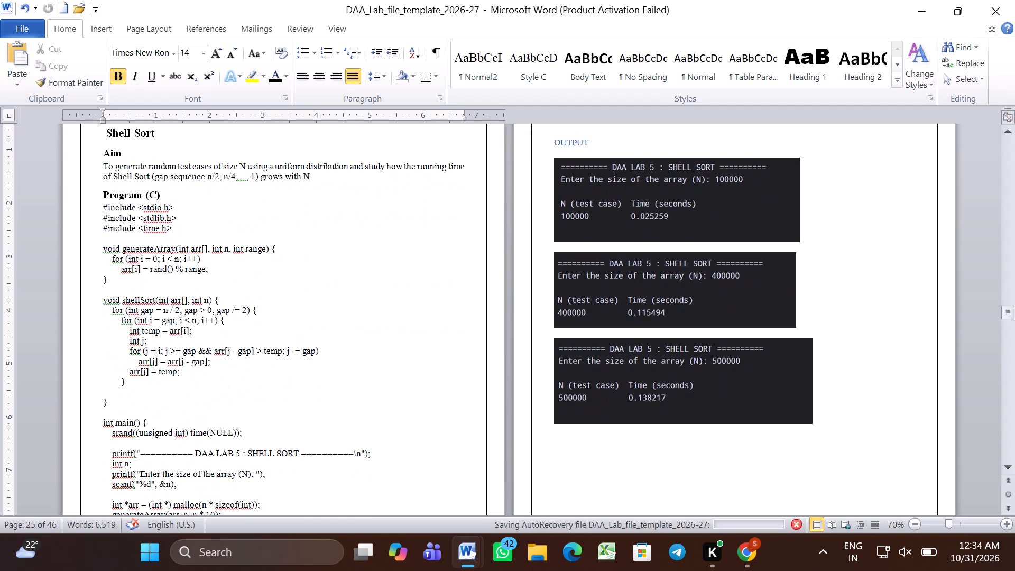
pyautogui.scroll(-1, 165, 393)
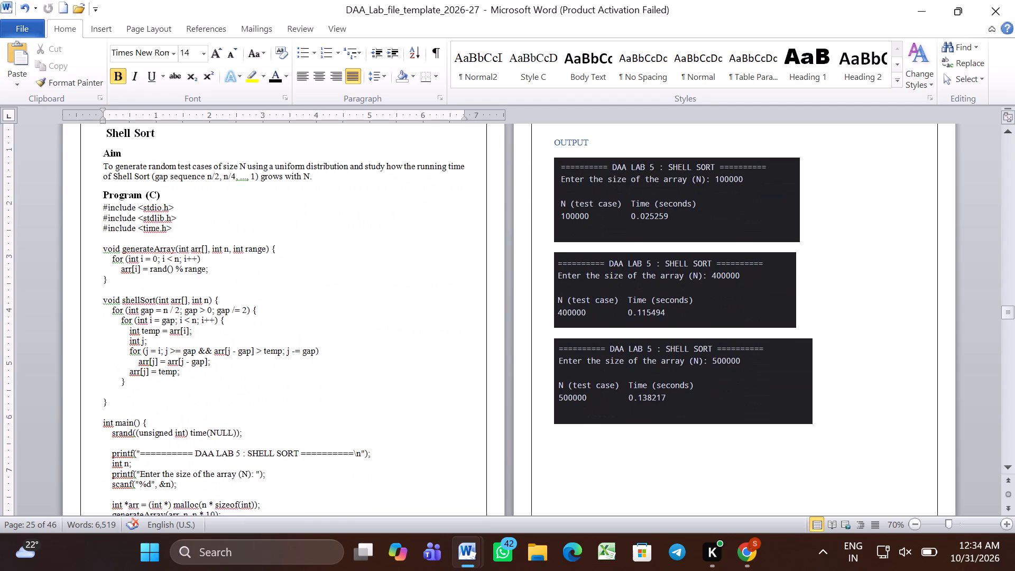
pyautogui.scroll(-2, 165, 393)
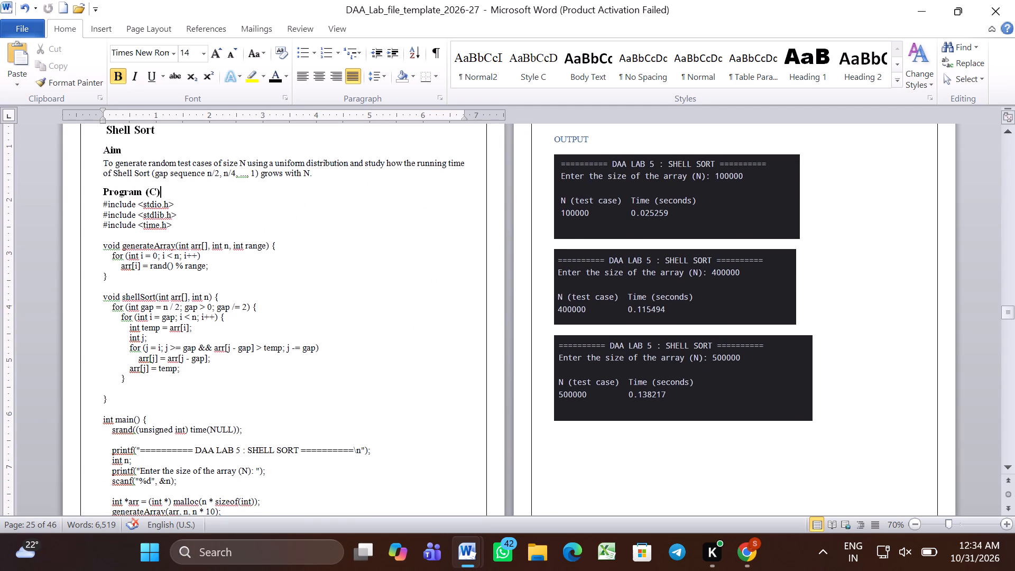
pyautogui.scroll(-1, 165, 393)
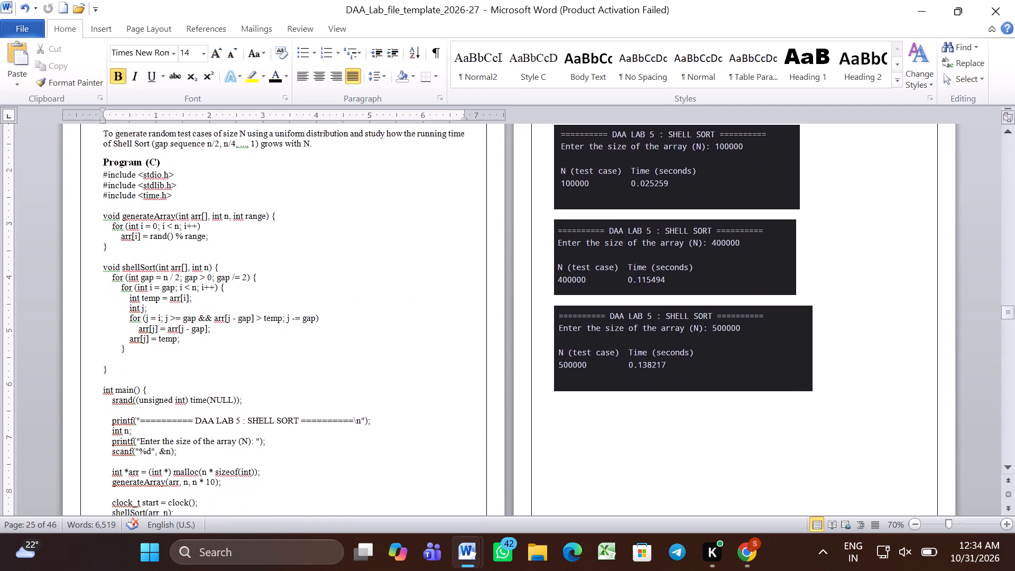
pyautogui.scroll(-4, 165, 393)
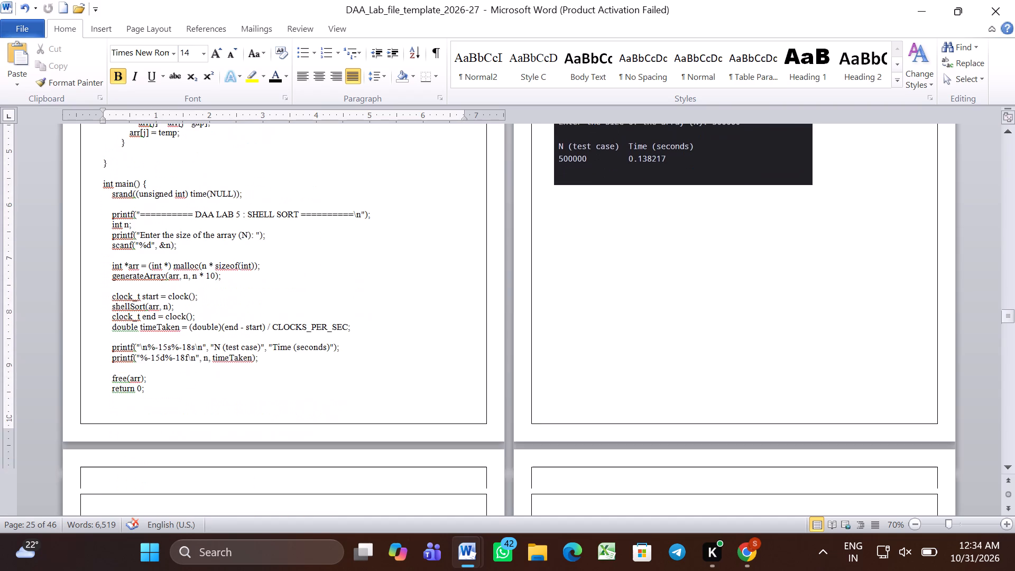
pyautogui.scroll(5, 165, 393)
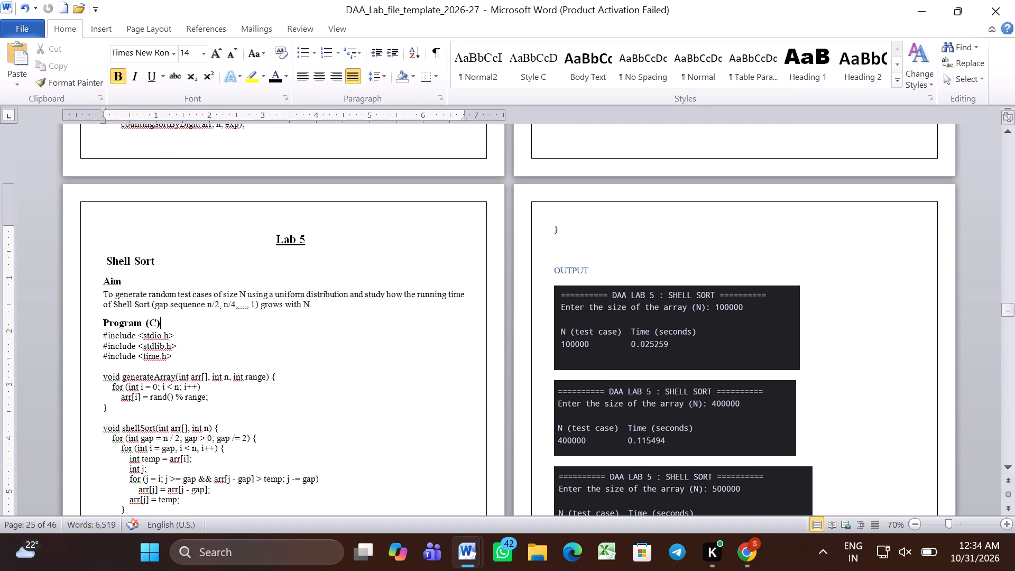
pyautogui.scroll(-2, 304, 382)
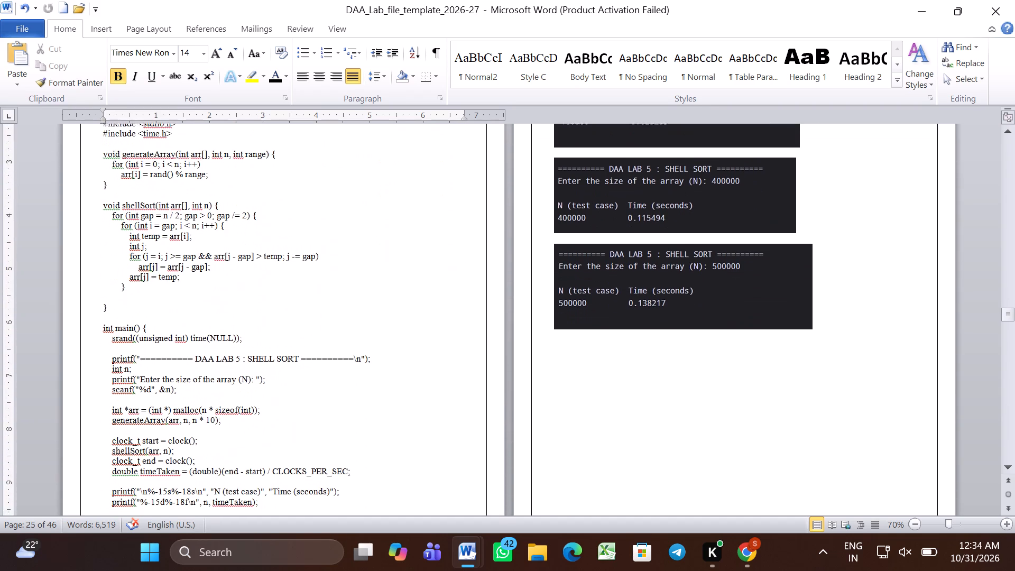
pyautogui.scroll(-2, 304, 382)
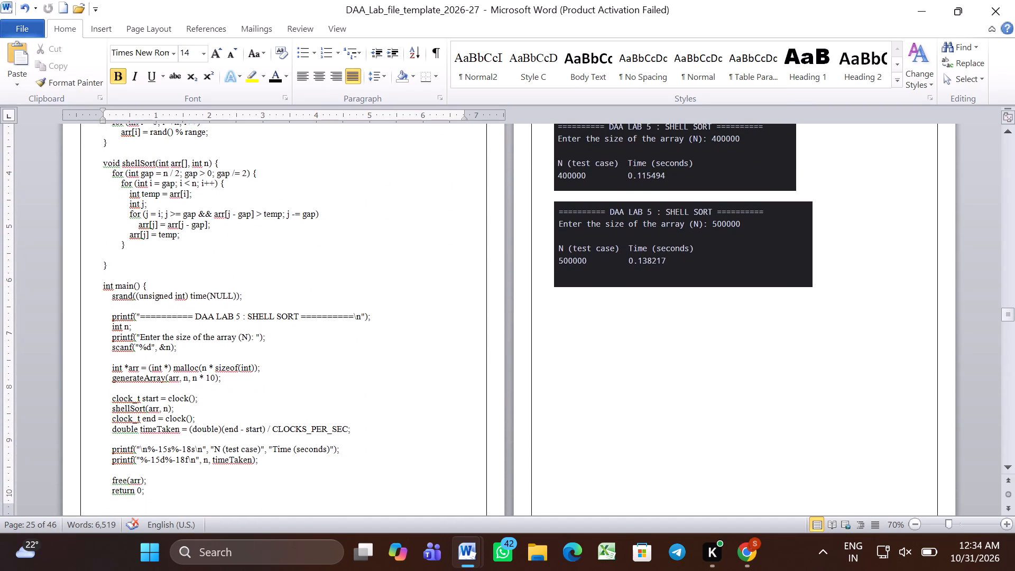
pyautogui.scroll(-3, 304, 382)
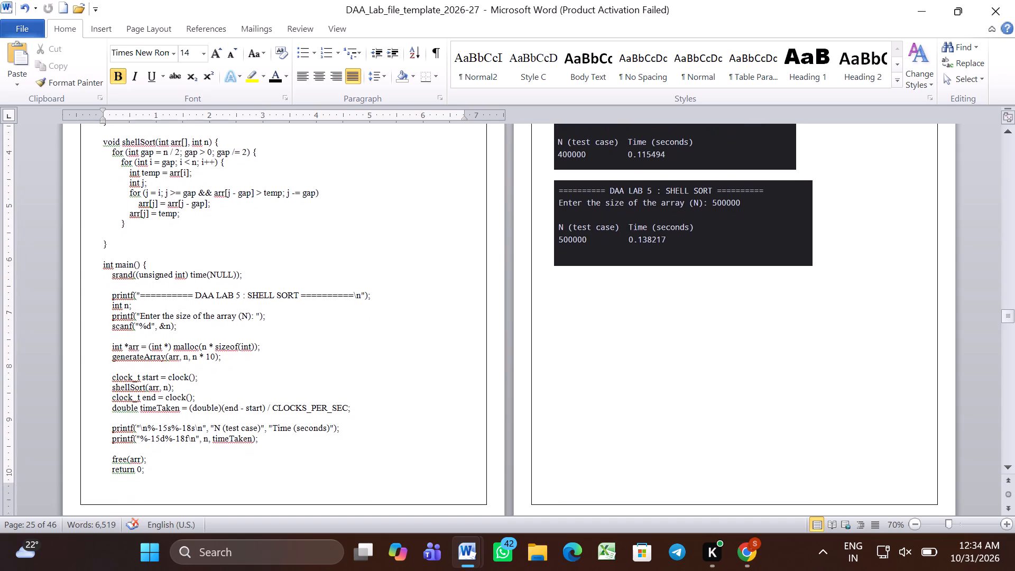
# Delete the blank line between the generateArray call and the clock_t start line in the Shell Sort main function.
pyautogui.scroll(-1, 304, 382)
pyautogui.click(147, 464)
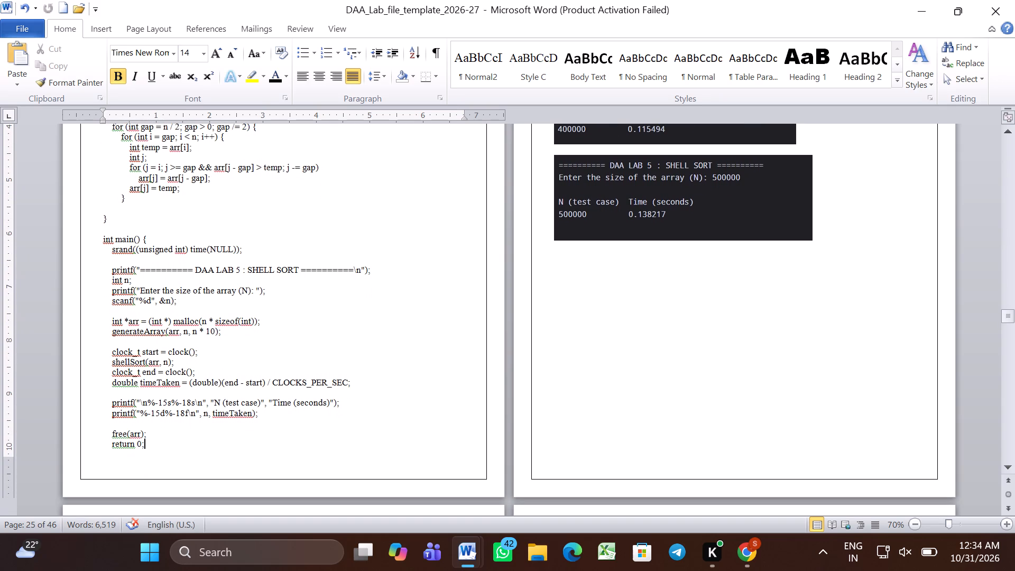
pyautogui.click(130, 461)
pyautogui.click(119, 462)
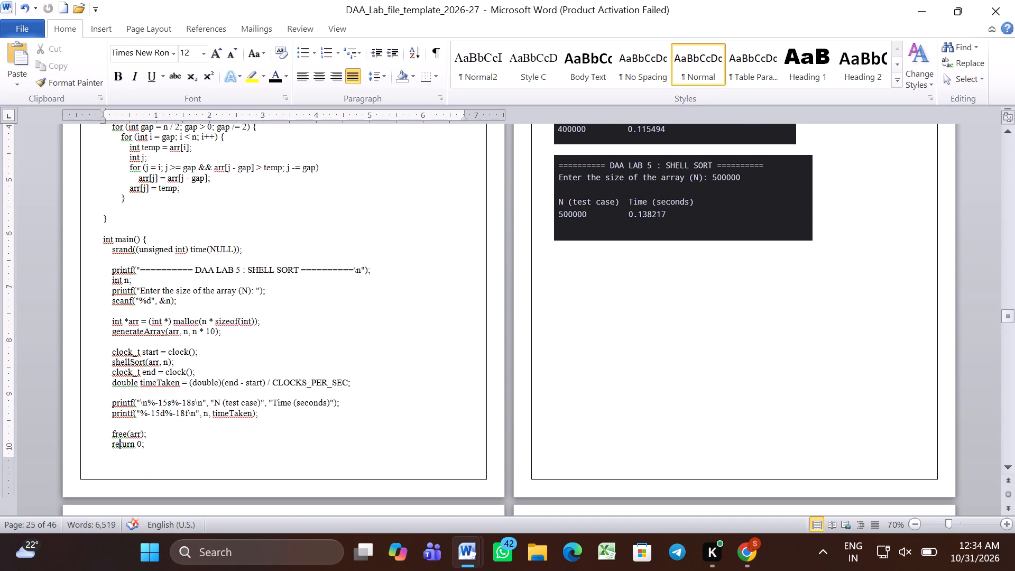
pyautogui.scroll(2, 119, 462)
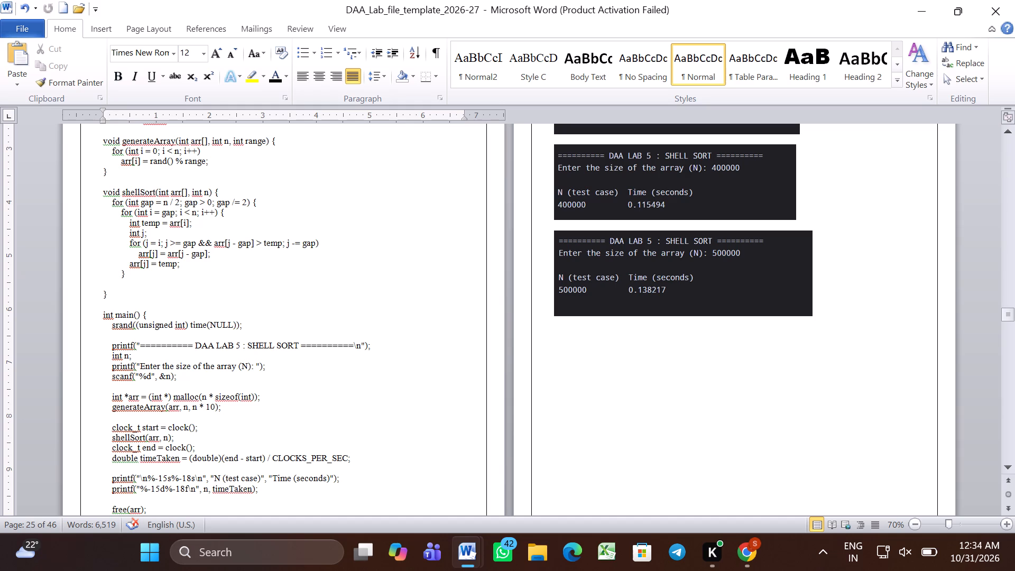
pyautogui.click(133, 415)
pyautogui.press('BackSpace')
pyautogui.press('BackSpace')
# Review the Lab 5 Shell Sort pages against the heading, code and output formatting of the Radix Sort section in Lab 4.
pyautogui.scroll(1, 133, 415)
pyautogui.scroll(-1, 133, 415)
pyautogui.scroll(1, 133, 415)
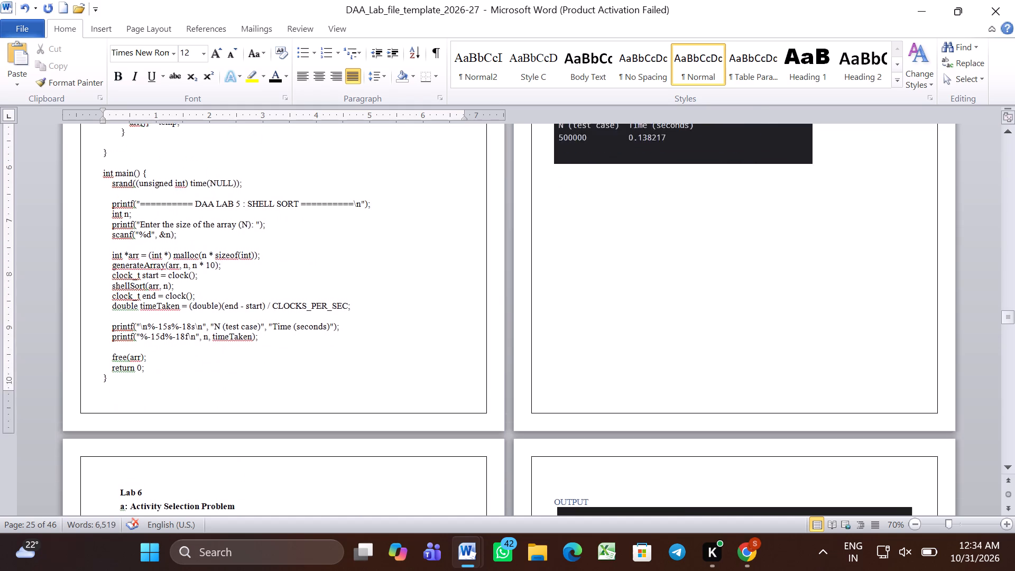
pyautogui.scroll(2, 133, 415)
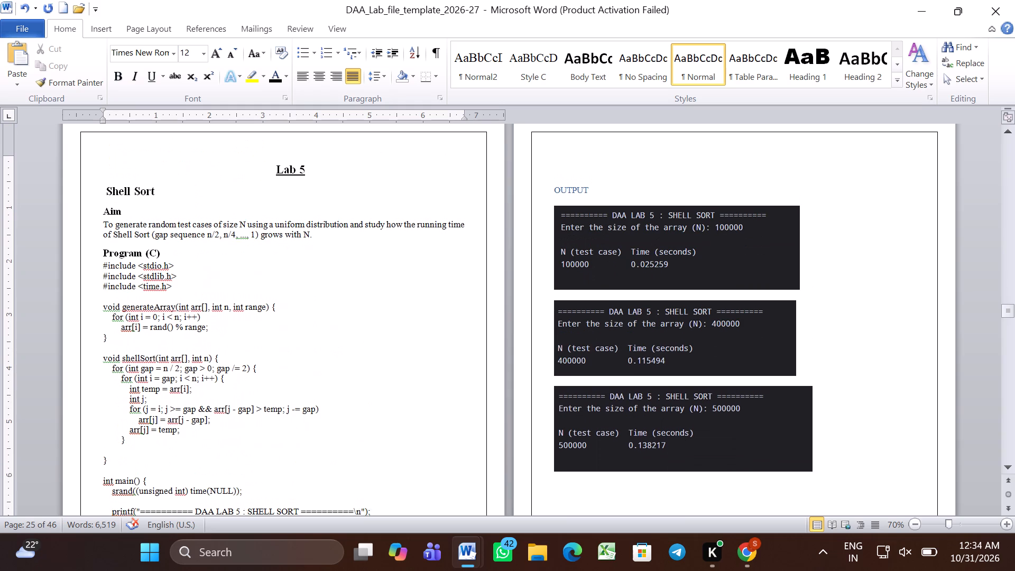
pyautogui.scroll(1, 133, 415)
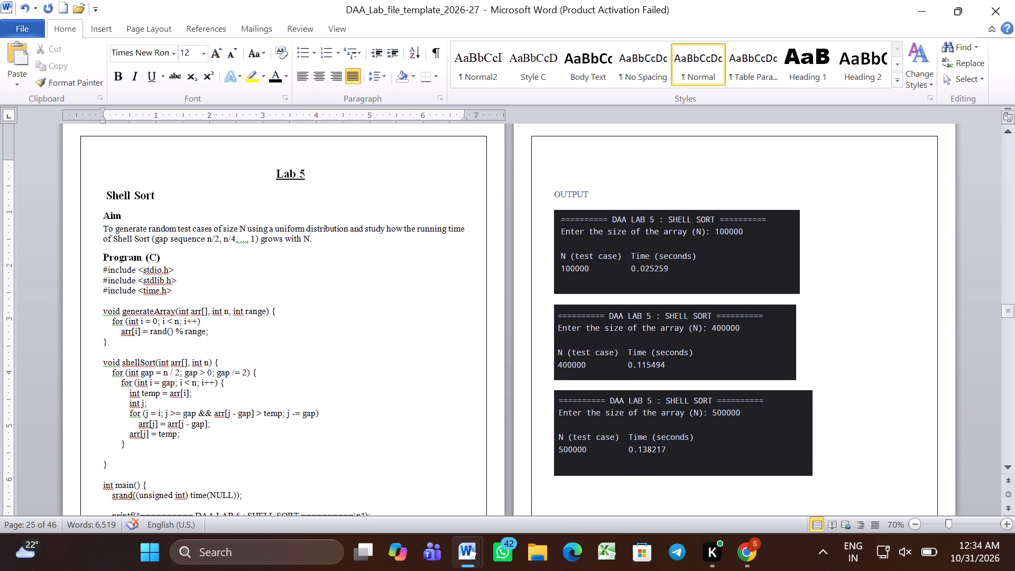
pyautogui.scroll(3, 133, 415)
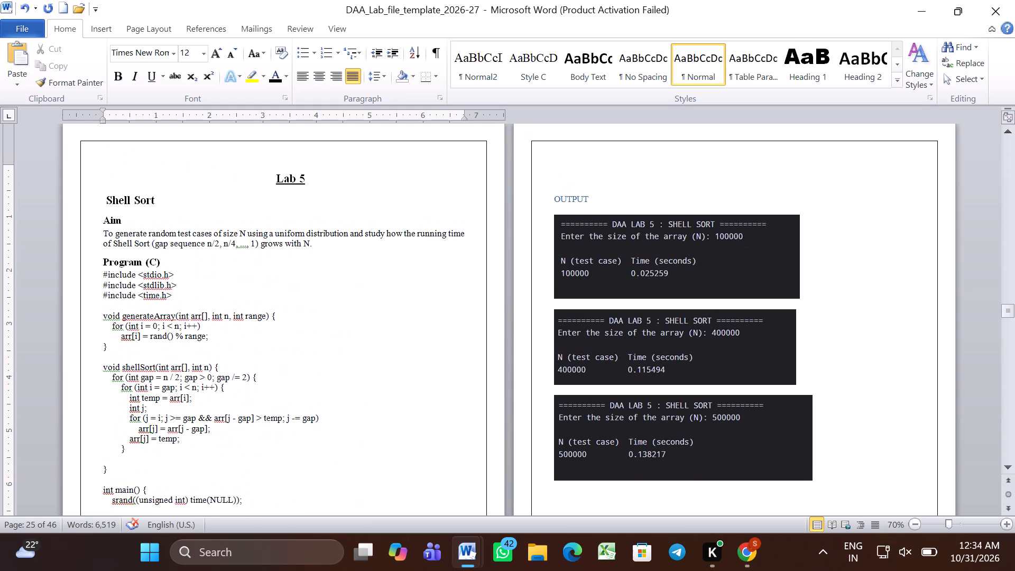
pyautogui.scroll(3, 133, 415)
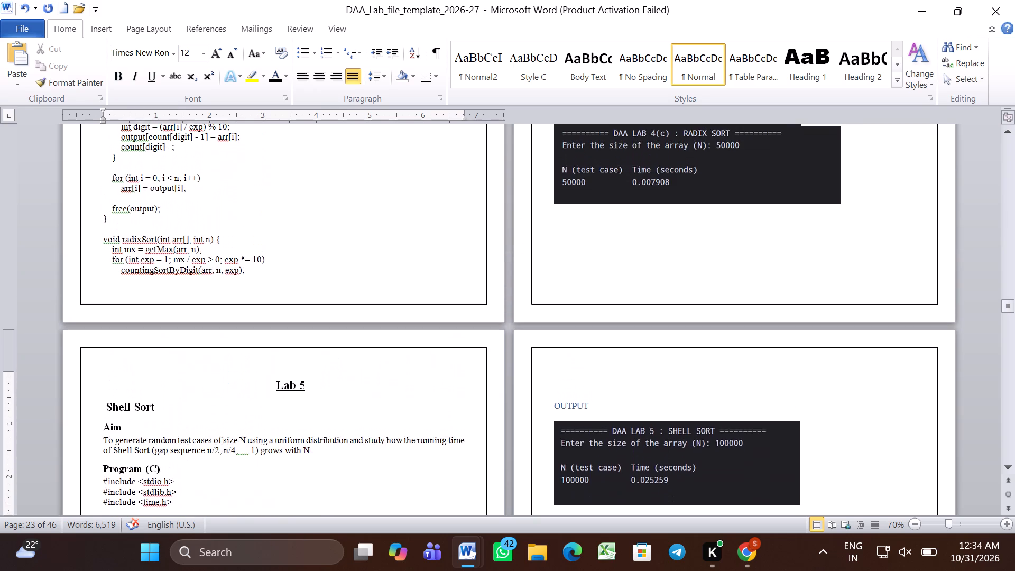
pyautogui.scroll(3, 133, 415)
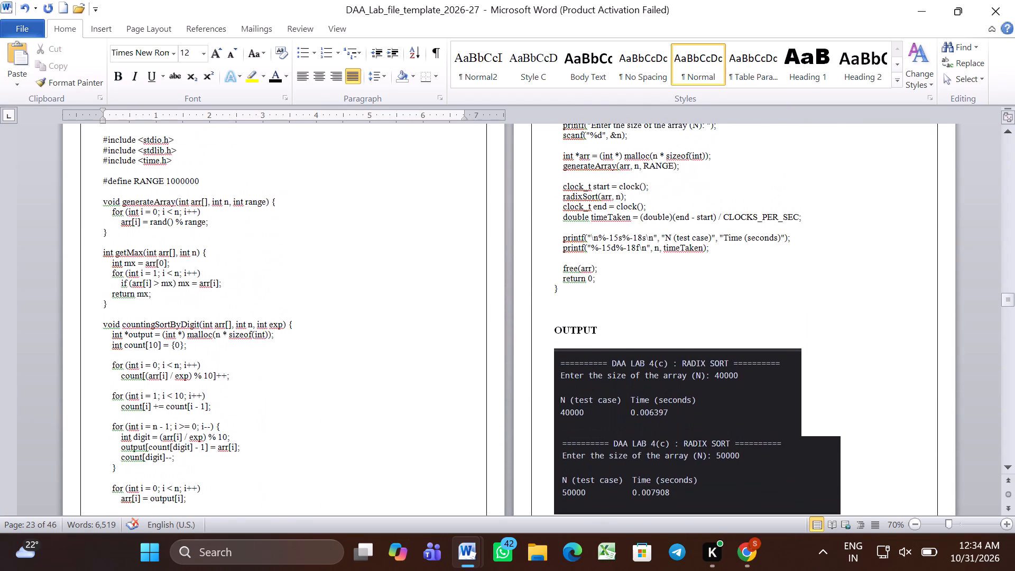
pyautogui.scroll(2, 133, 415)
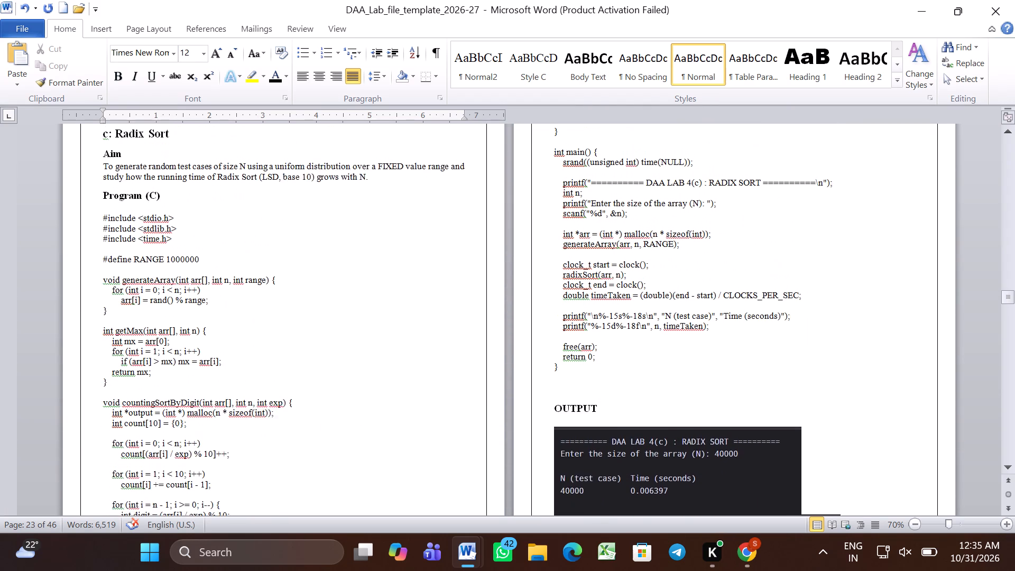
pyautogui.scroll(1, 133, 415)
pyautogui.scroll(-1, 133, 415)
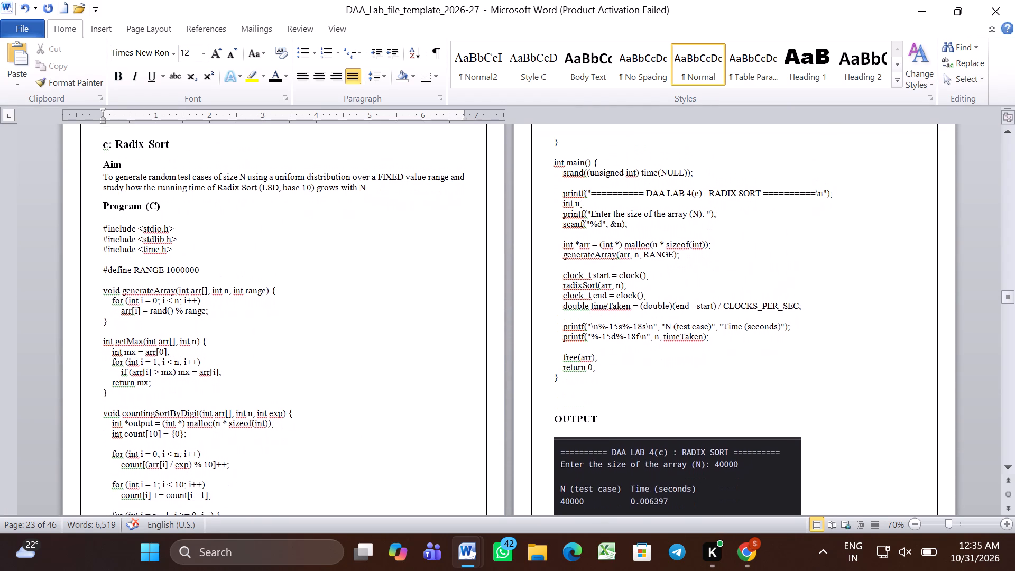
pyautogui.scroll(-3, 133, 415)
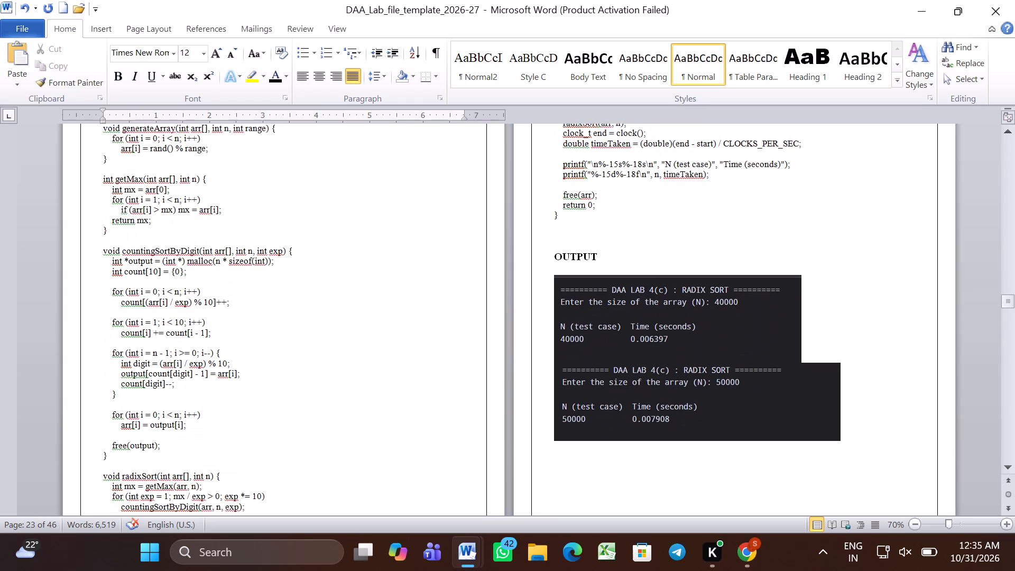
pyautogui.scroll(-2, 133, 415)
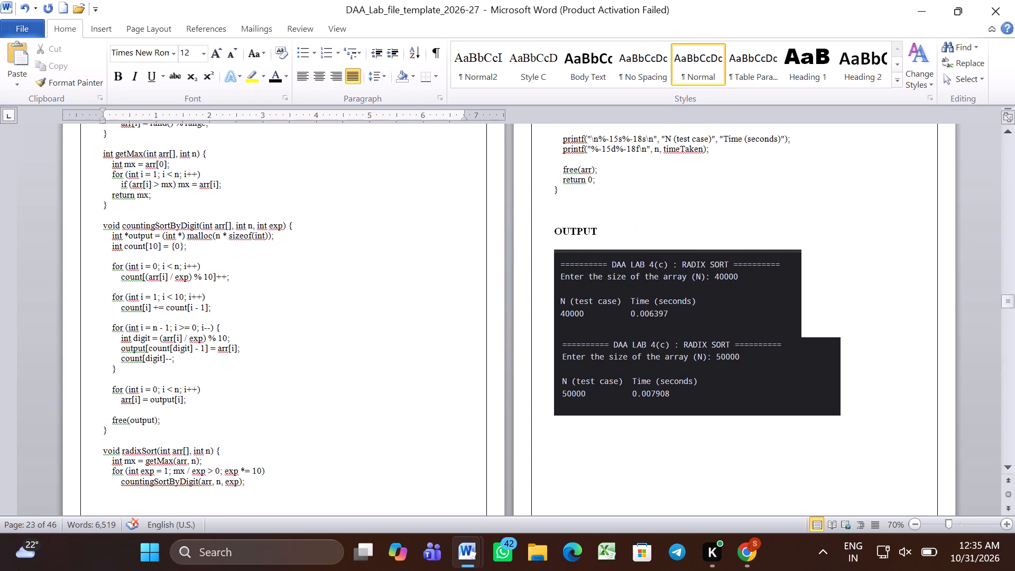
pyautogui.scroll(-4, 133, 415)
# Make the Lab 5 Shell Sort "OUTPUT" heading bold and black with font size 14.
pyautogui.scroll(1, 133, 415)
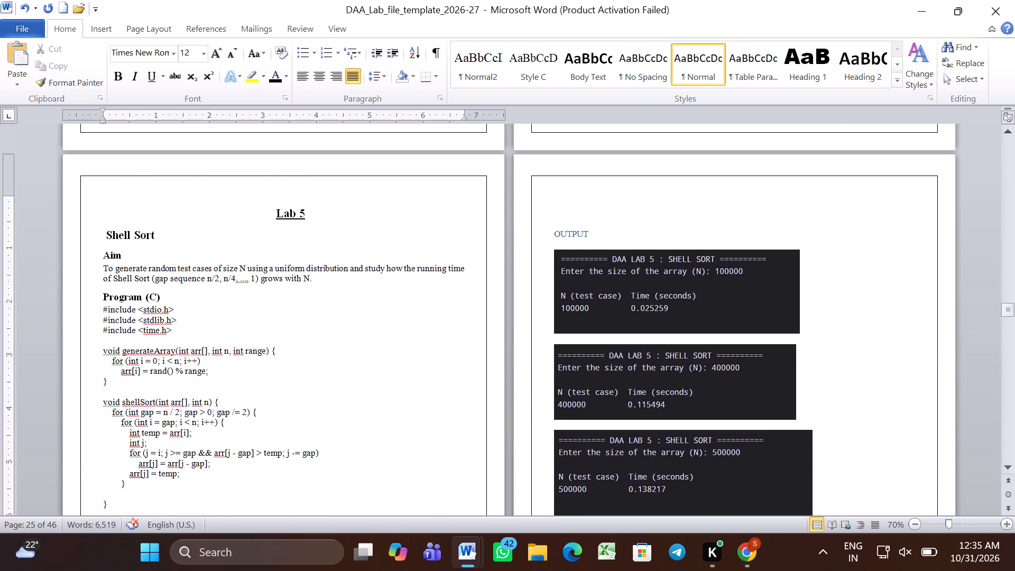
pyautogui.scroll(1, 133, 415)
pyautogui.scroll(-1, 133, 415)
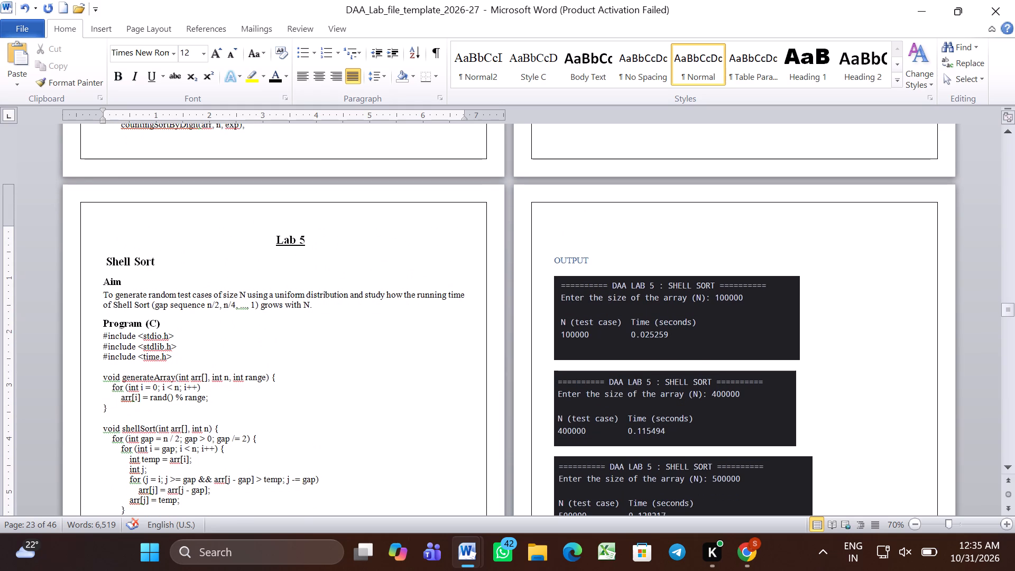
pyautogui.tripleClick(560, 259)
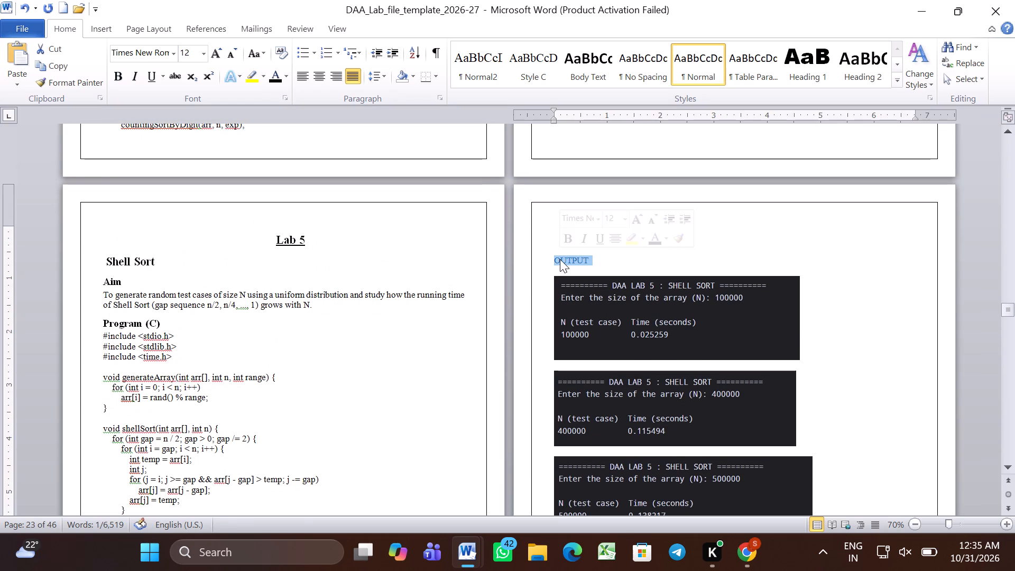
pyautogui.click(626, 217)
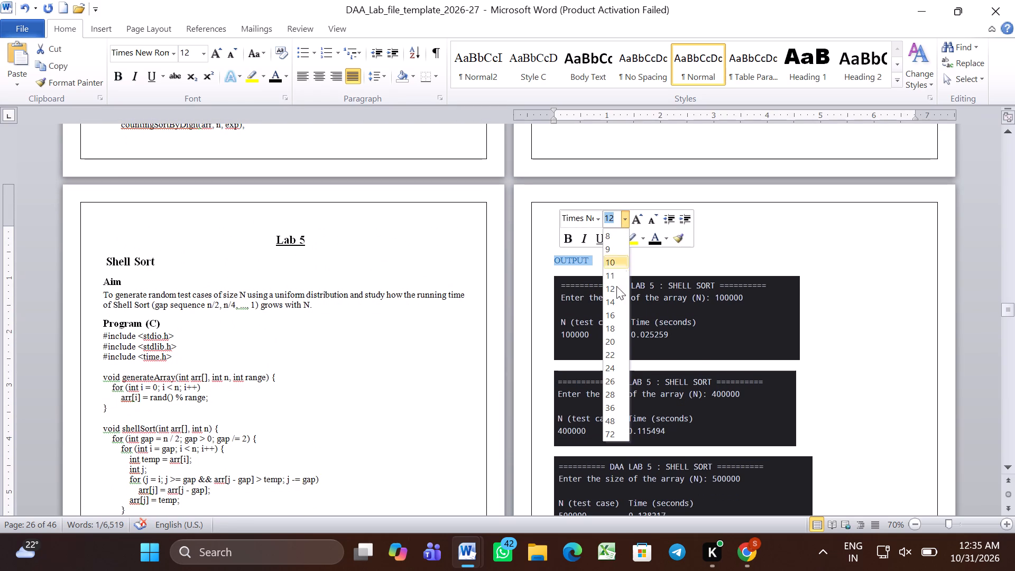
pyautogui.click(612, 299)
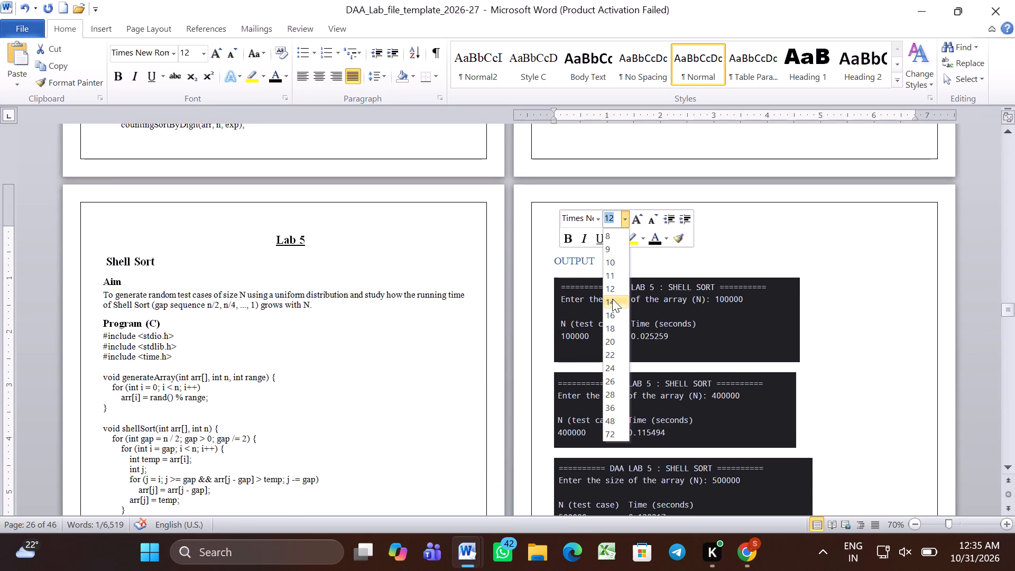
pyautogui.click(660, 238)
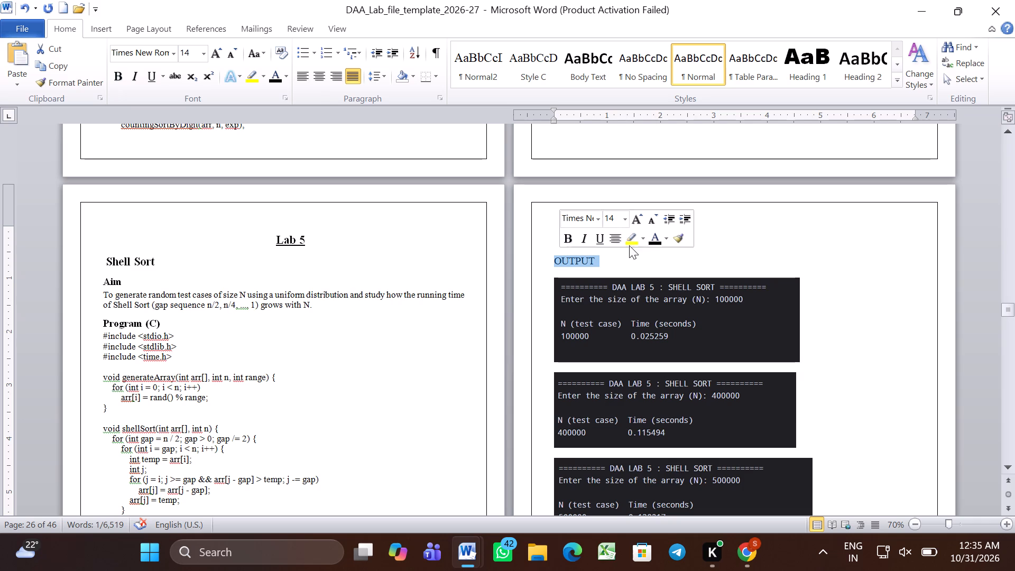
pyautogui.click(573, 241)
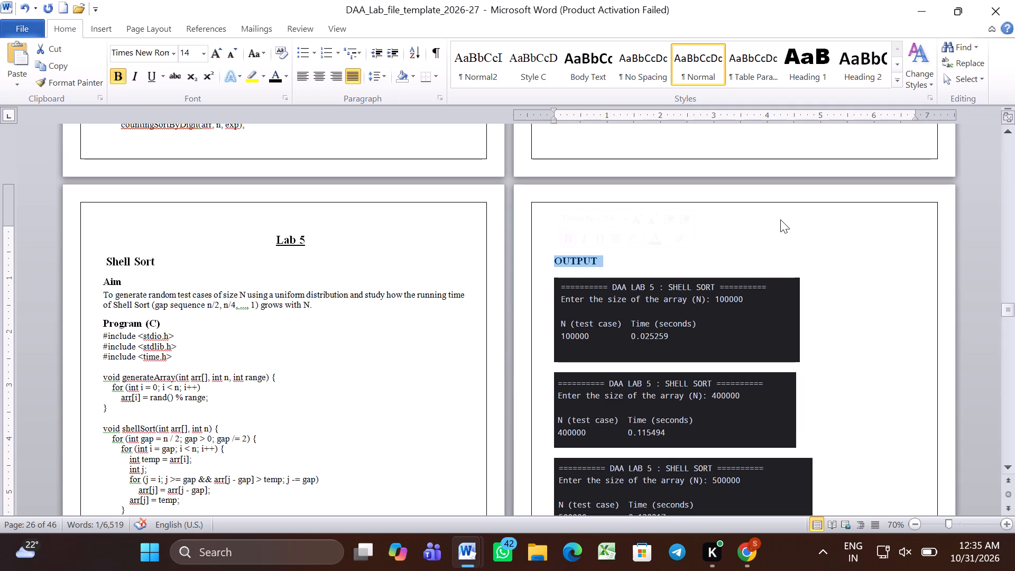
pyautogui.click(784, 215)
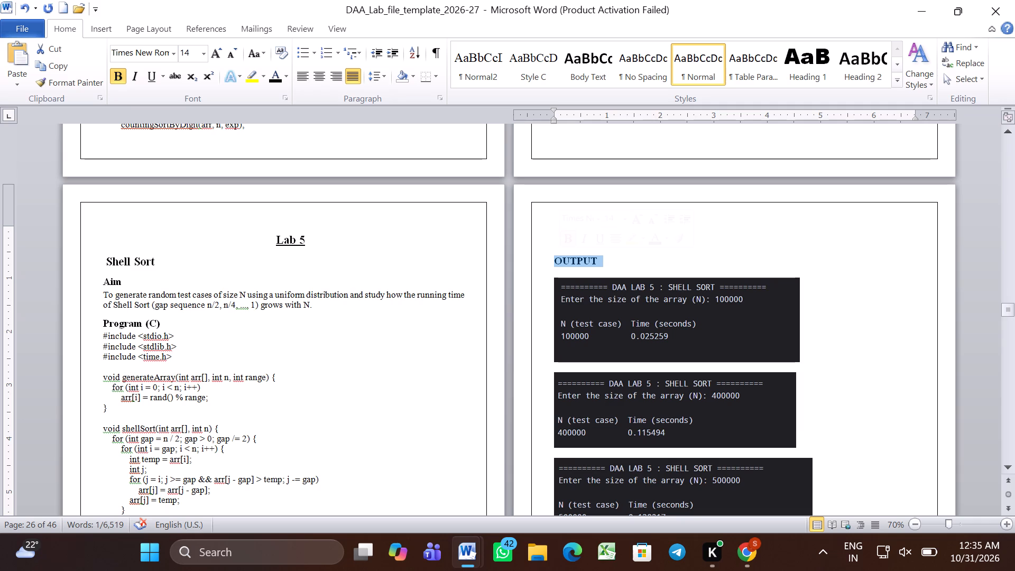
pyautogui.click(777, 225)
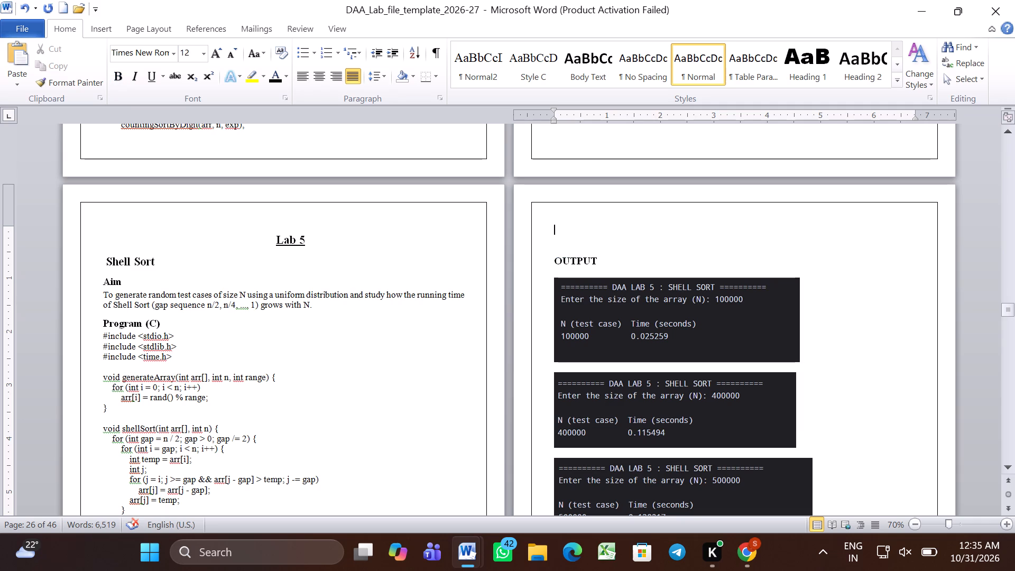
# Examine the end of the Lab 5 Shell Sort code and outputs and the headings at the start of Lab 6.
pyautogui.scroll(-1, 777, 225)
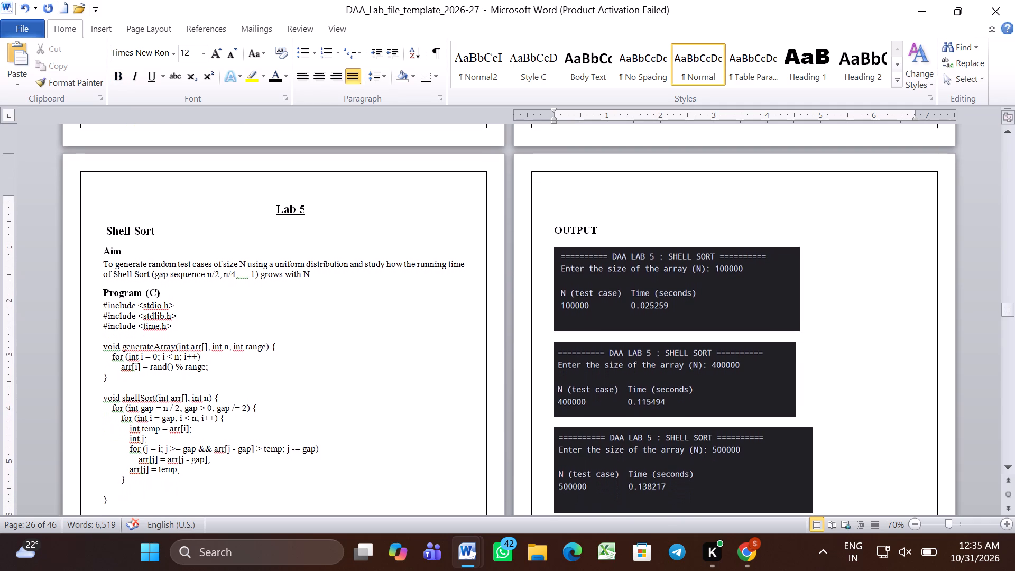
pyautogui.scroll(-2, 777, 225)
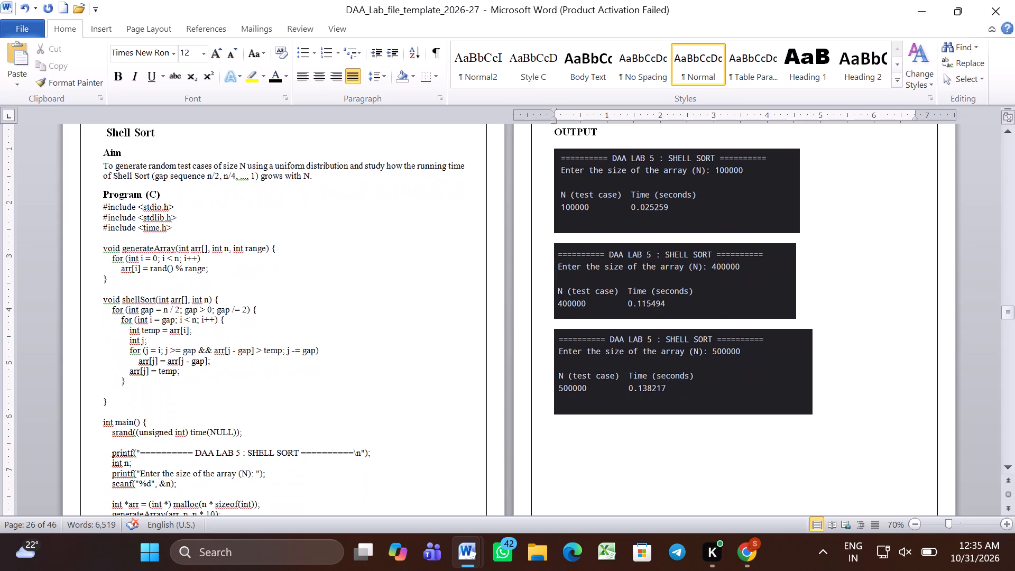
pyautogui.scroll(-3, 777, 225)
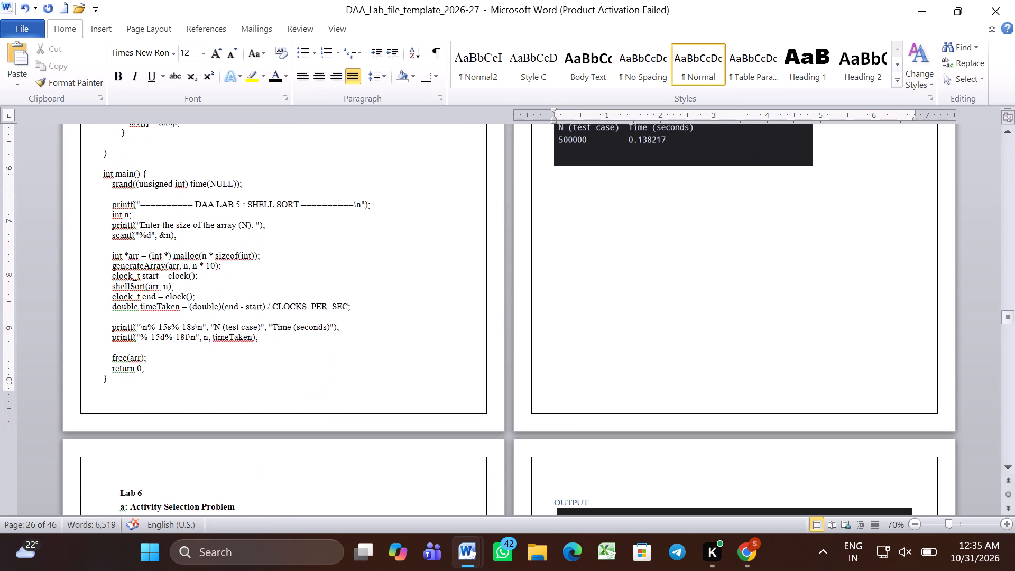
pyautogui.scroll(-1, 777, 225)
pyautogui.scroll(1, 777, 225)
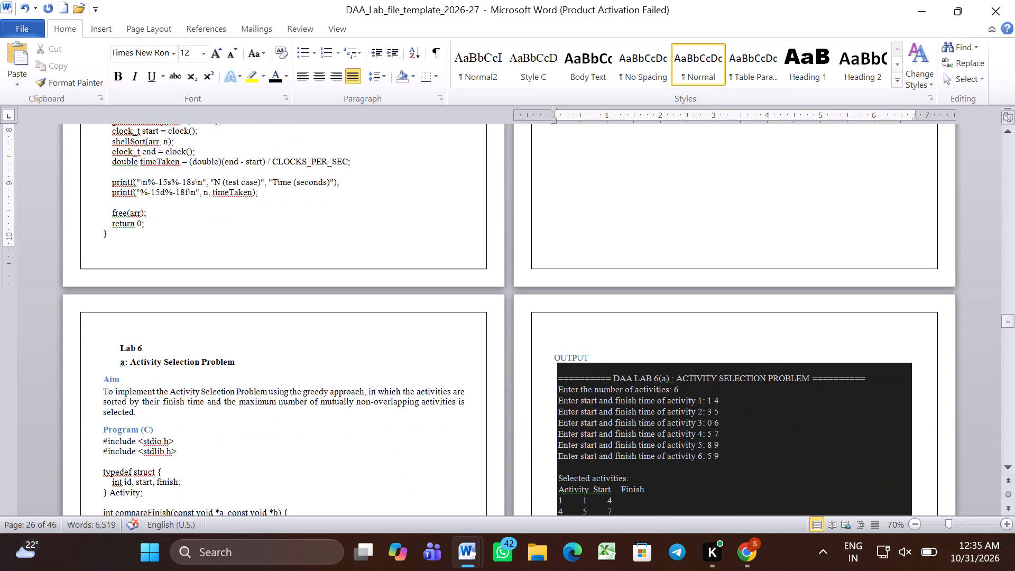
pyautogui.scroll(1, 777, 225)
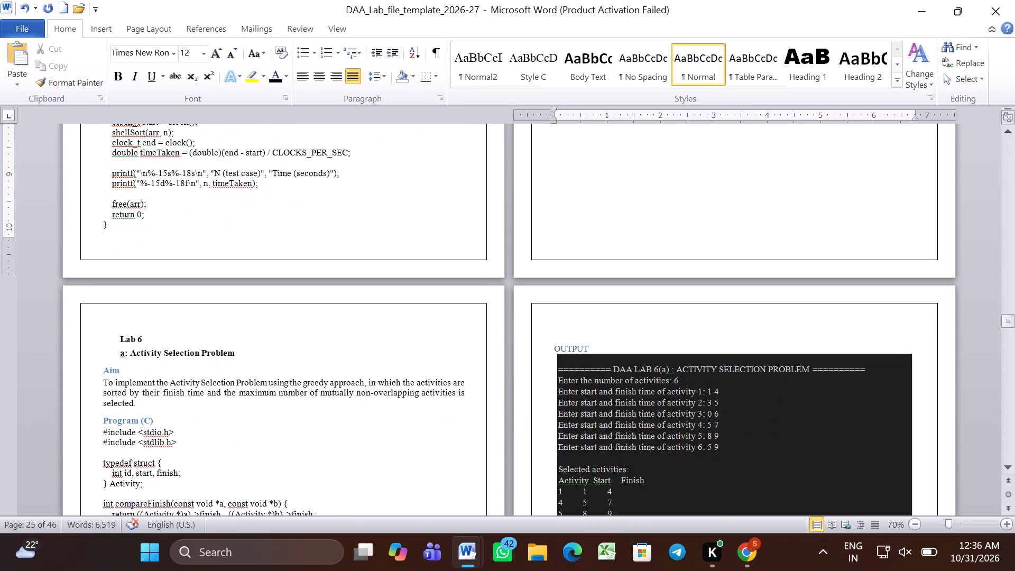
pyautogui.scroll(1, 777, 225)
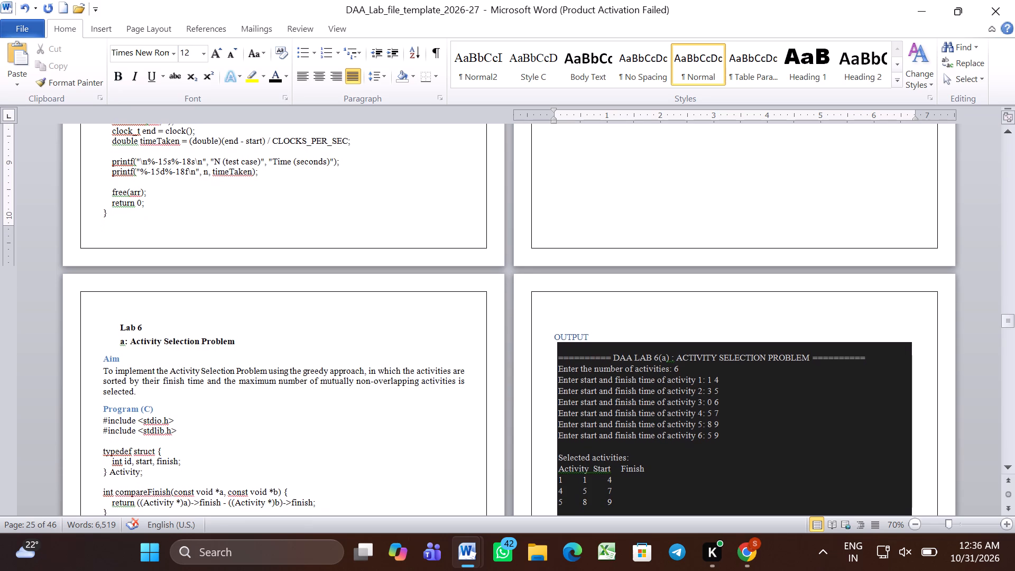
pyautogui.scroll(6, 777, 225)
# Review the Lab 5 title, section headings, code and outputs as the formatting reference for the start of Lab 6.
pyautogui.scroll(1, 777, 225)
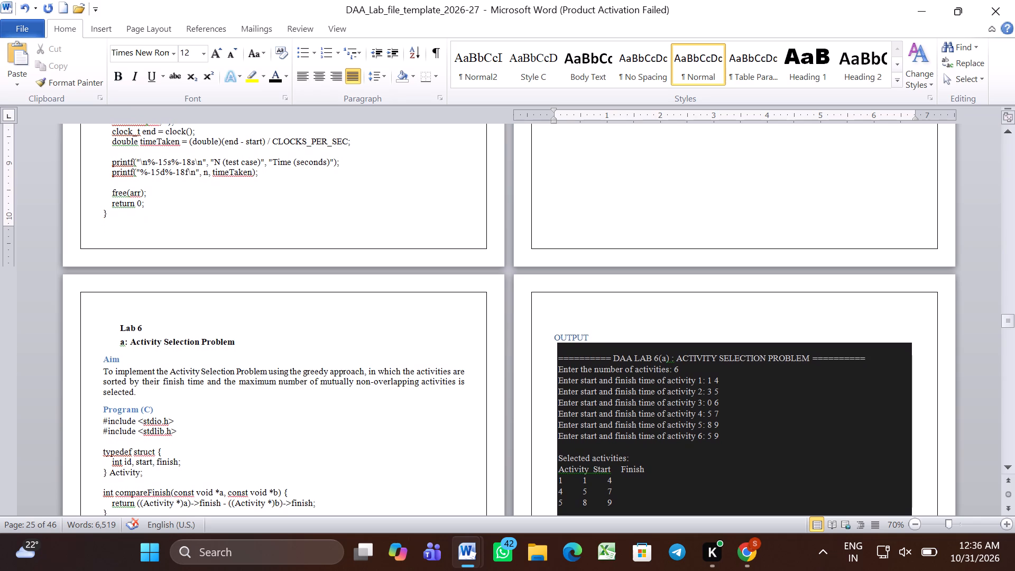
pyautogui.scroll(1, 777, 225)
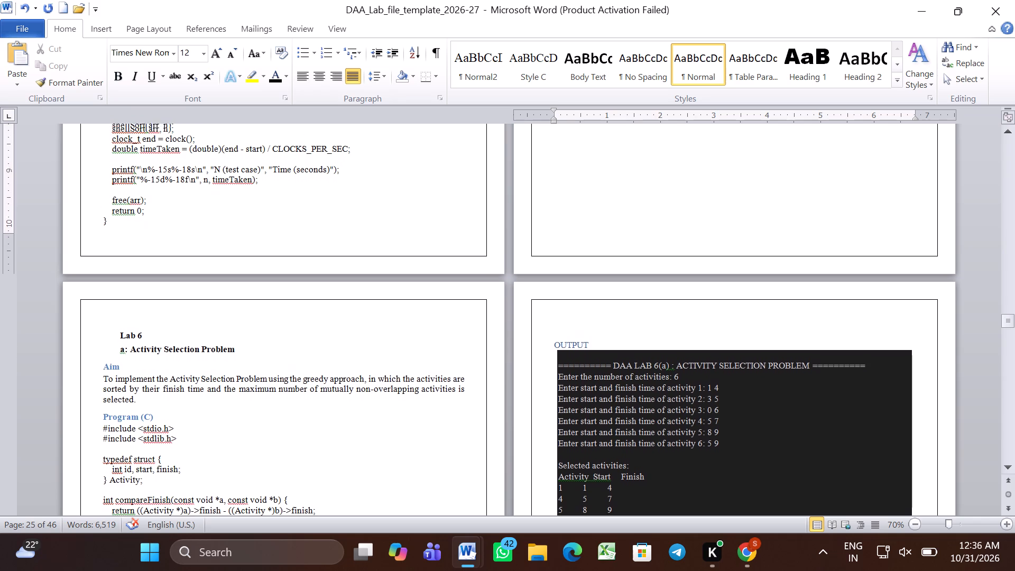
pyautogui.scroll(3, 777, 225)
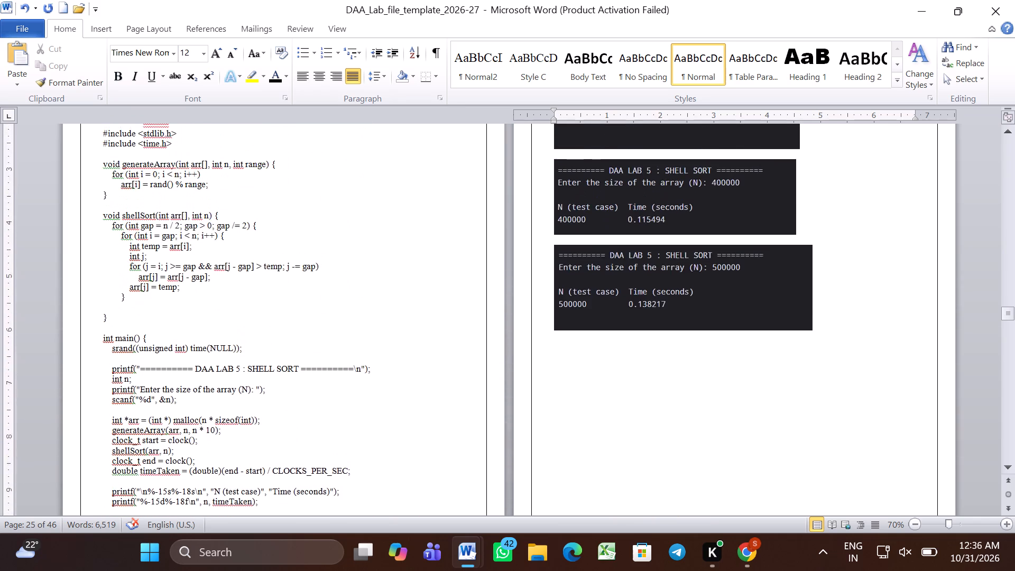
pyautogui.scroll(2, 777, 225)
pyautogui.scroll(-1, 777, 225)
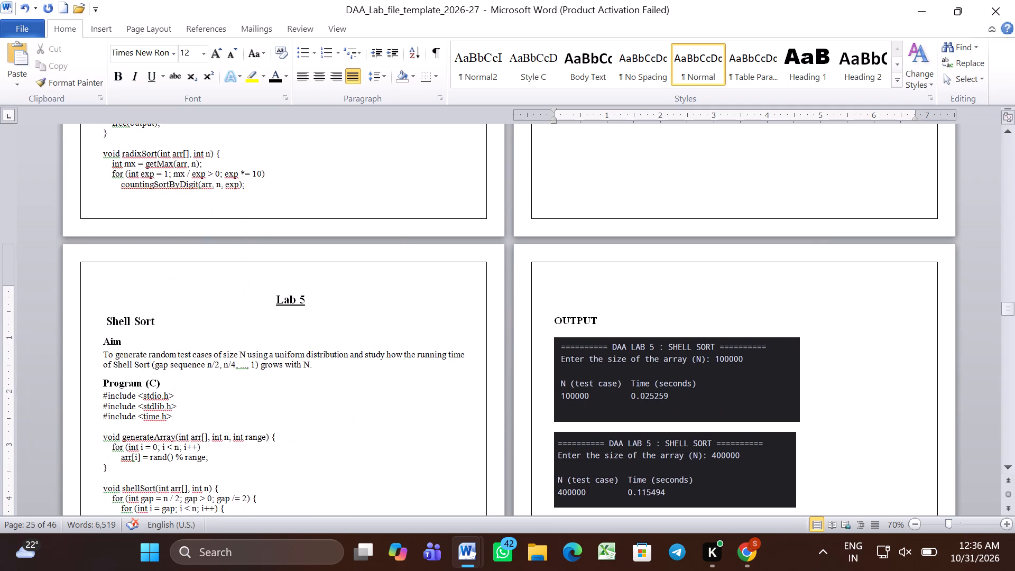
pyautogui.scroll(-1, 777, 225)
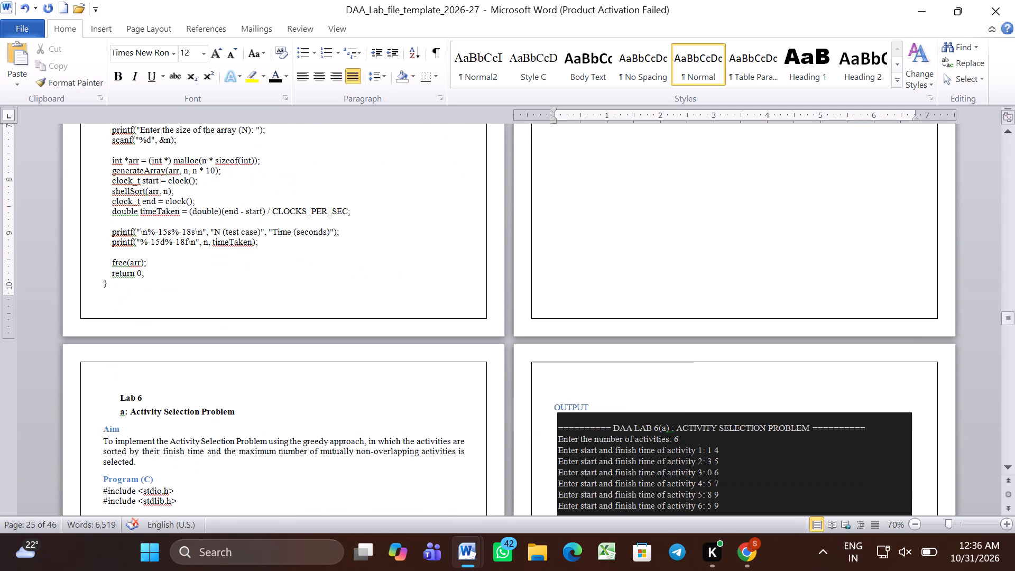
pyautogui.scroll(1, 777, 225)
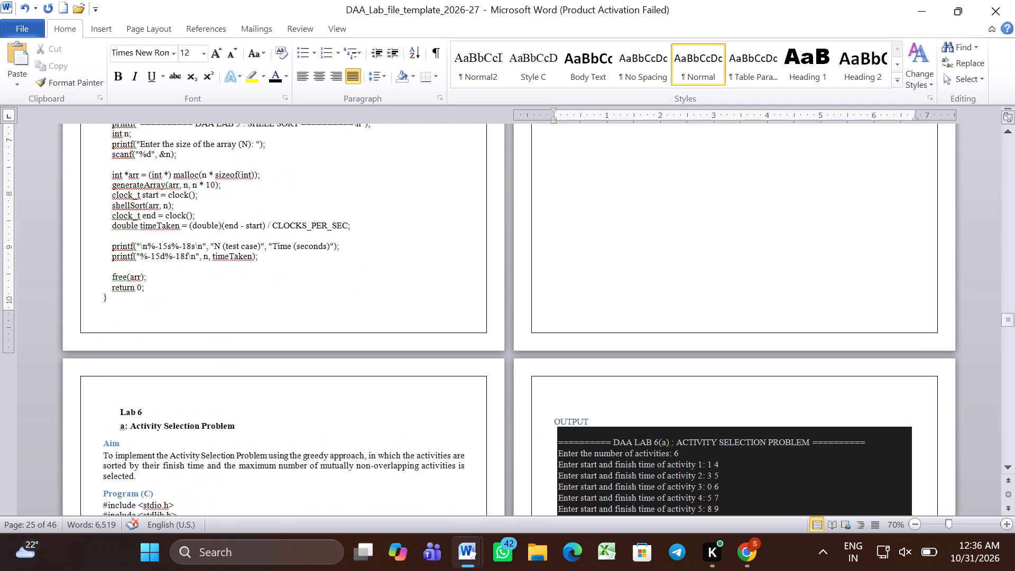
# Format the "Lab 6" title as bold, underlined and centred with font size 16.
pyautogui.tripleClick(139, 416)
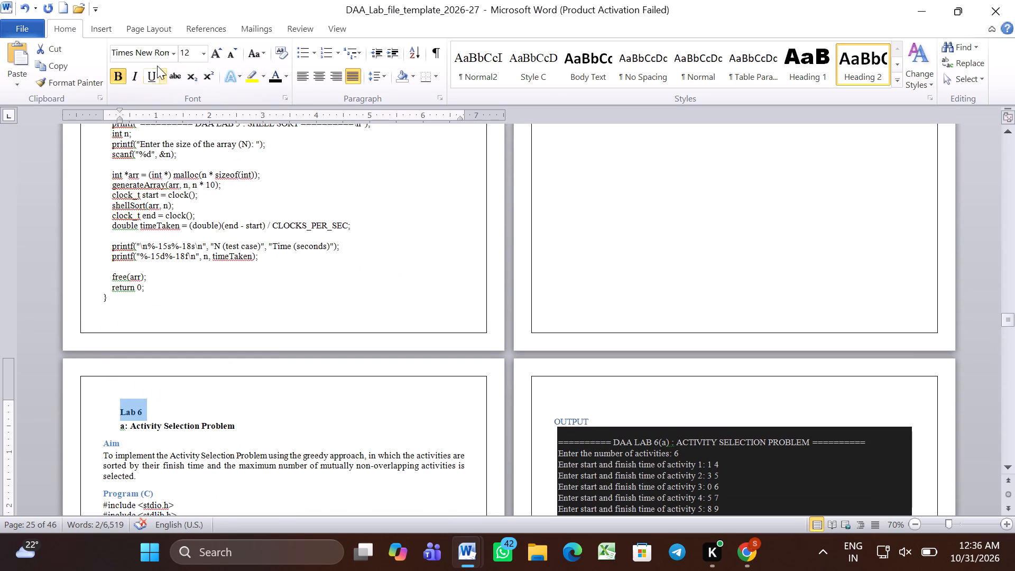
pyautogui.click(121, 76)
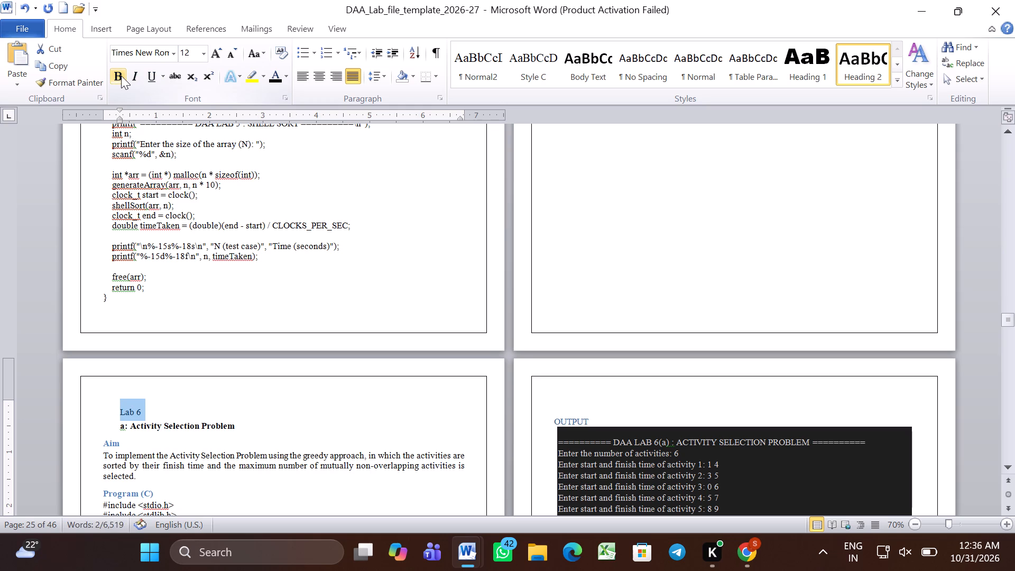
pyautogui.click(121, 76)
pyautogui.click(153, 75)
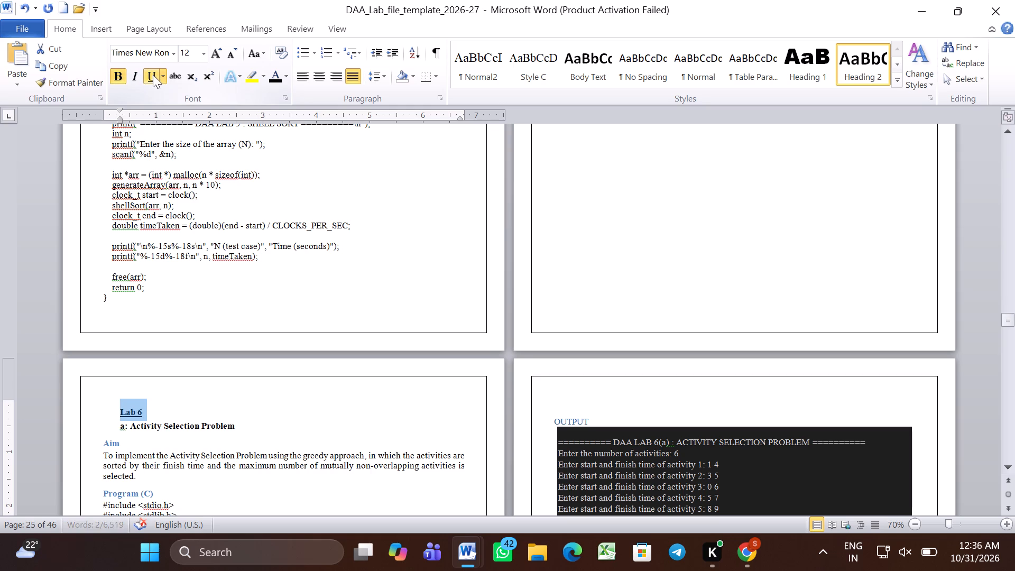
pyautogui.click(202, 53)
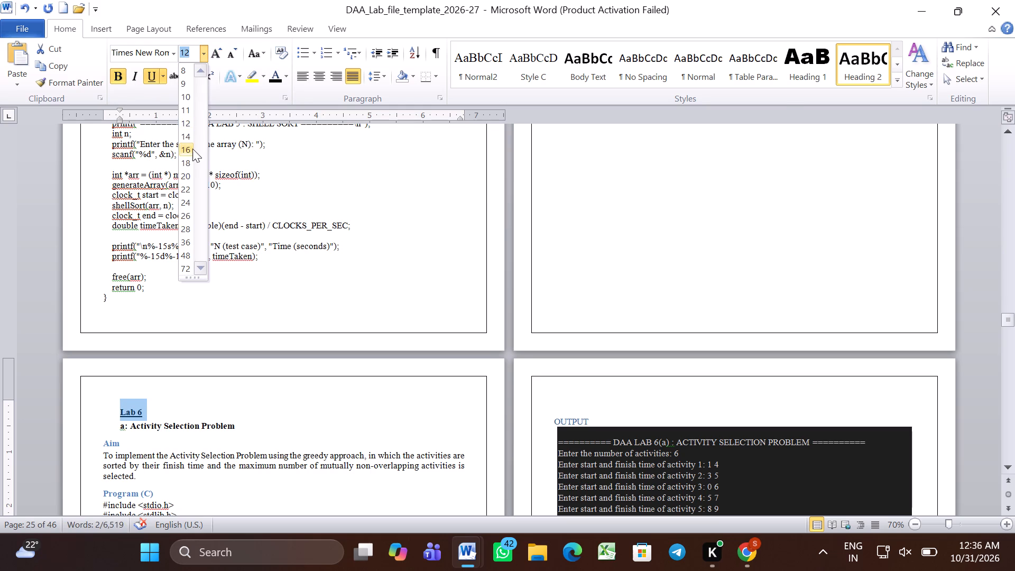
pyautogui.click(191, 150)
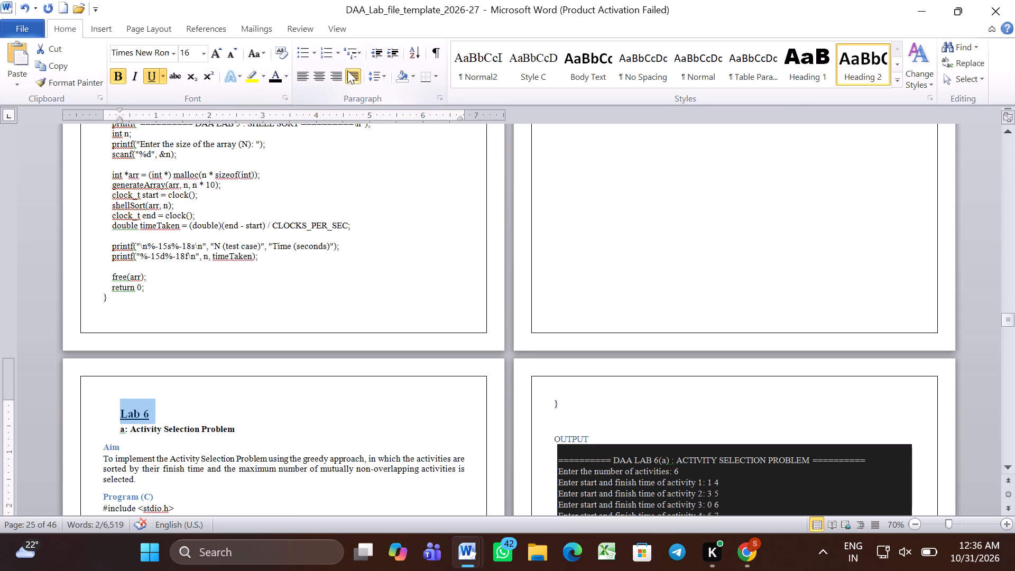
pyautogui.click(320, 77)
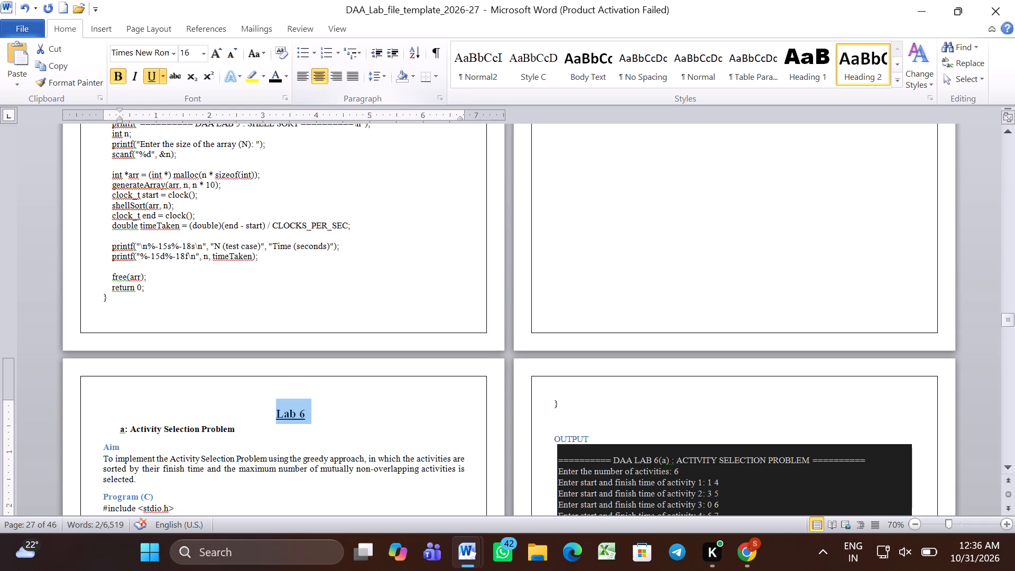
# Remove the indent from the "a: Activity Selection Problem" heading in Lab 6 and set its font size to 16.
pyautogui.doubleClick(200, 429)
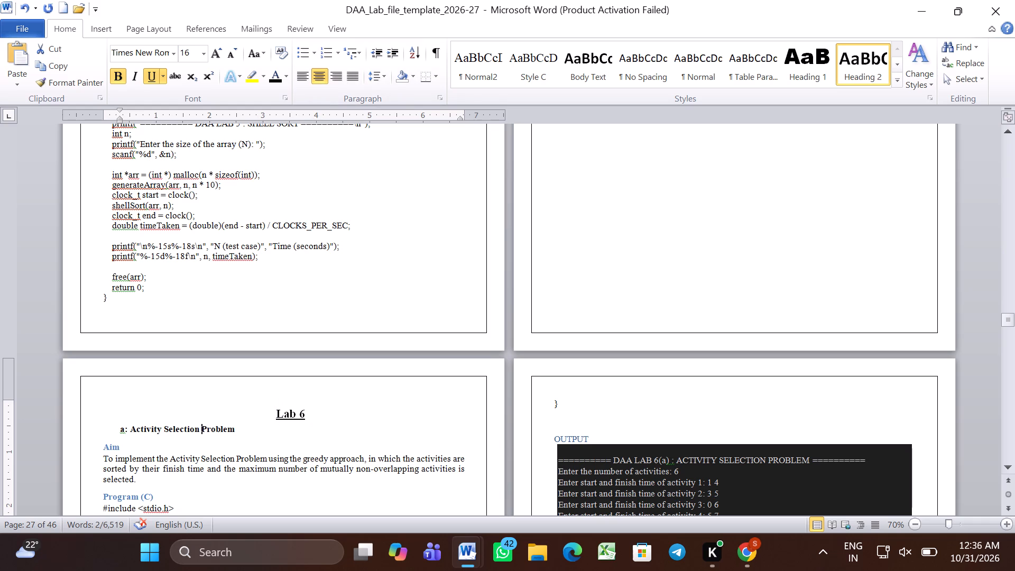
pyautogui.tripleClick(200, 429)
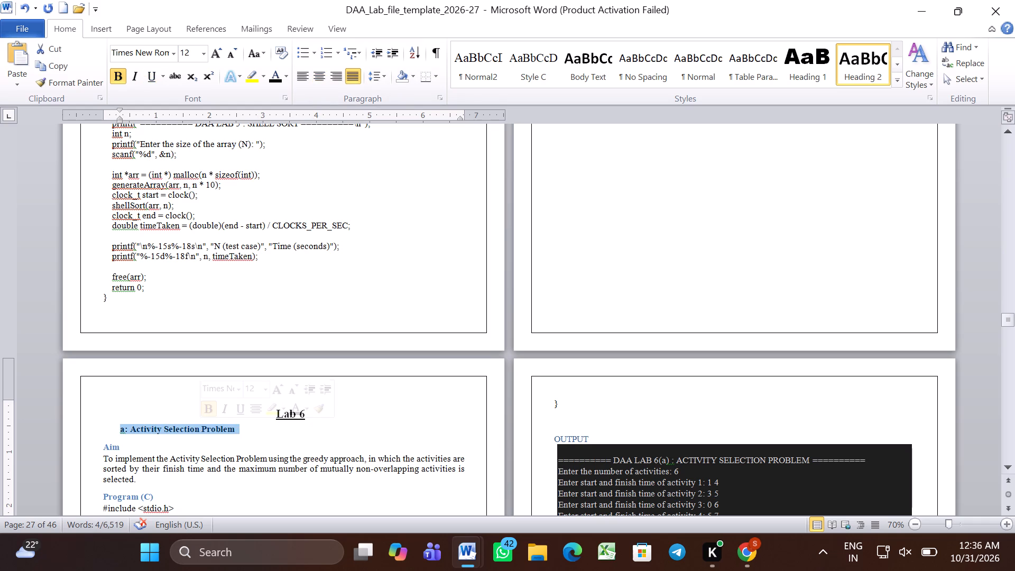
pyautogui.click(204, 57)
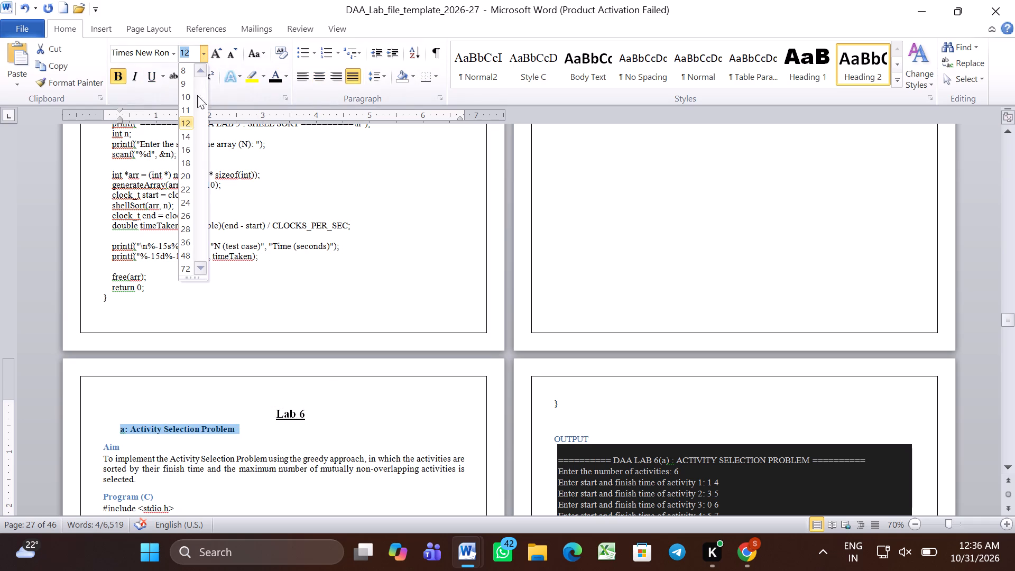
pyautogui.click(188, 134)
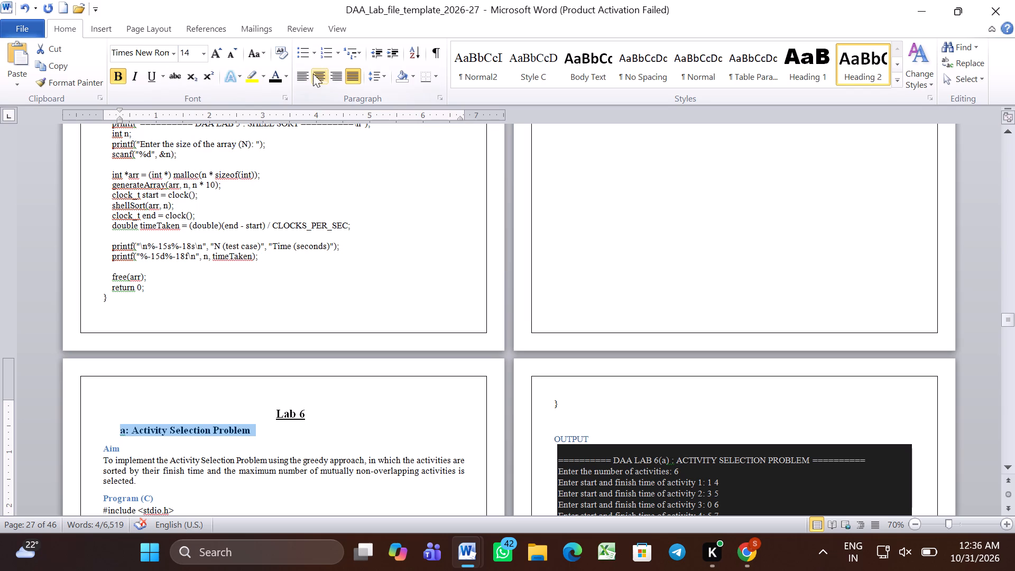
pyautogui.click(381, 50)
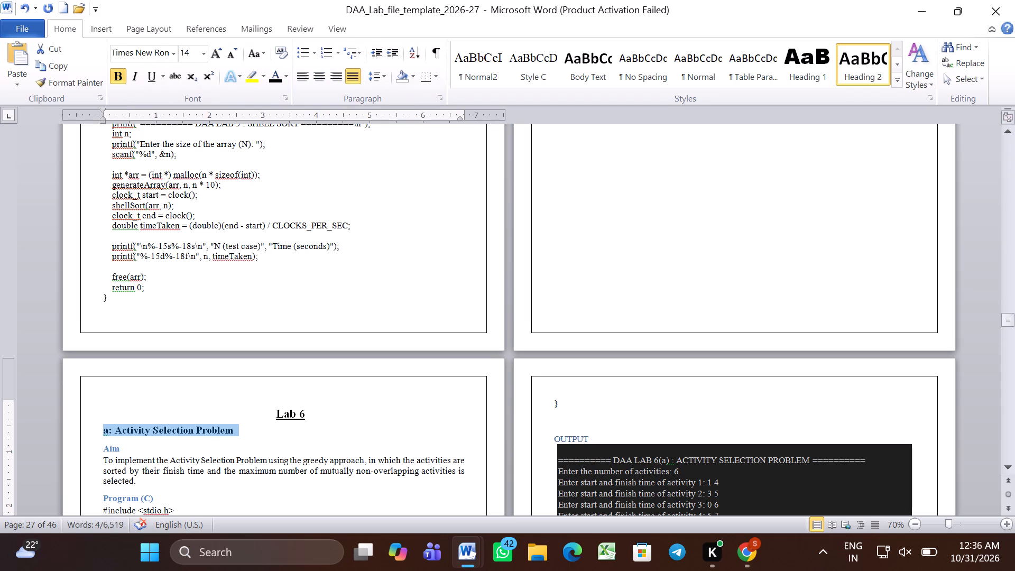
pyautogui.click(201, 59)
pyautogui.click(192, 149)
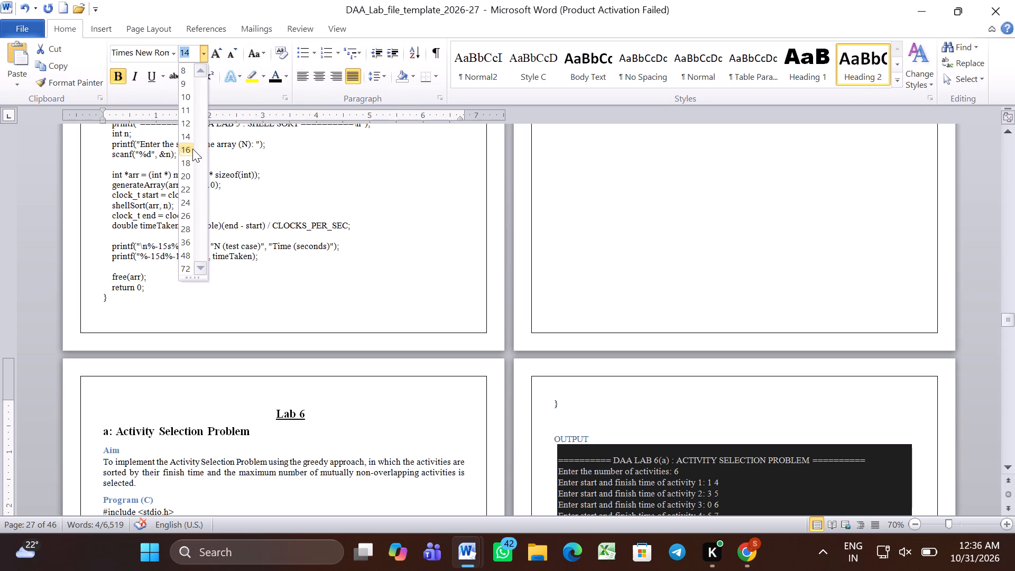
# Look back through the already formatted labs from Lab 5 up to the front pages with the List of Experiments.
pyautogui.scroll(8, 371, 270)
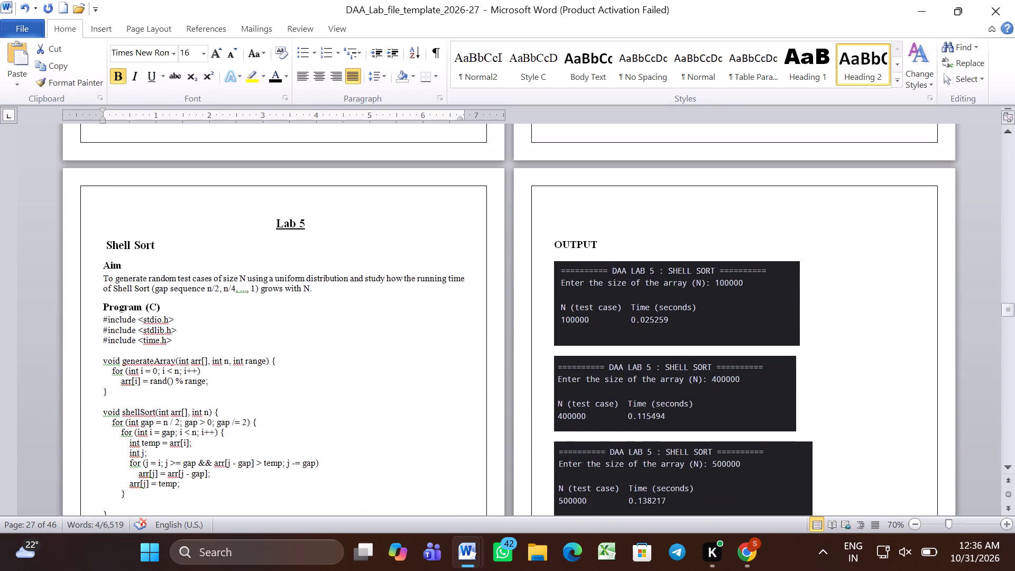
pyautogui.scroll(2, 371, 270)
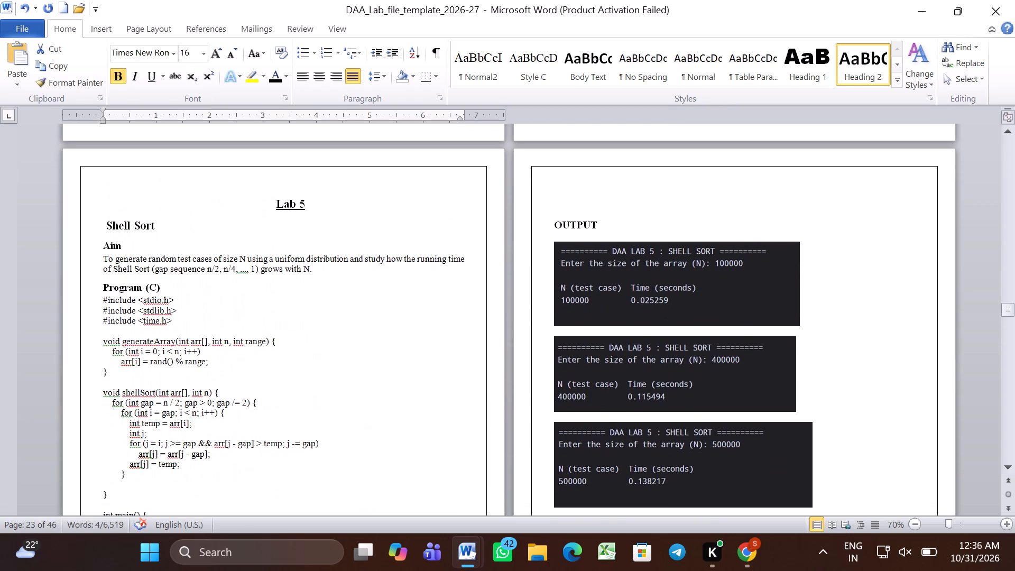
pyautogui.scroll(6, 371, 270)
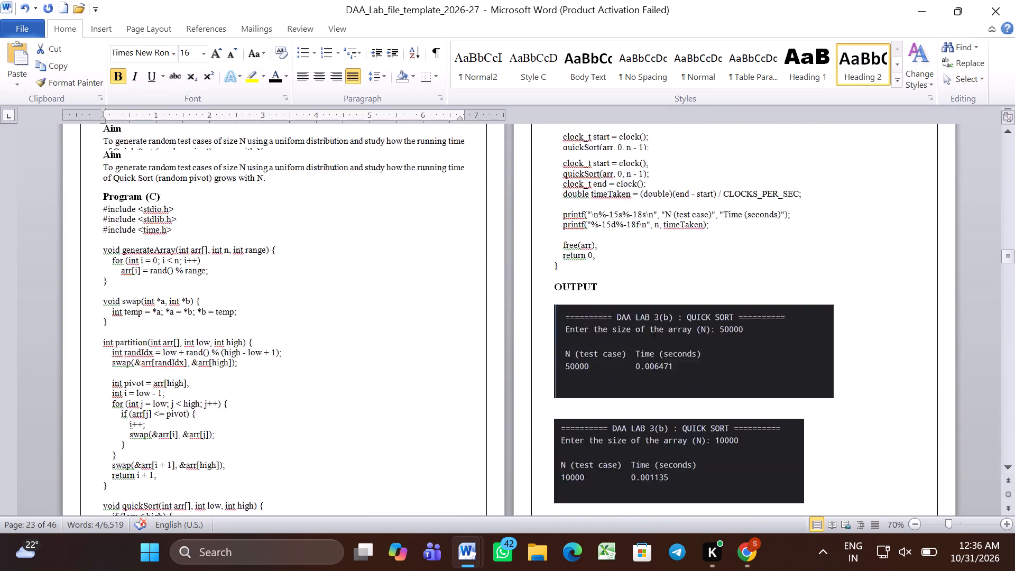
pyautogui.scroll(11, 371, 270)
# Look through the headings, code and output blocks of the labs up to Lab 10, and return to the start of Lab 6.
pyautogui.scroll(-1, 371, 270)
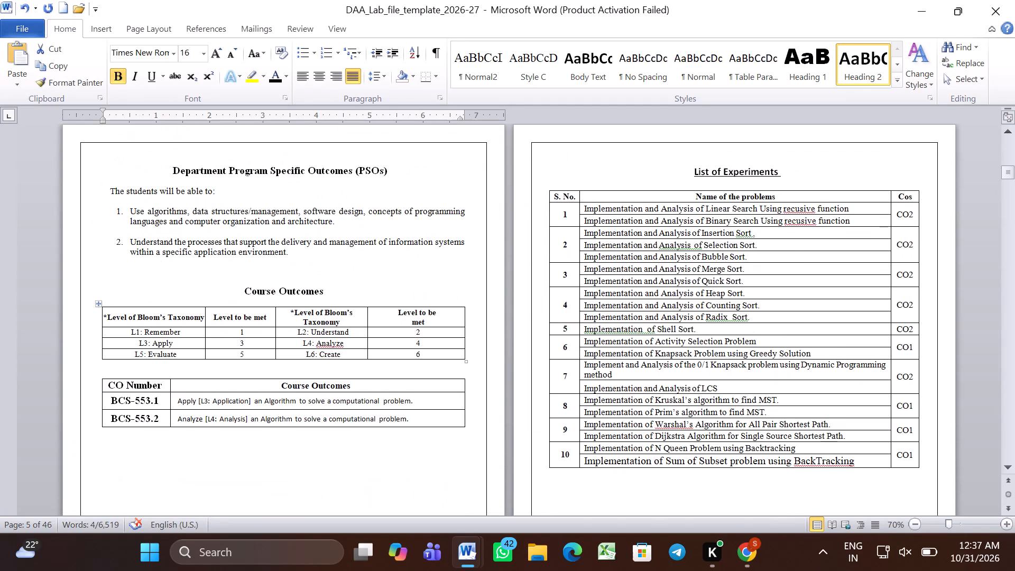
pyautogui.scroll(-4, 371, 270)
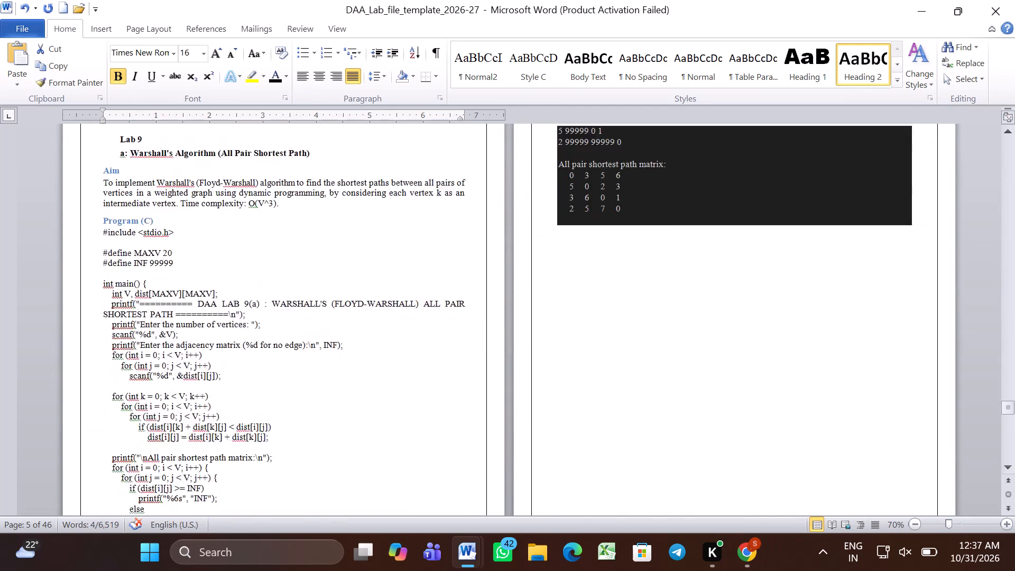
pyautogui.scroll(-7, 371, 270)
pyautogui.scroll(1, 371, 270)
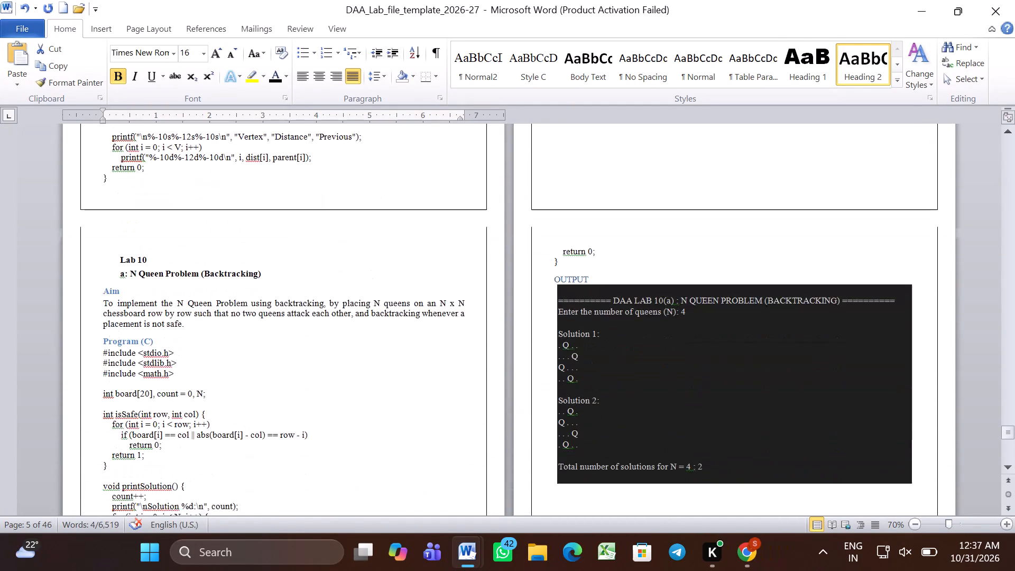
pyautogui.scroll(6, 371, 270)
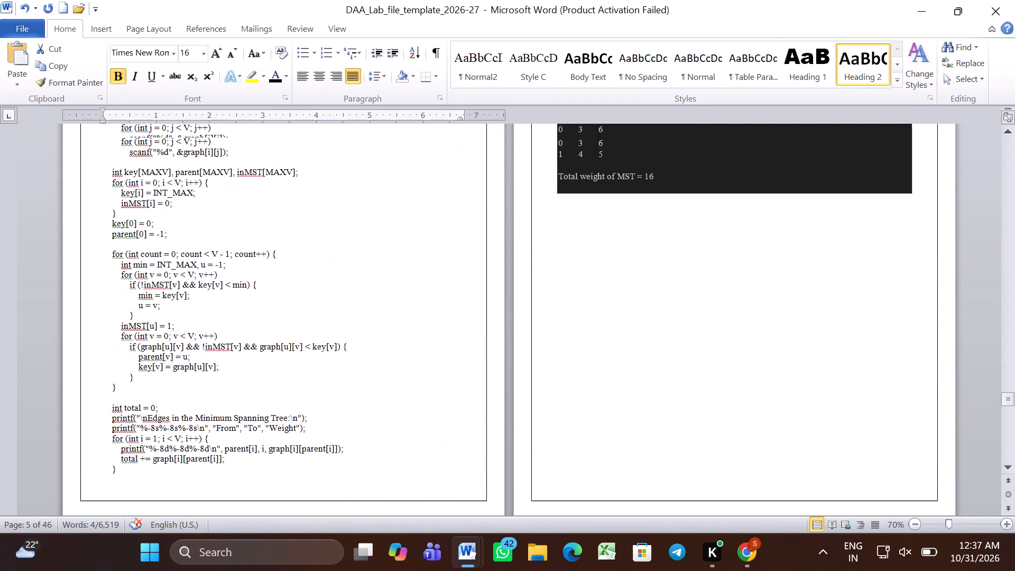
pyautogui.scroll(7, 371, 270)
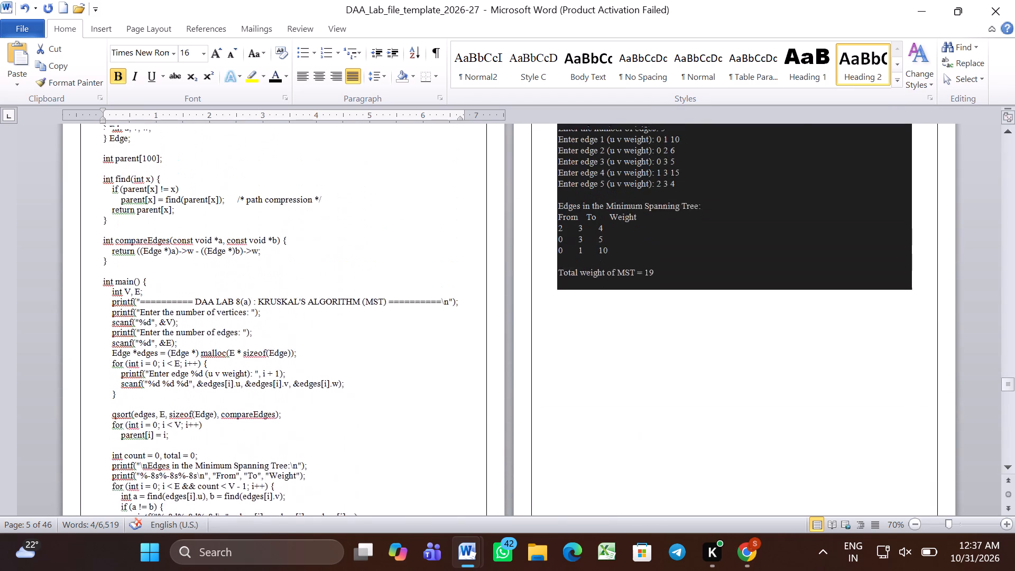
pyautogui.scroll(10, 371, 270)
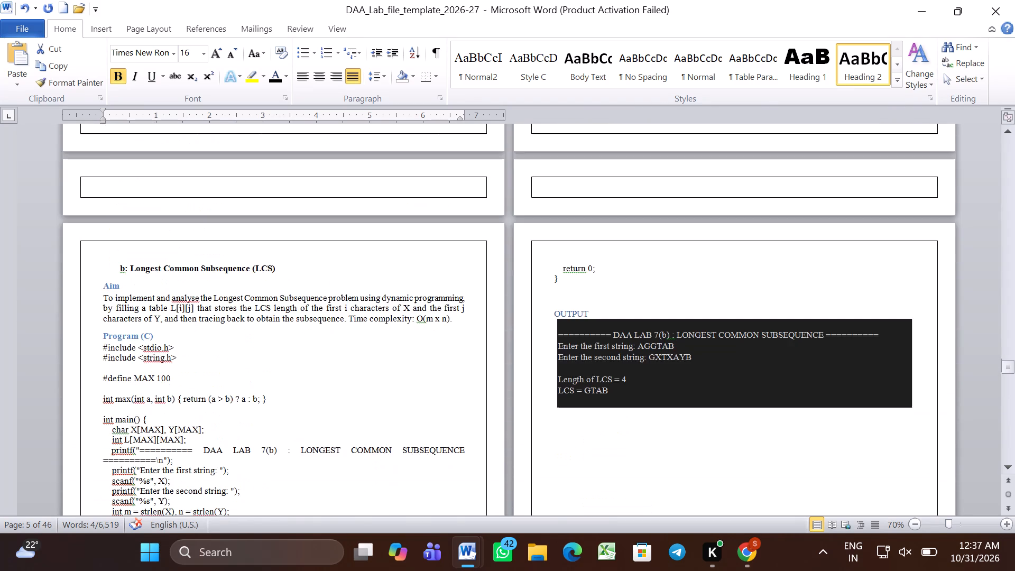
pyautogui.scroll(9, 371, 270)
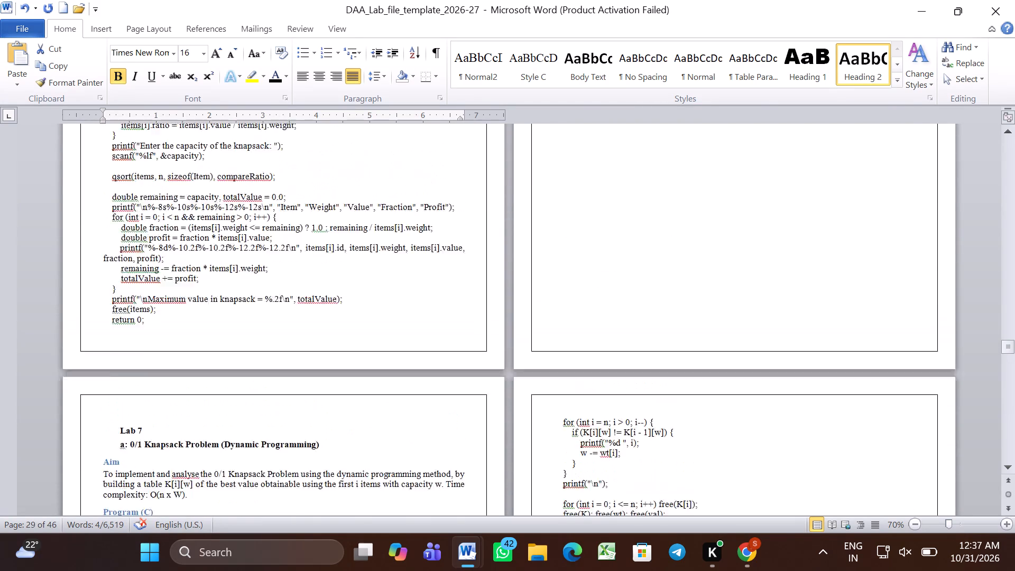
pyautogui.scroll(9, 371, 270)
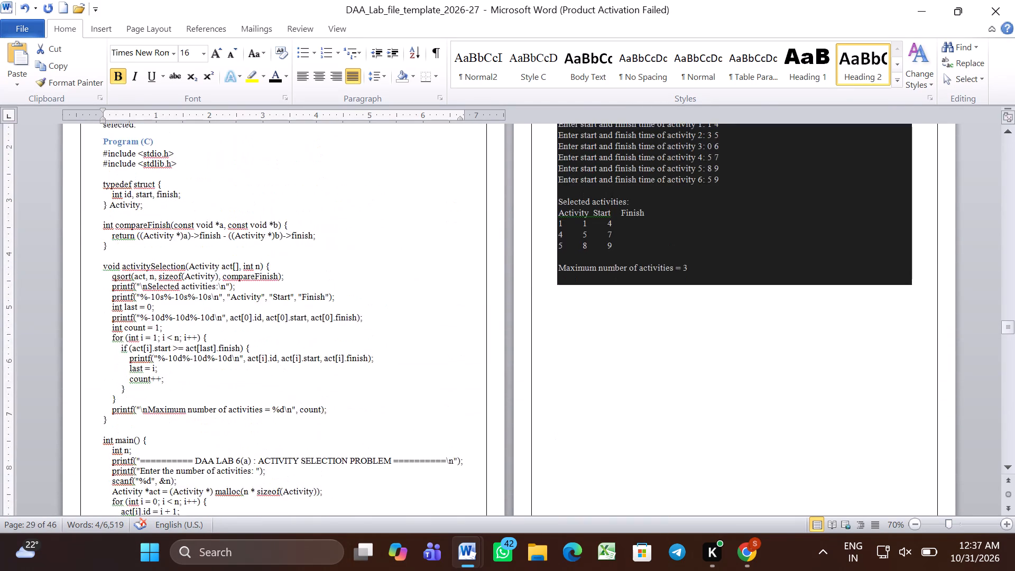
pyautogui.scroll(2, 371, 270)
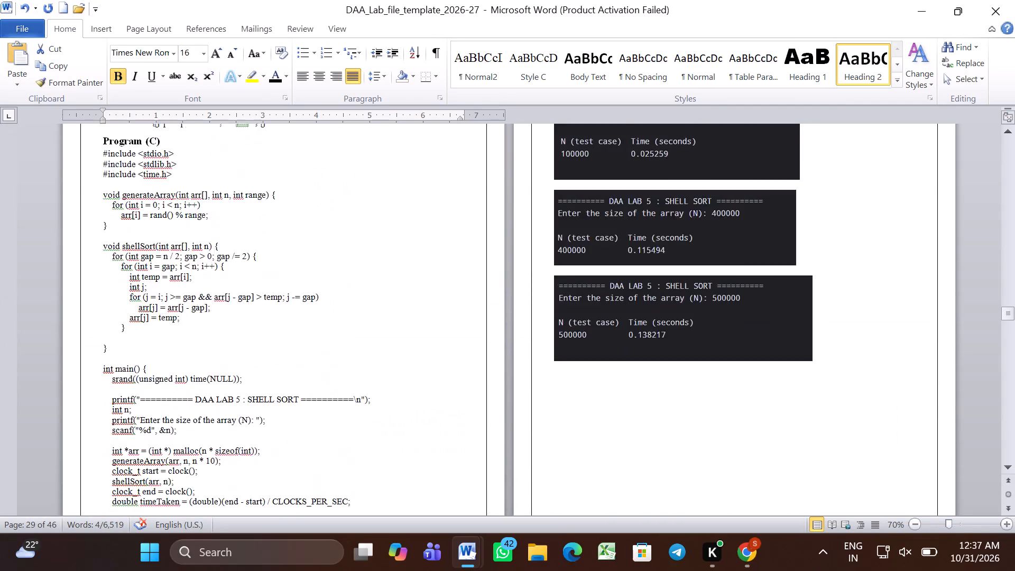
pyautogui.scroll(1, 371, 270)
pyautogui.scroll(-3, 371, 270)
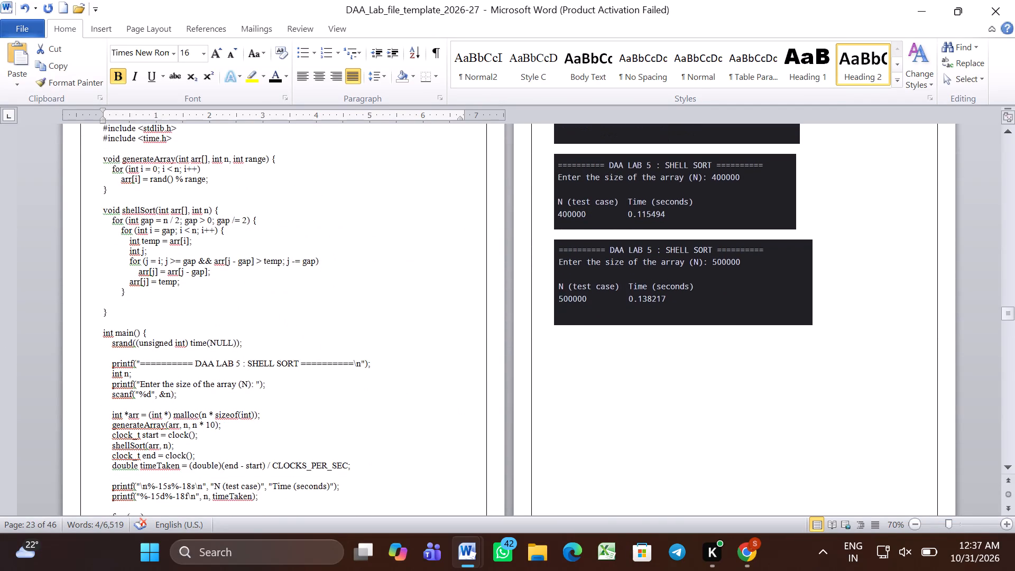
pyautogui.scroll(-6, 371, 270)
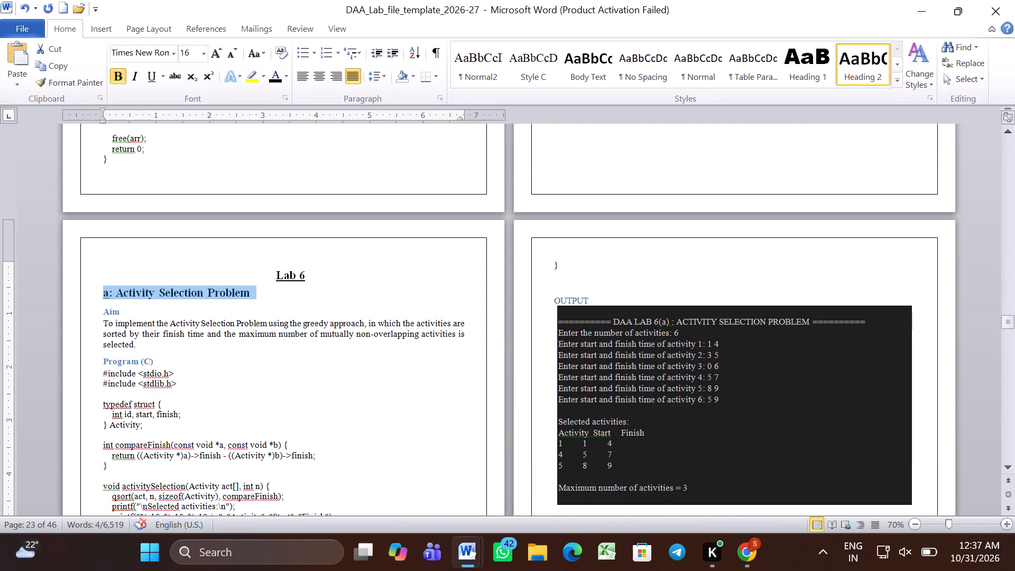
# Set the "Aim" and "Program (C)" headings of the Activity Selection Problem in Lab 6 to font size 14 and black.
pyautogui.tripleClick(137, 315)
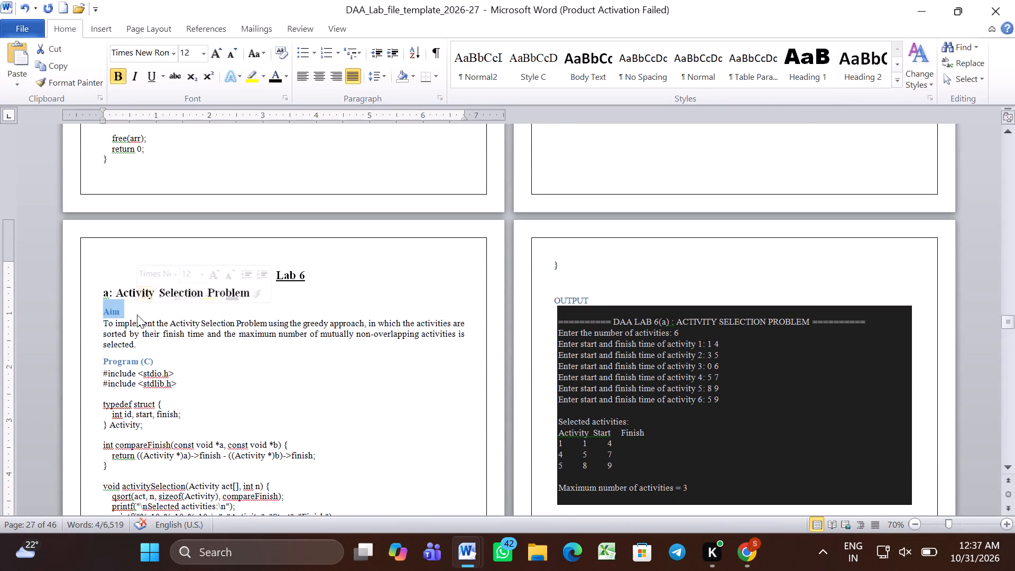
pyautogui.click(207, 52)
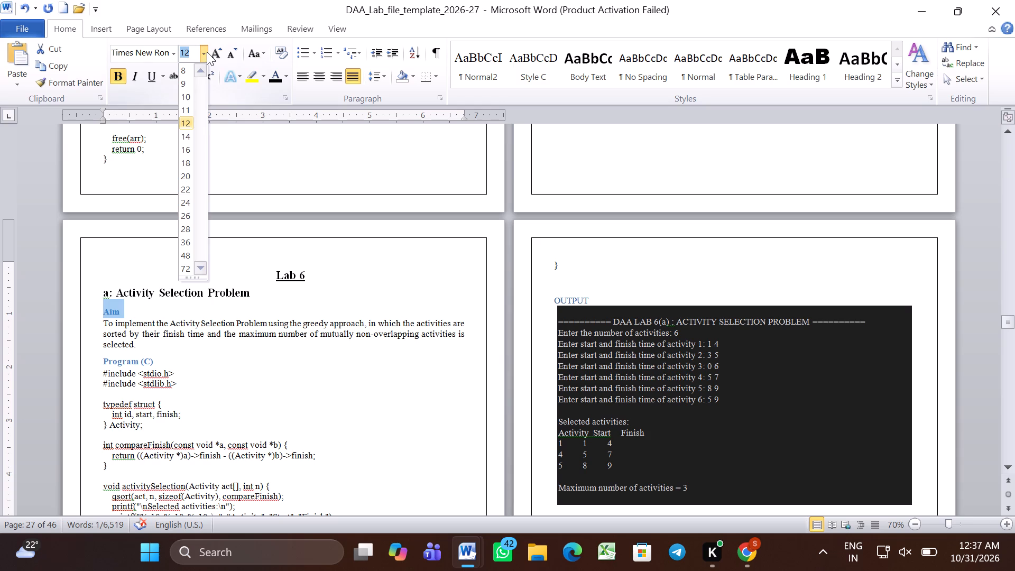
pyautogui.click(189, 140)
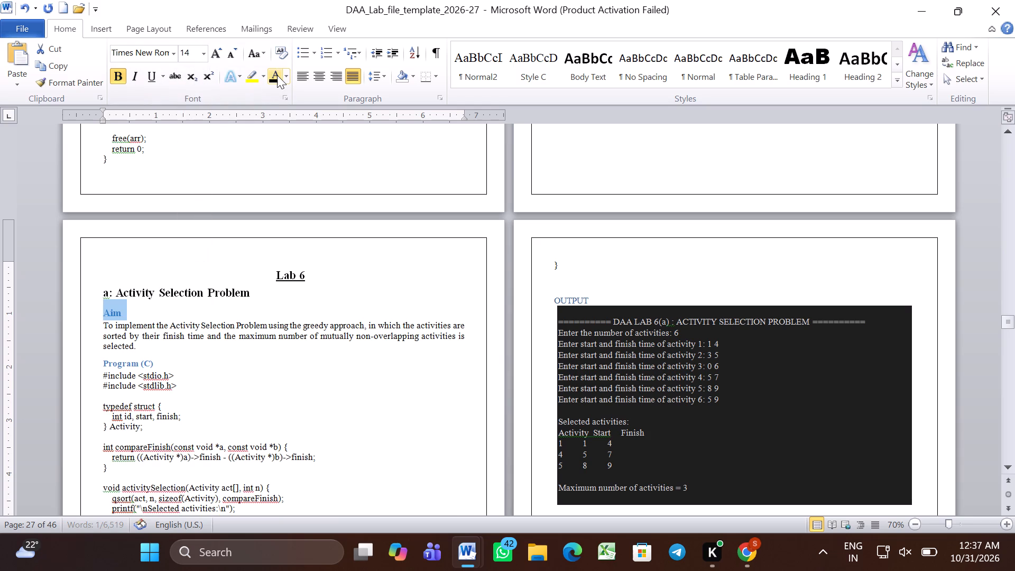
pyautogui.click(278, 72)
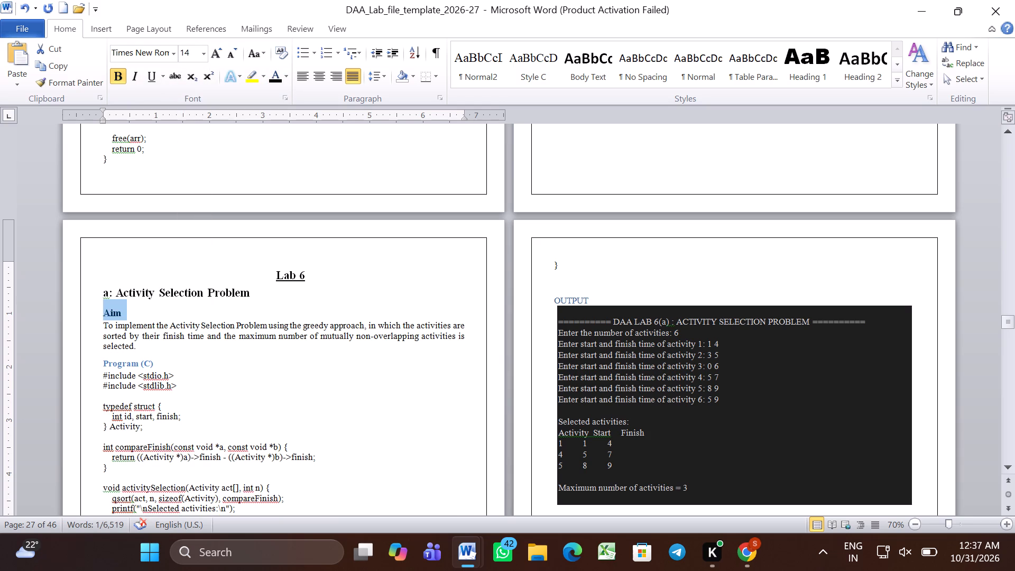
pyautogui.tripleClick(160, 365)
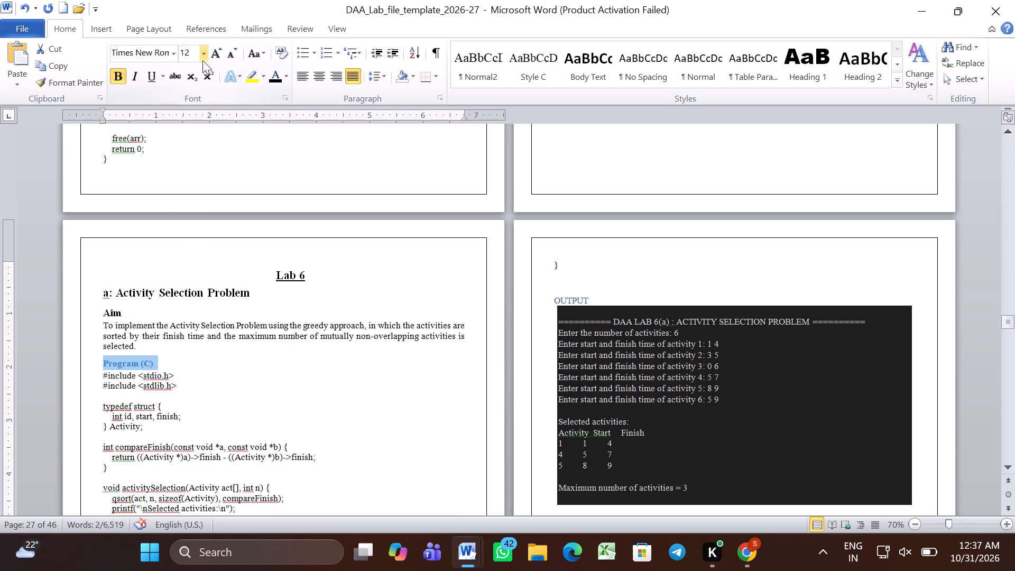
pyautogui.click(202, 60)
pyautogui.click(184, 135)
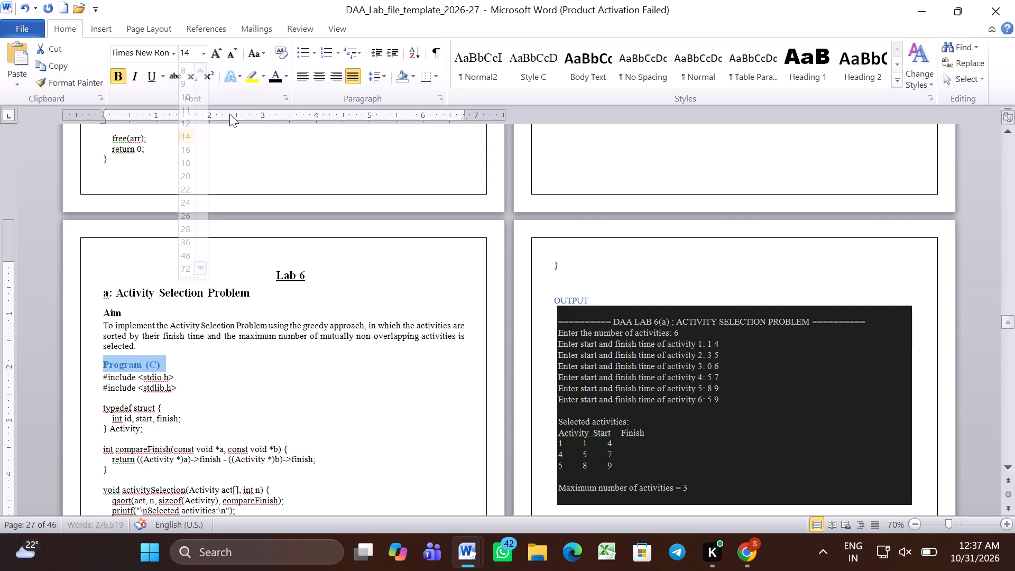
pyautogui.click(274, 72)
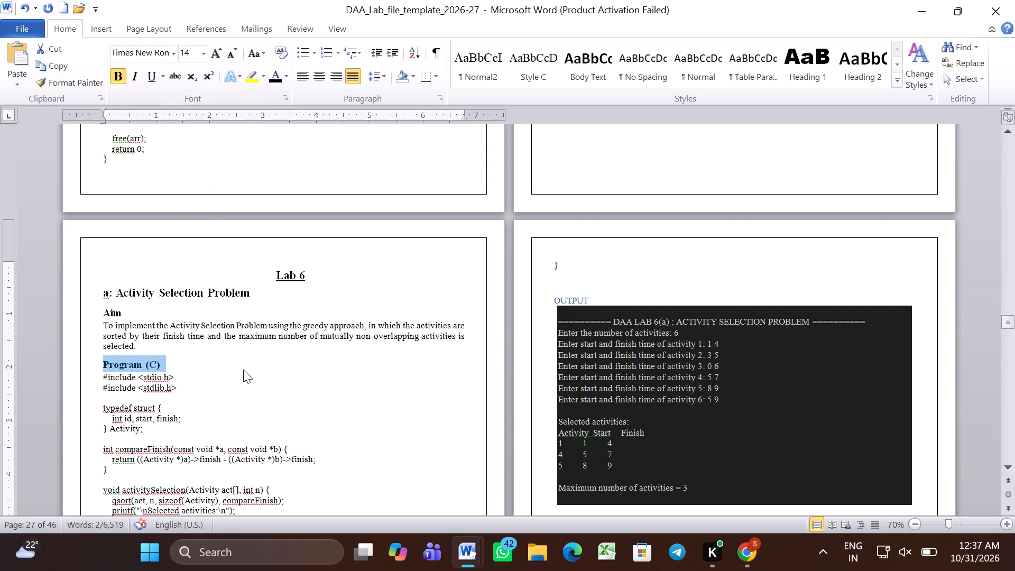
# Delete the blank line before the activitySelection function in the Lab 6 Activity Selection code.
pyautogui.click(243, 373)
pyautogui.scroll(-4, 243, 373)
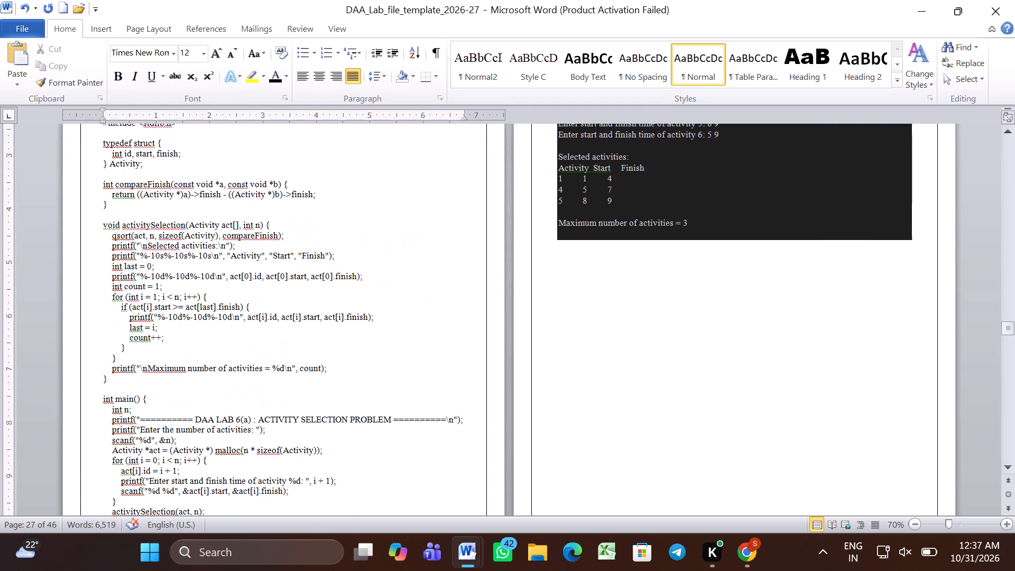
pyautogui.scroll(-1, 243, 373)
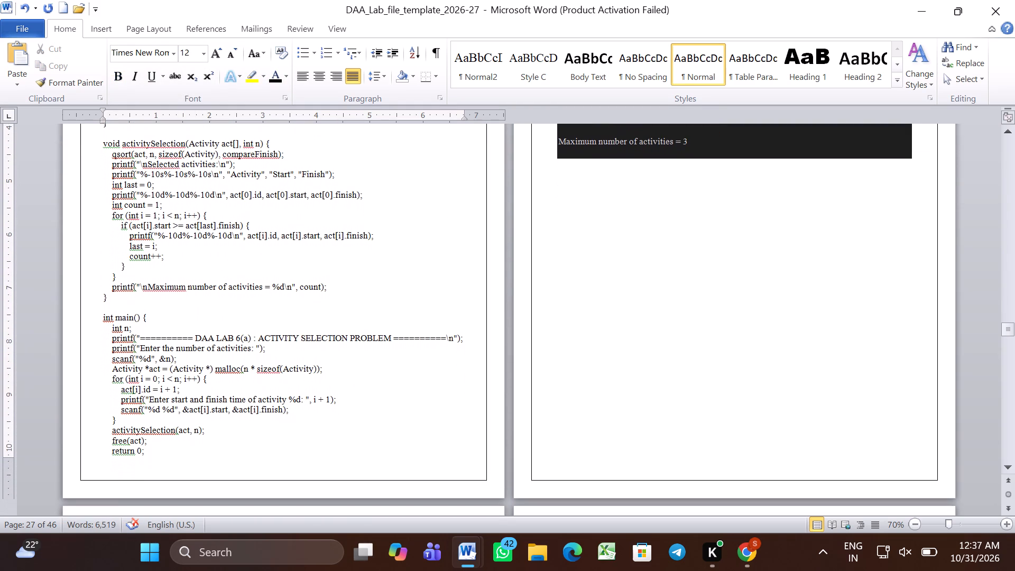
pyautogui.scroll(1, 243, 373)
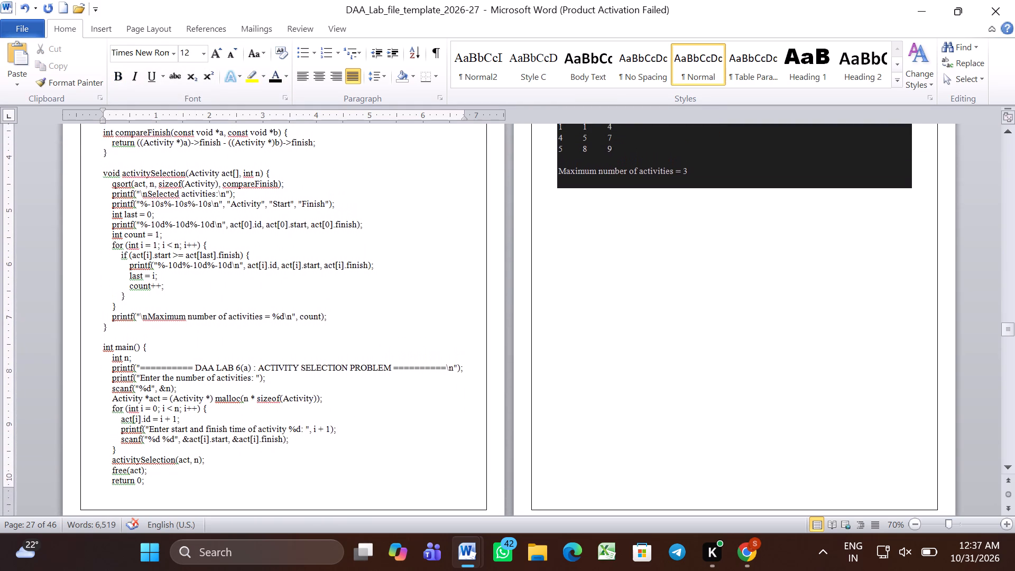
pyautogui.scroll(1, 243, 373)
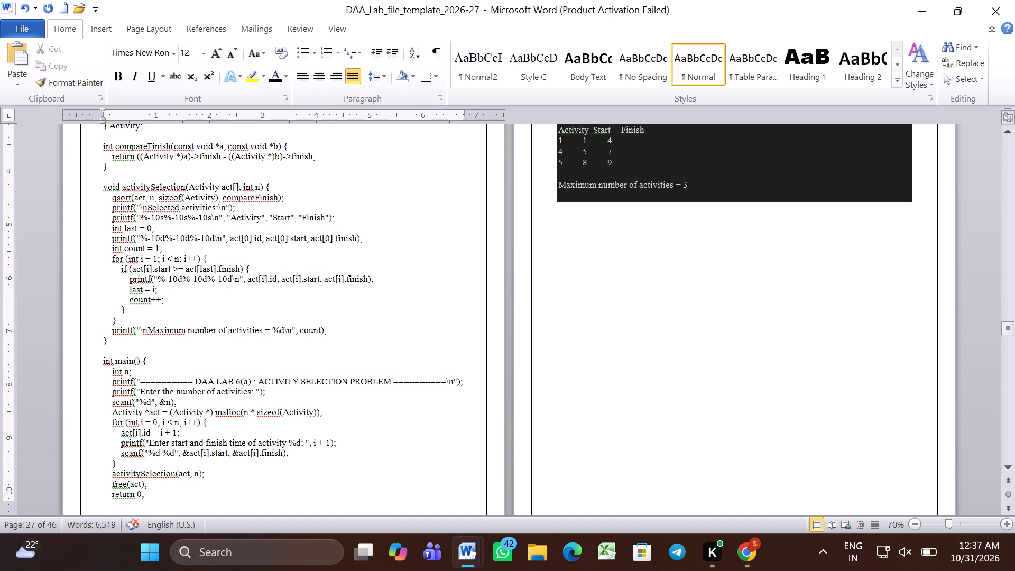
pyautogui.click(120, 351)
pyautogui.scroll(1, 120, 351)
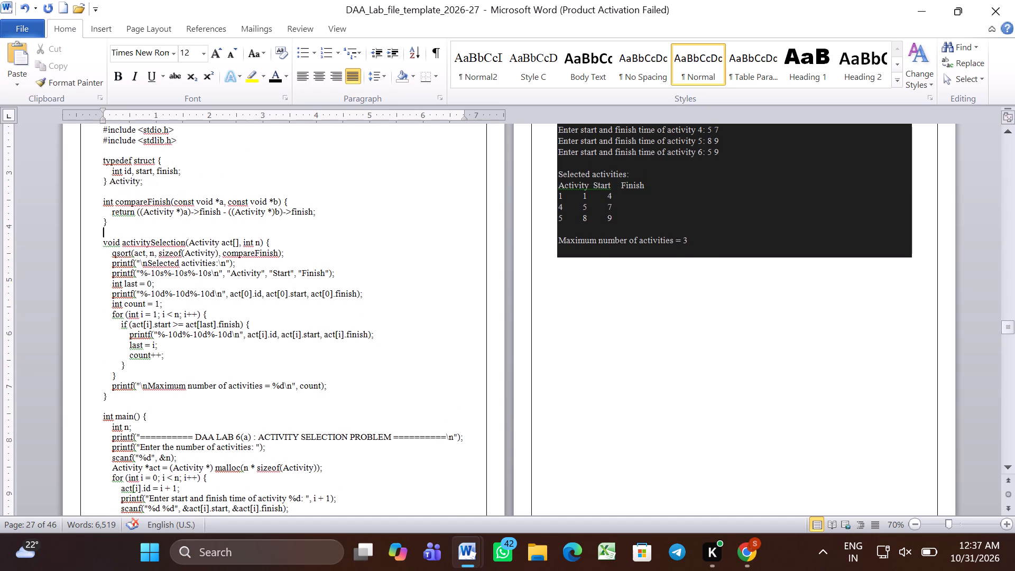
pyautogui.click(128, 229)
pyautogui.press('BackSpace')
# Format the "OUTPUT" heading of the Activity Selection Problem in Lab 6 as bold, black and font size 14.
pyautogui.scroll(1, 128, 229)
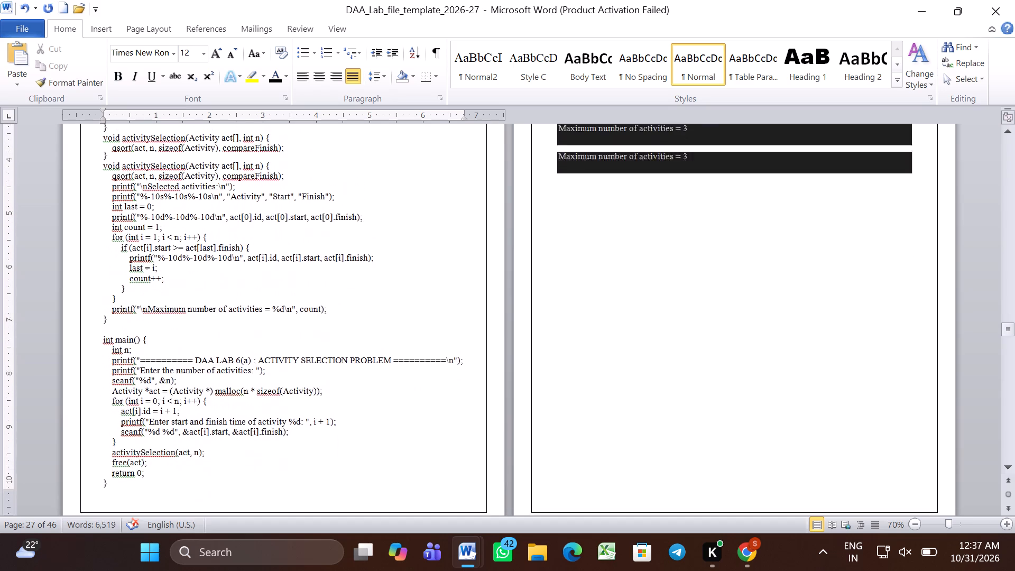
pyautogui.scroll(2, 128, 229)
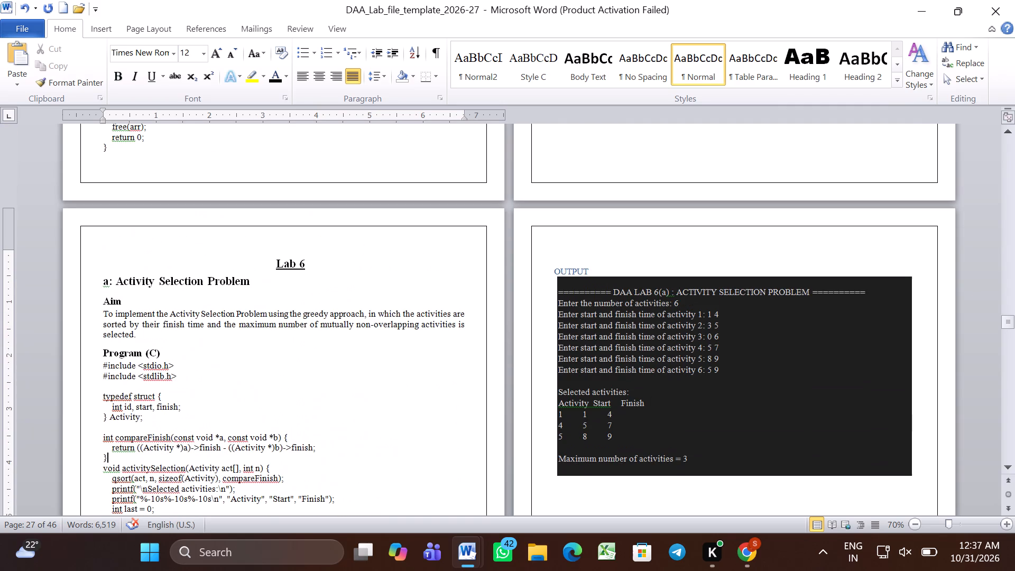
pyautogui.tripleClick(582, 269)
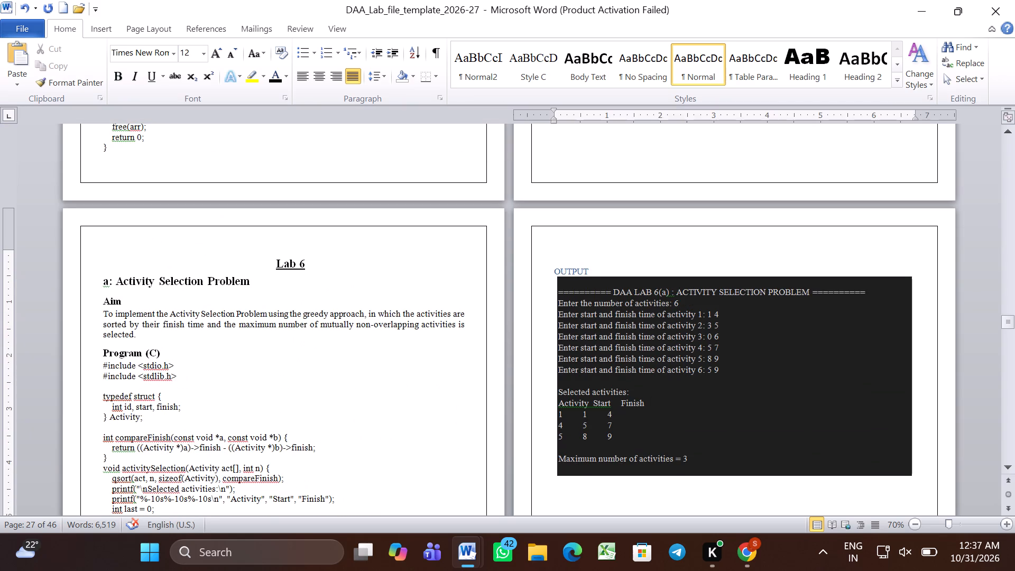
pyautogui.click(647, 233)
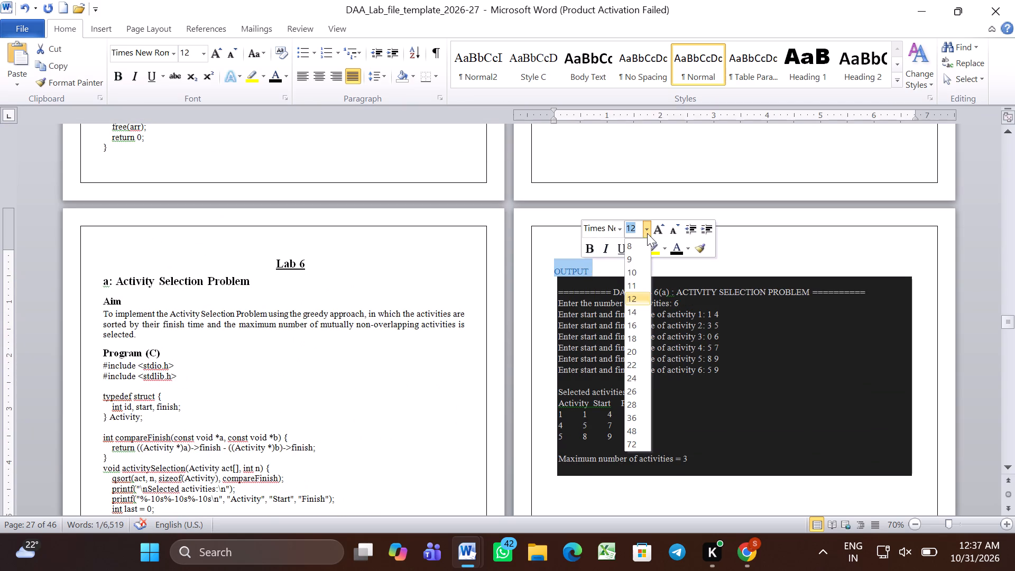
pyautogui.click(638, 312)
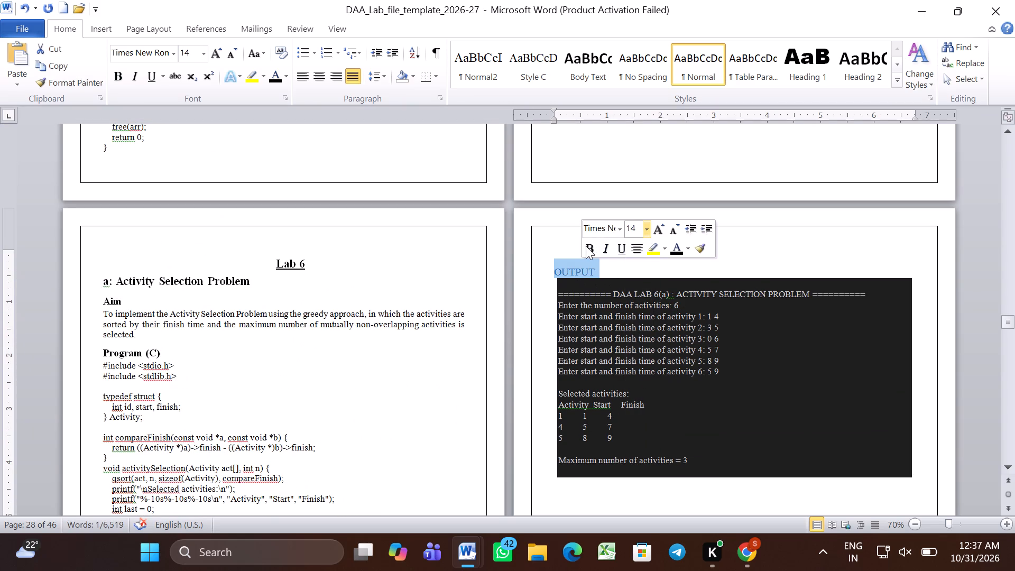
pyautogui.click(590, 246)
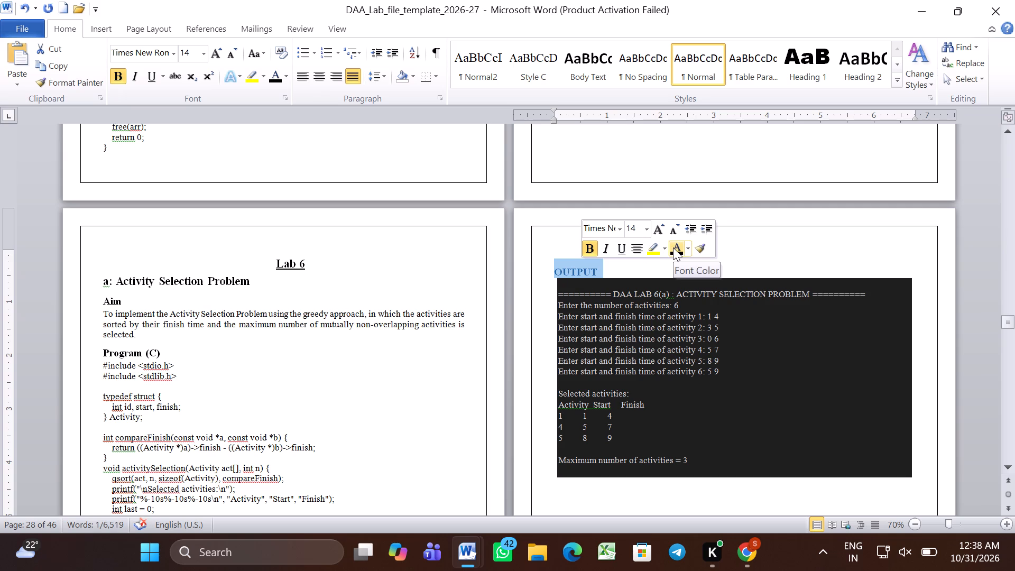
pyautogui.click(673, 247)
# Insert one blank line between the "OUTPUT" heading and the Activity Selection output block in Lab 6.
pyautogui.click(652, 268)
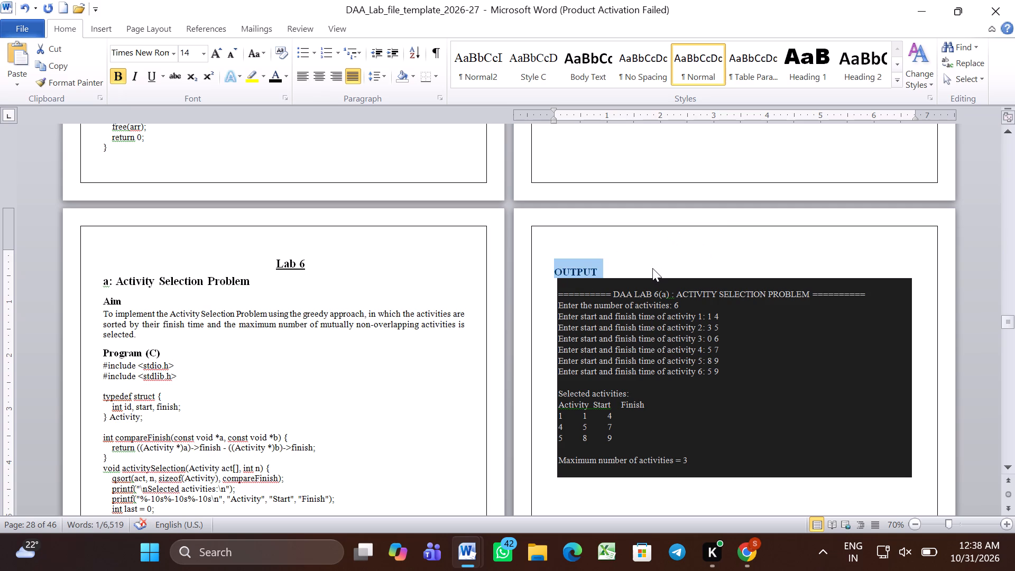
pyautogui.click(652, 268)
pyautogui.press('Return')
pyautogui.press('Return')
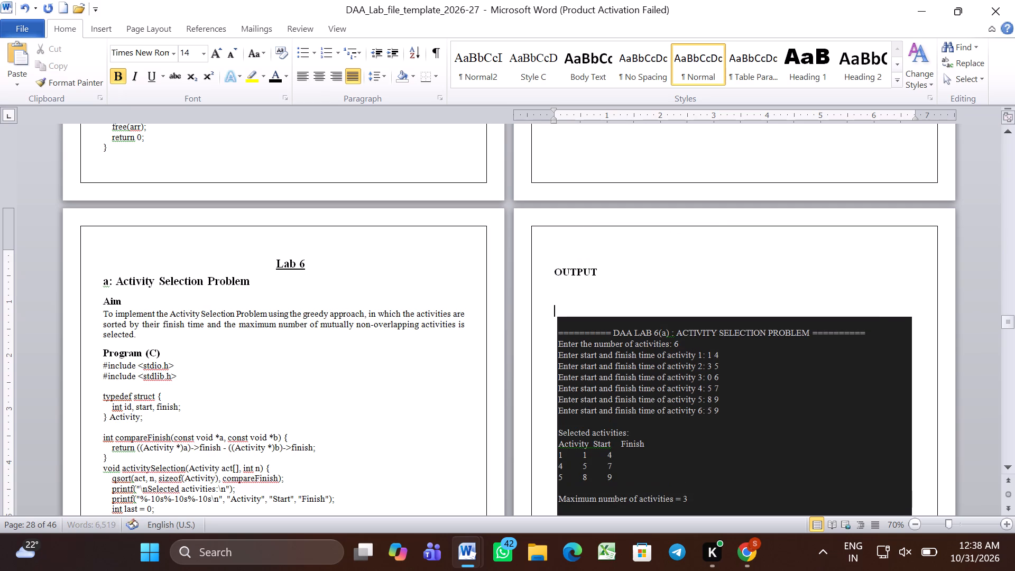
pyautogui.press('BackSpace')
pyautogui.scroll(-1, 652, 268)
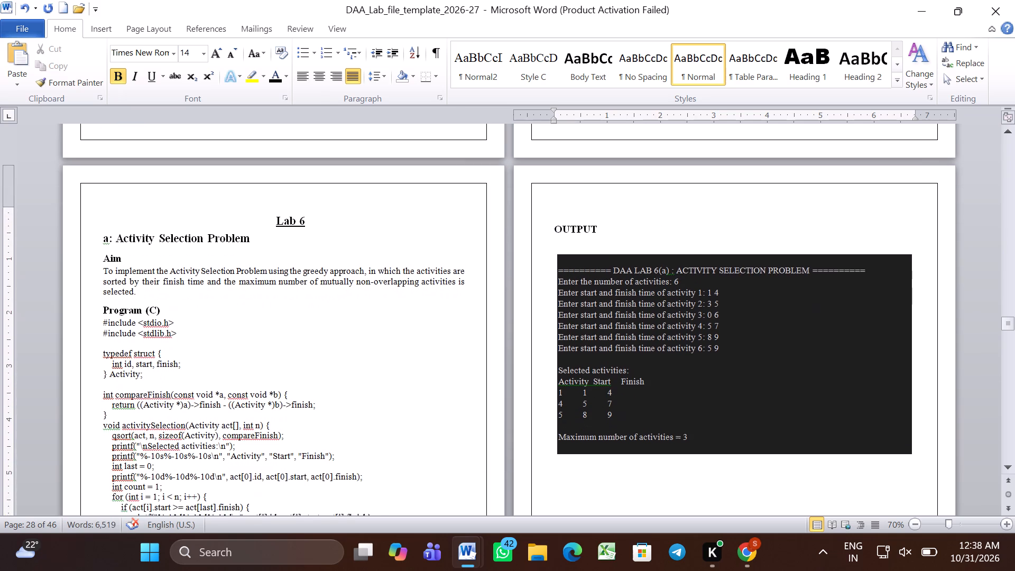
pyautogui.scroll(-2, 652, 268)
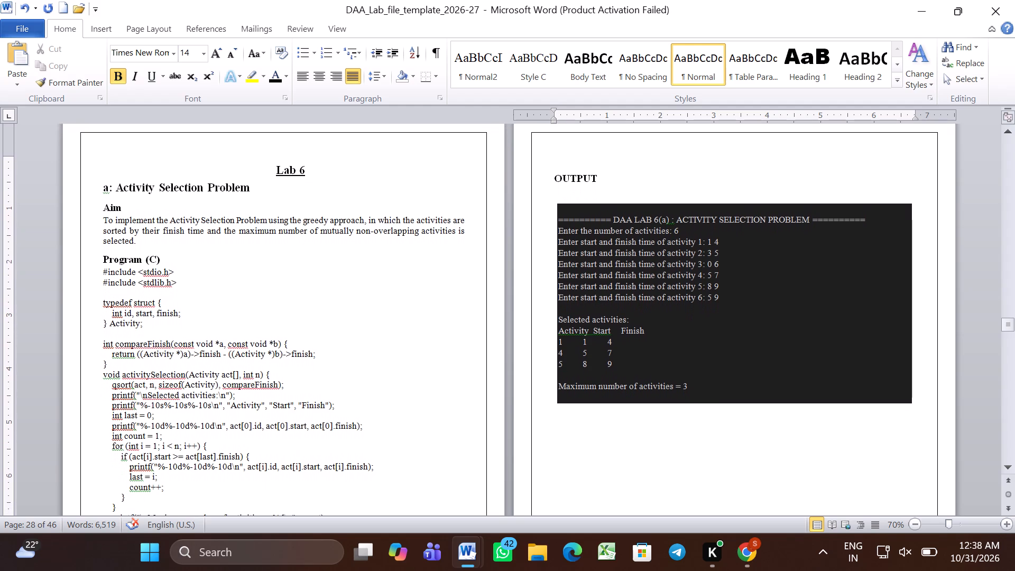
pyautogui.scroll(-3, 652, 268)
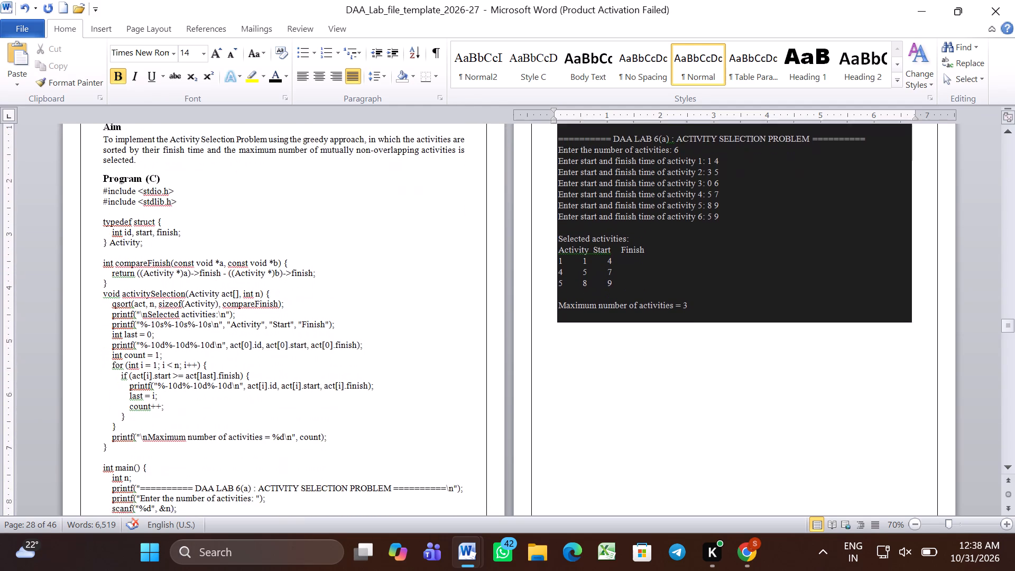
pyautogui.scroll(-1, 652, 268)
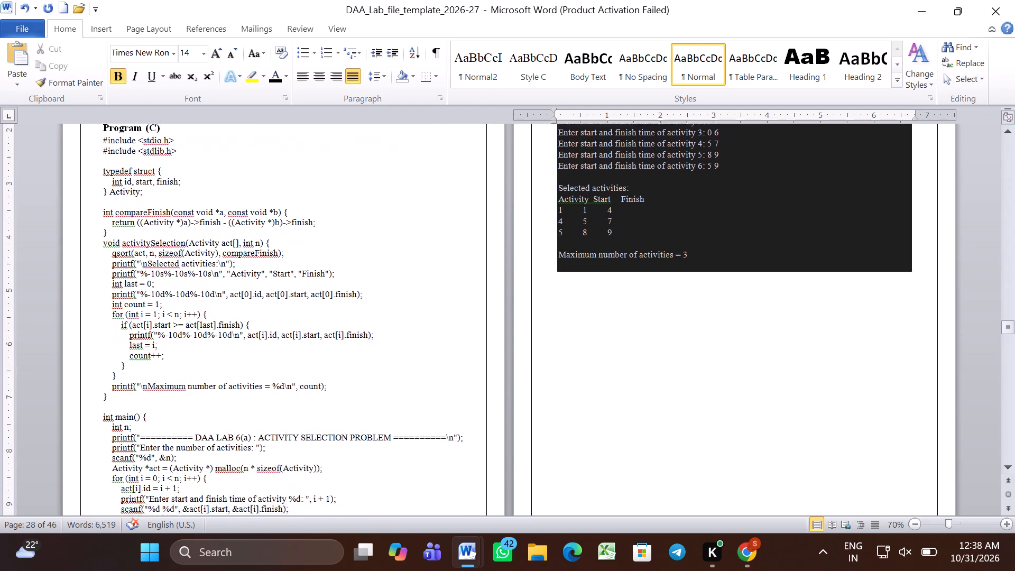
# Set the "b: Fractional Knapsack Problem (Greedy Solution)" heading to 16 pt and decrease its indent.
pyautogui.scroll(-5, 652, 268)
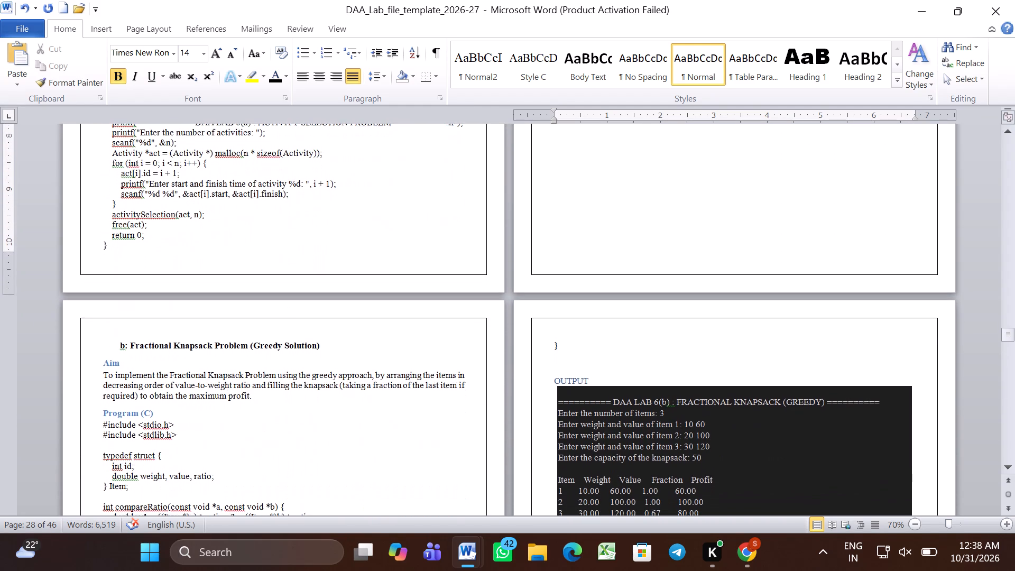
pyautogui.scroll(-1, 652, 268)
pyautogui.tripleClick(313, 347)
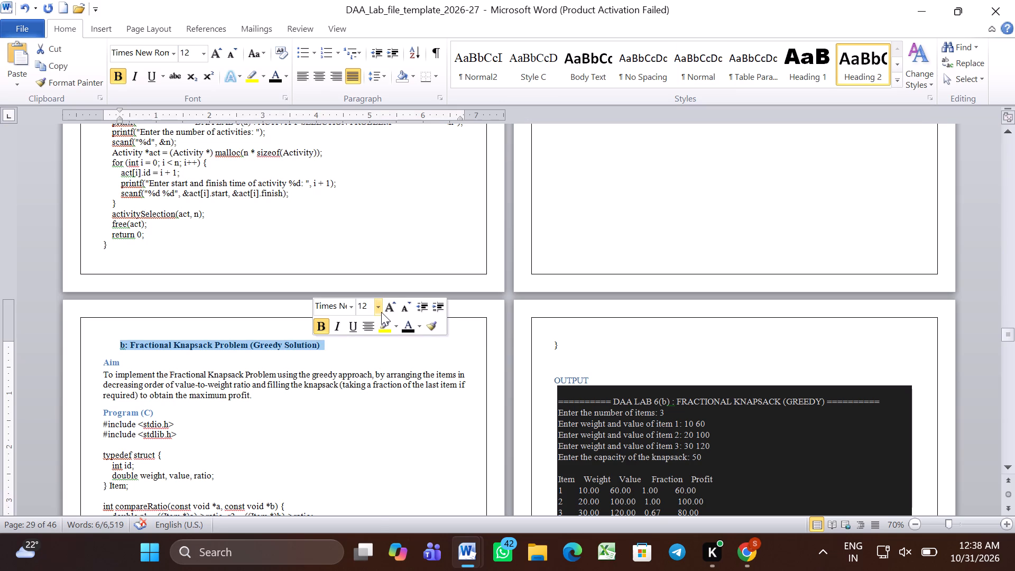
pyautogui.click(381, 312)
pyautogui.click(369, 403)
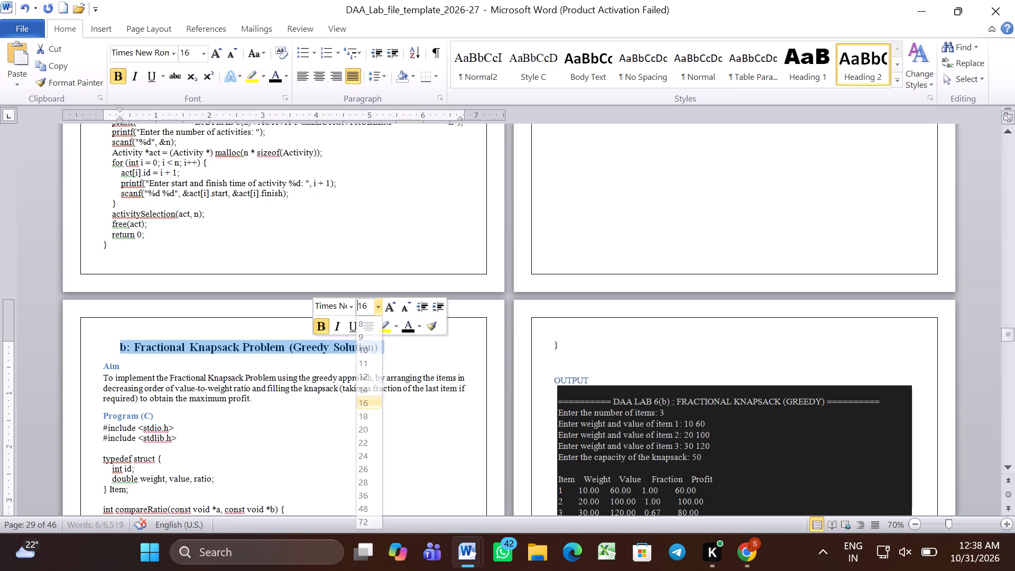
pyautogui.click(374, 49)
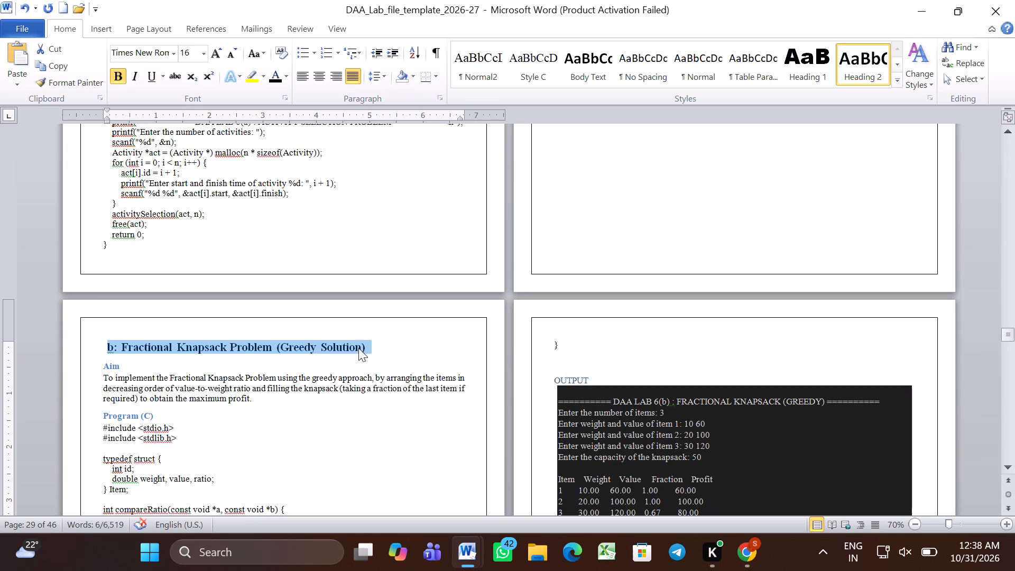
# Format the "Aim" heading of the Fractional Knapsack section in black at 14 pt.
pyautogui.tripleClick(124, 369)
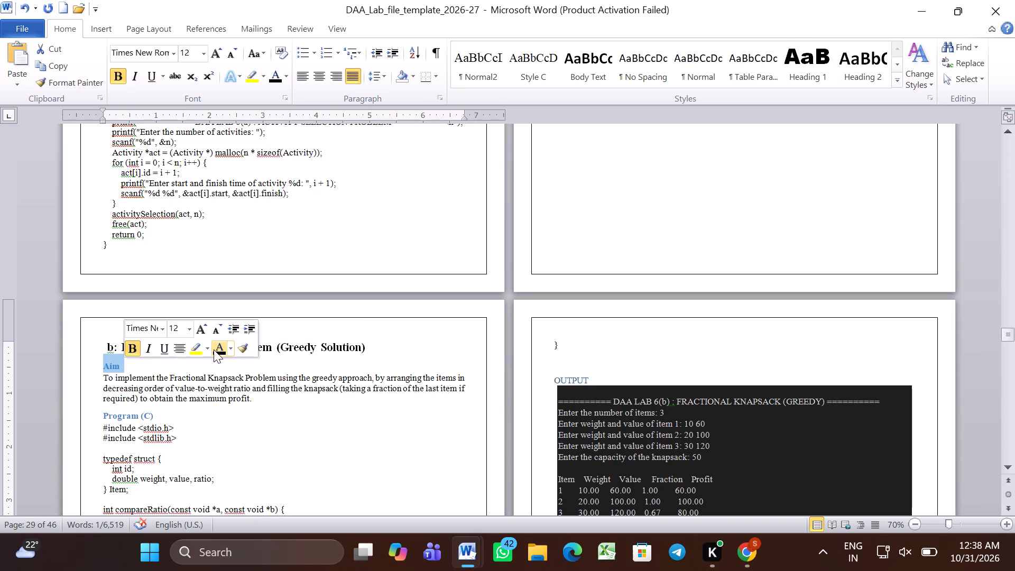
pyautogui.click(214, 349)
pyautogui.click(187, 326)
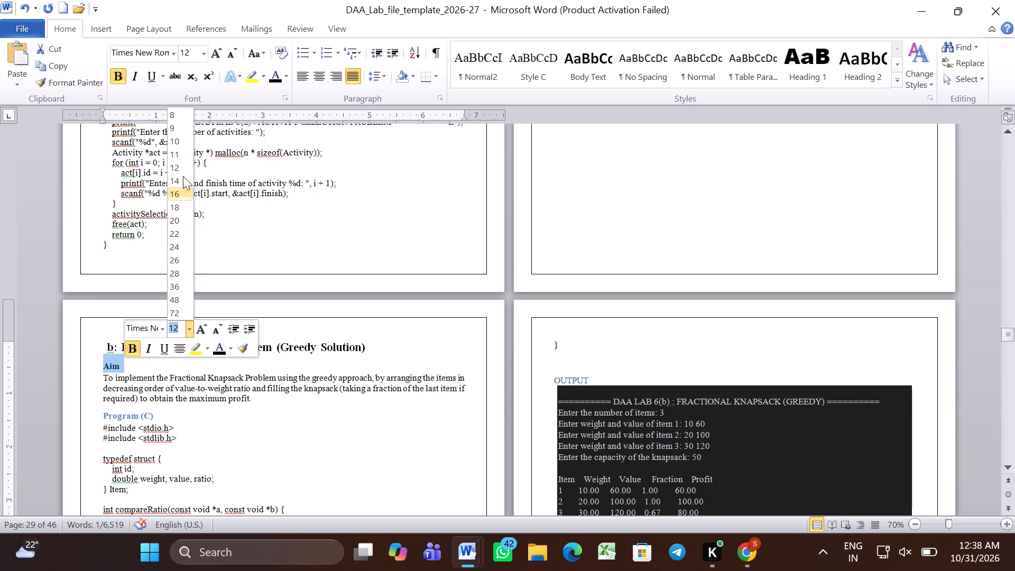
pyautogui.click(181, 176)
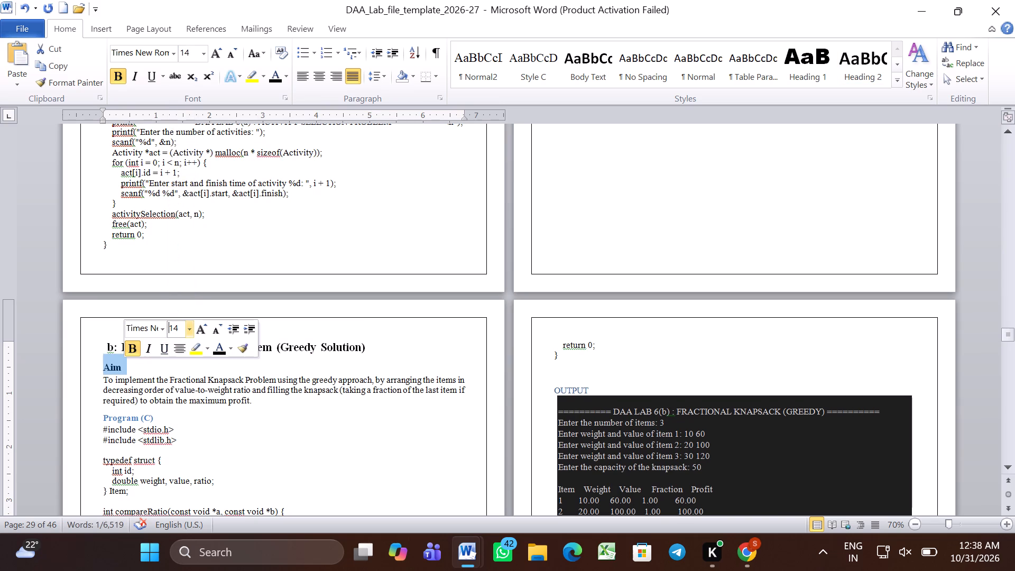
# Format the "Program (C)" heading of the Fractional Knapsack section at 14 pt in black.
pyautogui.tripleClick(149, 414)
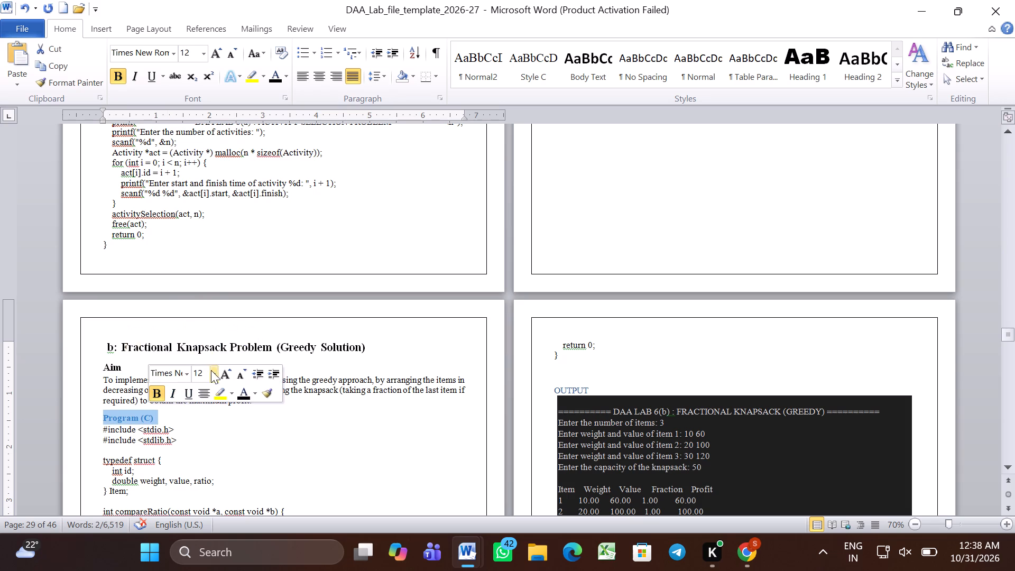
pyautogui.click(214, 373)
pyautogui.click(203, 231)
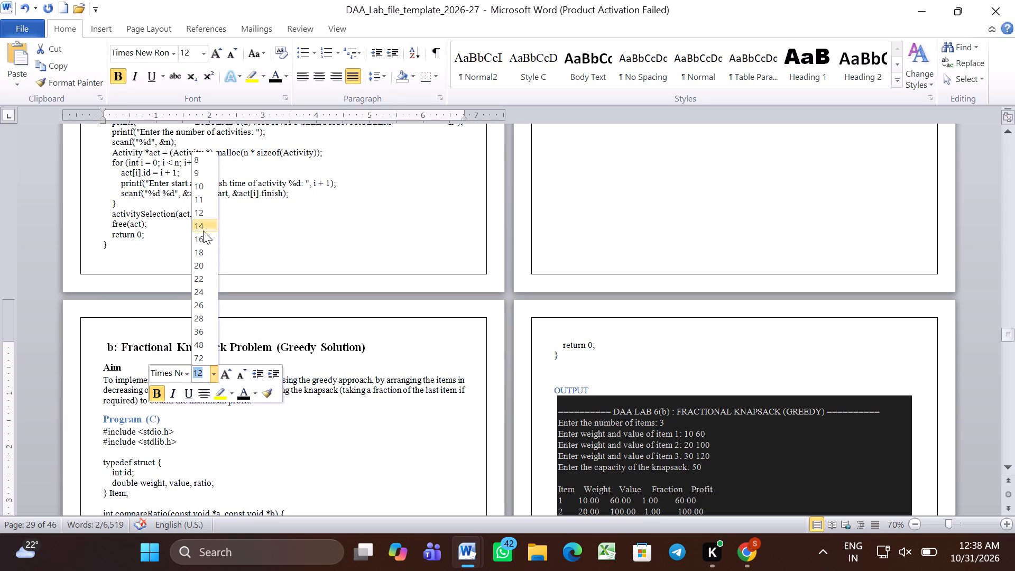
pyautogui.click(240, 393)
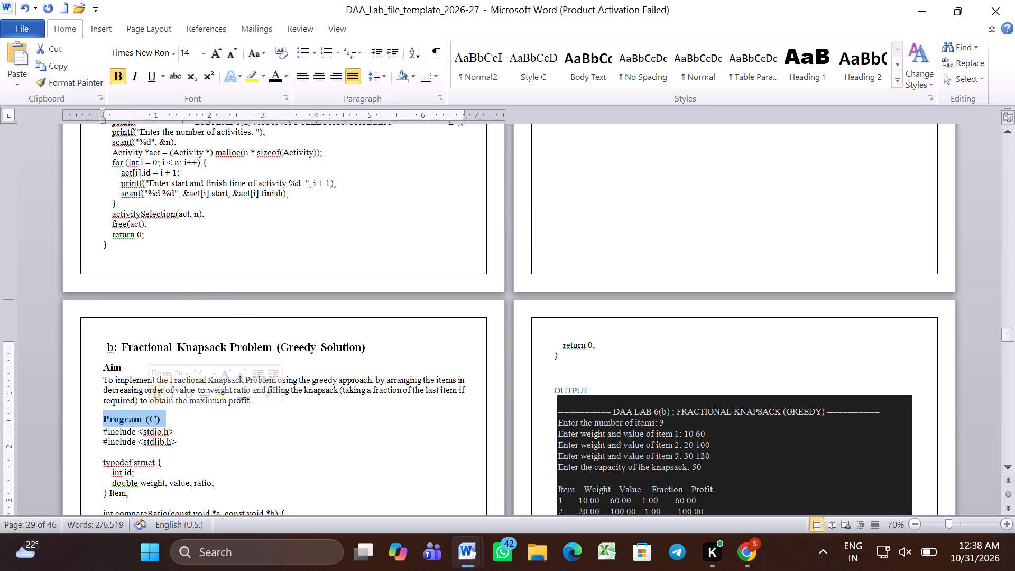
pyautogui.click(238, 462)
# Insert two line breaks after the last for loop's closing brace to push the final printf and free(items) lines onto the following page.
pyautogui.scroll(-5, 238, 462)
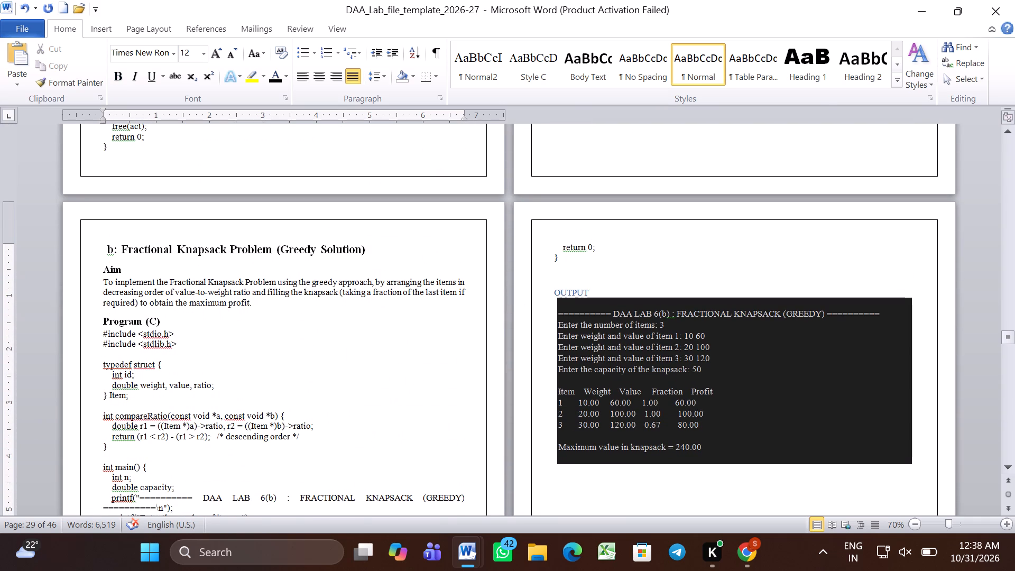
pyautogui.scroll(-4, 542, 306)
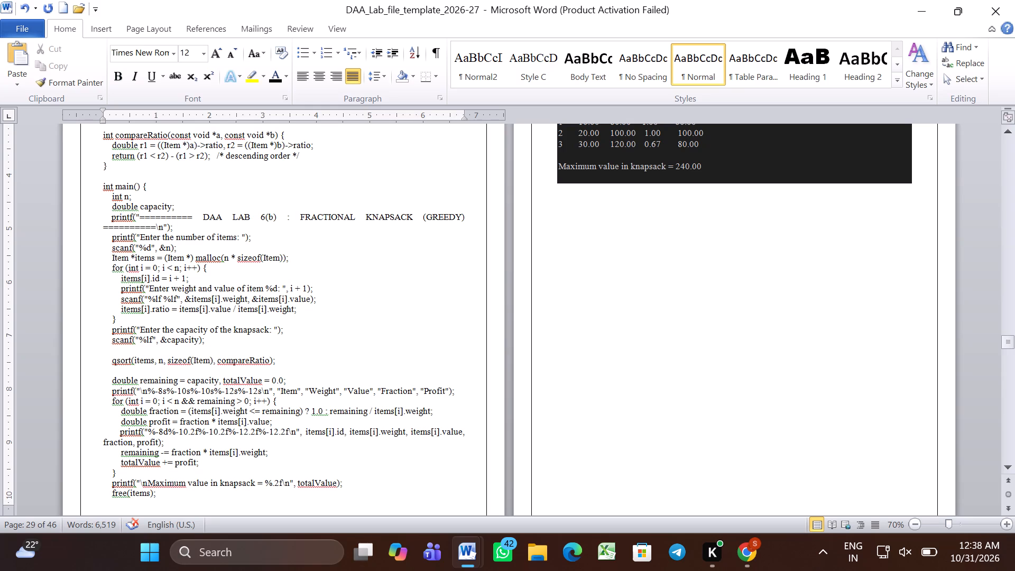
pyautogui.scroll(-1, 272, 469)
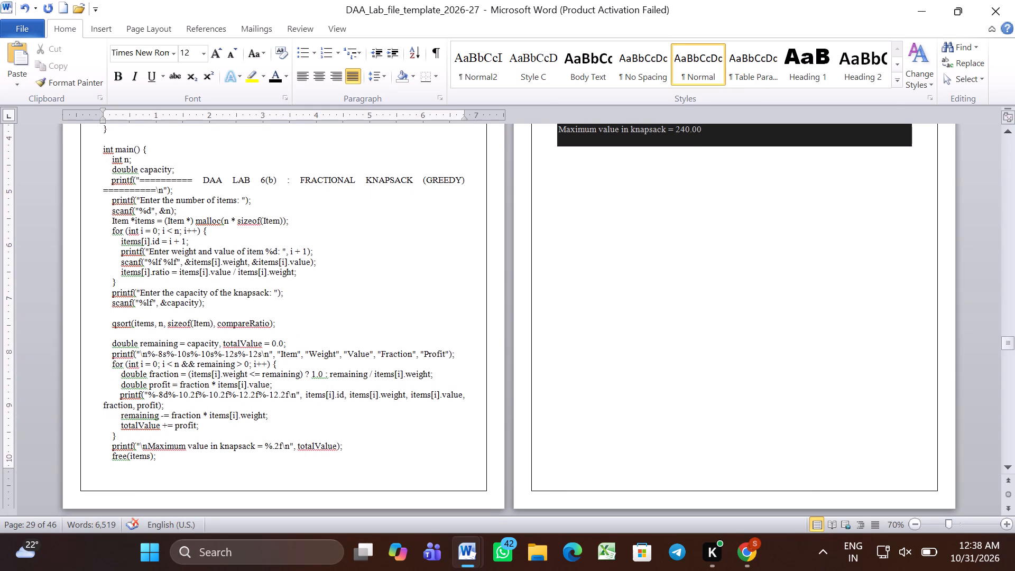
pyautogui.click(239, 435)
pyautogui.press('Return')
pyautogui.press('Return')
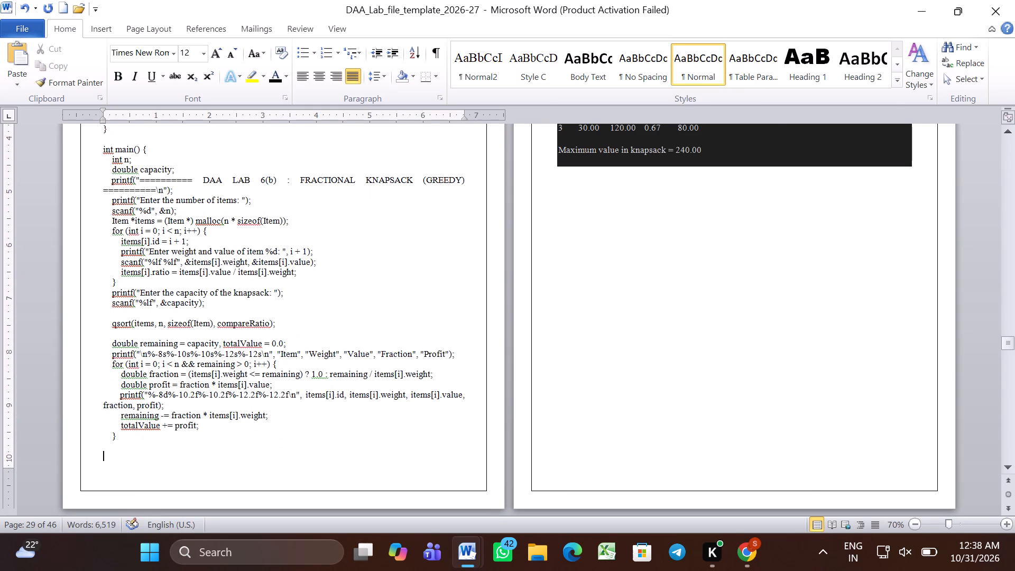
# Add a blank line between the item-input loop's closing brace and the knapsack capacity prompt in the code.
pyautogui.scroll(2, 239, 435)
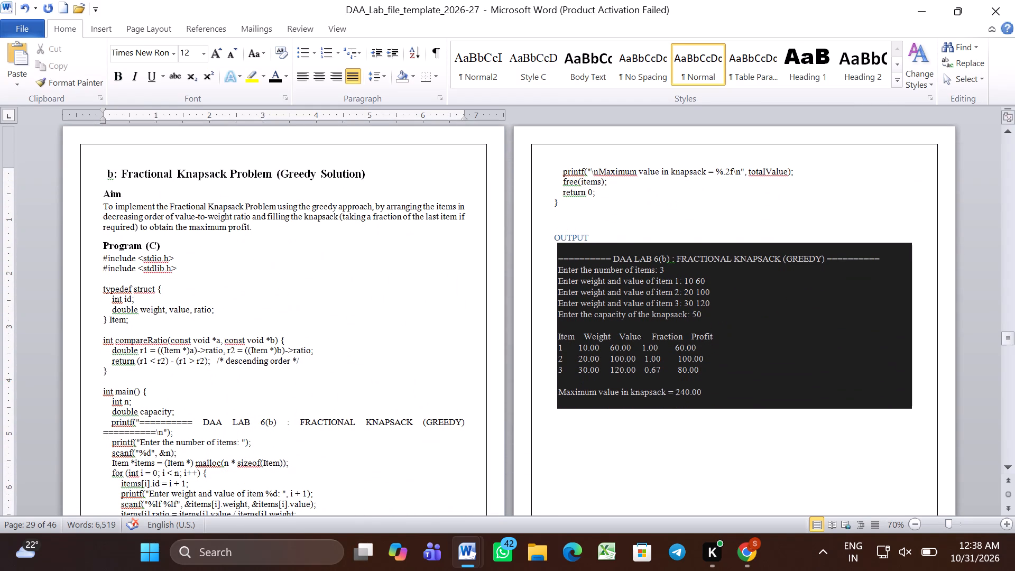
pyautogui.scroll(-3, 239, 435)
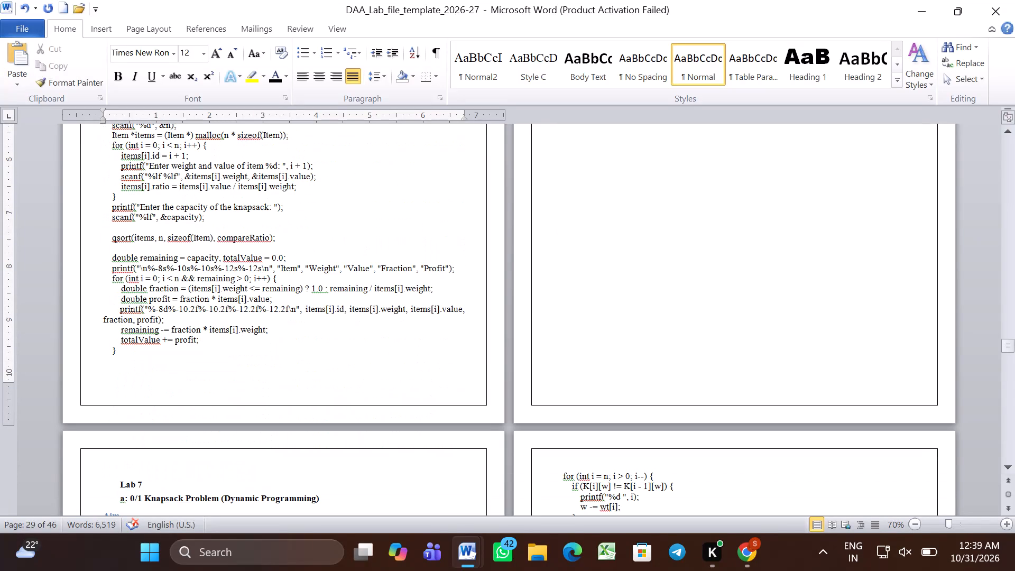
pyautogui.scroll(1, 239, 435)
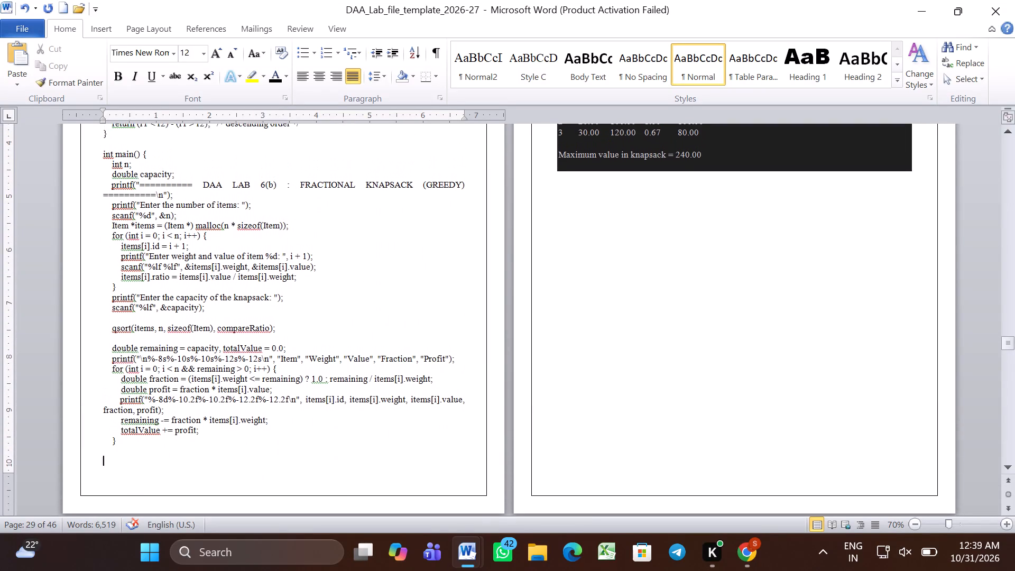
pyautogui.scroll(1, 239, 435)
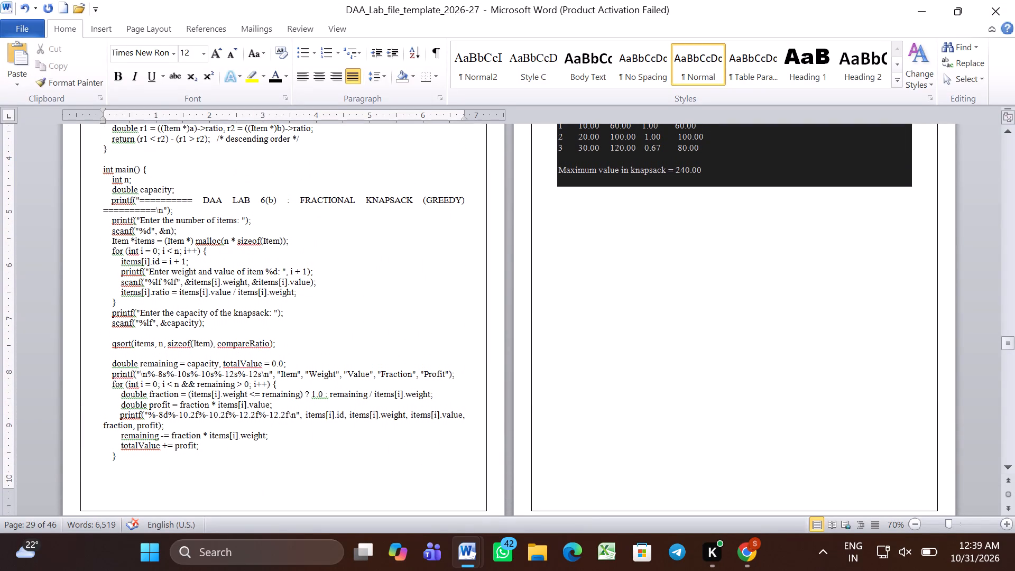
pyautogui.click(200, 306)
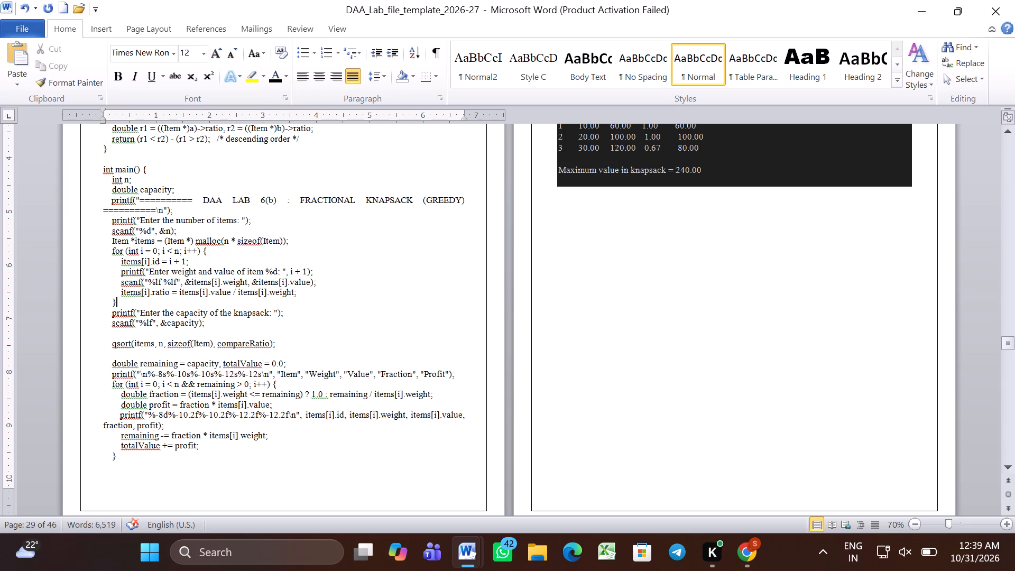
pyautogui.press('Return')
# Format the "OUTPUT" heading of the Fractional Knapsack section as bold, 14 pt and black.
pyautogui.scroll(1, 200, 306)
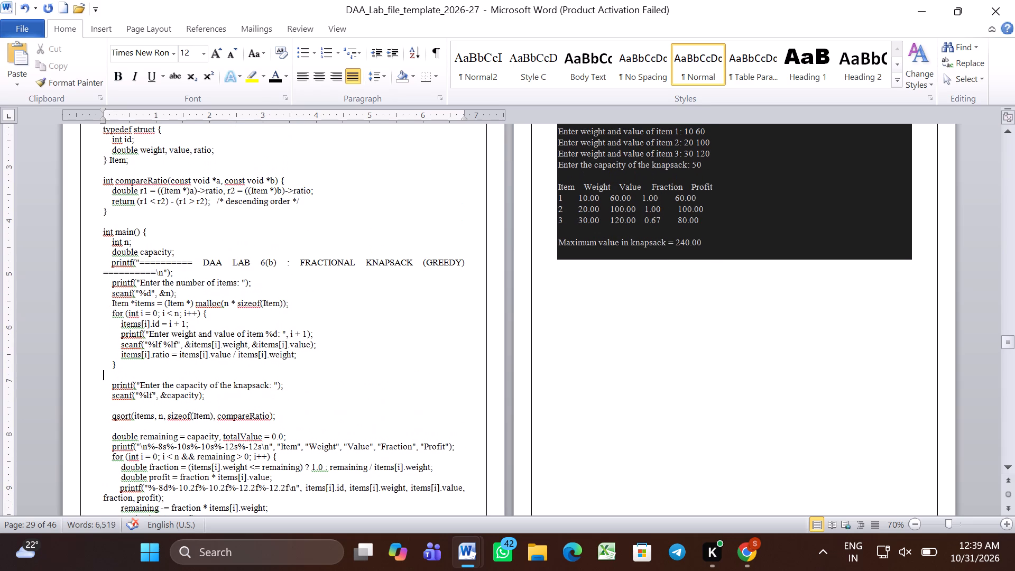
pyautogui.scroll(2, 200, 306)
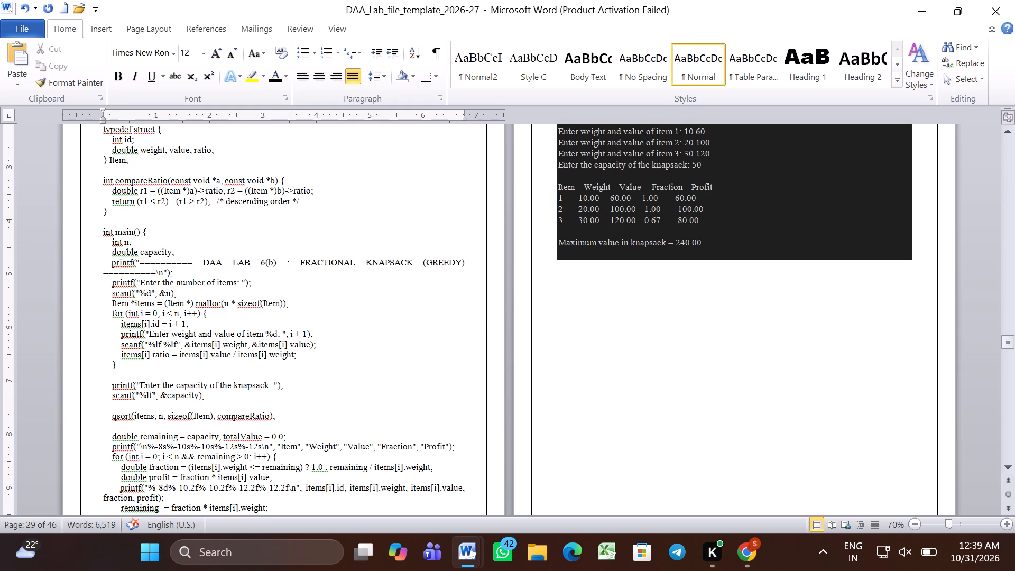
pyautogui.scroll(1, 251, 297)
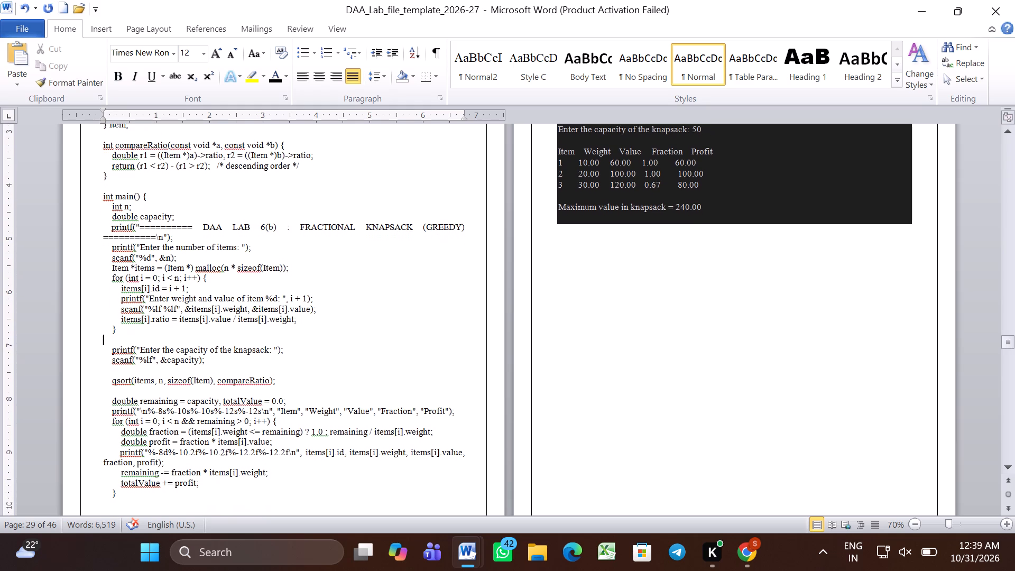
pyautogui.scroll(1, 251, 297)
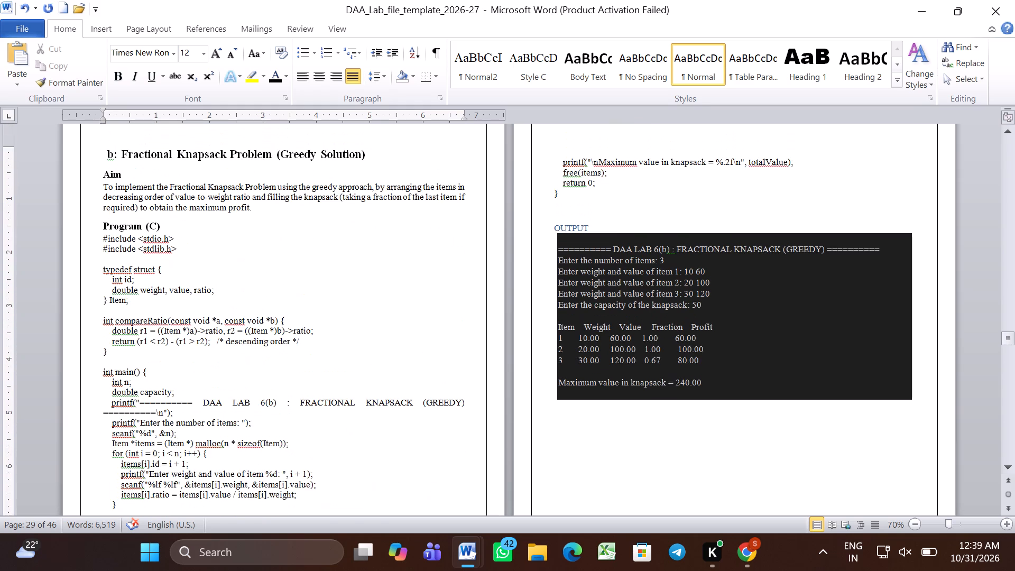
pyautogui.doubleClick(577, 231)
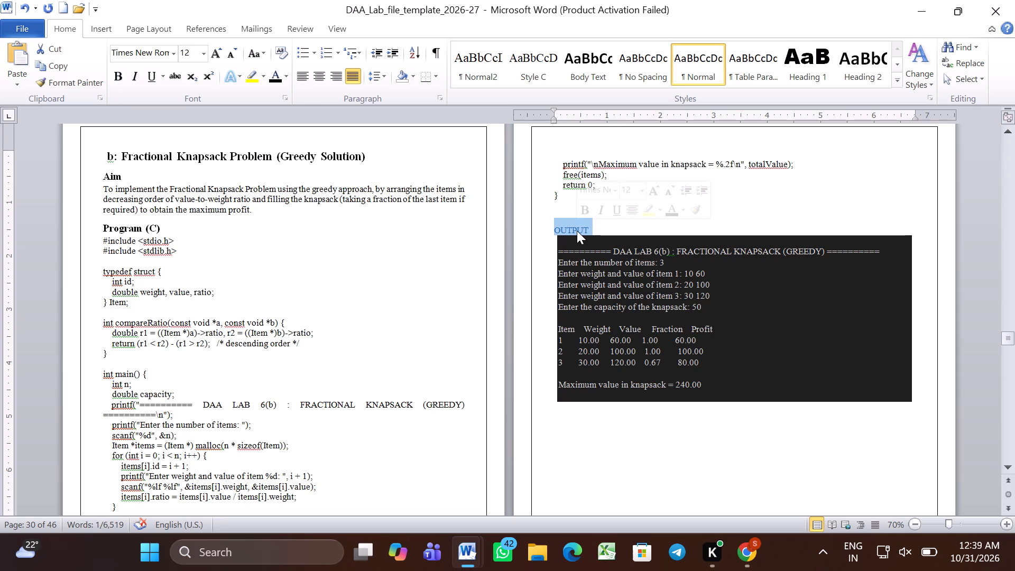
pyautogui.click(585, 209)
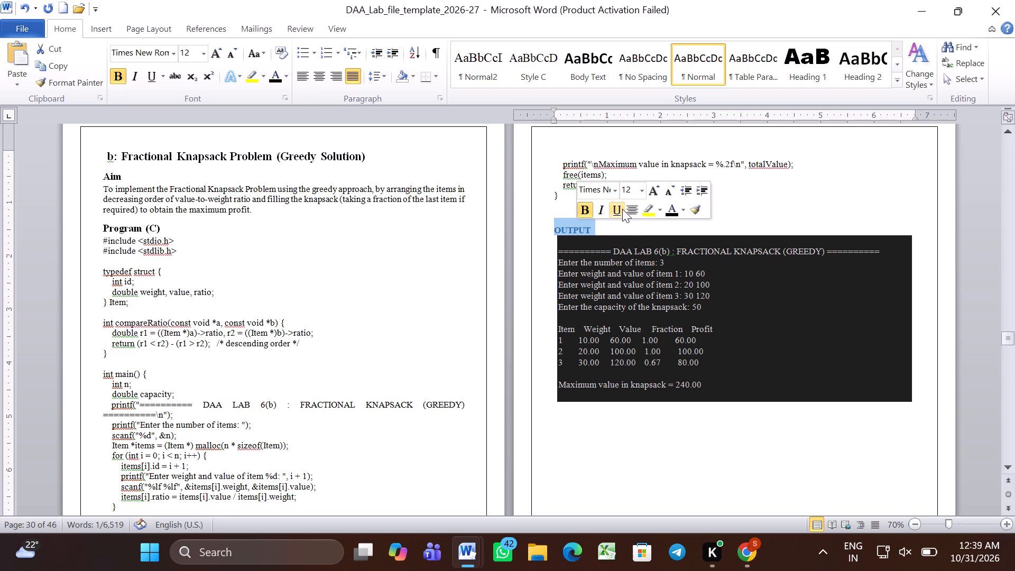
pyautogui.moveTo(644, 191); pyautogui.dragTo(632, 277)
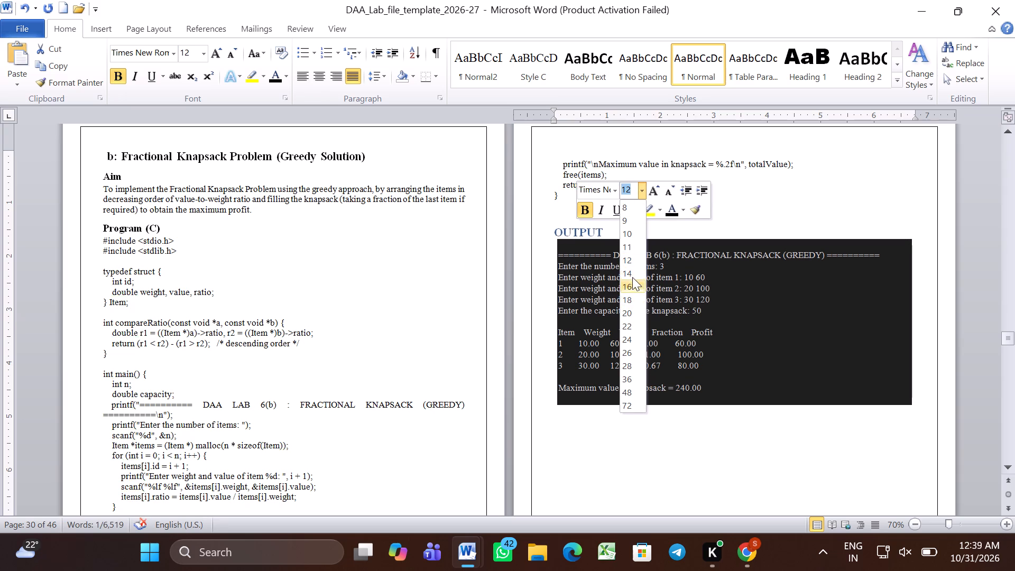
pyautogui.moveTo(632, 277); pyautogui.dragTo(632, 277)
pyautogui.click(632, 277)
pyautogui.tripleClick(607, 233)
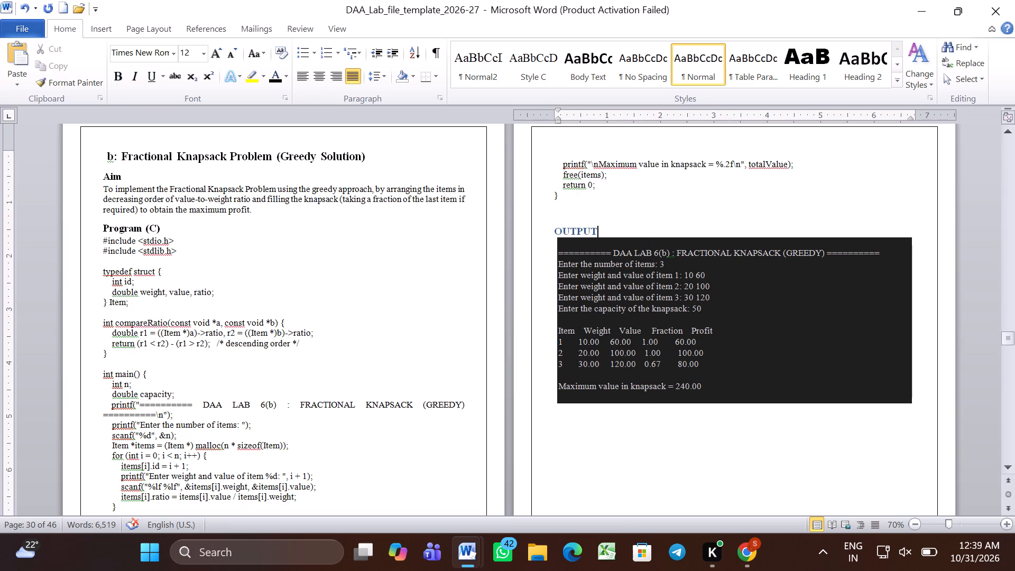
pyautogui.click(706, 210)
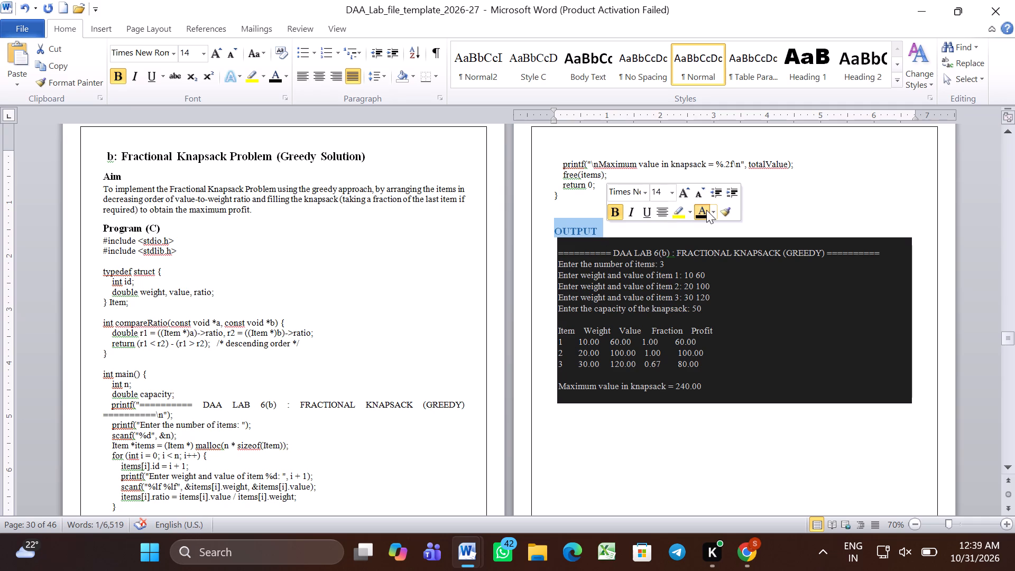
# Insert one blank line between the "OUTPUT" heading and the dark Fractional Knapsack output block.
pyautogui.click(639, 230)
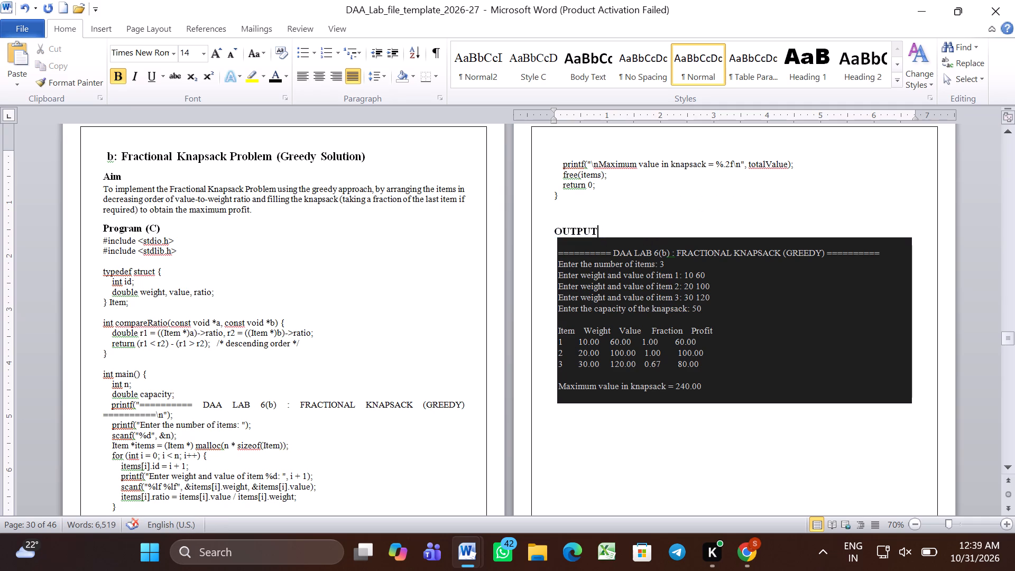
pyautogui.press('Return')
pyautogui.press('Return')
pyautogui.press('BackSpace')
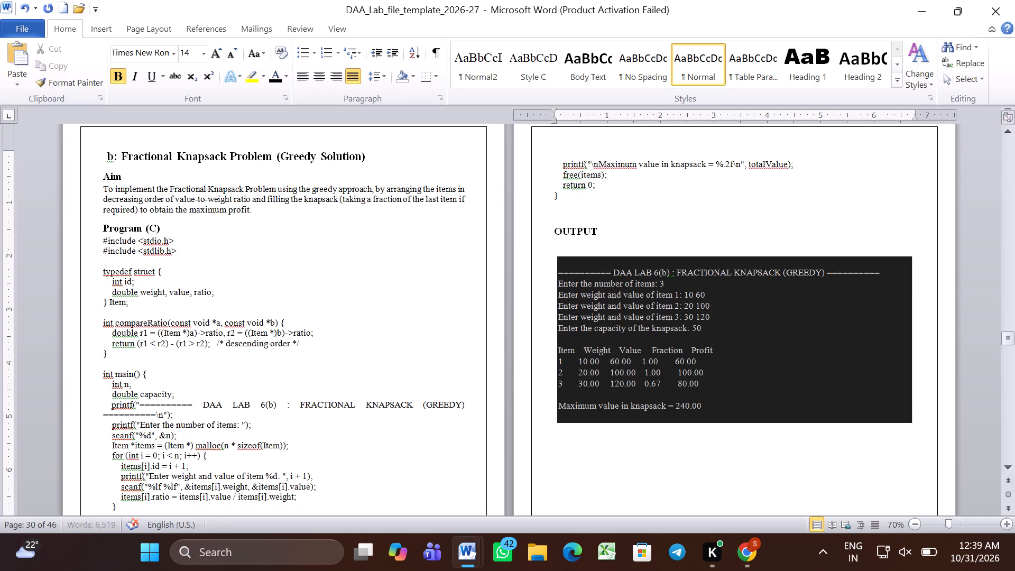
# Format the "Lab 7" heading as 16 pt, black, underlined and centred.
pyautogui.scroll(-3, 629, 195)
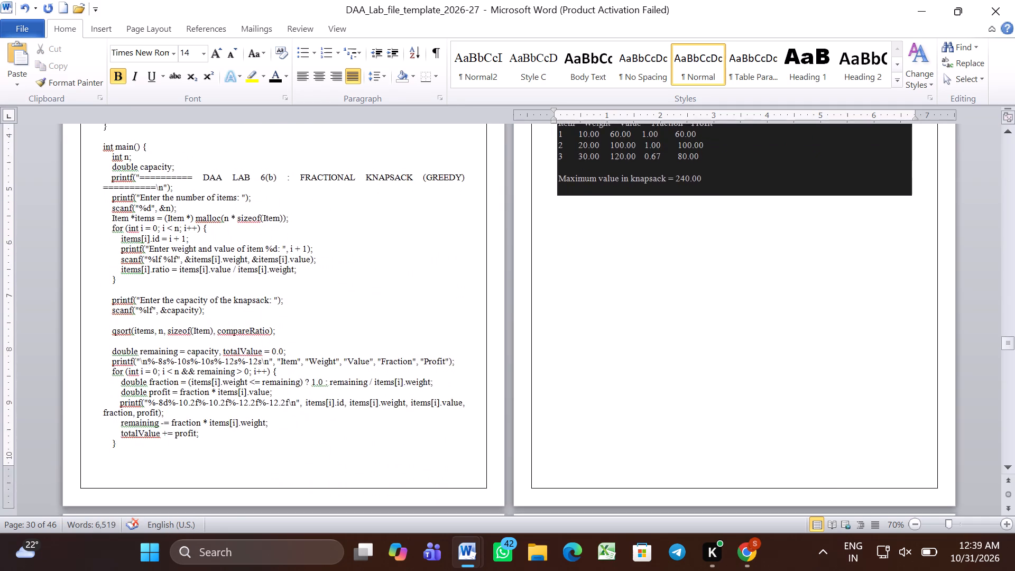
pyautogui.scroll(-3, 629, 195)
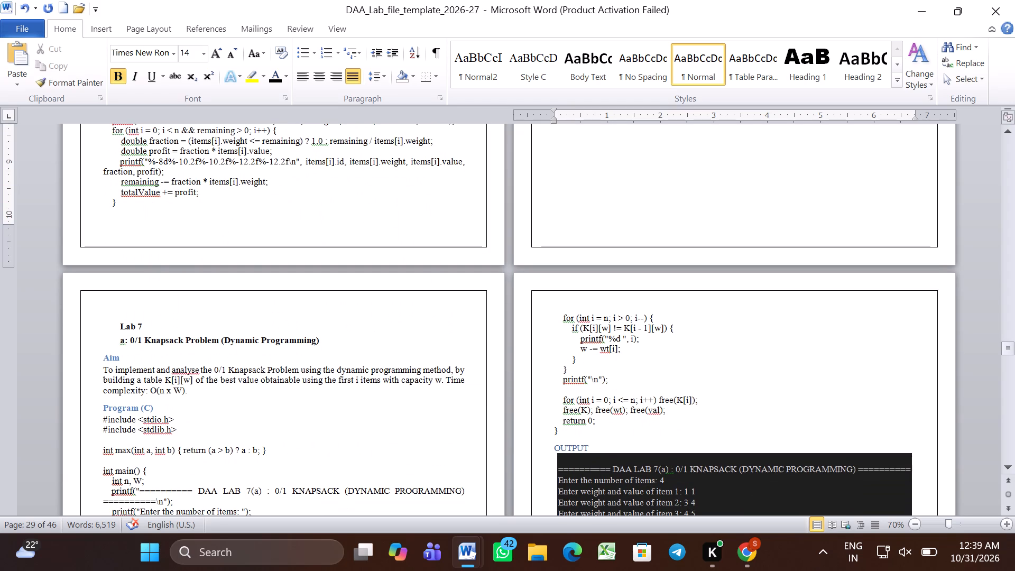
pyautogui.tripleClick(142, 327)
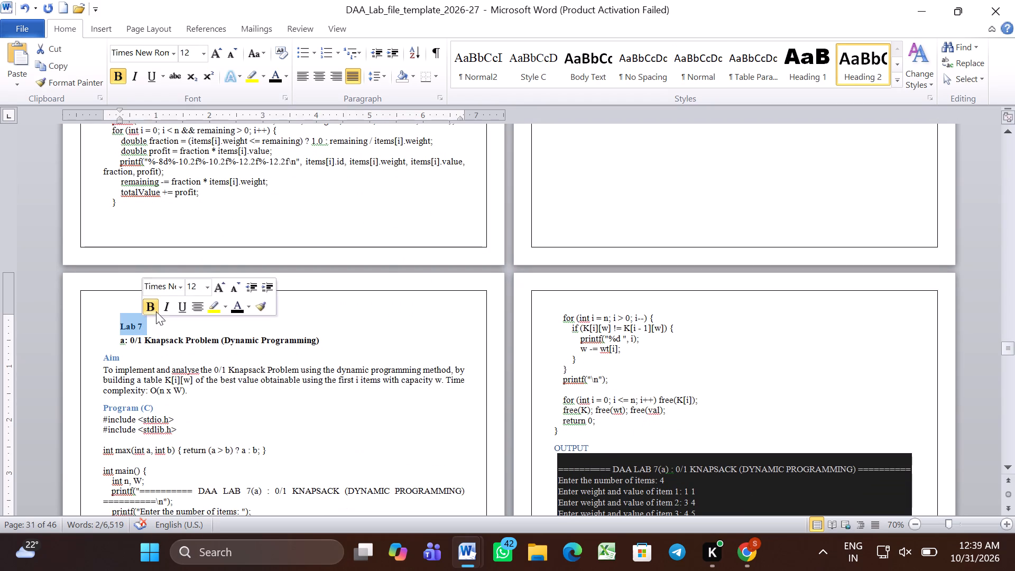
pyautogui.click(242, 311)
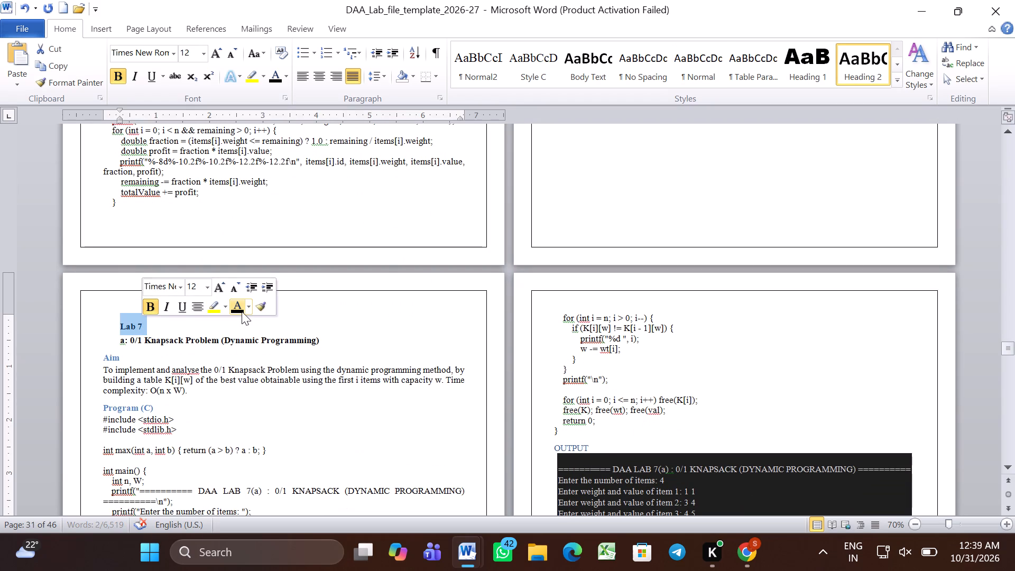
pyautogui.click(208, 291)
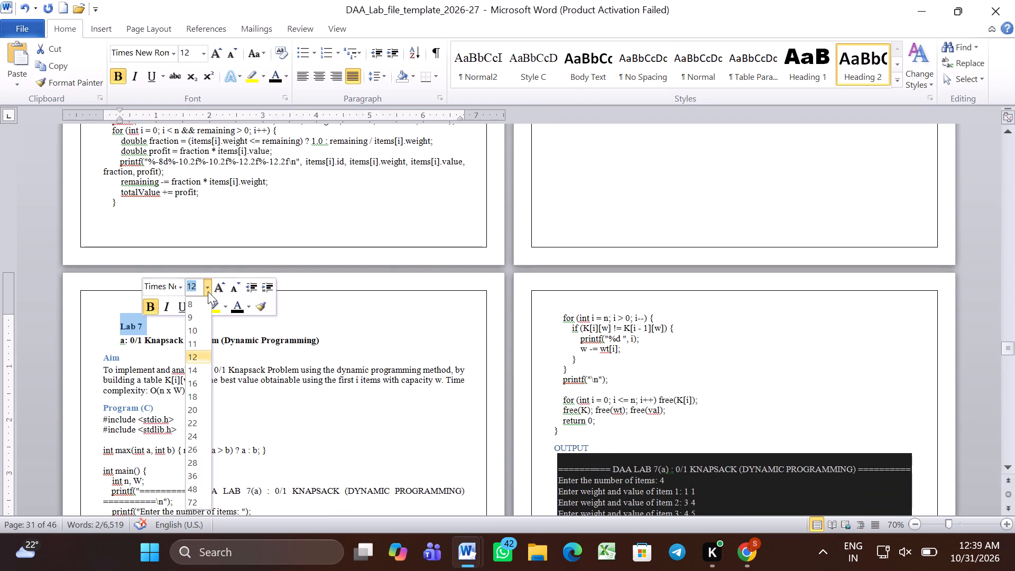
pyautogui.click(191, 383)
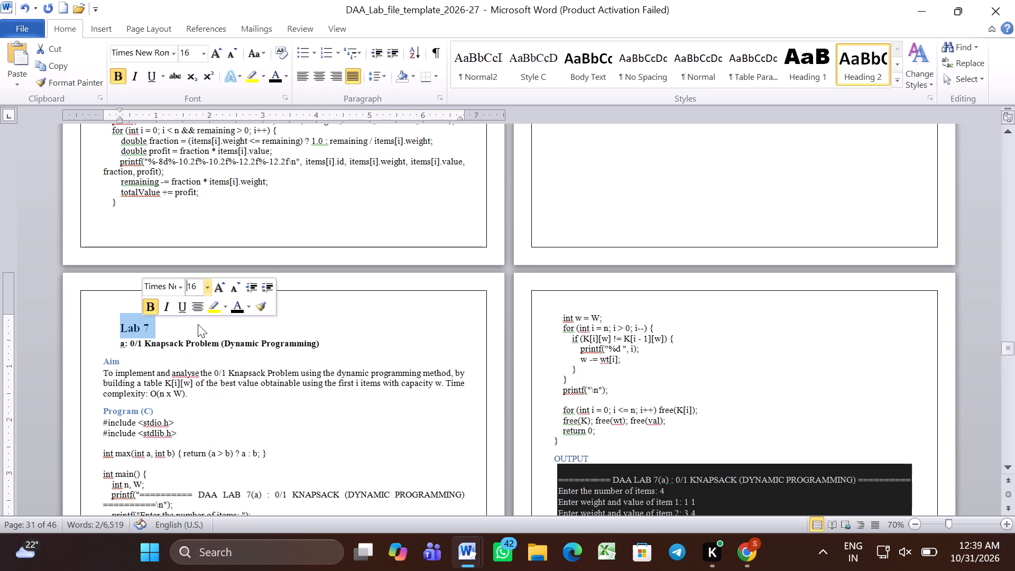
pyautogui.click(186, 306)
pyautogui.click(195, 305)
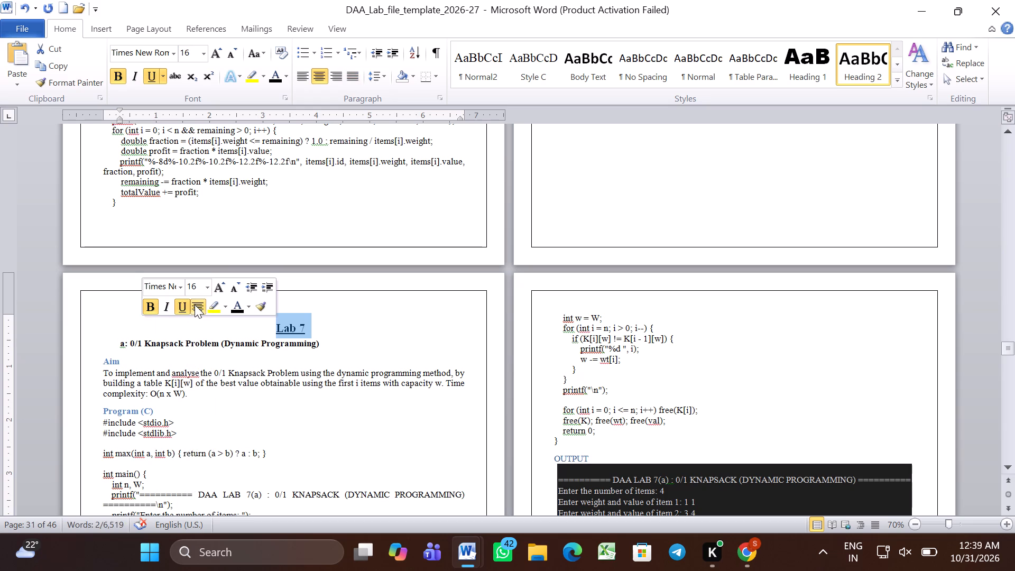
# Remove the left indent of the "a: 0/1 Knapsack Problem (Dynamic Programming)" title and set its font size to 16 pt.
pyautogui.tripleClick(190, 343)
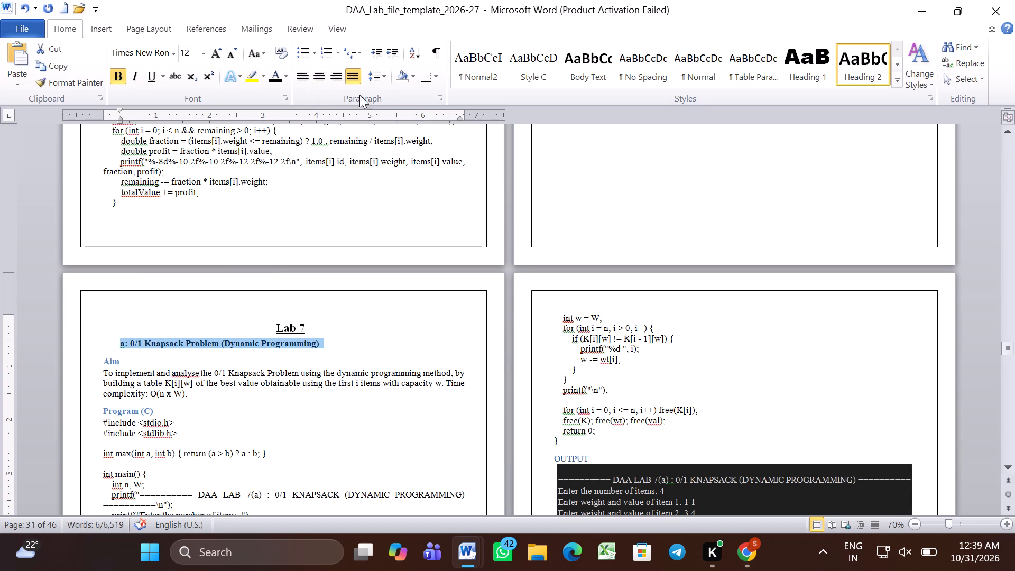
pyautogui.click(376, 52)
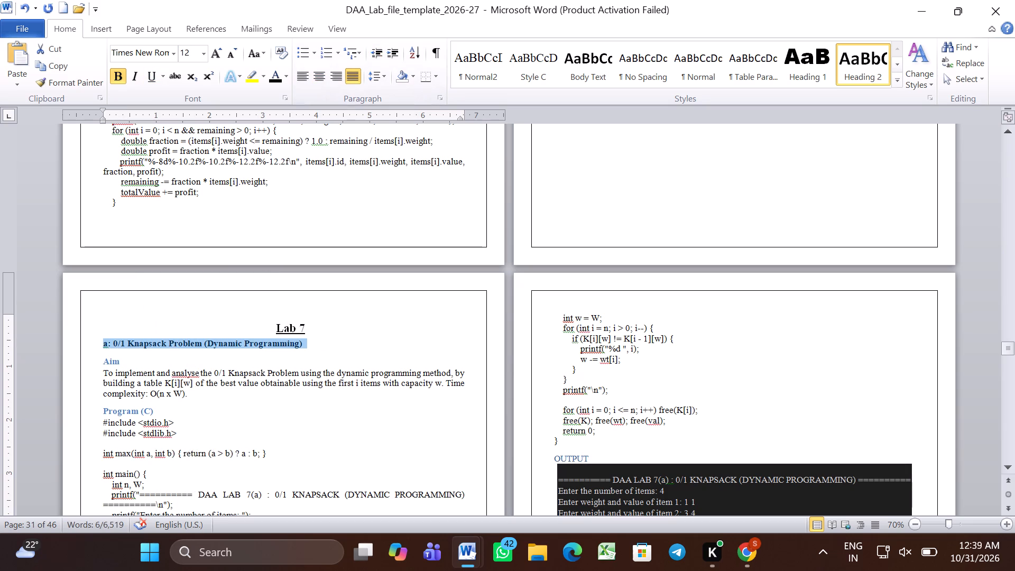
pyautogui.click(201, 54)
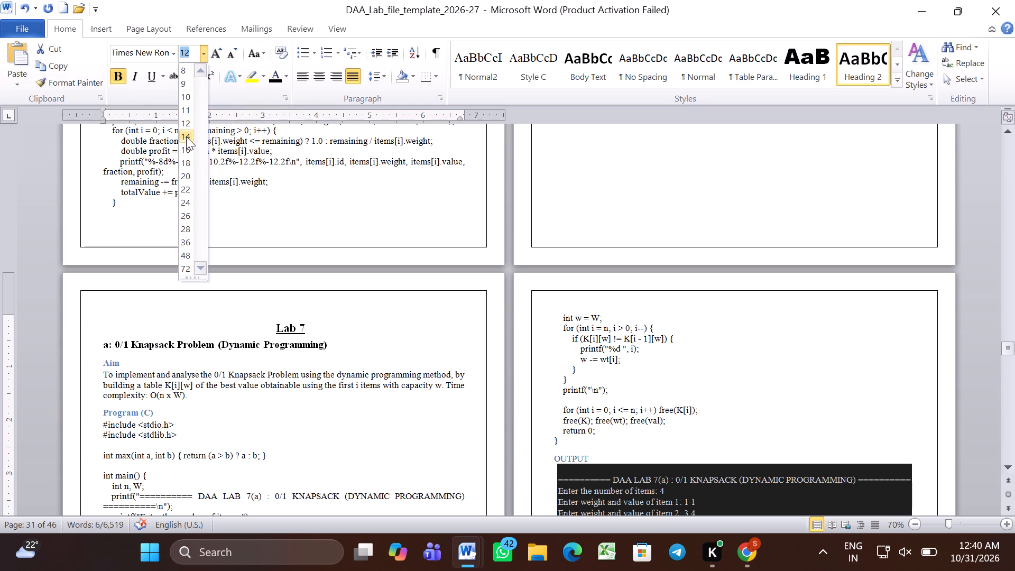
pyautogui.click(186, 136)
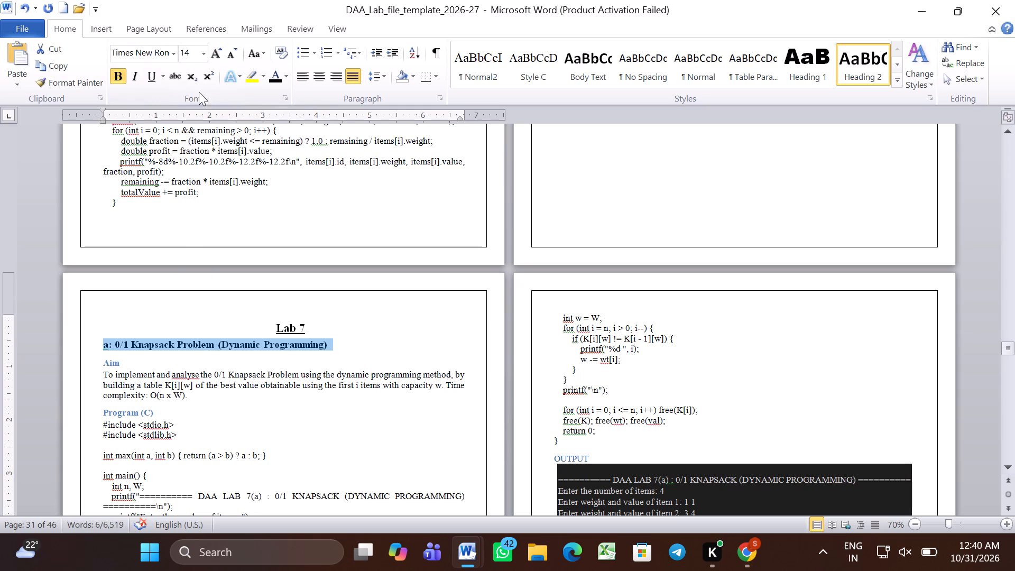
pyautogui.click(202, 54)
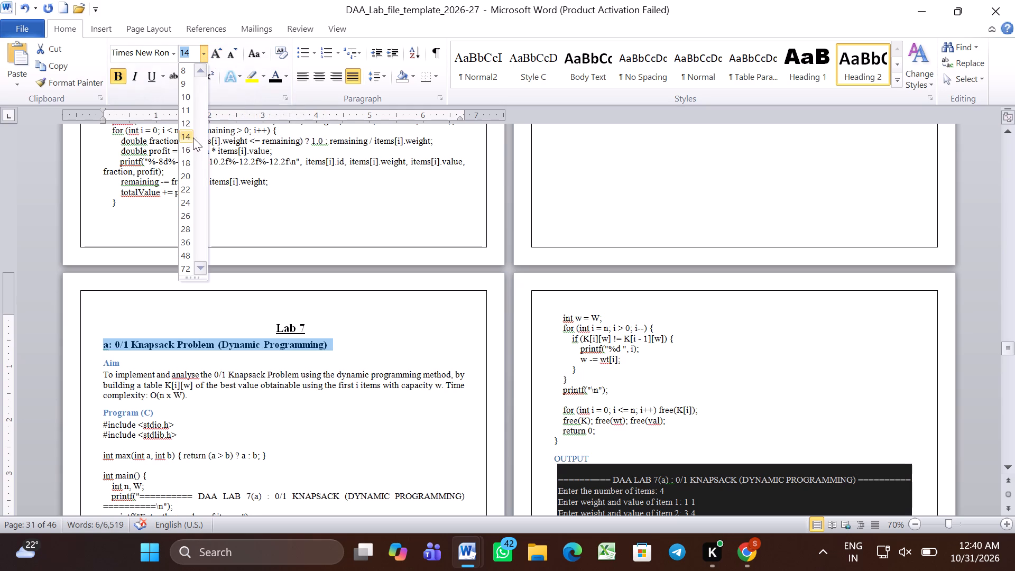
pyautogui.click(188, 150)
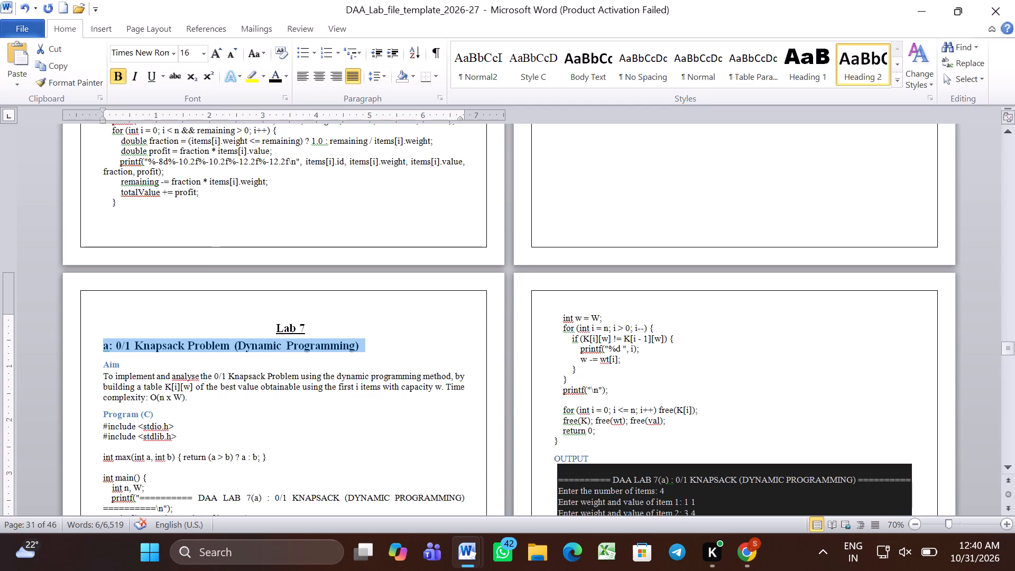
pyautogui.click(310, 373)
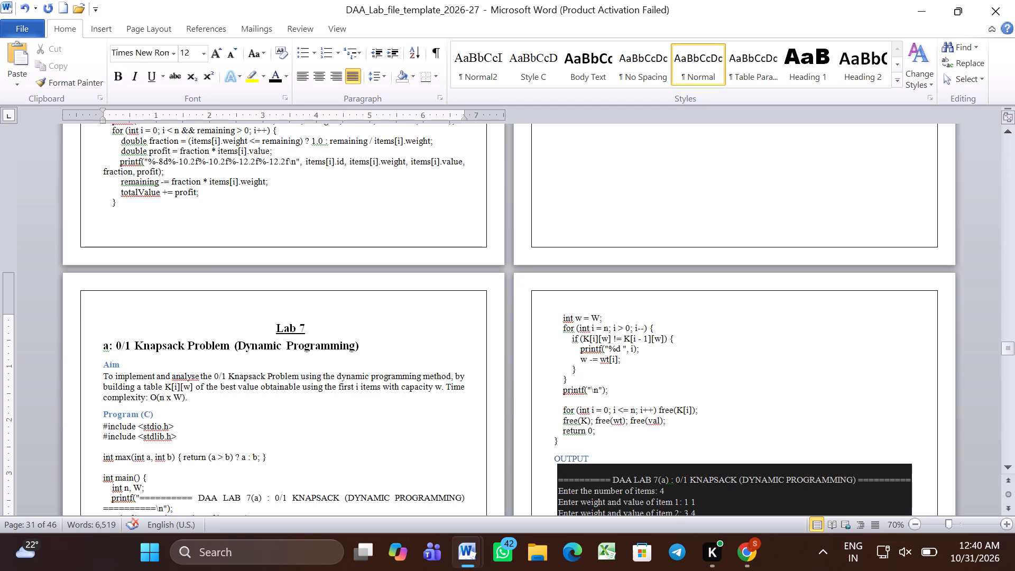
# Format the "Aim" heading of the 0/1 Knapsack section as black, 14 pt.
pyautogui.tripleClick(146, 363)
pyautogui.tripleClick(146, 363)
pyautogui.click(146, 363)
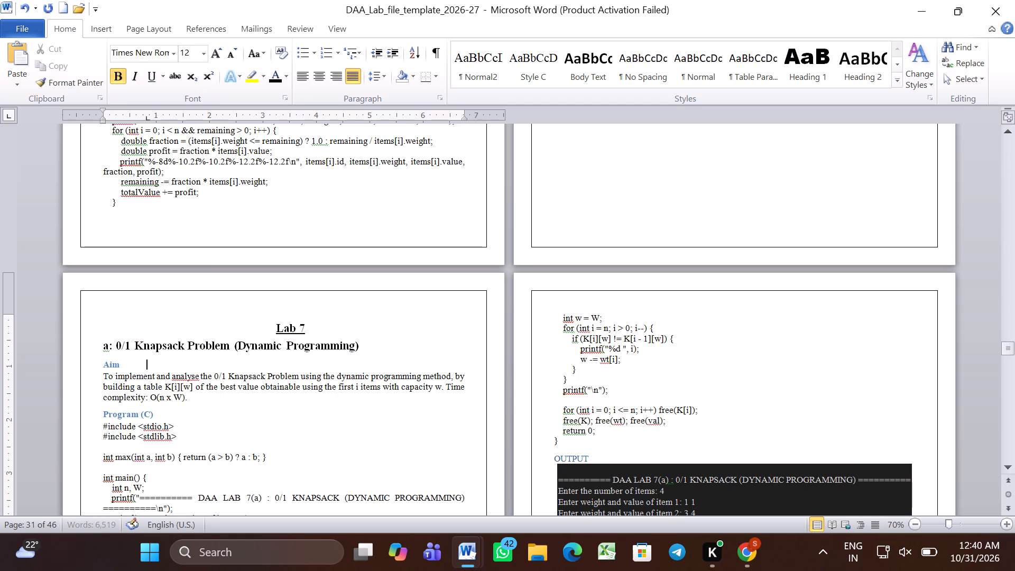
pyautogui.tripleClick(146, 363)
pyautogui.click(146, 363)
pyautogui.tripleClick(118, 362)
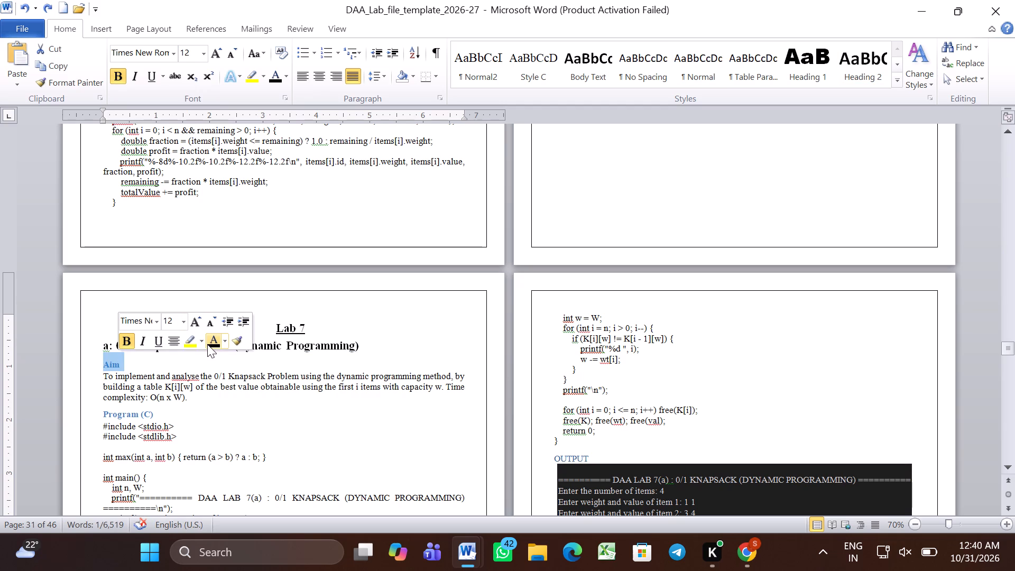
pyautogui.click(207, 344)
pyautogui.click(186, 325)
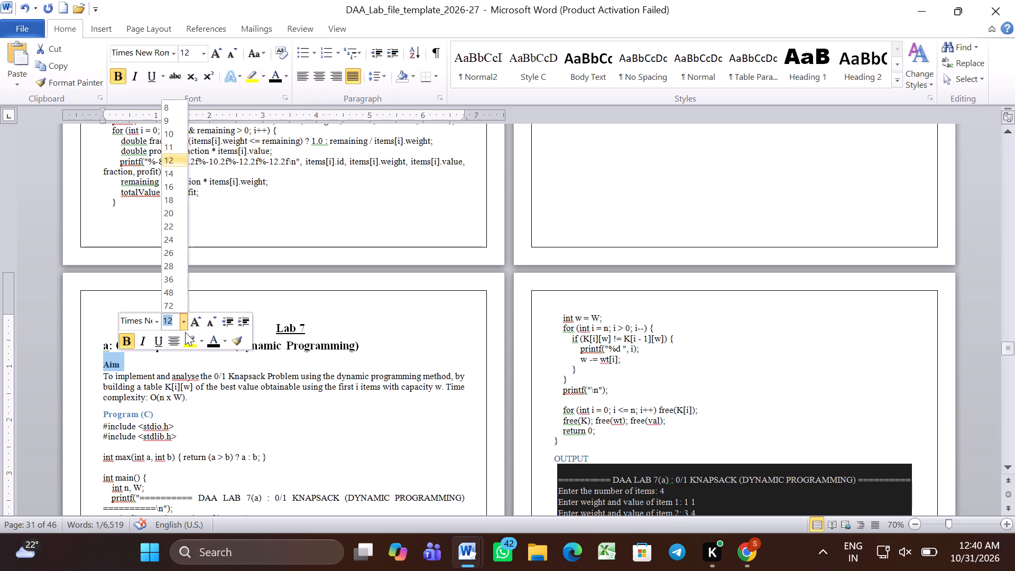
pyautogui.click(176, 173)
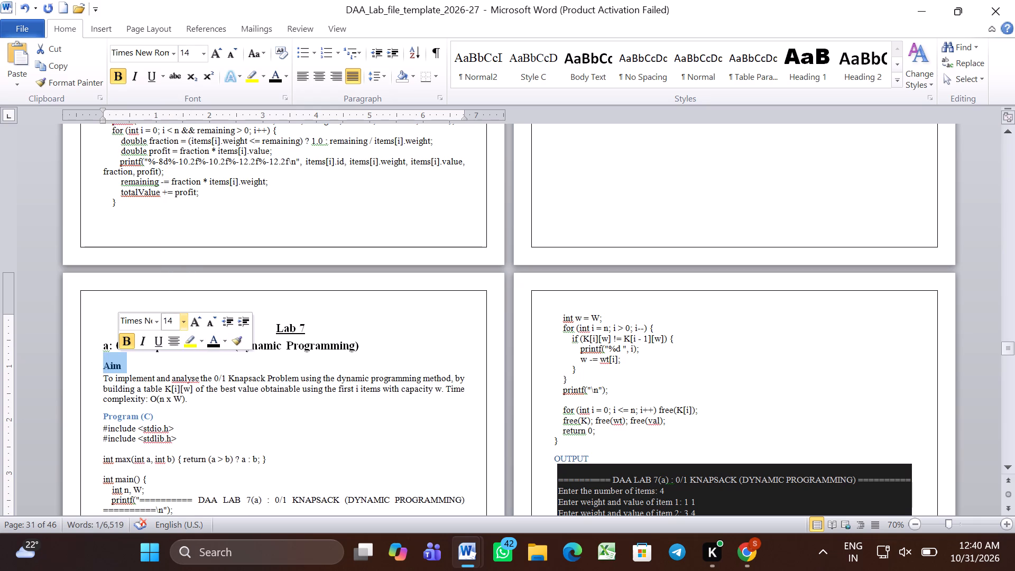
# Format the "Program (C)" heading of the 0/1 Knapsack section as 14 pt and black.
pyautogui.click(167, 423)
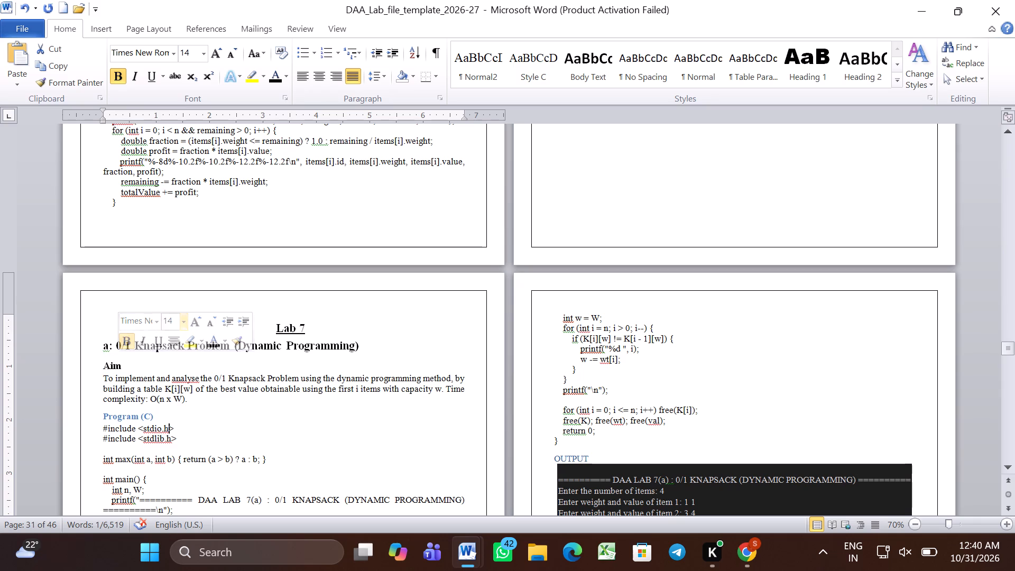
pyautogui.tripleClick(156, 419)
pyautogui.click(156, 419)
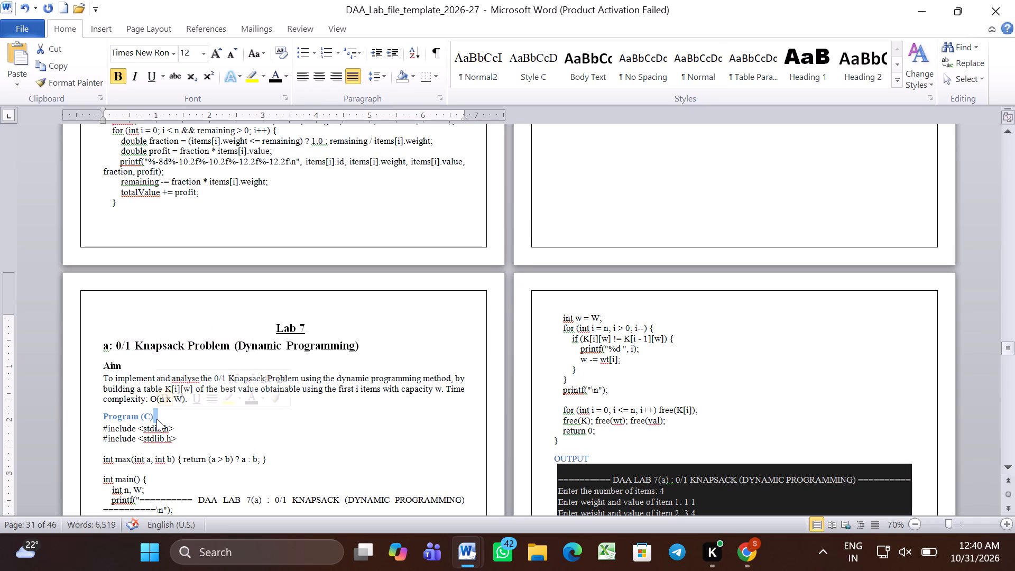
pyautogui.doubleClick(156, 419)
pyautogui.doubleClick(156, 419)
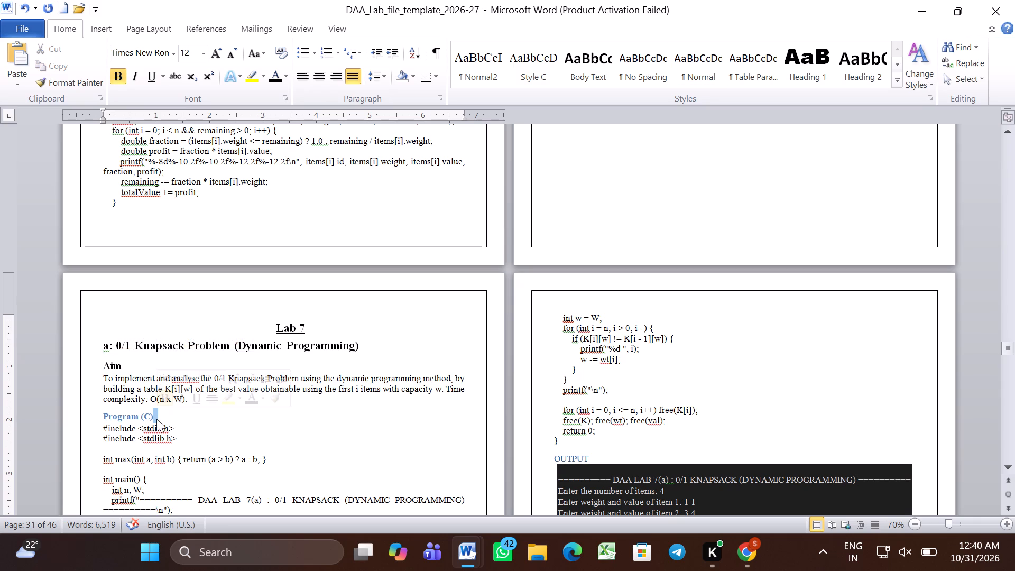
pyautogui.doubleClick(156, 419)
pyautogui.tripleClick(156, 419)
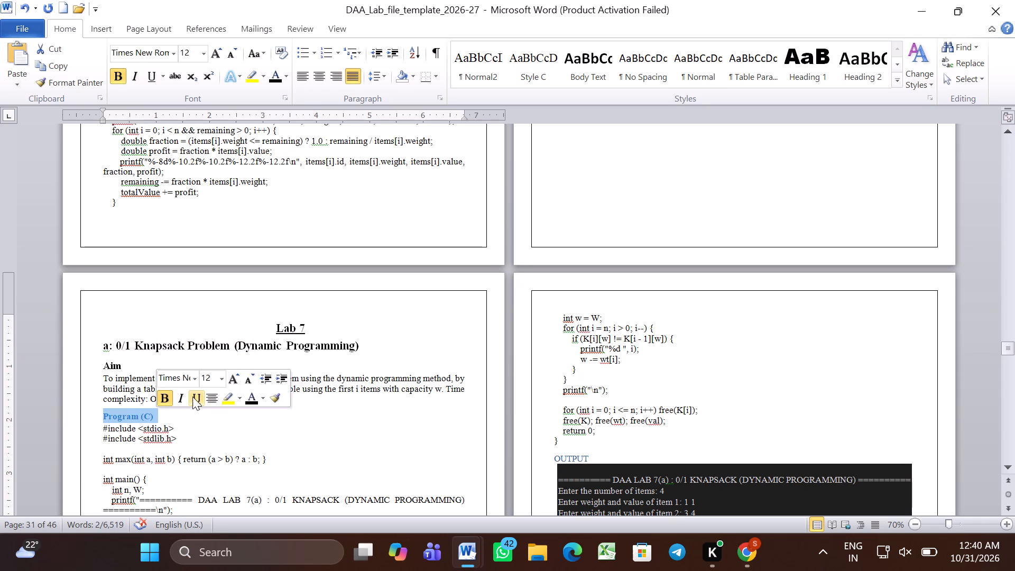
pyautogui.click(221, 381)
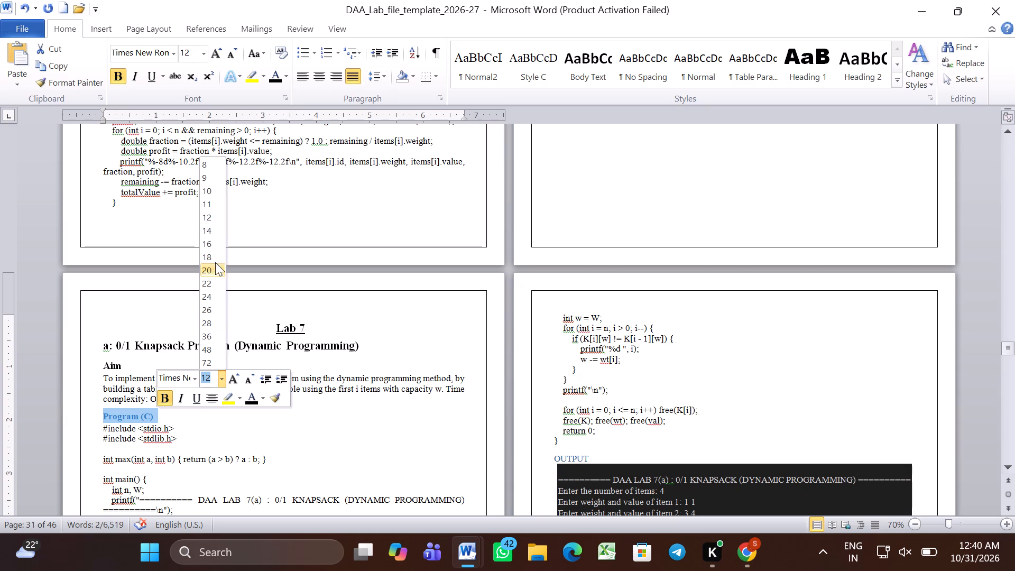
pyautogui.click(211, 232)
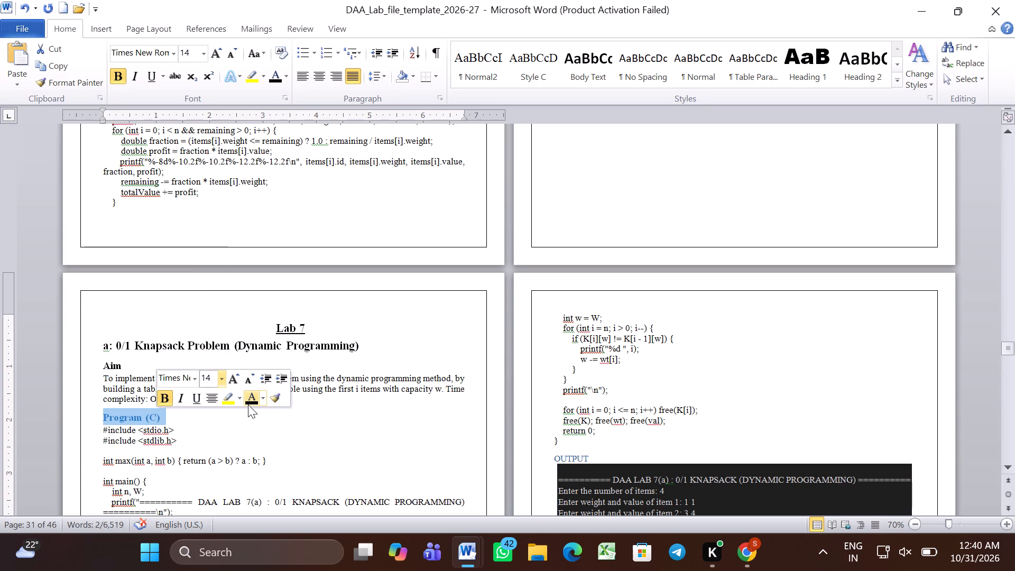
pyautogui.click(248, 404)
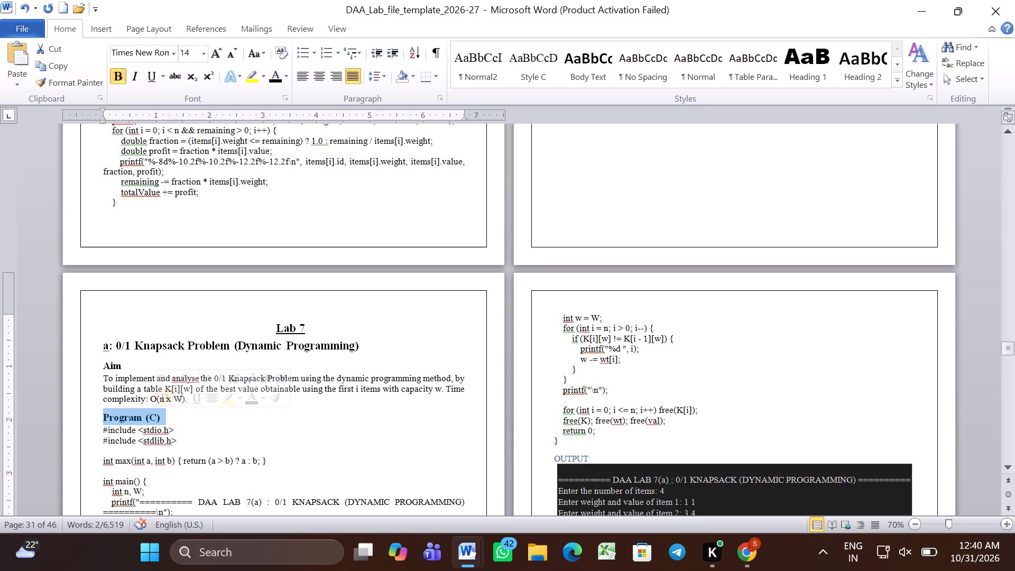
pyautogui.click(271, 447)
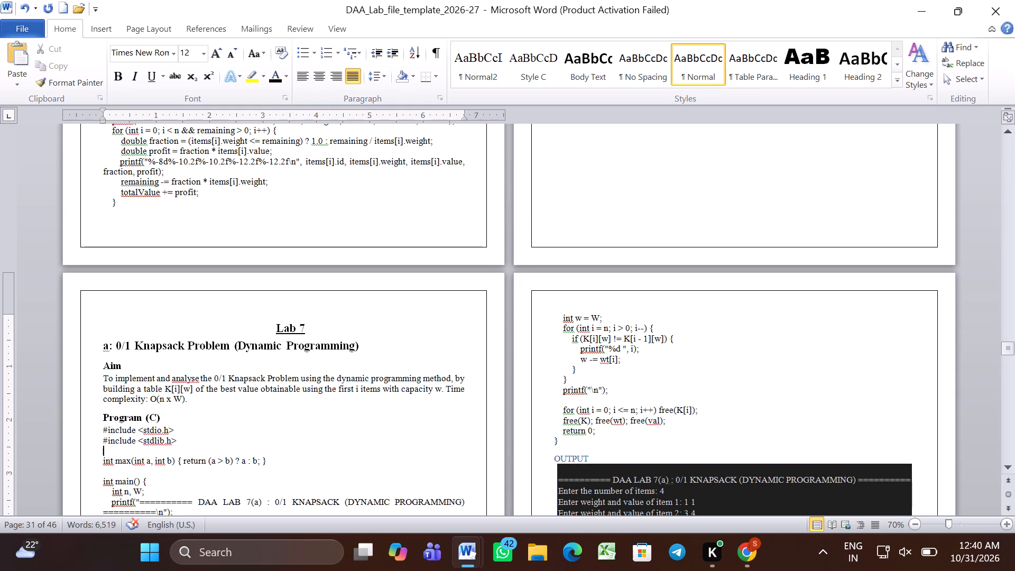
# Format the "OUTPUT" heading of the 0/1 Knapsack section as black, bold and 14 pt.
pyautogui.scroll(-1, 271, 447)
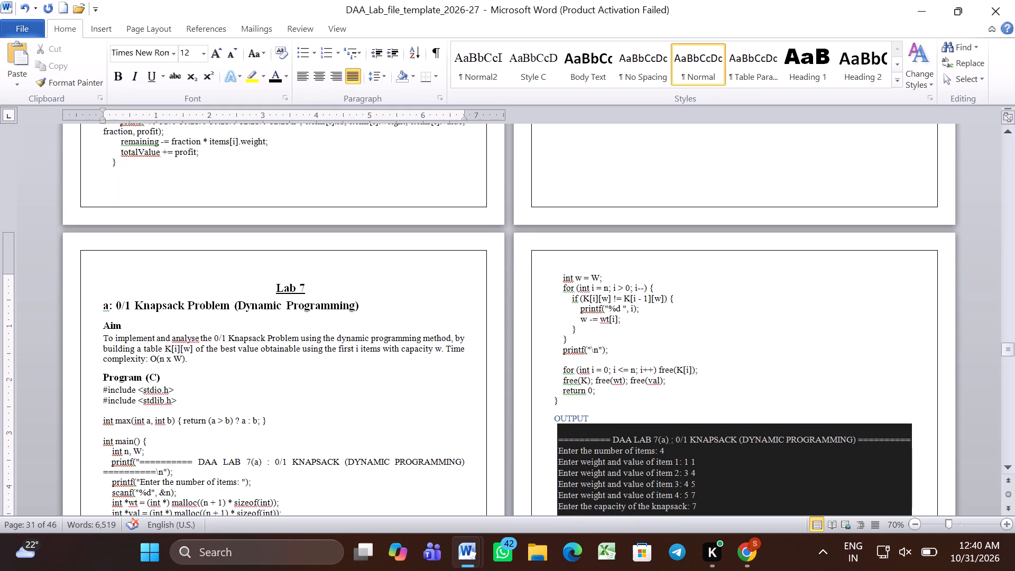
pyautogui.scroll(-1, 271, 447)
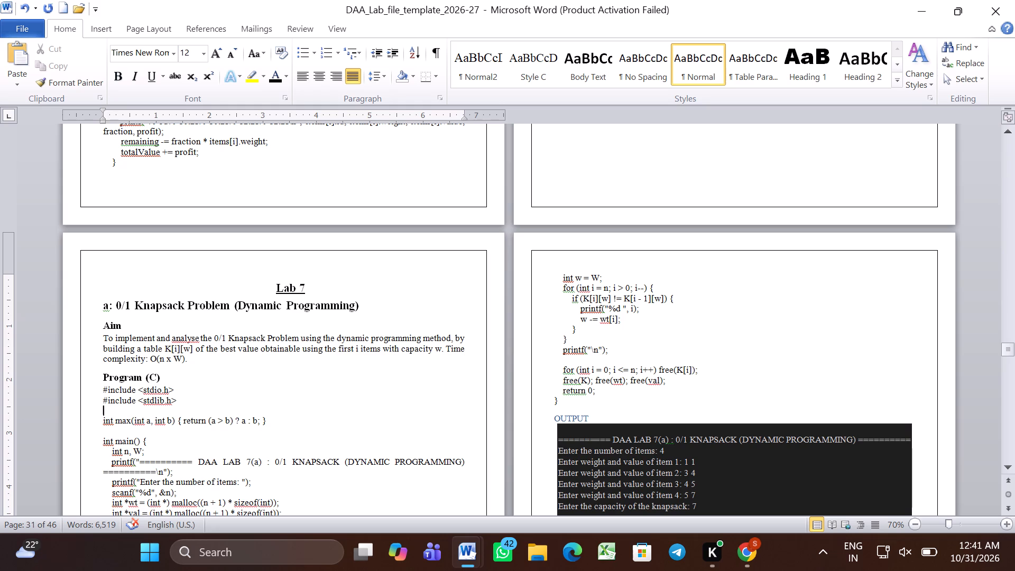
pyautogui.scroll(-1, 271, 447)
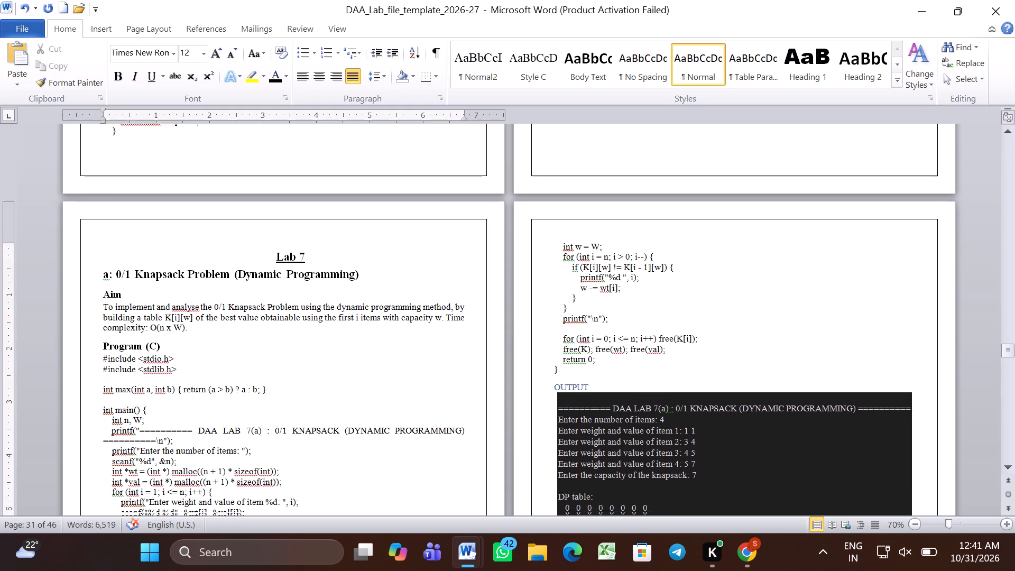
pyautogui.scroll(-2, 271, 447)
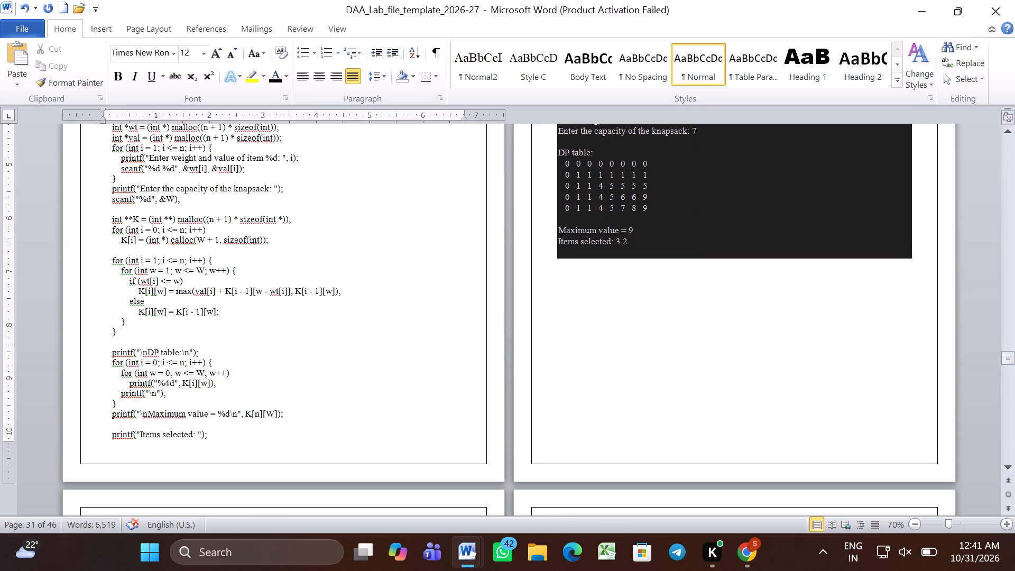
pyautogui.scroll(2, 271, 447)
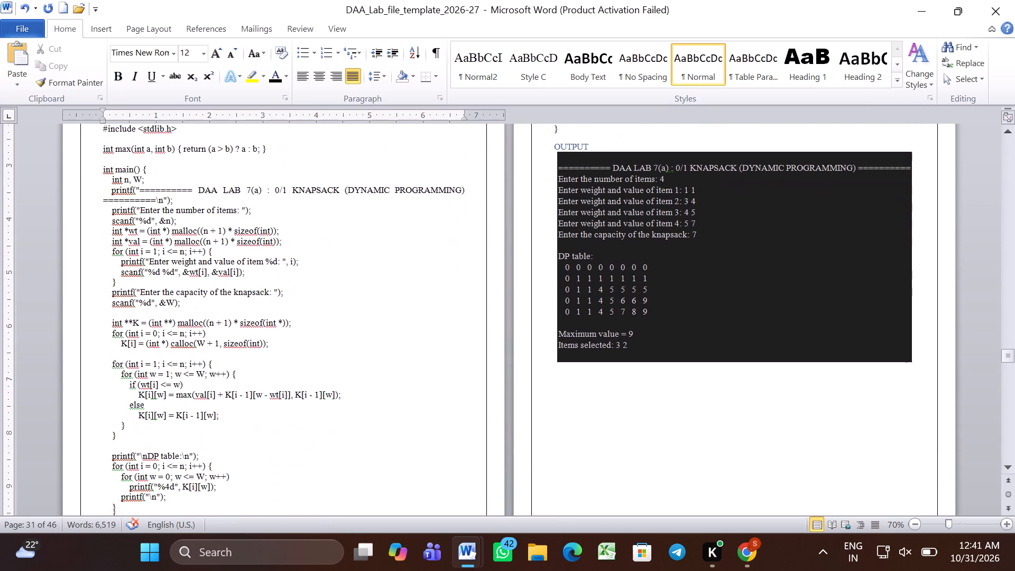
pyautogui.scroll(1, 271, 447)
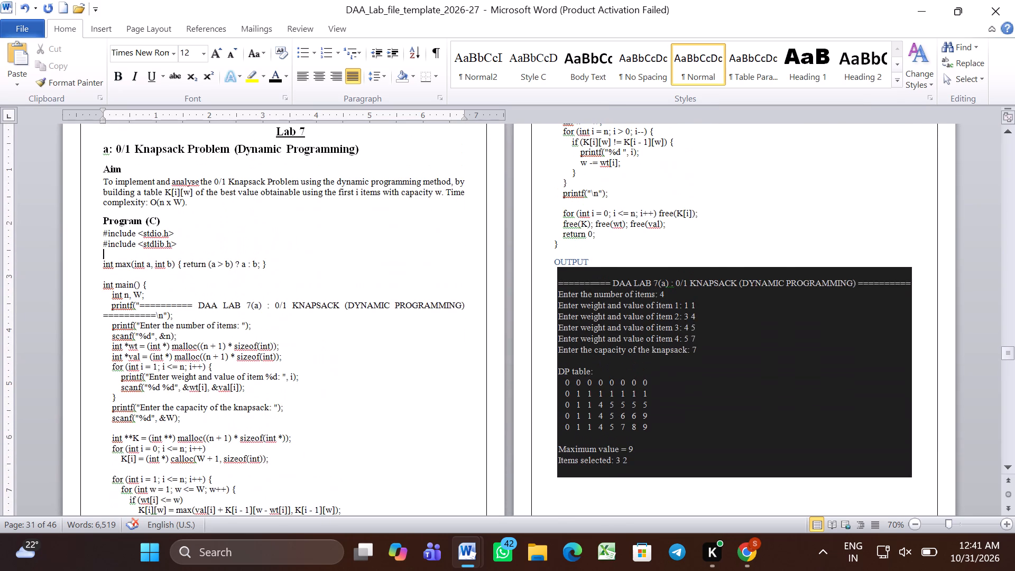
pyautogui.tripleClick(574, 255)
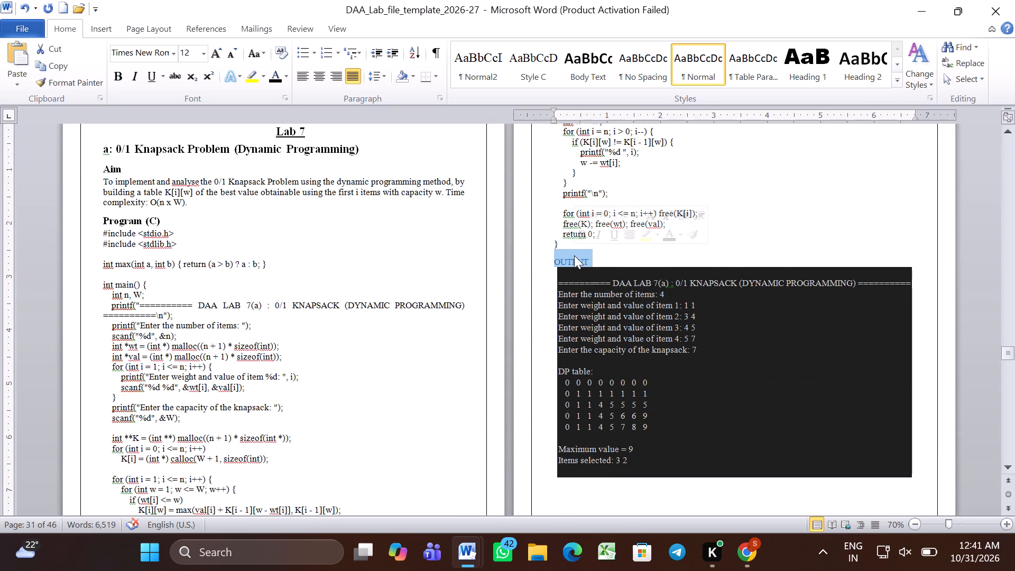
pyautogui.click(670, 238)
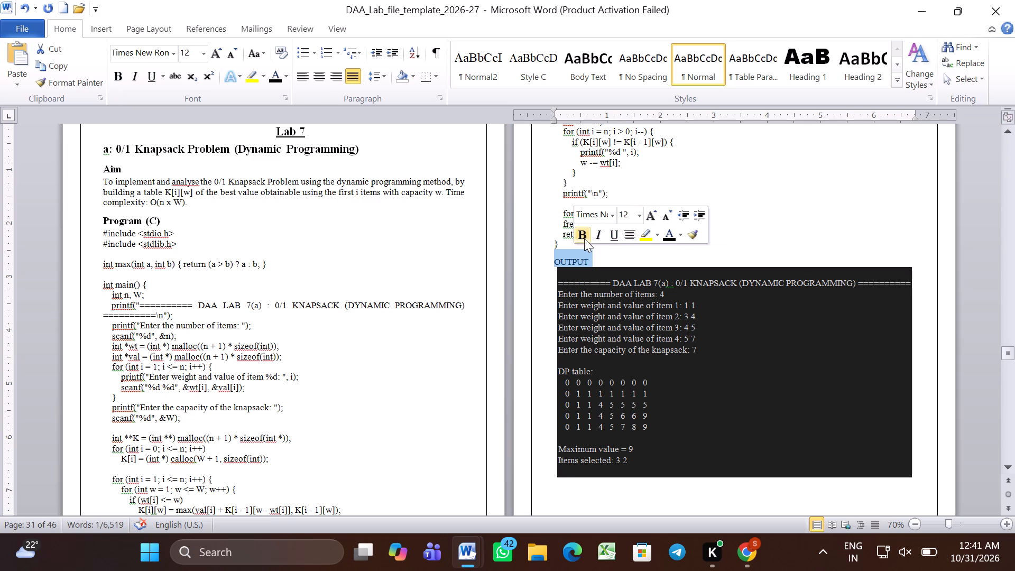
pyautogui.click(583, 238)
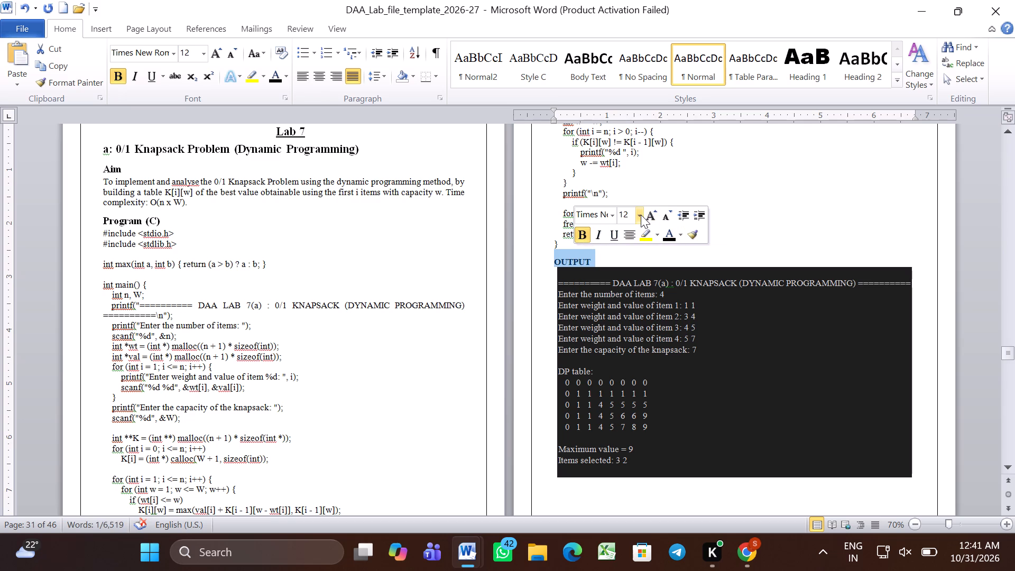
pyautogui.click(641, 215)
pyautogui.click(630, 294)
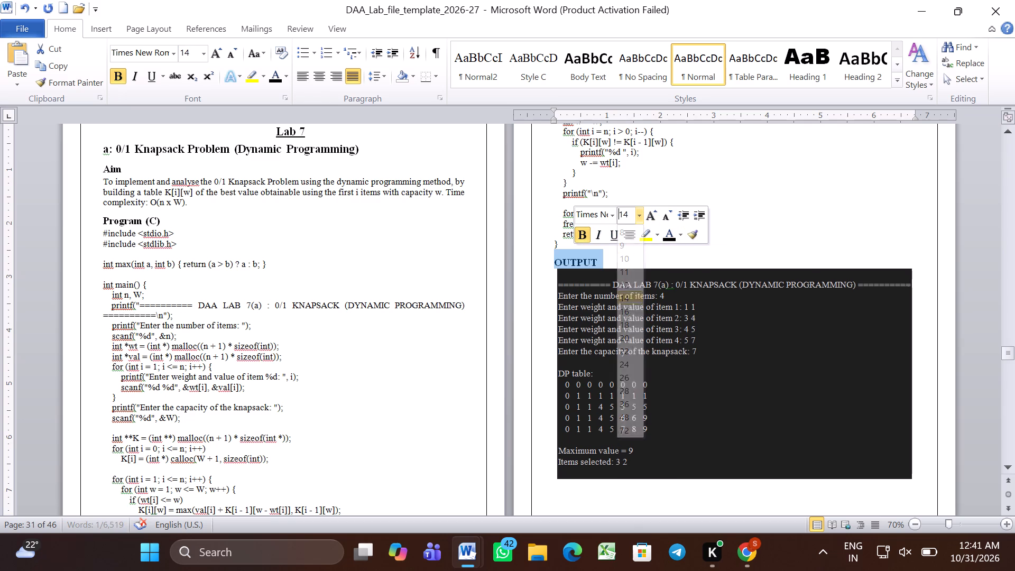
# Add one blank line below the 0/1 Knapsack "OUTPUT" heading and two blank lines between the program's closing brace and that heading.
pyautogui.click(607, 257)
pyautogui.press('Return')
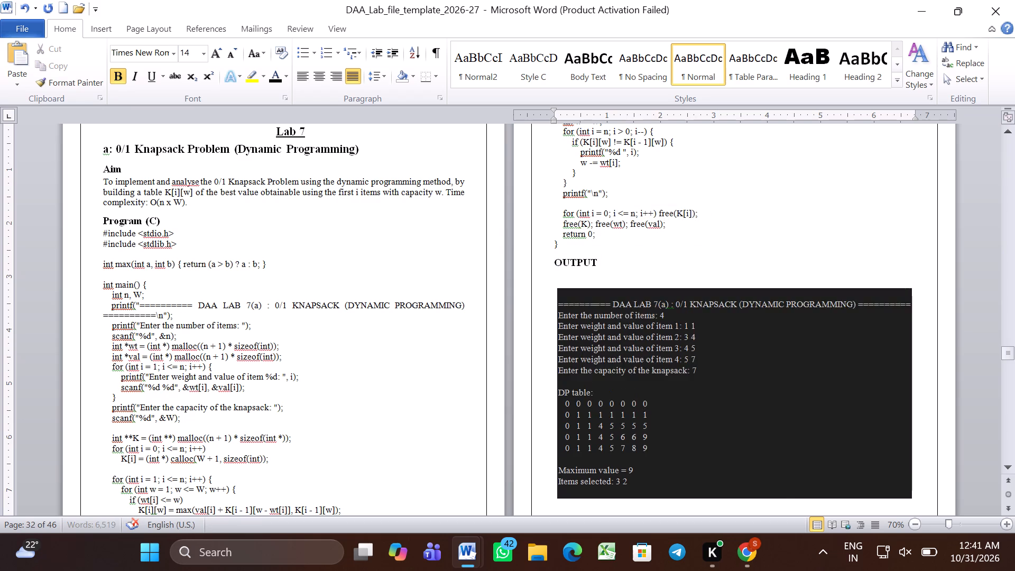
pyautogui.press('Return')
pyautogui.press('BackSpace')
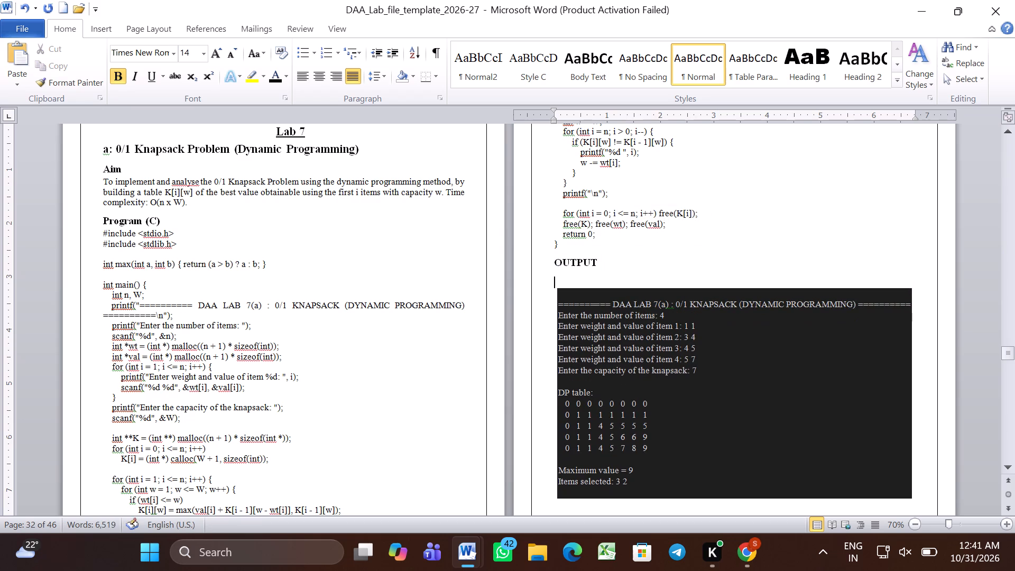
pyautogui.click(596, 247)
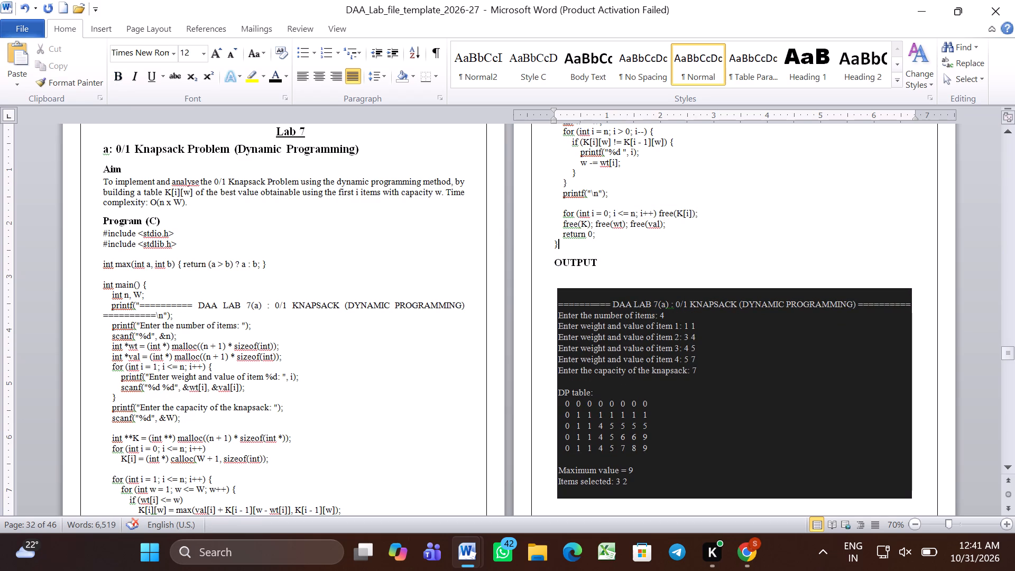
pyautogui.press('Return')
pyautogui.press('Return')
# Review the heading formatting and spacing across the Lab 5 to Lab 8 pages.
pyautogui.scroll(1, 596, 247)
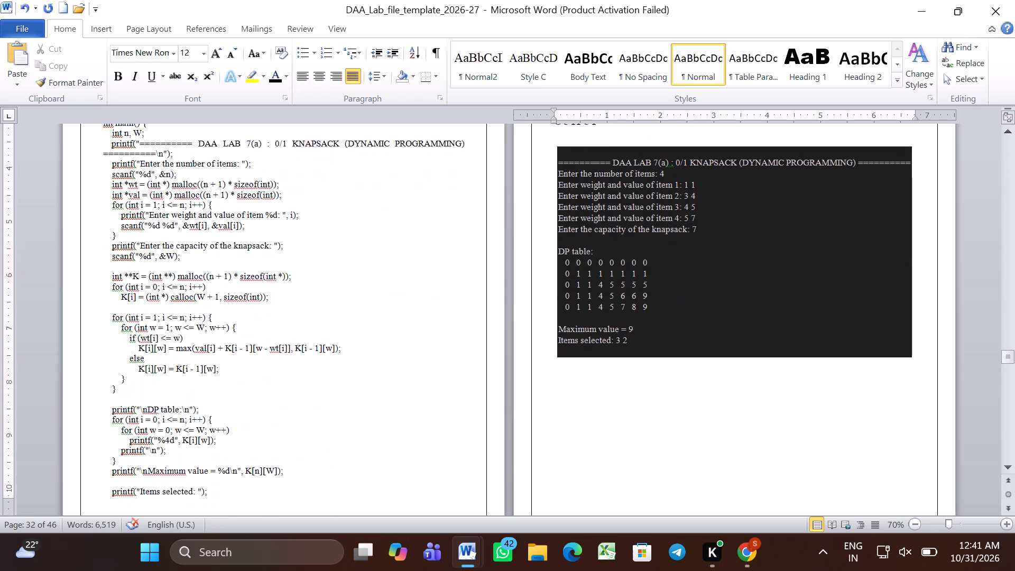
pyautogui.scroll(1, 596, 247)
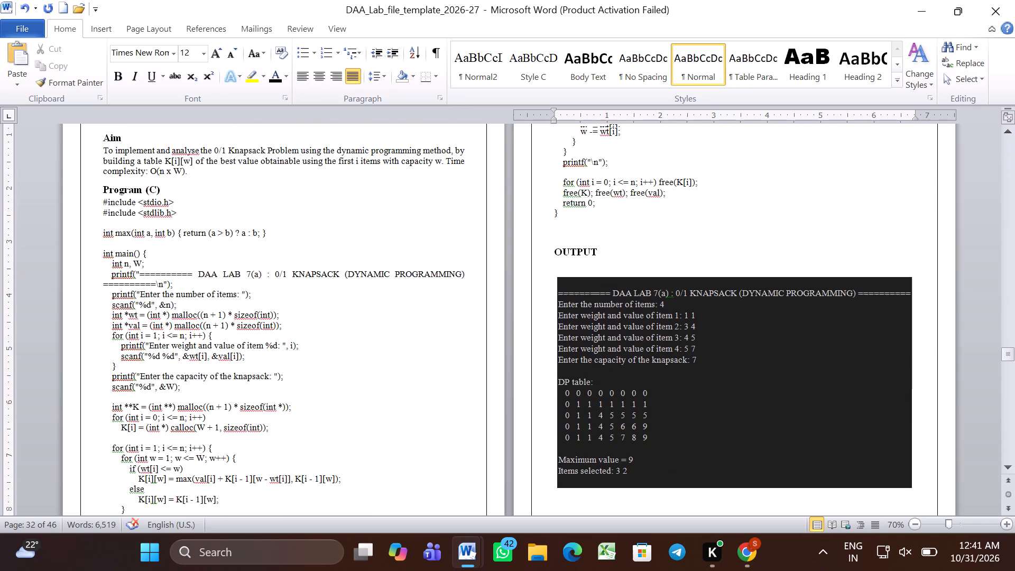
pyautogui.scroll(2, 596, 247)
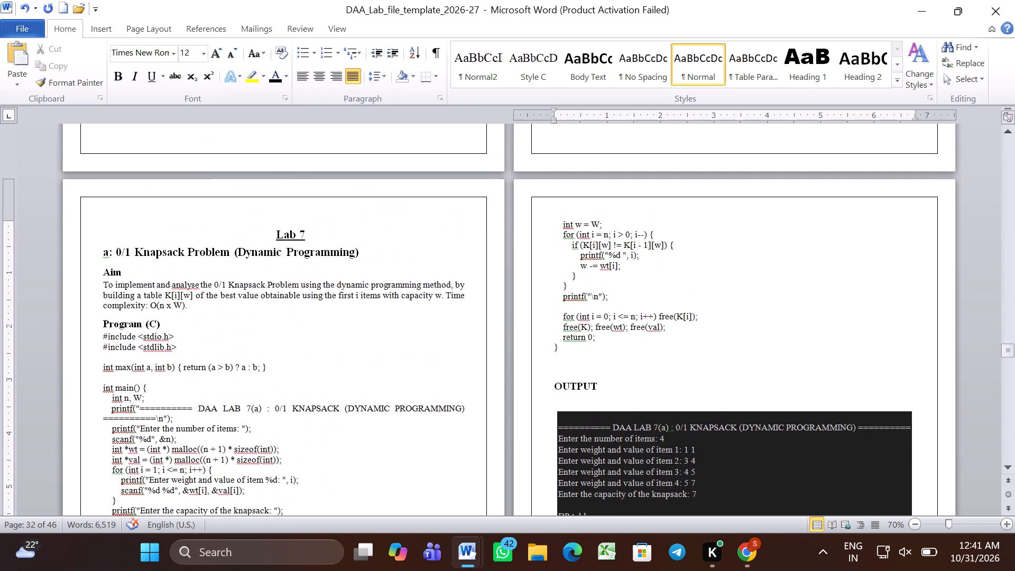
pyautogui.scroll(4, 596, 247)
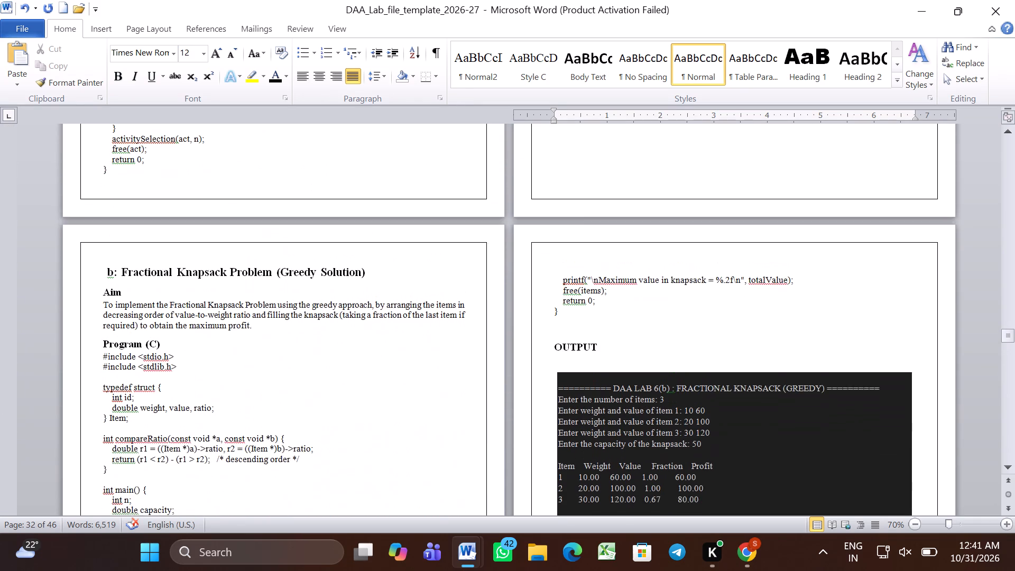
pyautogui.scroll(7, 596, 247)
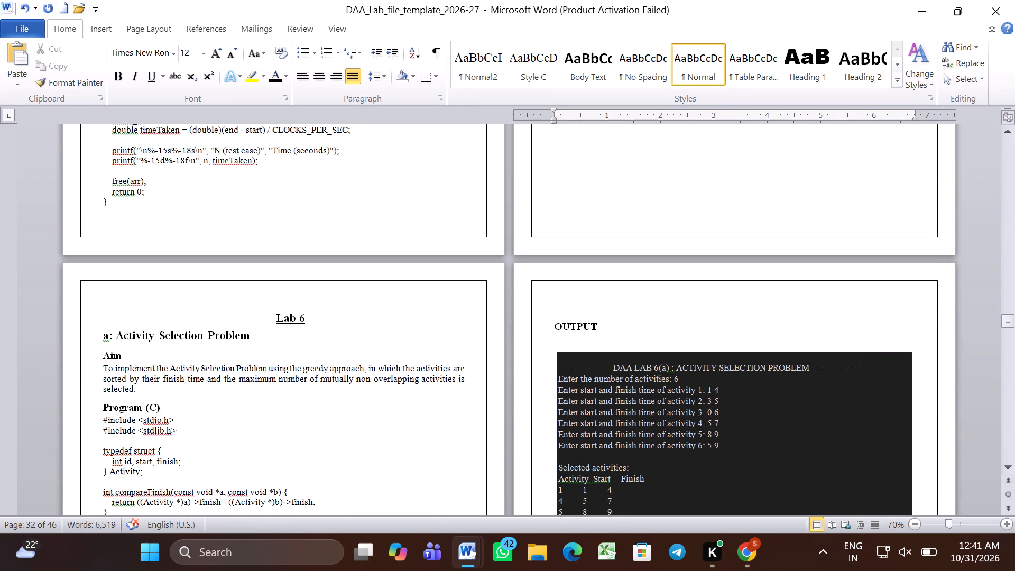
pyautogui.scroll(3, 596, 247)
pyautogui.scroll(-1, 596, 247)
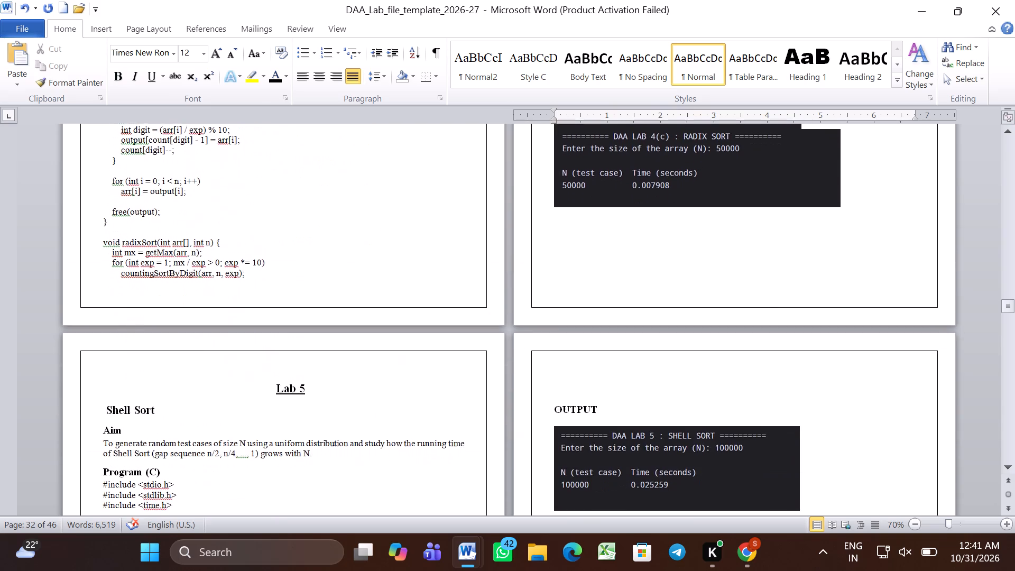
pyautogui.scroll(-2, 596, 247)
pyautogui.scroll(2, 596, 247)
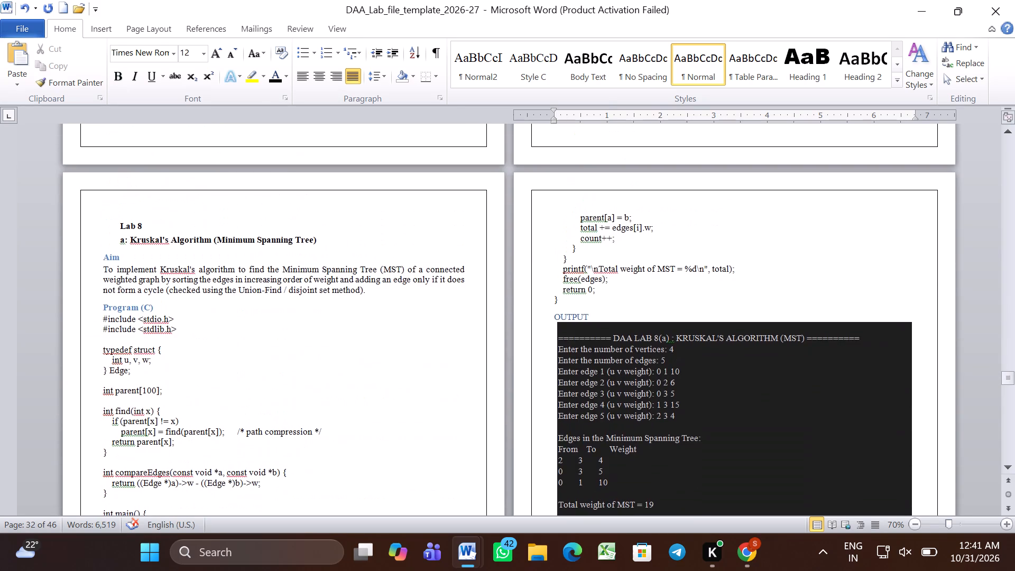
pyautogui.scroll(9, 596, 247)
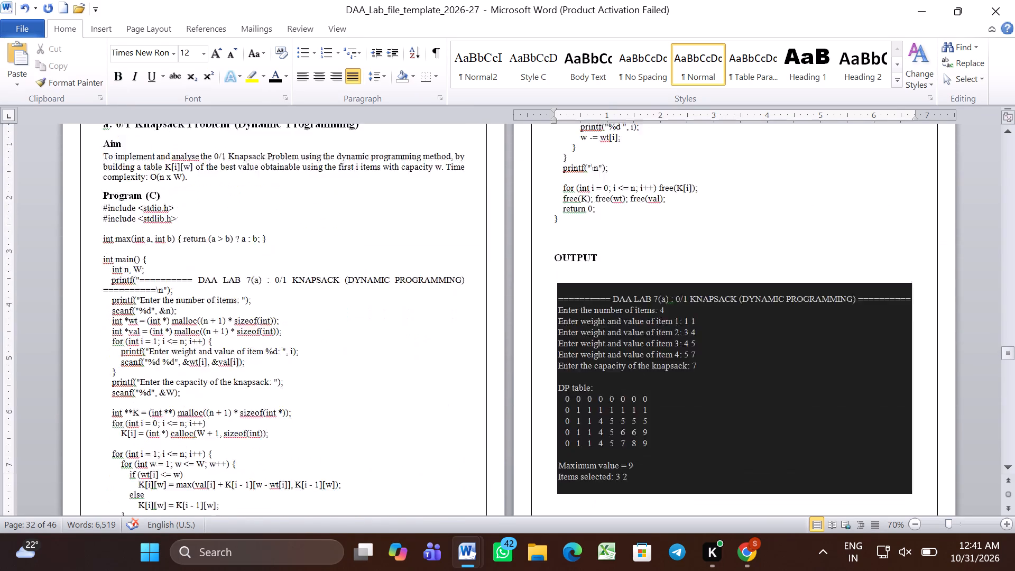
pyautogui.scroll(1, 596, 247)
# Reduce the left indent of the "b: Longest Common Subsequence (LCS)" title and set its font size to 16 pt.
pyautogui.scroll(-1, 596, 247)
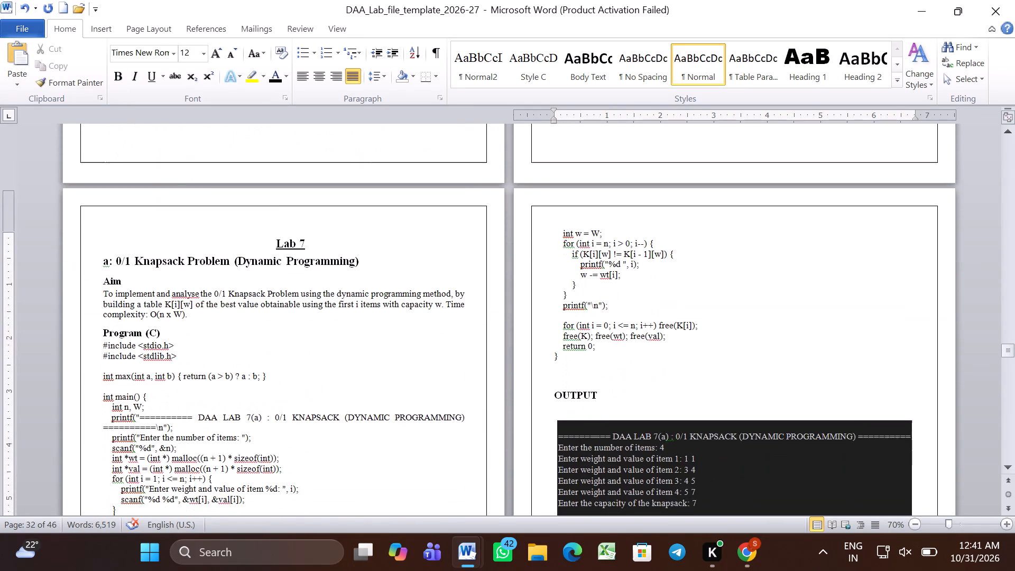
pyautogui.scroll(-8, 596, 247)
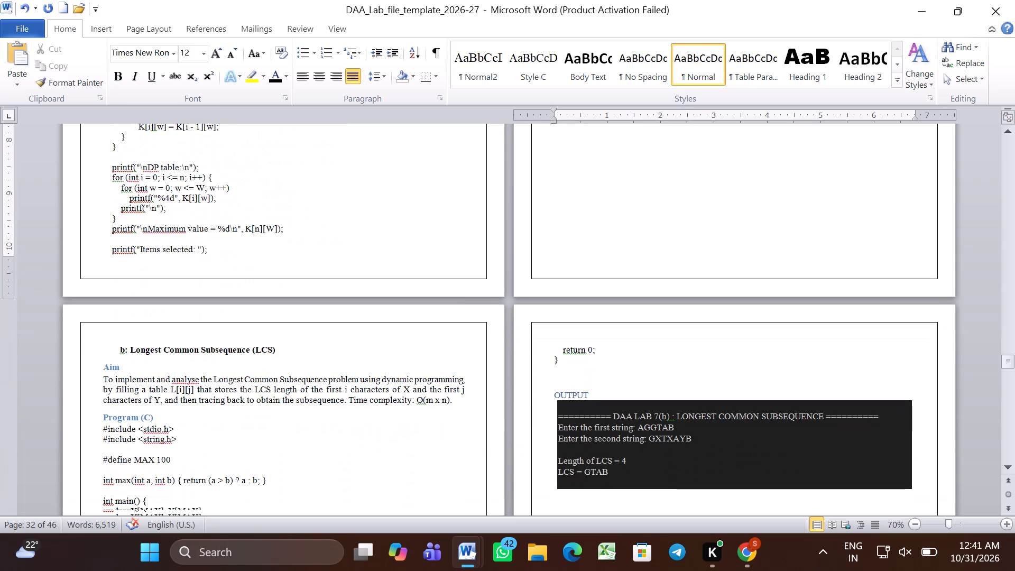
pyautogui.tripleClick(267, 348)
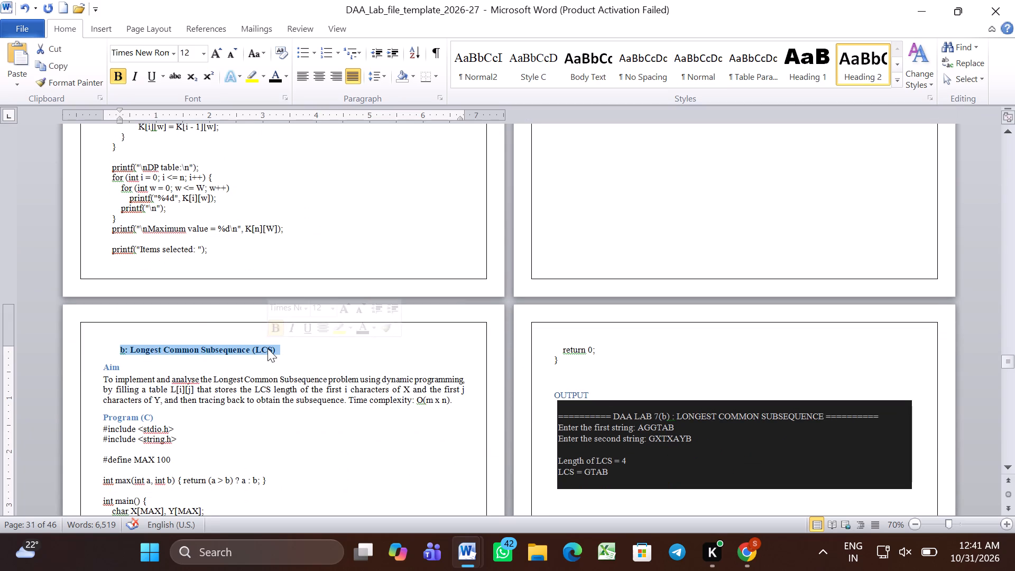
pyautogui.click(378, 52)
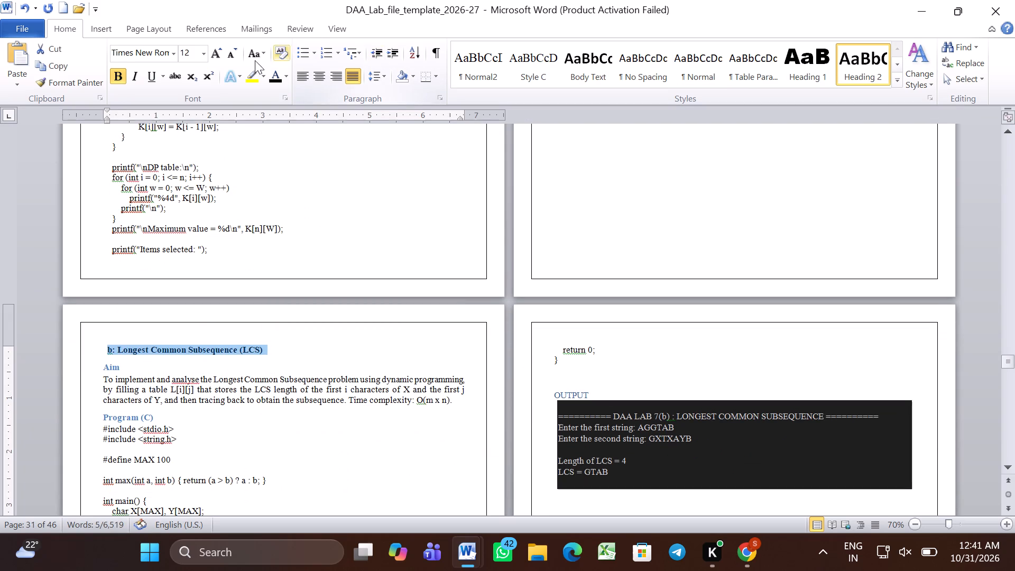
pyautogui.click(205, 55)
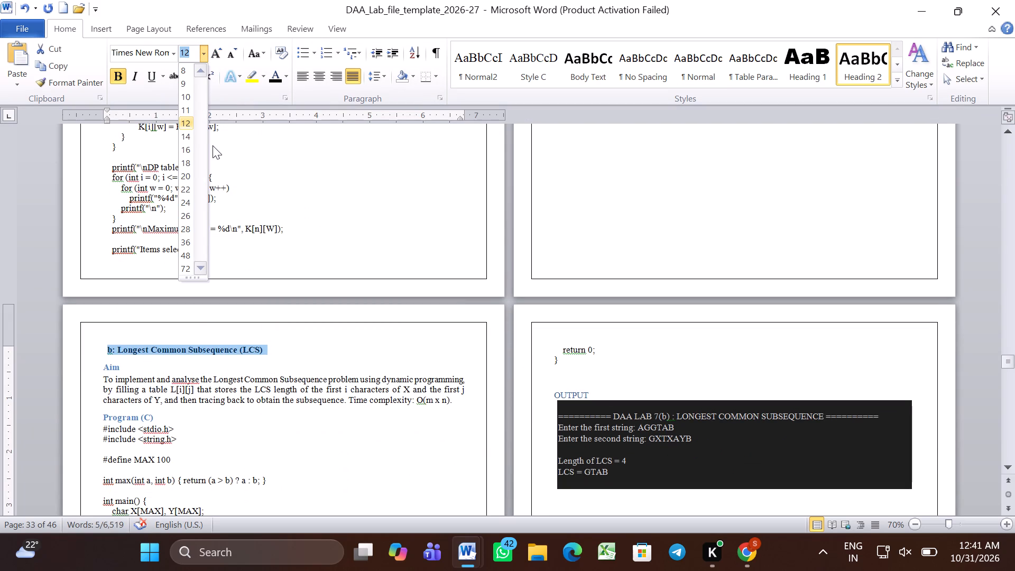
pyautogui.click(188, 147)
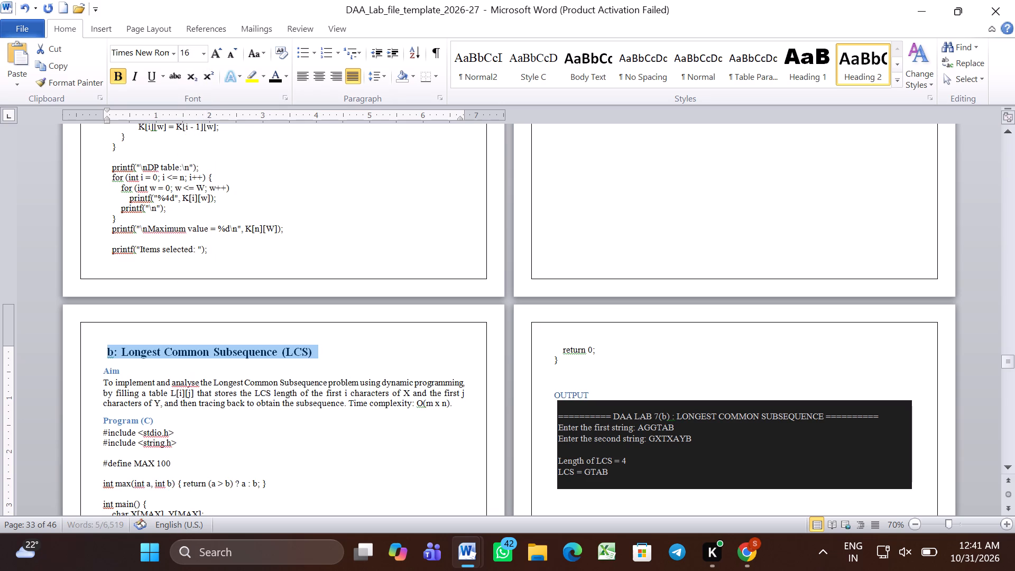
pyautogui.click(378, 44)
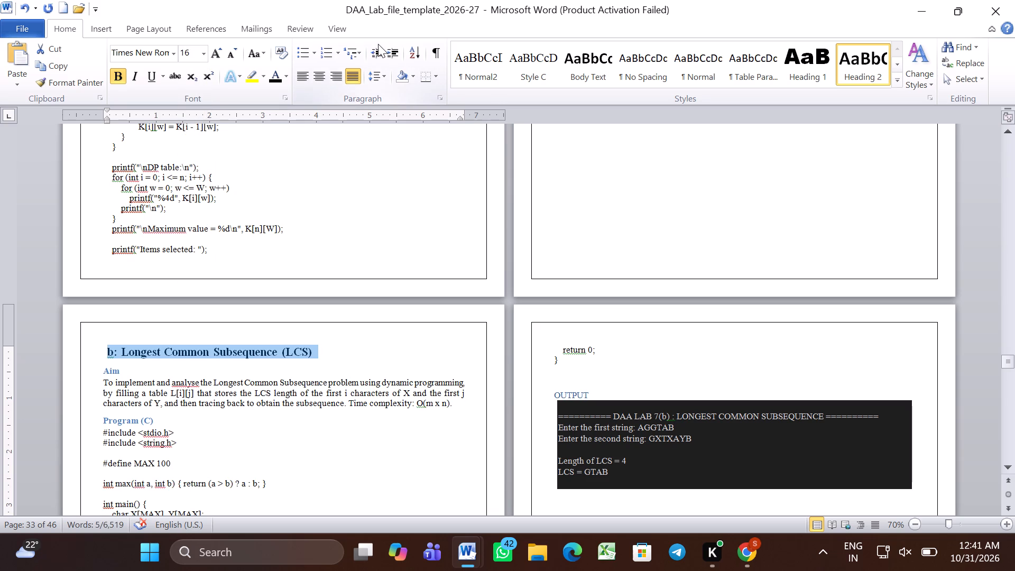
pyautogui.tripleClick(378, 44)
# Format the "Aim" heading of the Longest Common Subsequence section as black, 14 pt.
pyautogui.tripleClick(117, 371)
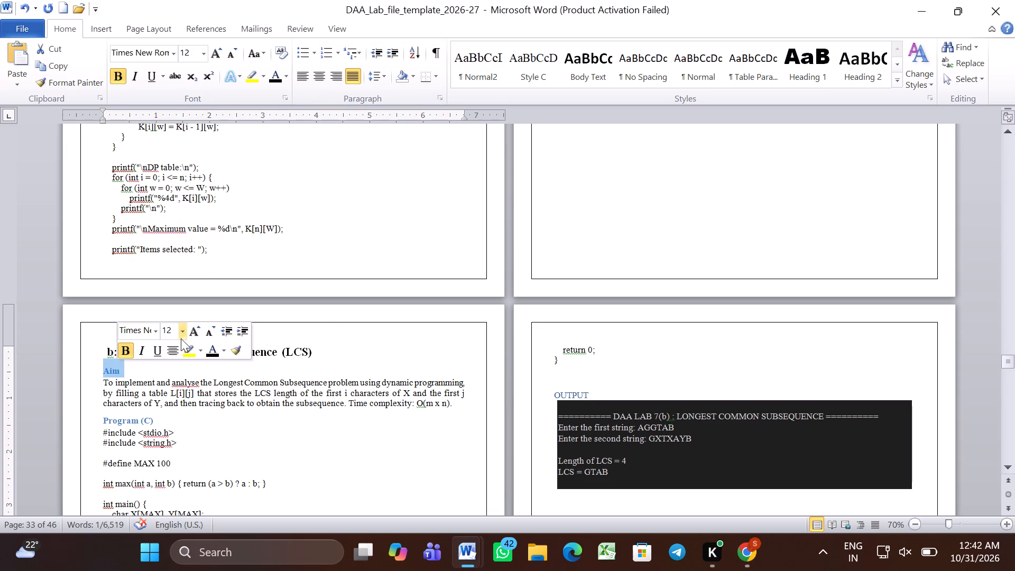
pyautogui.click(213, 352)
pyautogui.click(183, 330)
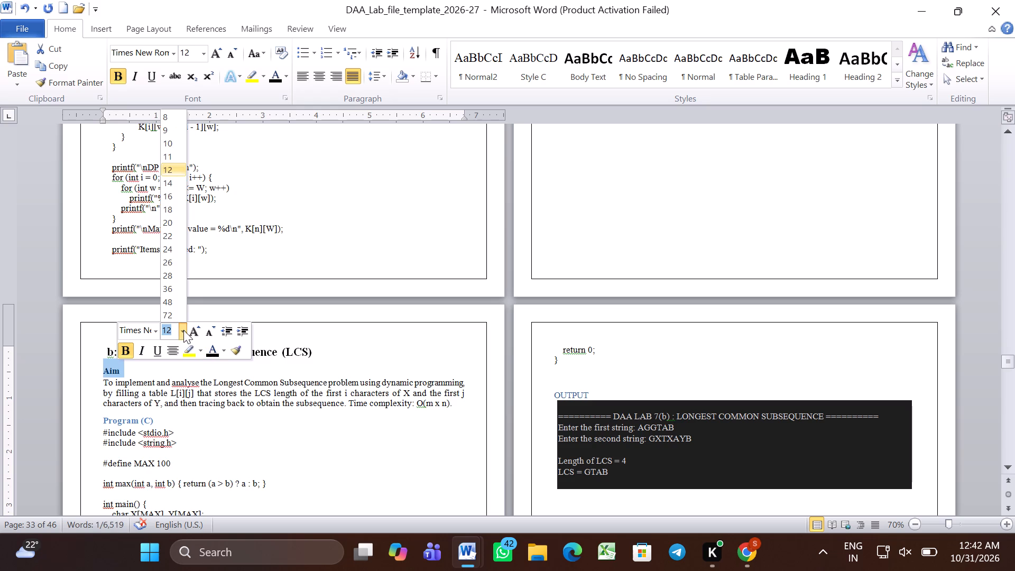
pyautogui.click(171, 186)
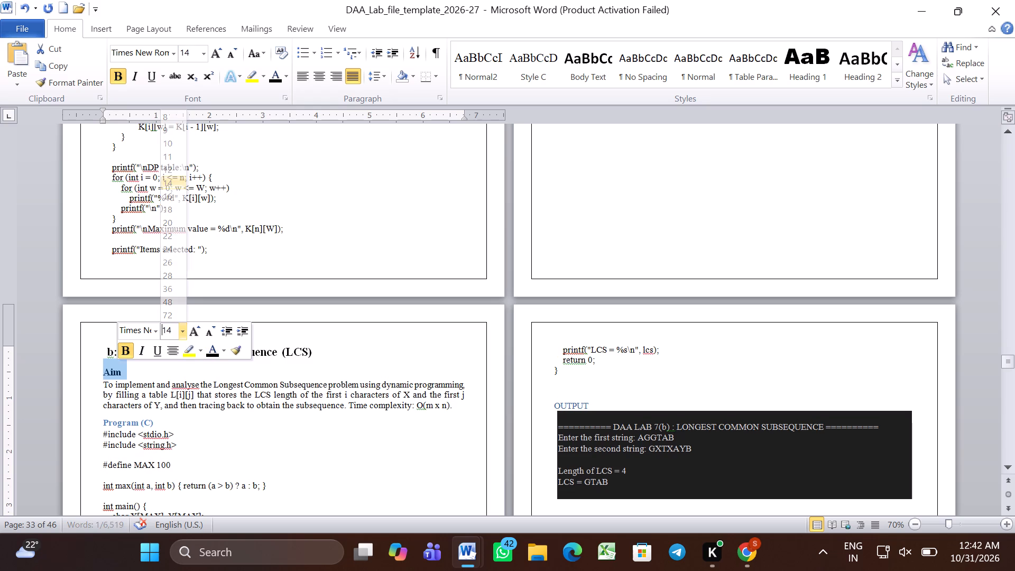
# Change the font colour of the "Program (C)" heading in the Longest Common Subsequence section to black.
pyautogui.tripleClick(135, 421)
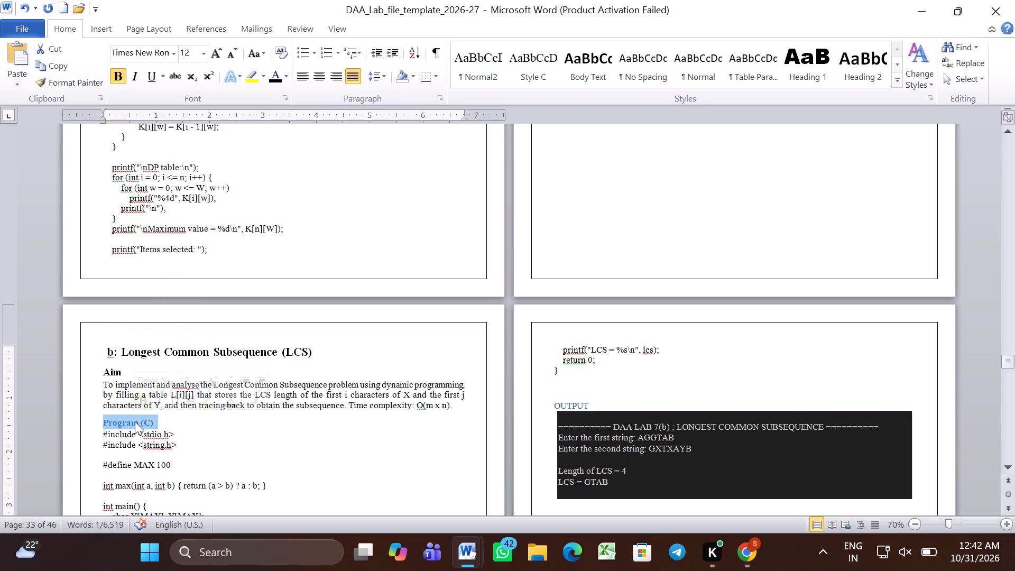
pyautogui.click(230, 402)
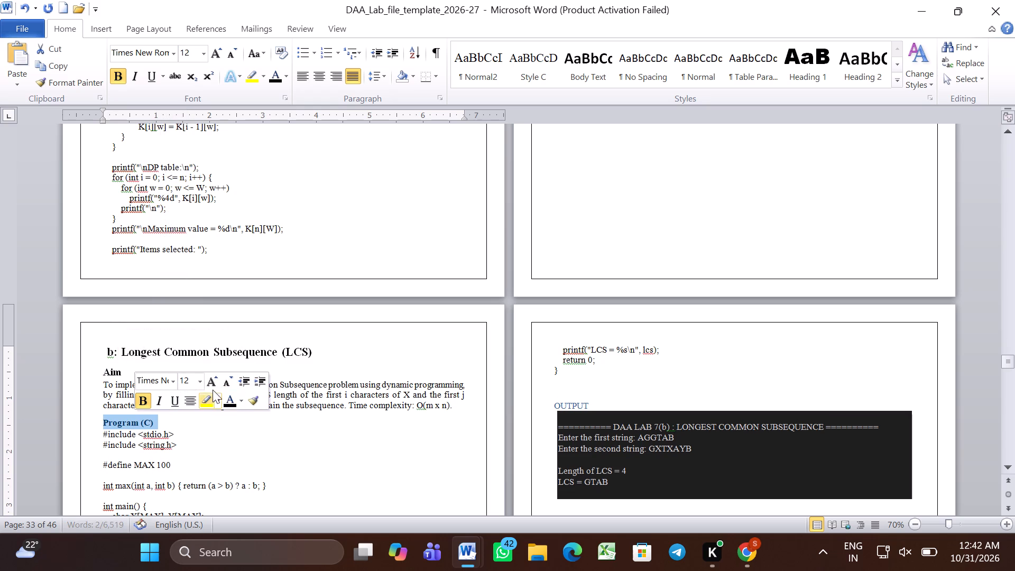
pyautogui.click(198, 381)
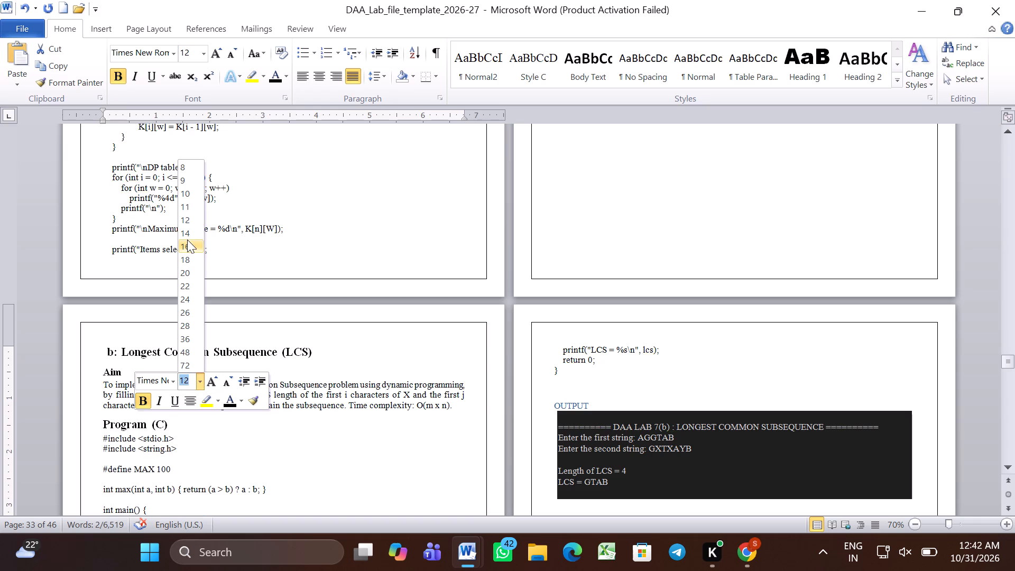
pyautogui.click(182, 226)
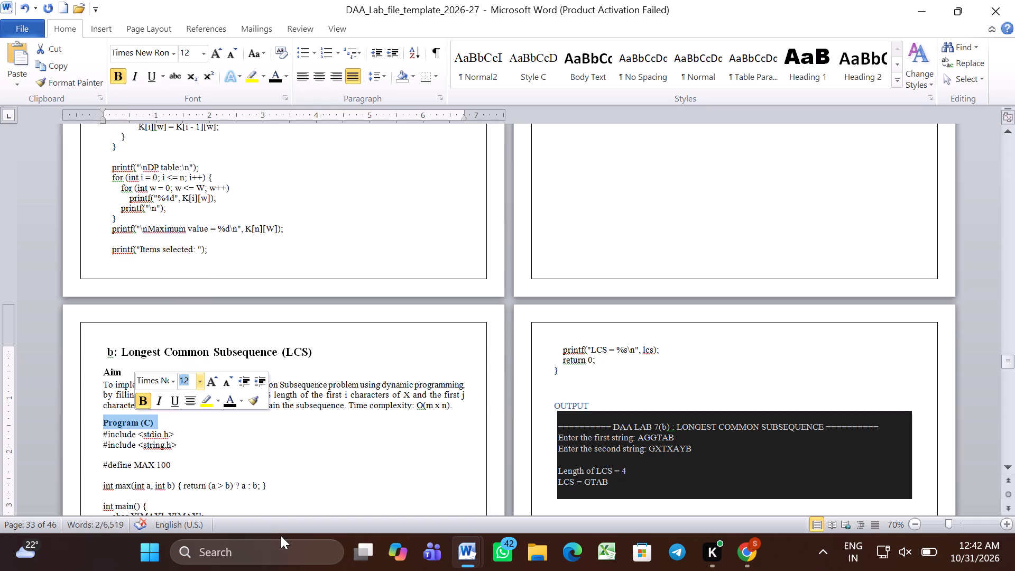
pyautogui.click(281, 536)
# Format the "OUTPUT" heading of the Longest Common Subsequence section as black, bold, 14 pt.
pyautogui.scroll(-3, 283, 494)
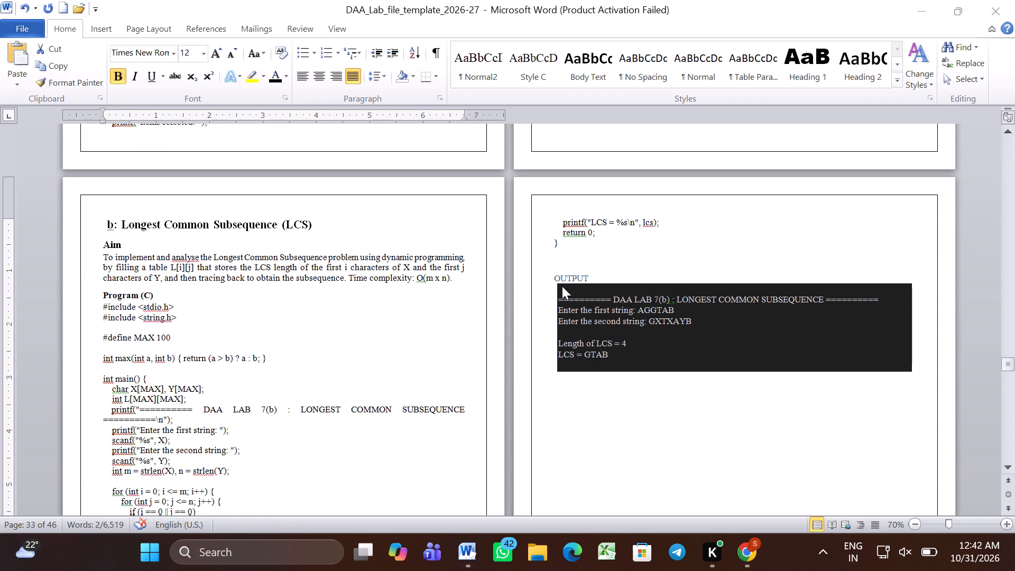
pyautogui.tripleClick(577, 273)
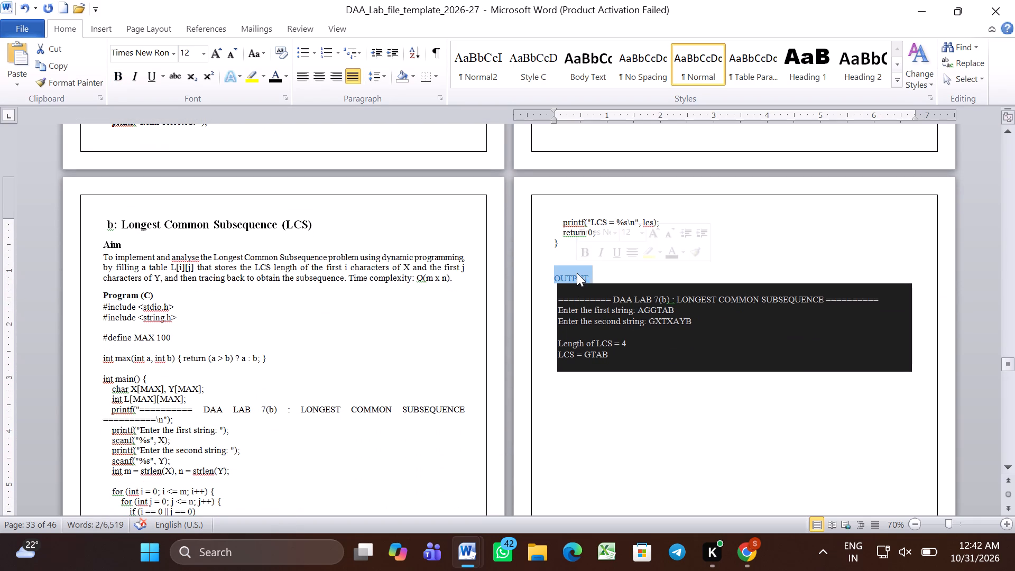
pyautogui.click(643, 234)
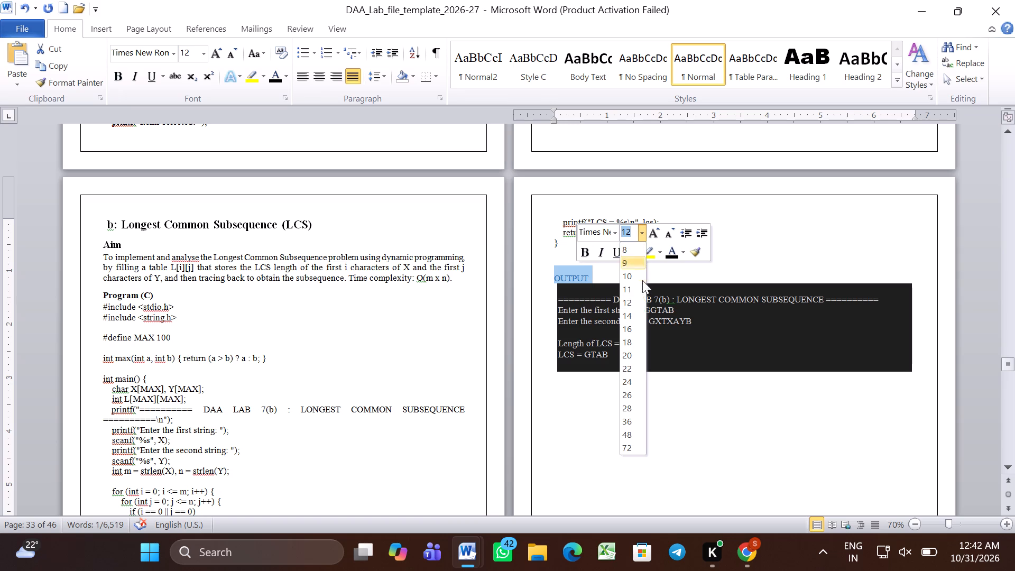
pyautogui.click(632, 319)
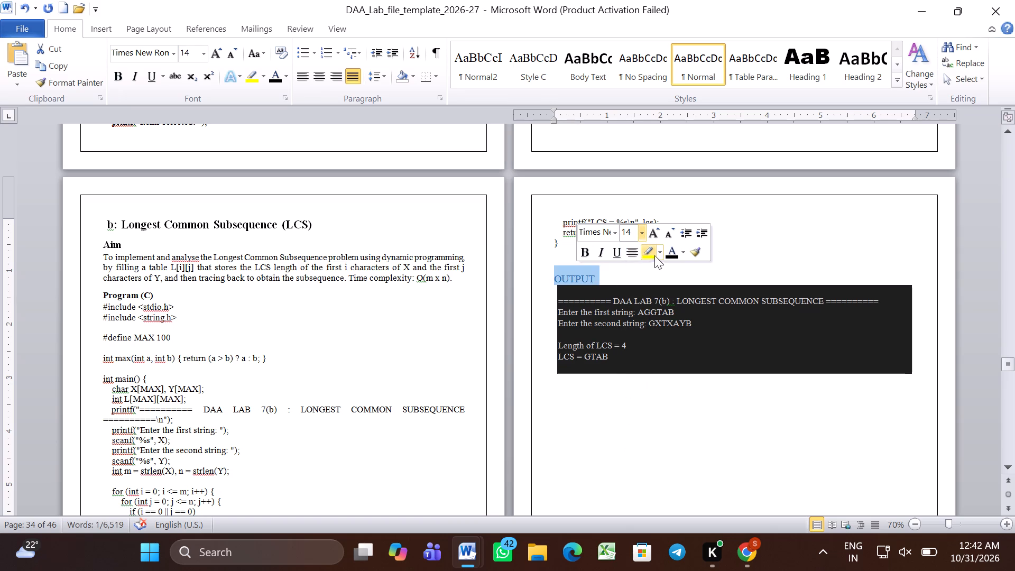
pyautogui.click(668, 251)
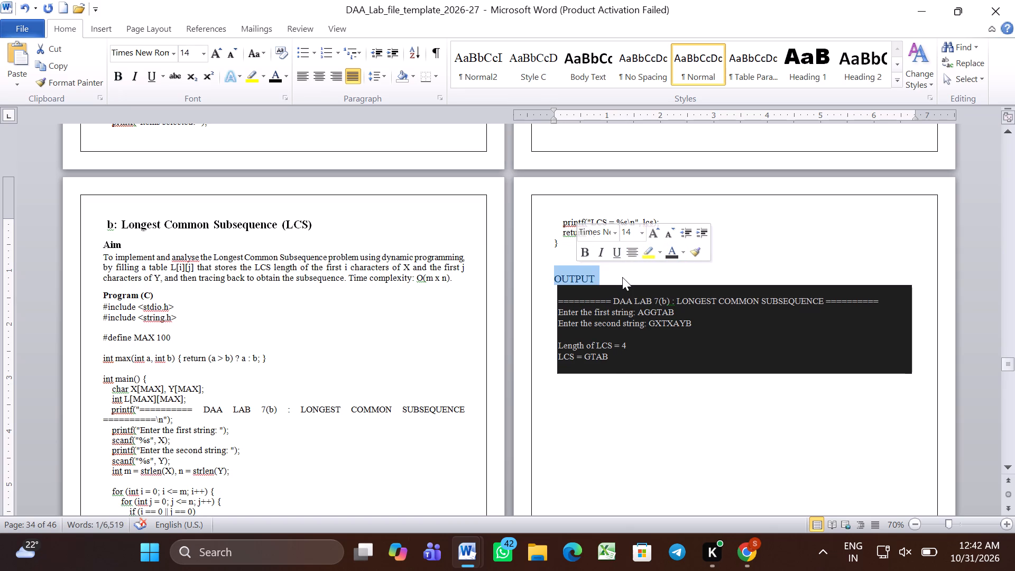
pyautogui.click(583, 254)
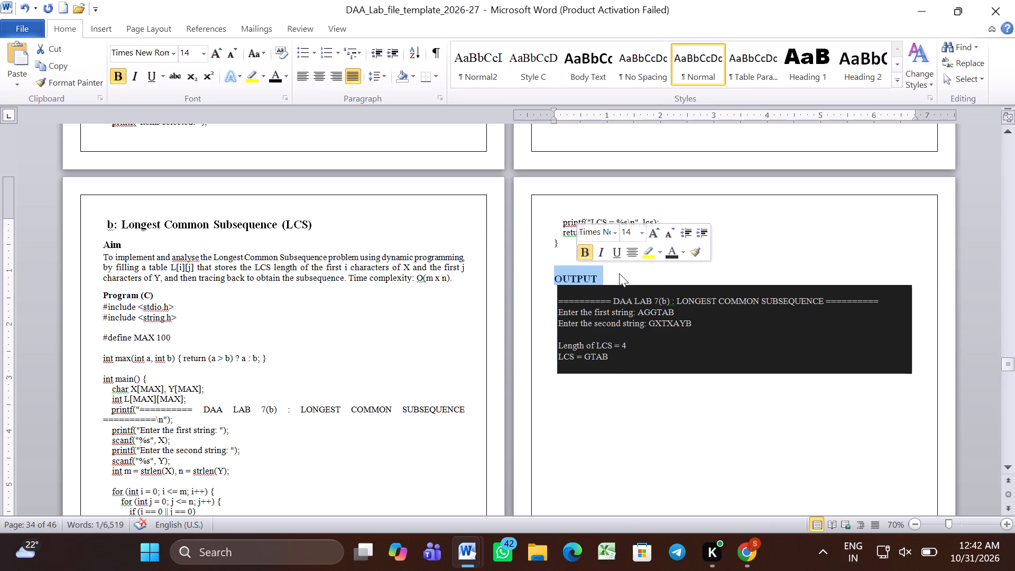
pyautogui.click(619, 273)
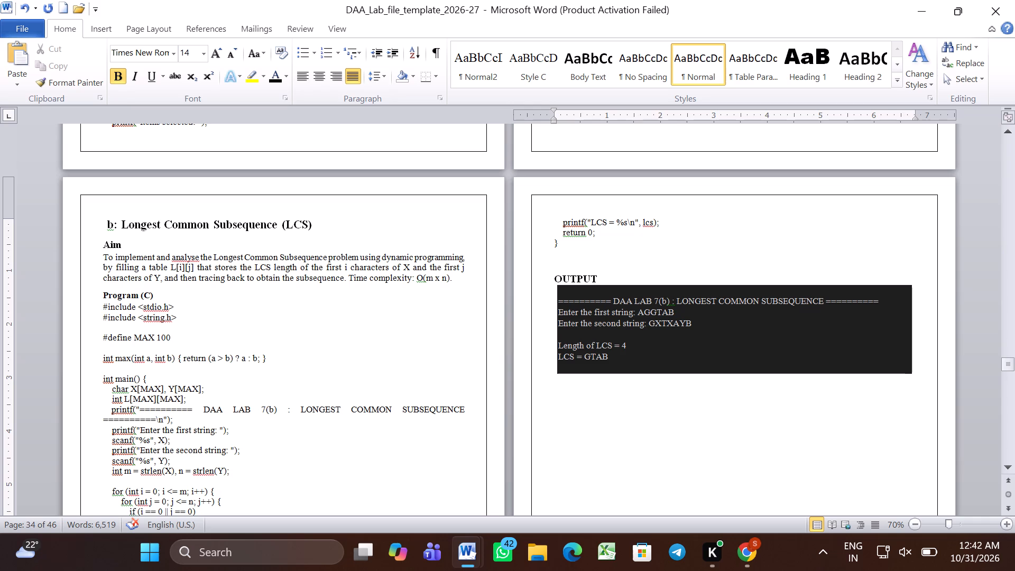
# Set the Longest Common Subsequence "Program (C)" heading to 14 pt and check the "Aim" heading's size against it.
pyautogui.click(149, 293)
pyautogui.tripleClick(149, 293)
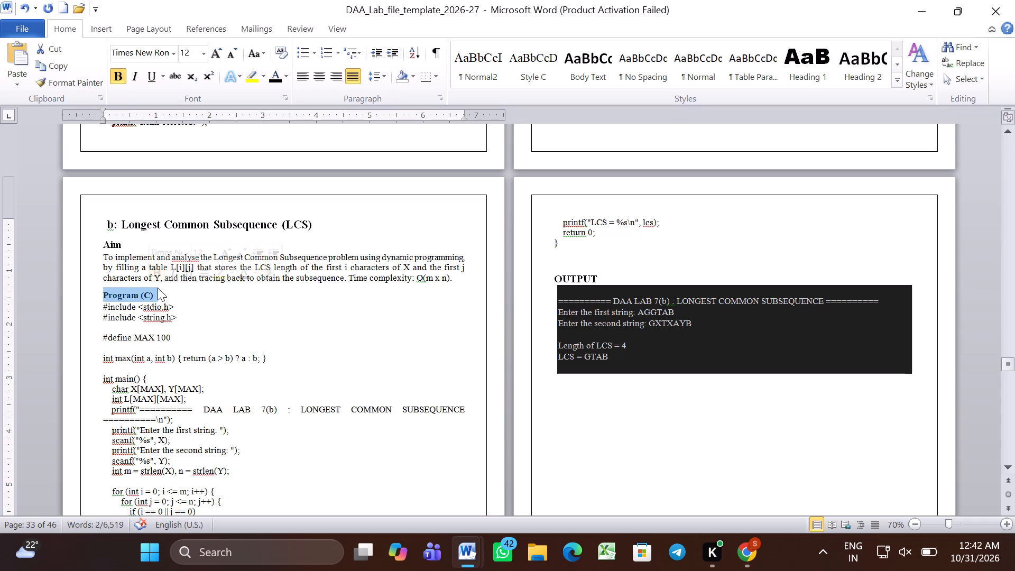
pyautogui.click(213, 253)
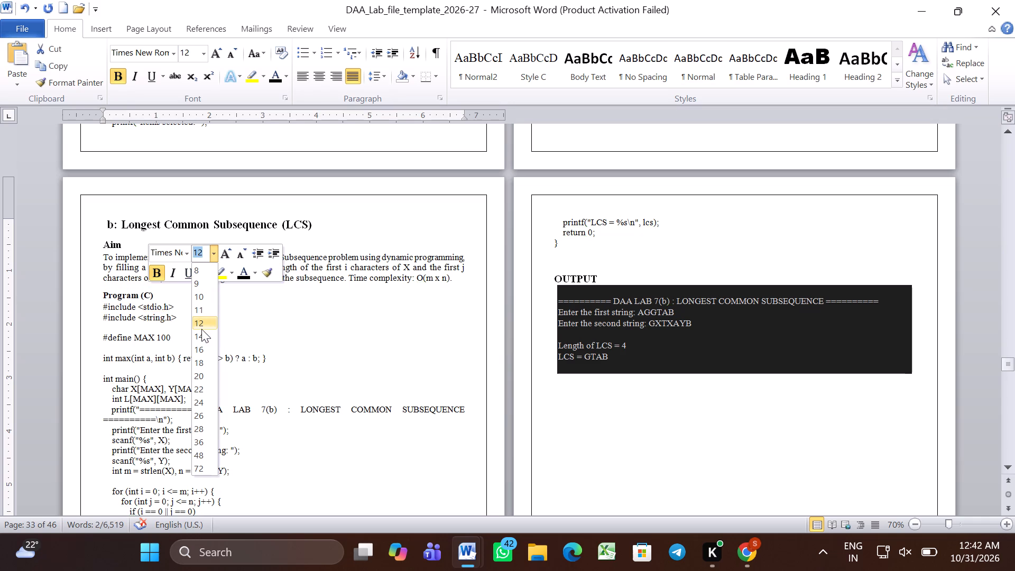
pyautogui.click(200, 341)
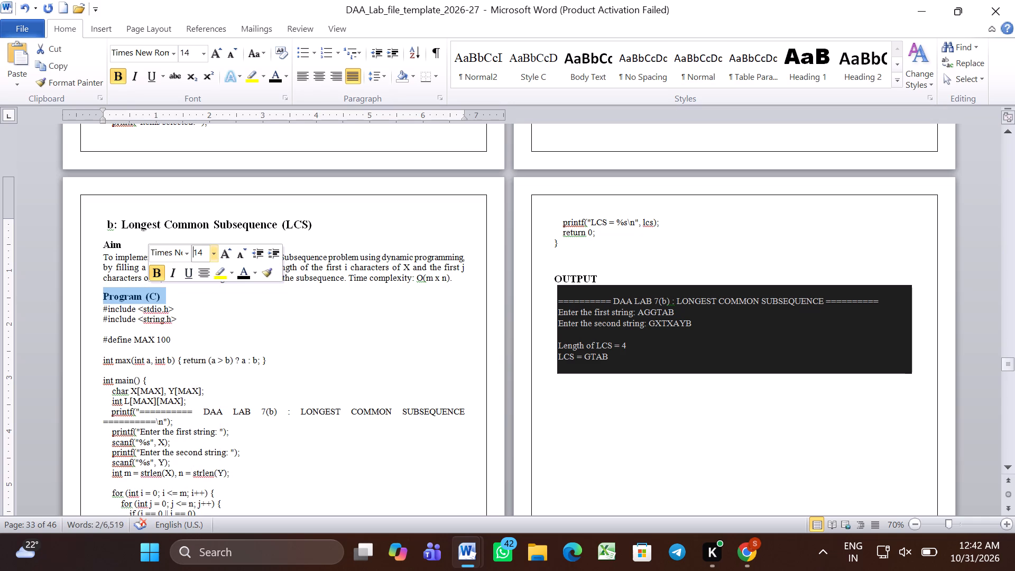
pyautogui.click(118, 249)
pyautogui.tripleClick(118, 249)
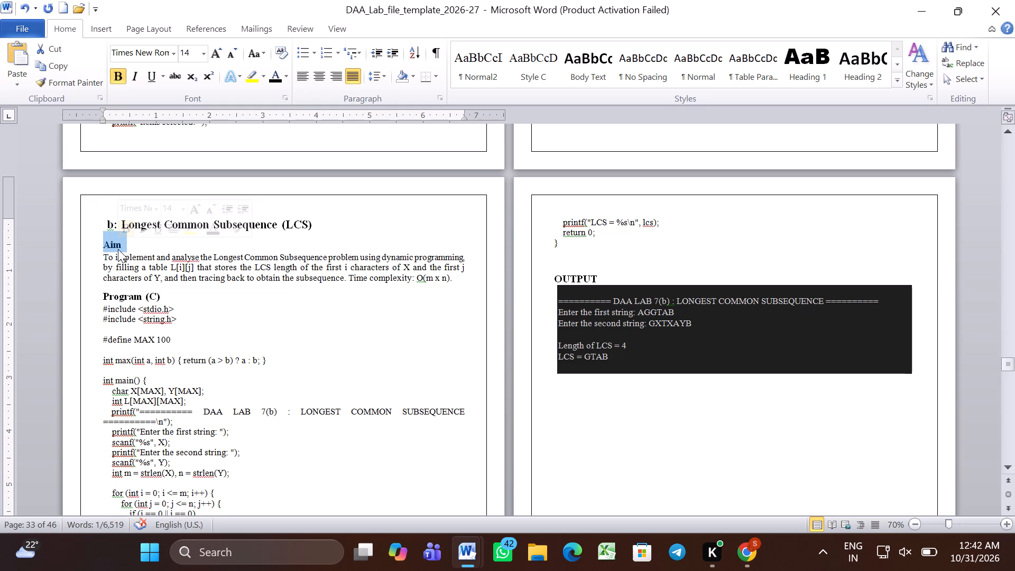
# Add one blank line between the Longest Common Subsequence "OUTPUT" heading and its output block.
pyautogui.click(623, 269)
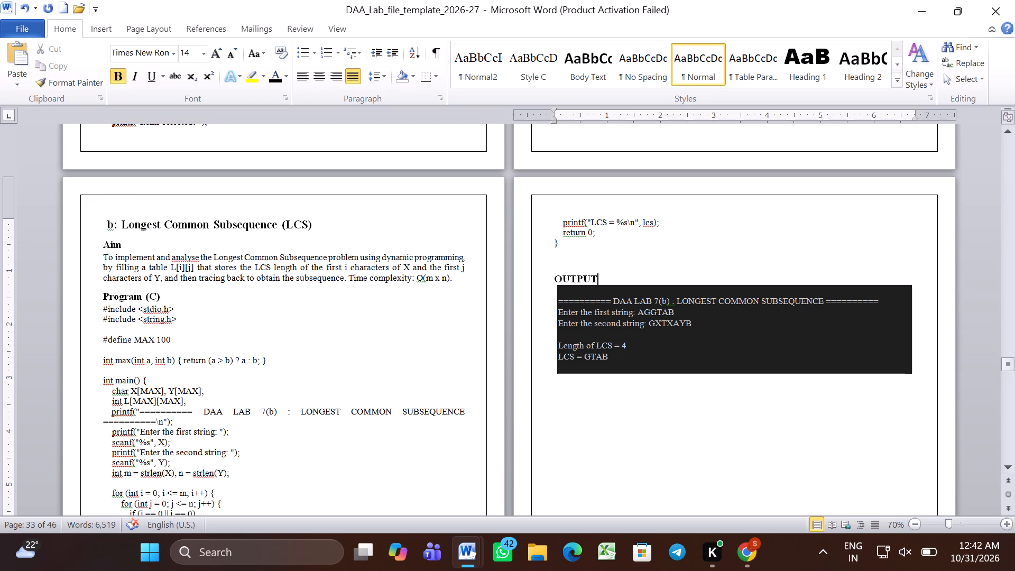
pyautogui.press('Return')
# Format the "Lab 8" title with no left indent, 16 pt size, centred alignment and an underline.
pyautogui.scroll(-2, 623, 269)
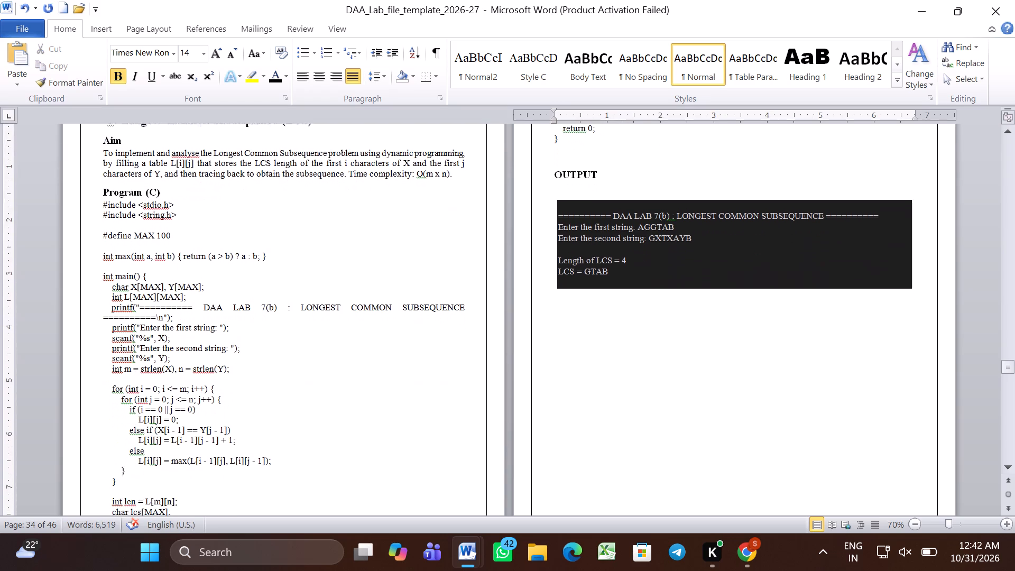
pyautogui.scroll(-3, 623, 269)
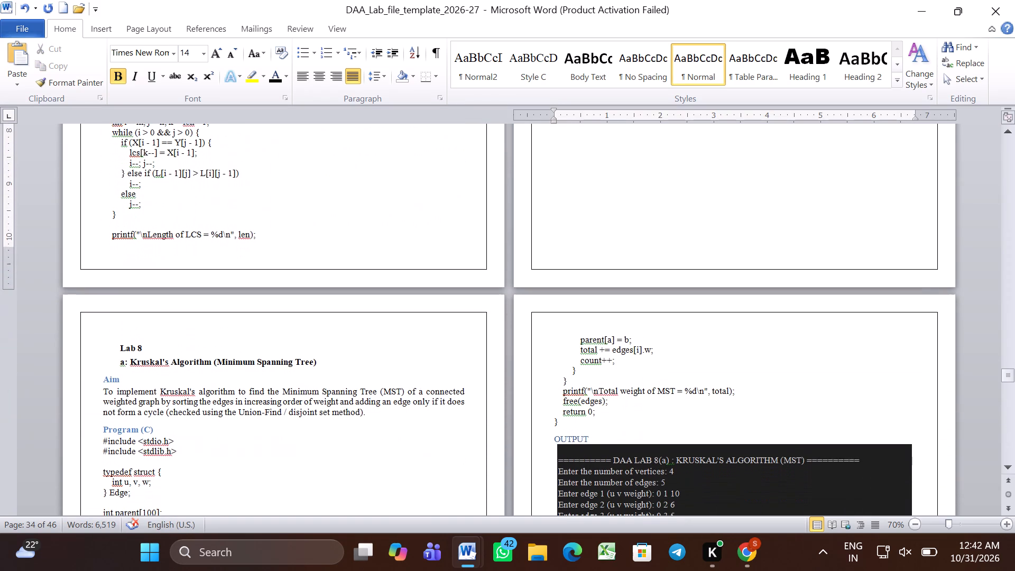
pyautogui.scroll(-1, 623, 269)
pyautogui.tripleClick(140, 349)
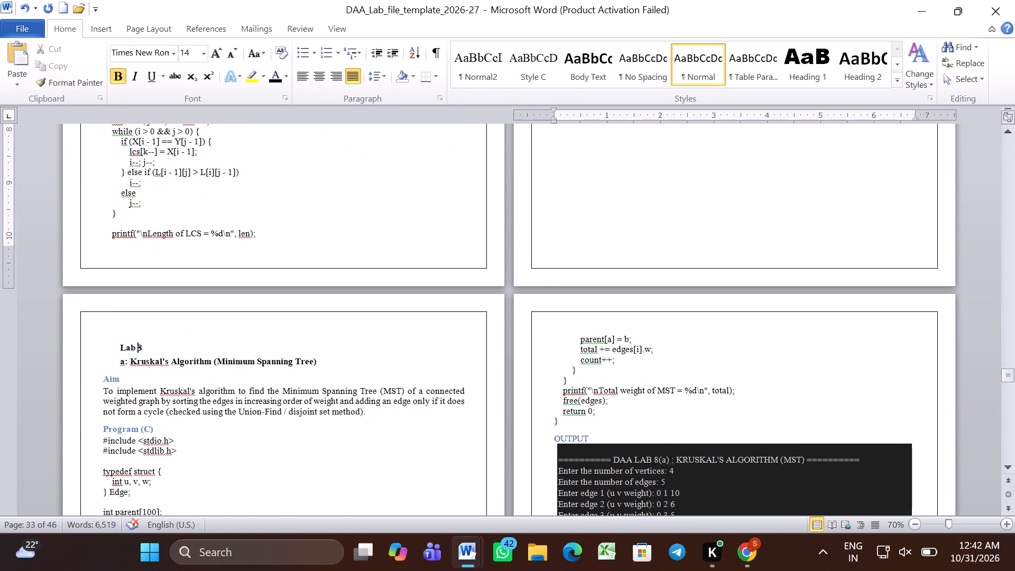
pyautogui.click(375, 53)
pyautogui.click(375, 53)
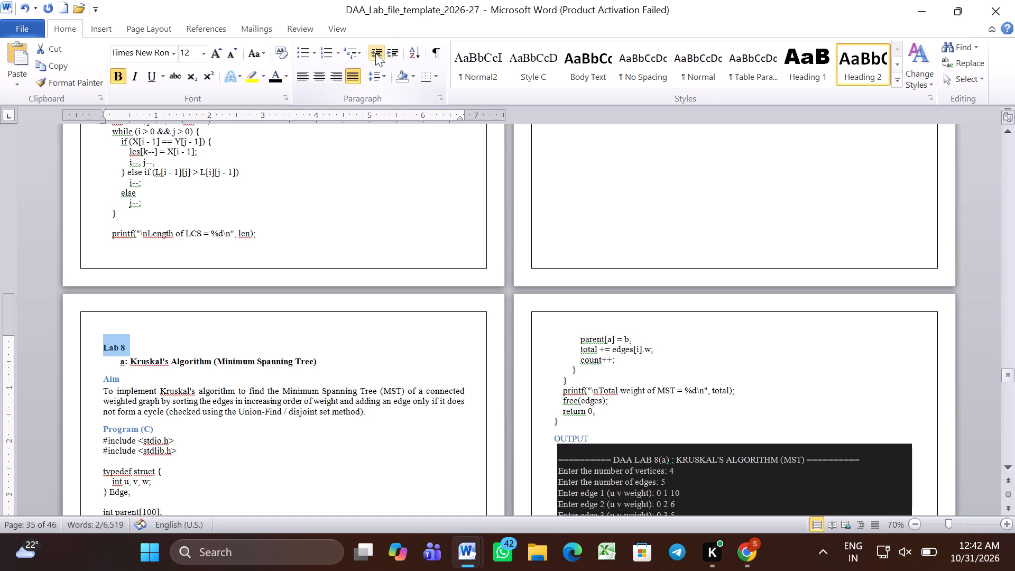
pyautogui.click(375, 53)
pyautogui.click(203, 56)
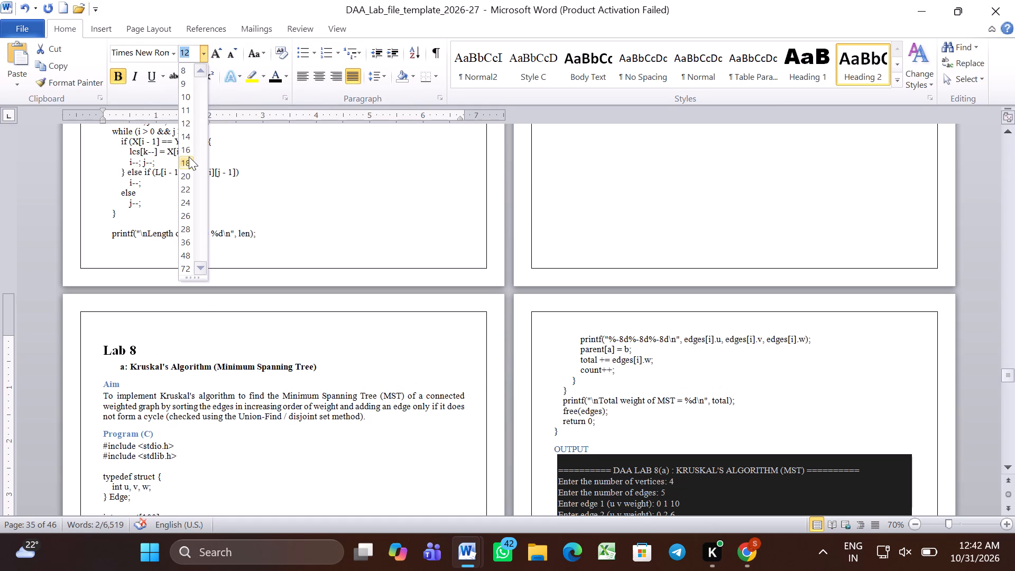
pyautogui.click(189, 153)
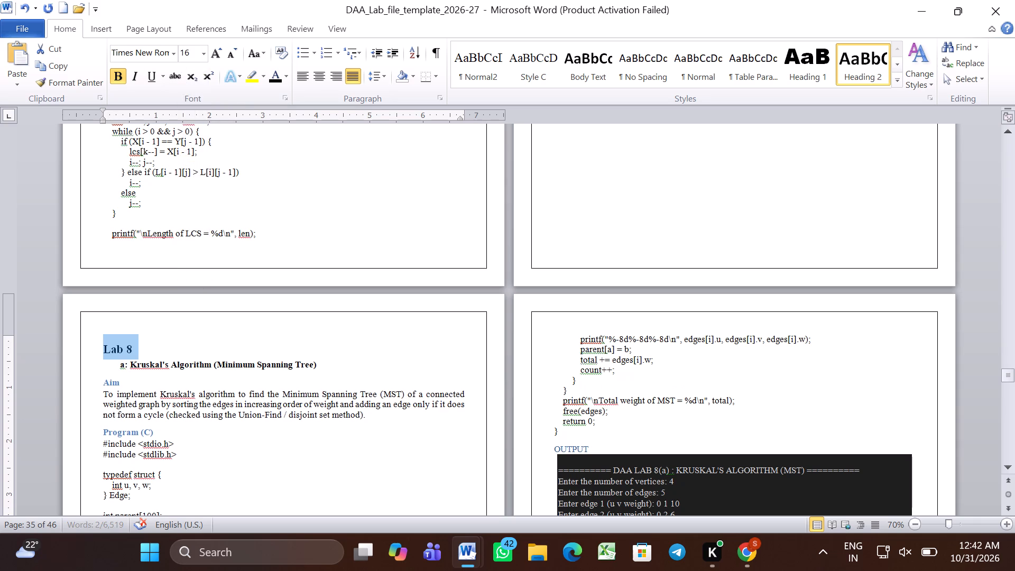
pyautogui.click(324, 77)
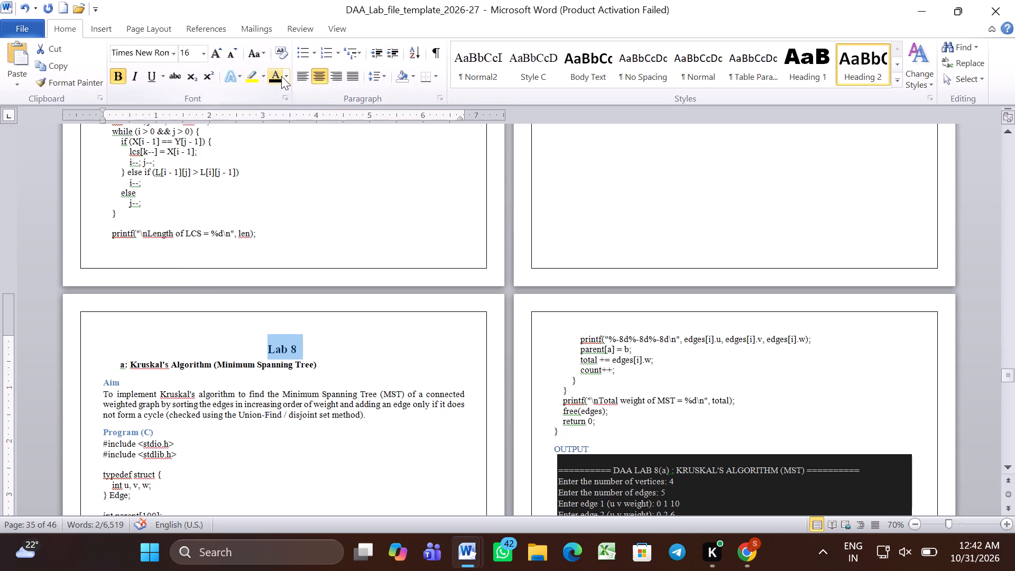
pyautogui.click(151, 80)
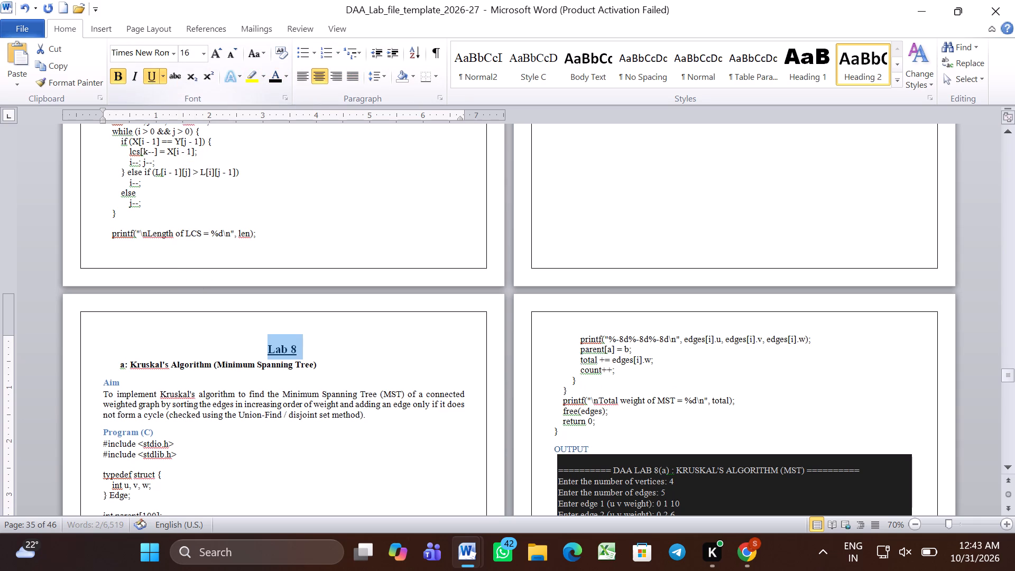
pyautogui.click(273, 228)
# Remove the remaining left indent from the "b: Longest Common Subsequence (LCS)" title.
pyautogui.scroll(6, 273, 228)
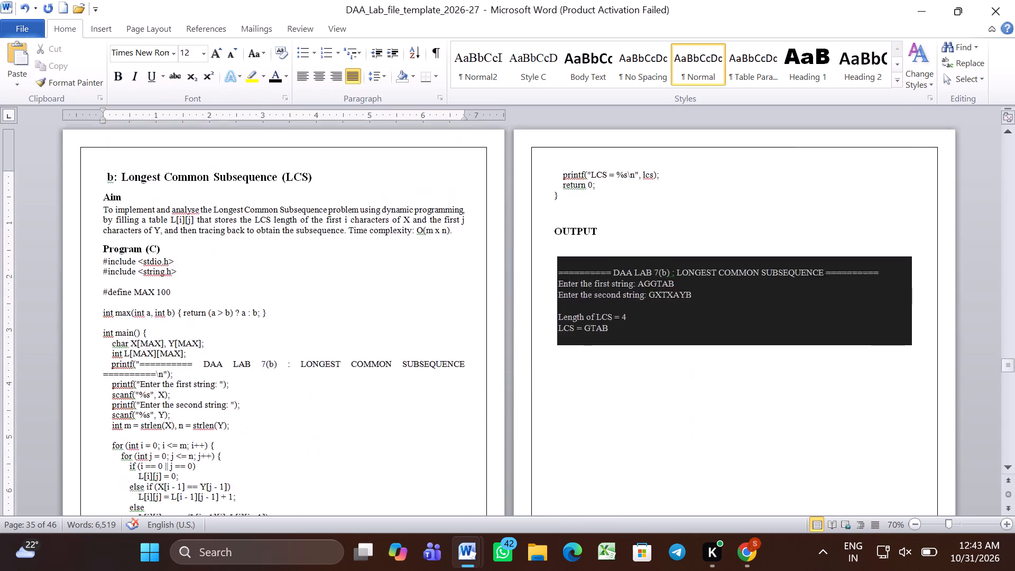
pyautogui.scroll(1, 273, 228)
pyautogui.tripleClick(235, 266)
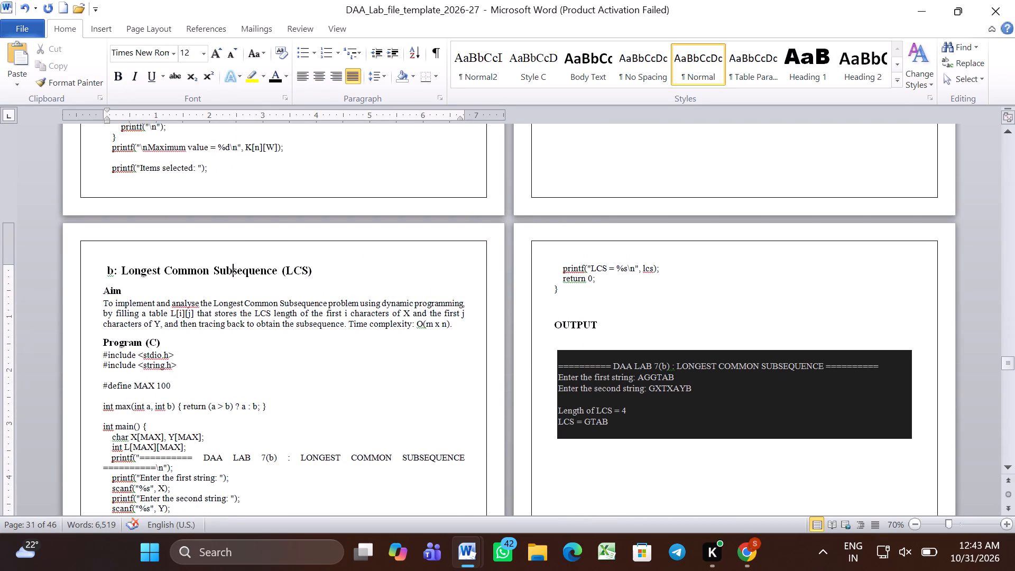
pyautogui.tripleClick(384, 52)
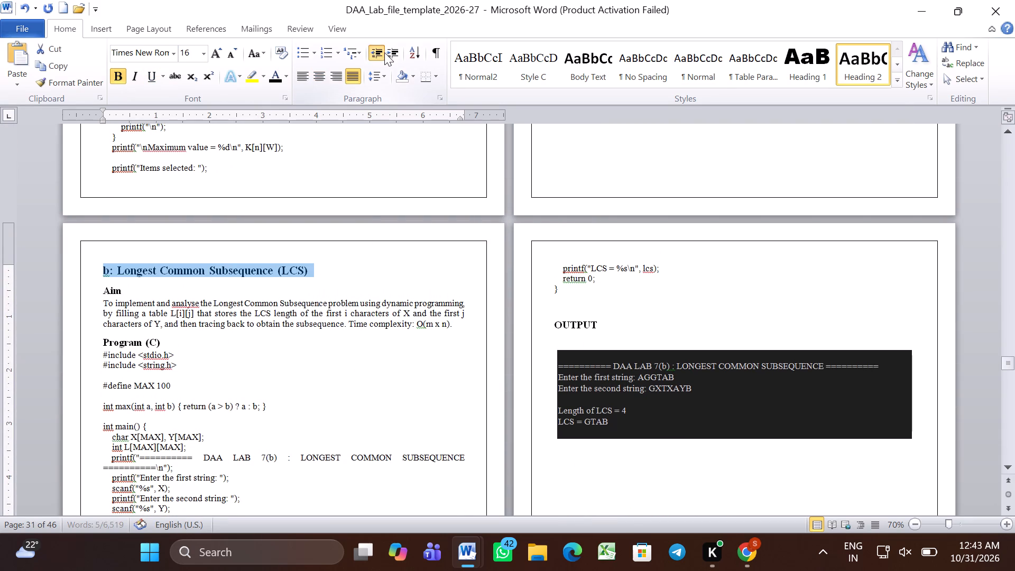
pyautogui.click(369, 363)
# Set the "a: Kruskal's Algorithm (Minimum Spanning Tree)" title to 16 pt and remove its left indent.
pyautogui.scroll(-2, 369, 363)
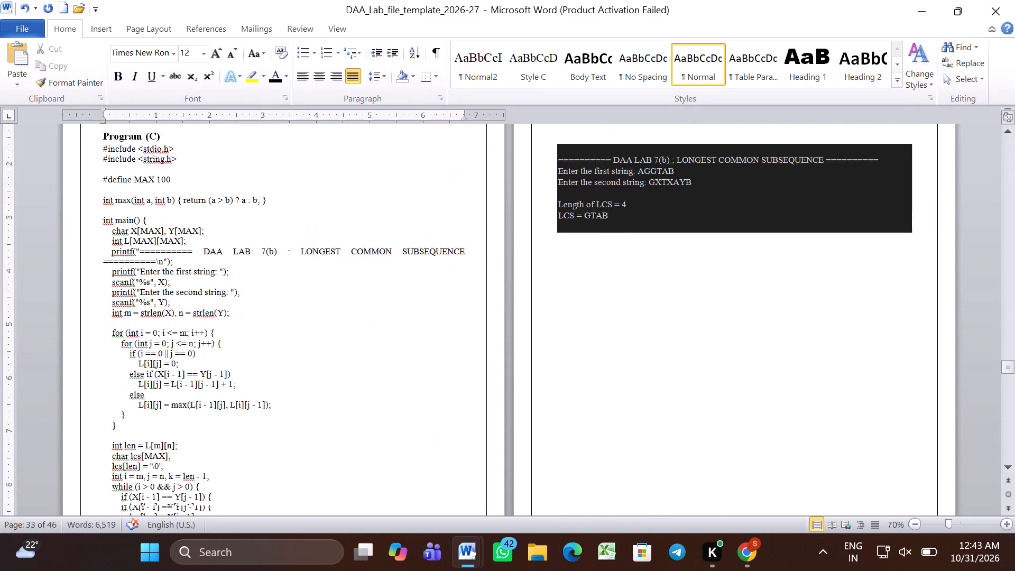
pyautogui.scroll(-4, 369, 363)
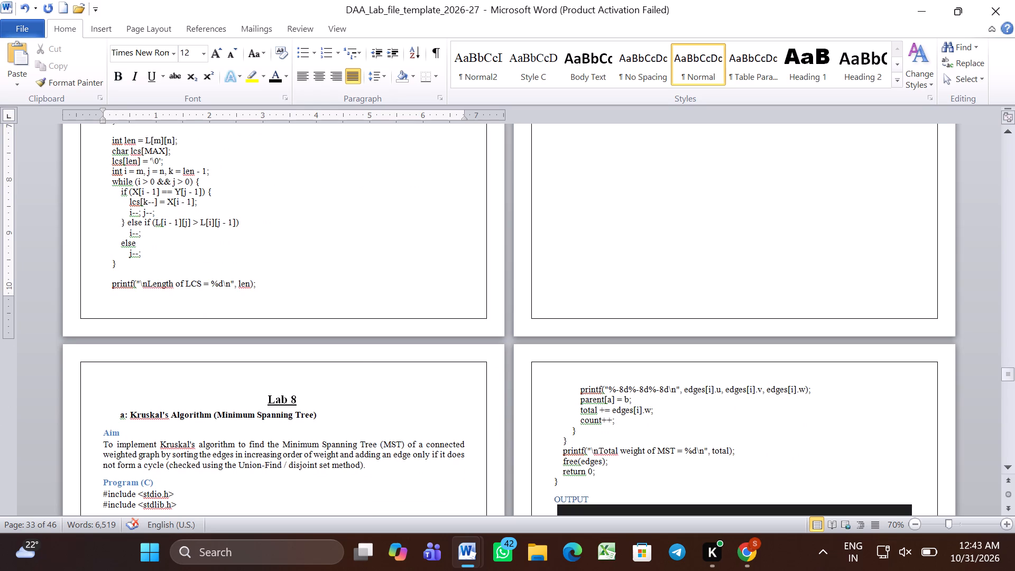
pyautogui.tripleClick(303, 413)
pyautogui.click(303, 413)
pyautogui.doubleClick(303, 413)
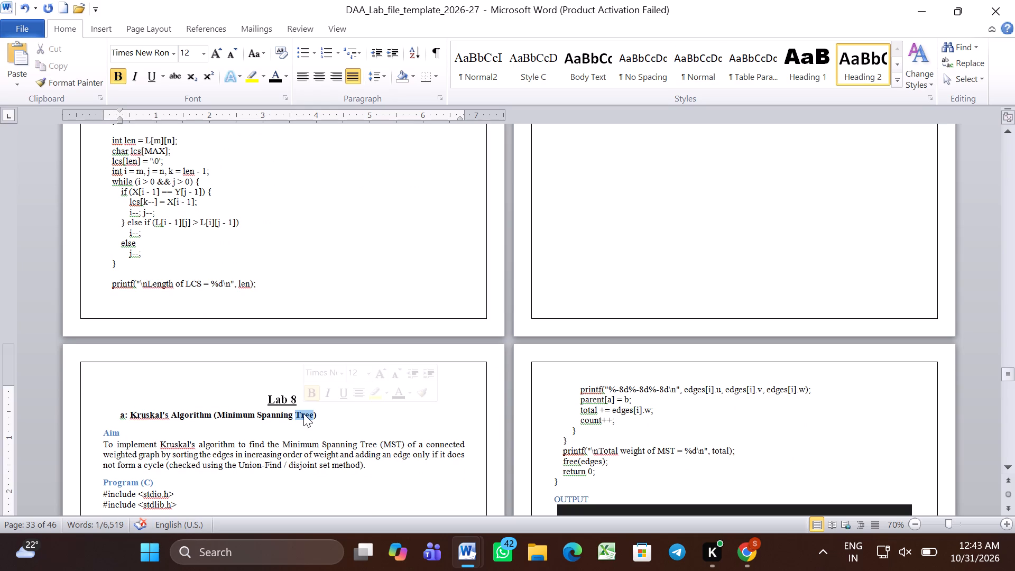
pyautogui.tripleClick(303, 413)
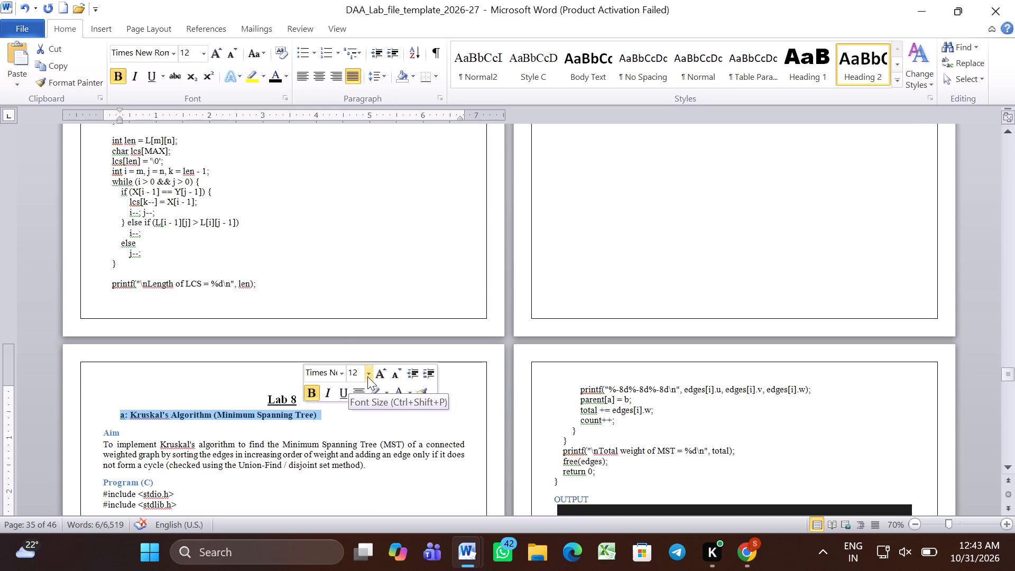
pyautogui.click(367, 376)
pyautogui.click(363, 237)
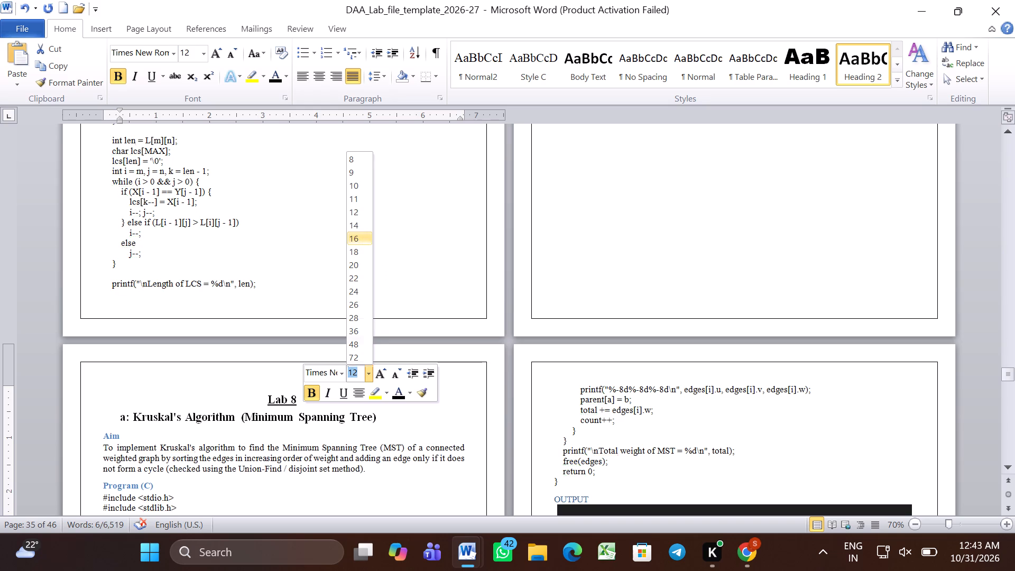
pyautogui.click(407, 372)
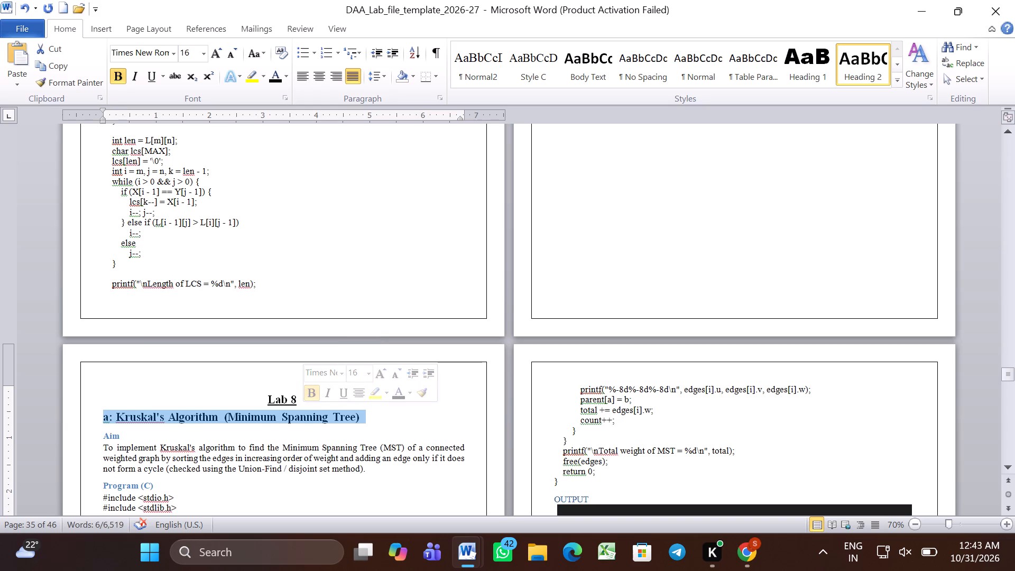
pyautogui.click(396, 437)
pyautogui.scroll(-3, 396, 437)
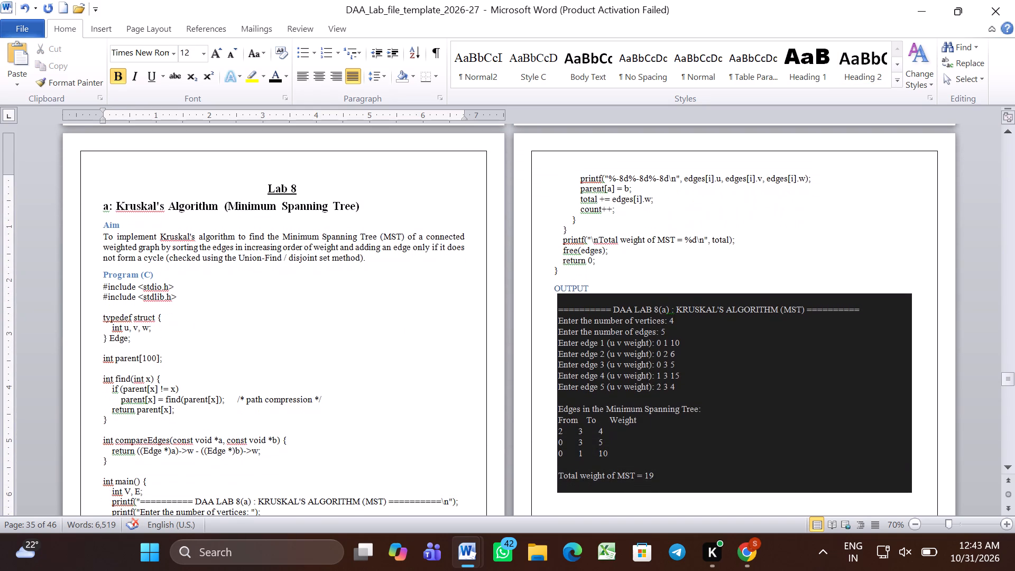
# Set the "Aim" and "Program (C)" headings of Kruskal's Algorithm to 14 pt black text.
pyautogui.tripleClick(114, 226)
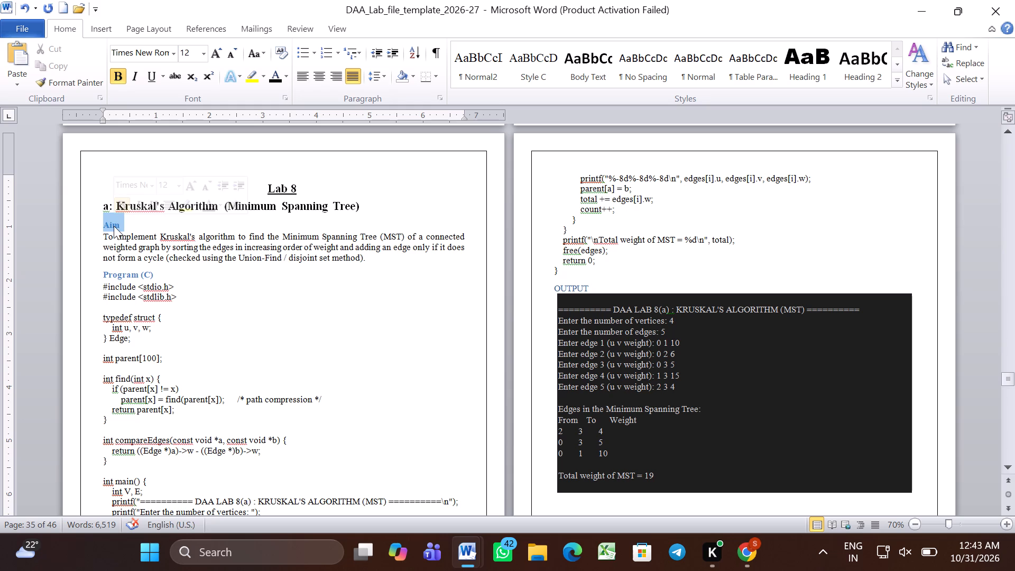
pyautogui.click(182, 186)
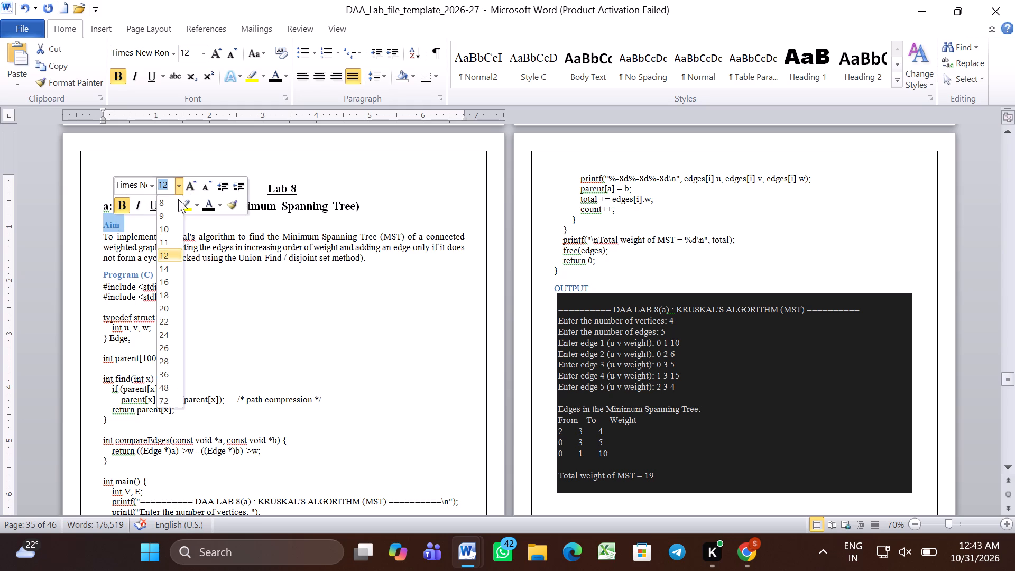
pyautogui.click(170, 266)
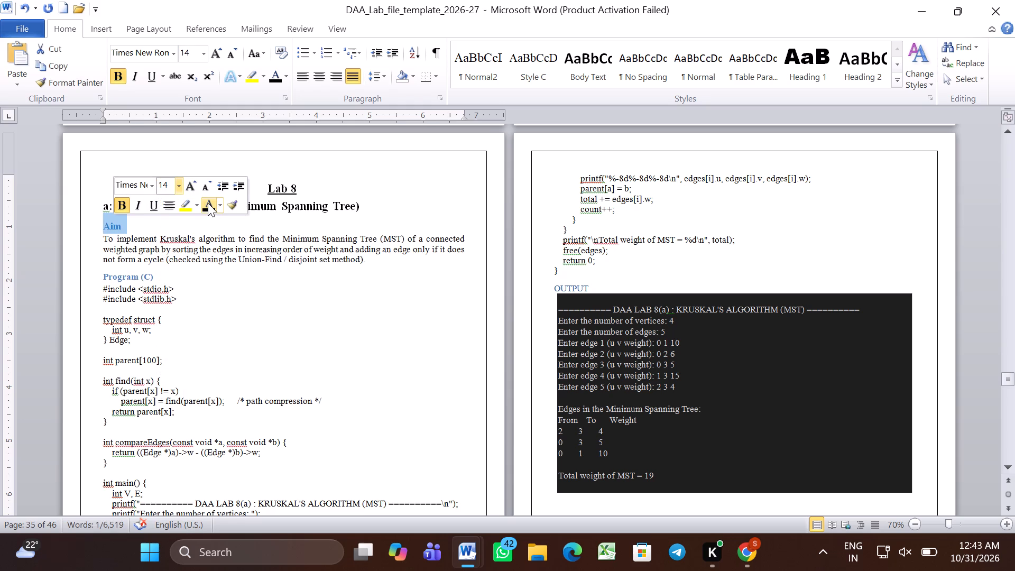
pyautogui.click(208, 203)
pyautogui.tripleClick(147, 274)
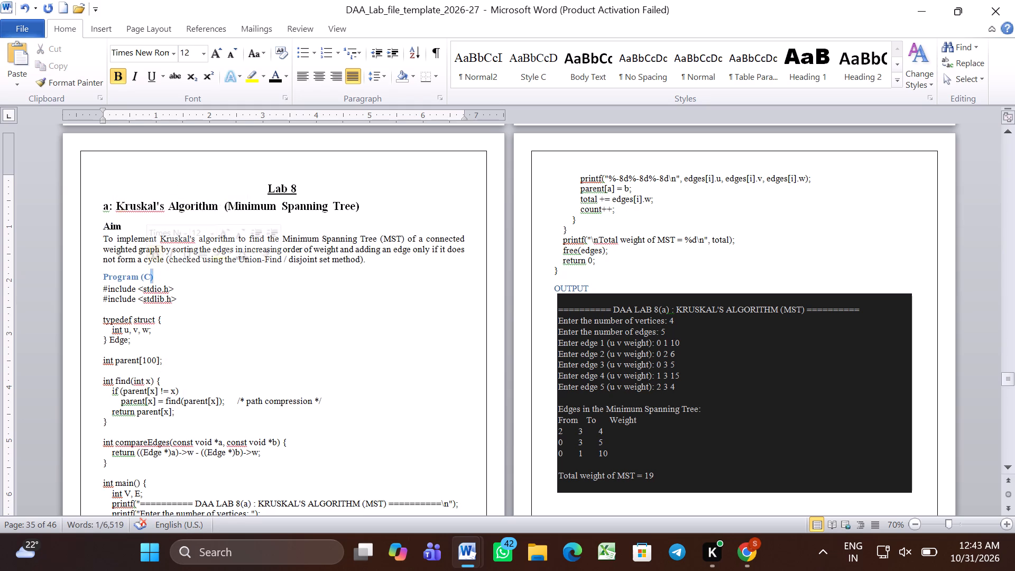
pyautogui.click(210, 234)
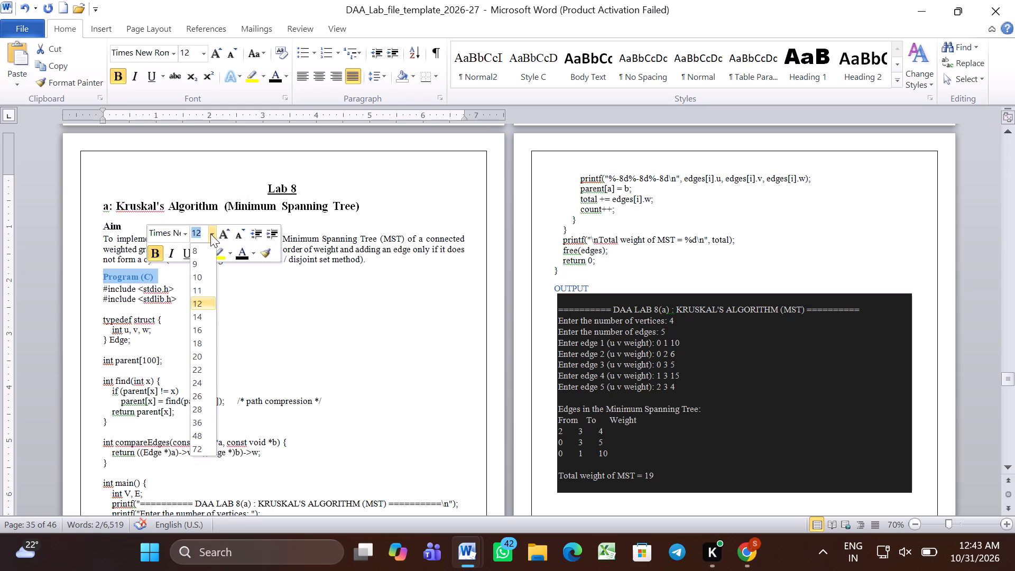
pyautogui.click(200, 314)
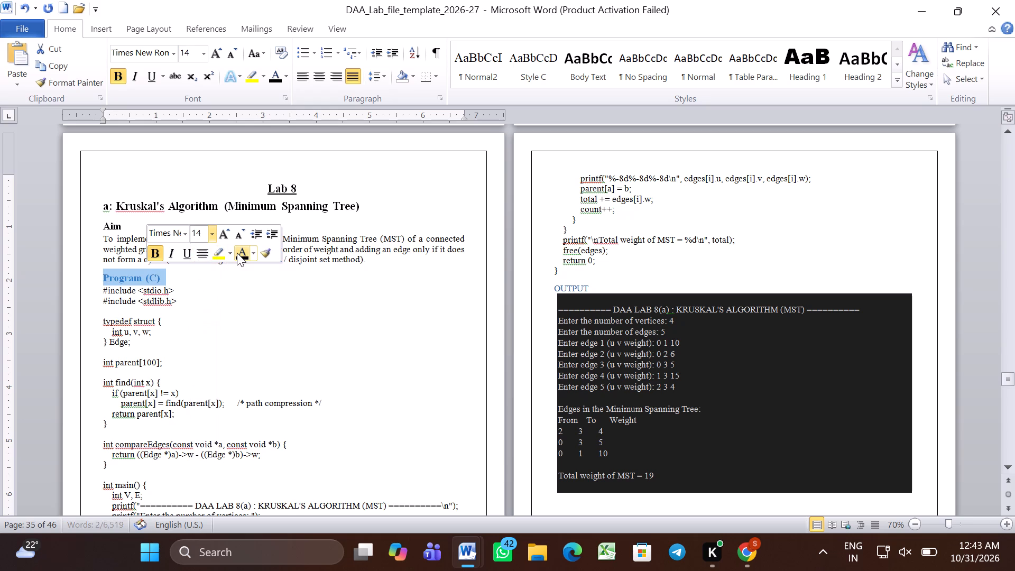
pyautogui.click(237, 253)
pyautogui.click(225, 320)
# Format the Kruskal's Algorithm "OUTPUT" heading as 14 pt, black and bold.
pyautogui.scroll(-3, 225, 320)
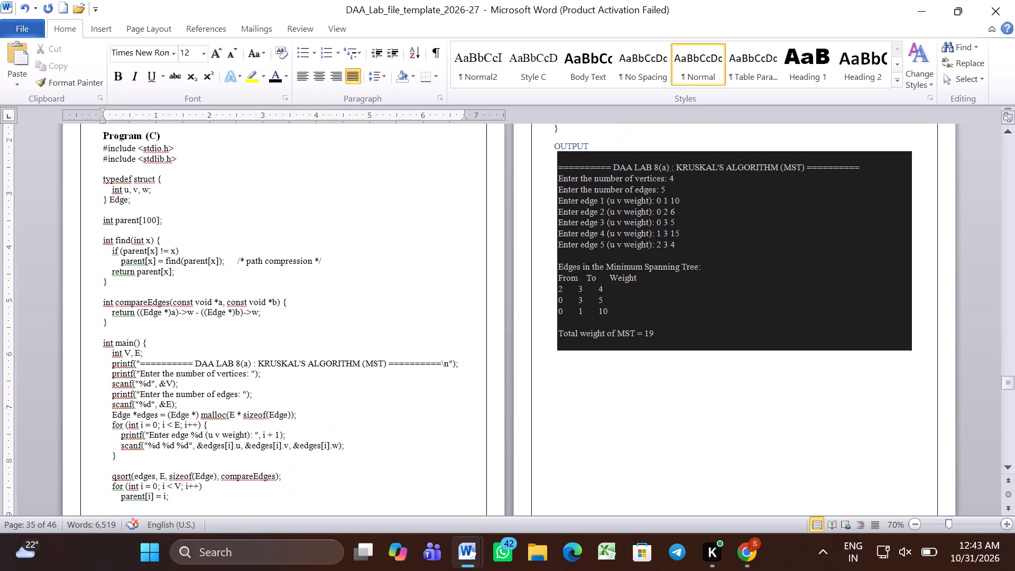
pyautogui.scroll(-2, 225, 320)
pyautogui.scroll(1, 225, 320)
pyautogui.hscroll(1, 225, 320)
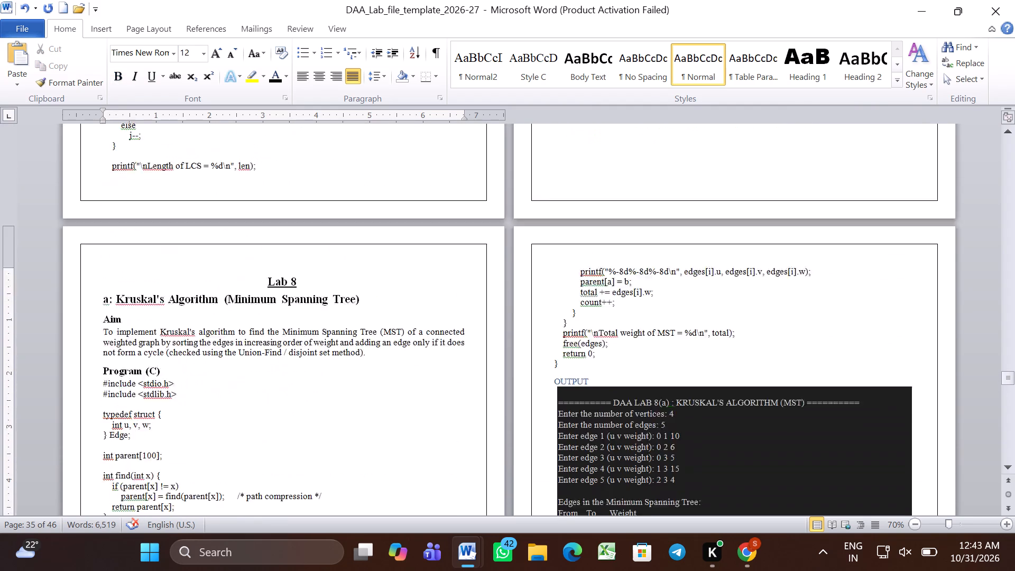
pyautogui.hscroll(1, 225, 320)
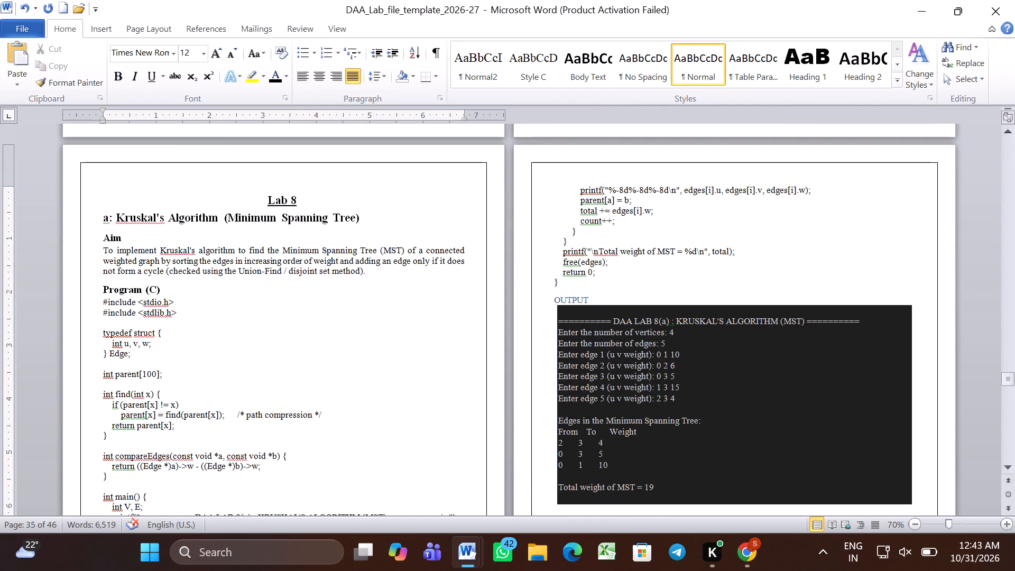
pyautogui.tripleClick(571, 297)
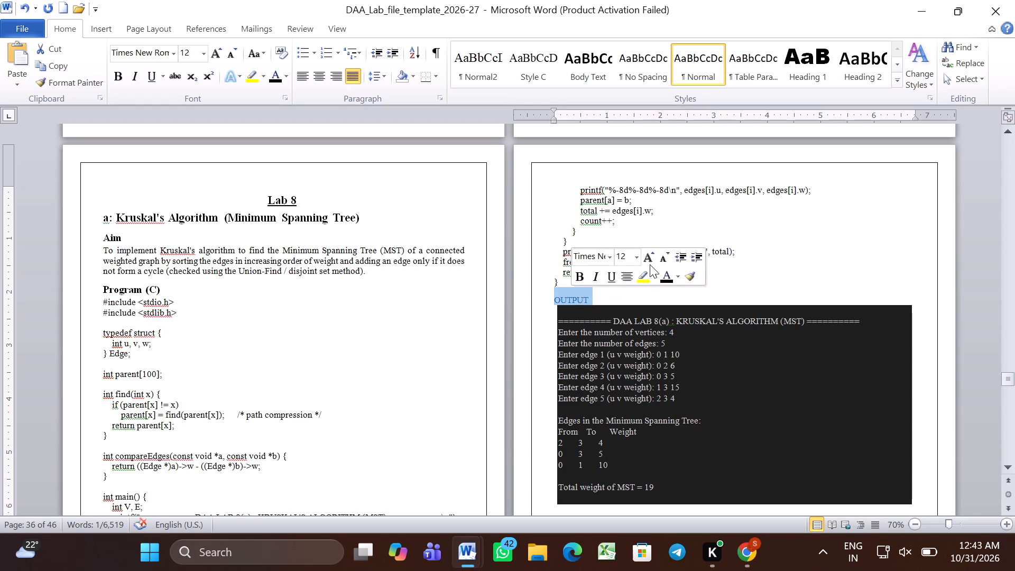
pyautogui.click(639, 256)
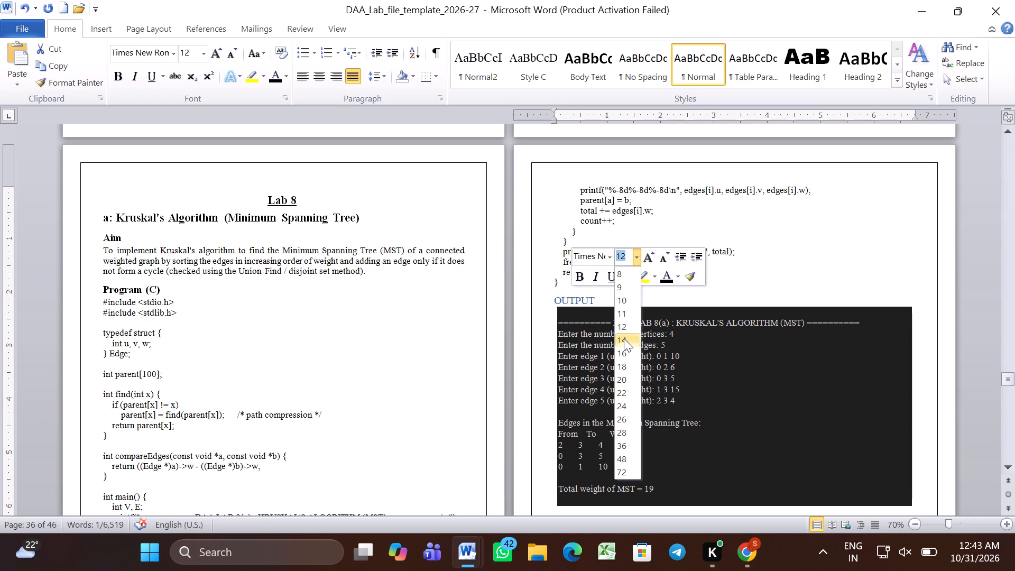
pyautogui.click(624, 338)
pyautogui.click(659, 280)
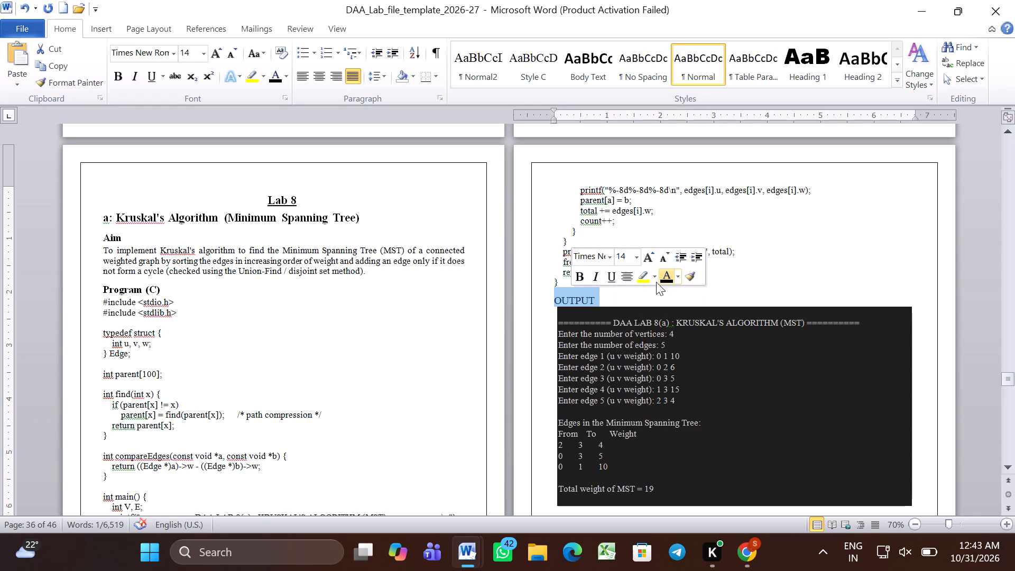
pyautogui.click(645, 291)
pyautogui.tripleClick(607, 302)
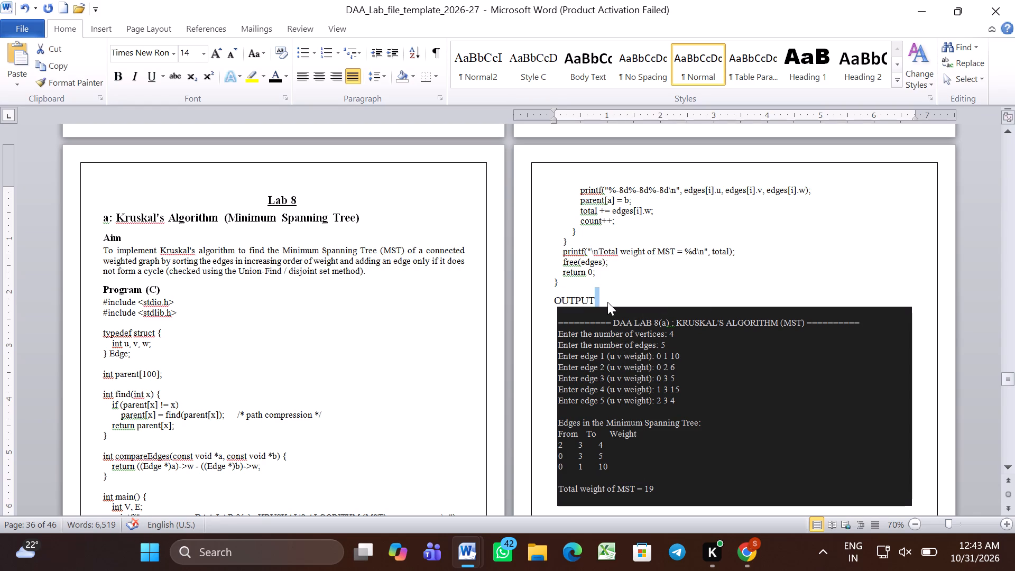
pyautogui.click(617, 283)
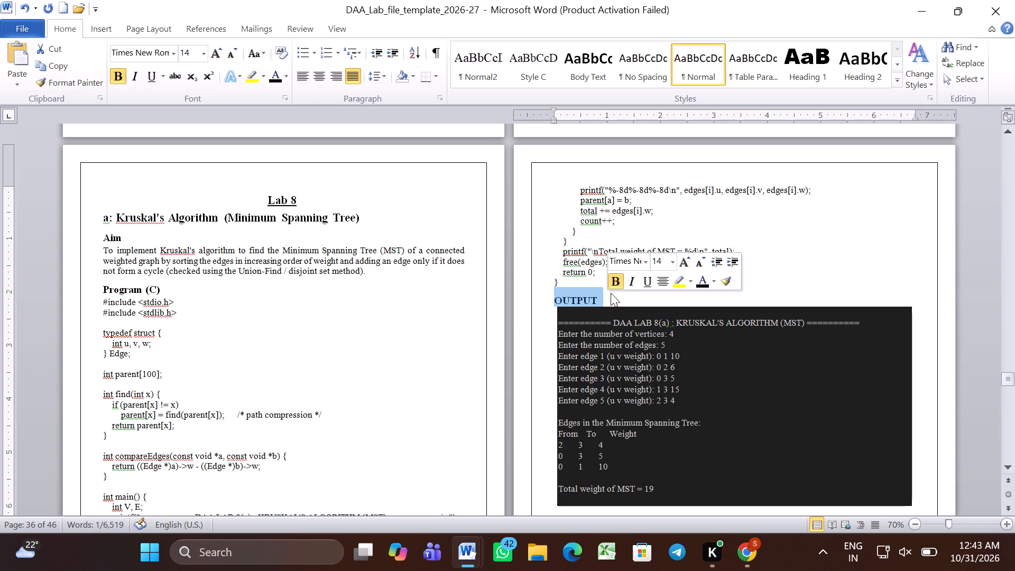
pyautogui.click(611, 293)
# Add two blank lines above the Kruskal's Algorithm "OUTPUT" heading and one blank line below it.
pyautogui.click(598, 287)
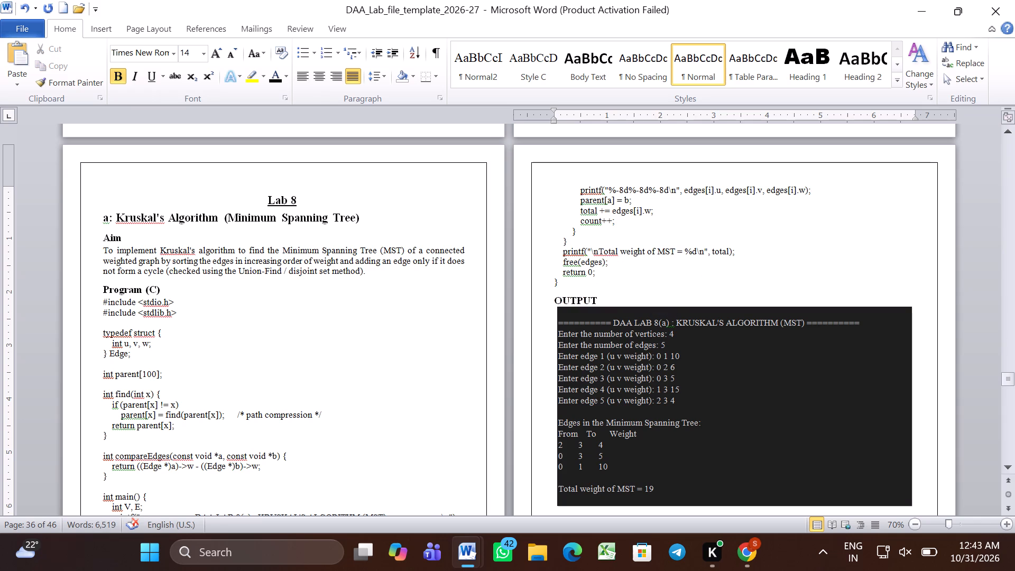
pyautogui.click(596, 282)
pyautogui.press('Return')
pyautogui.press('Return')
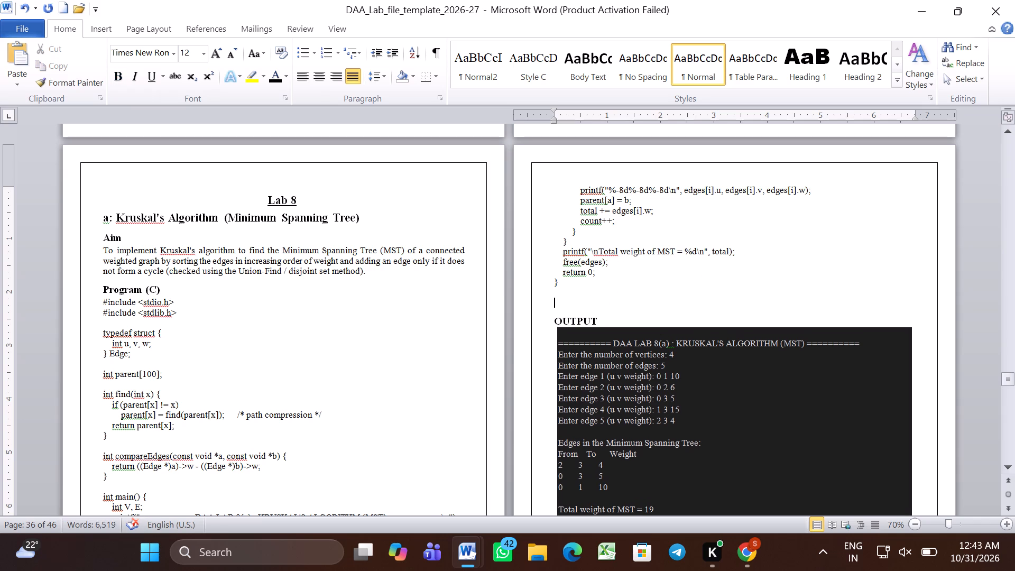
pyautogui.click(620, 323)
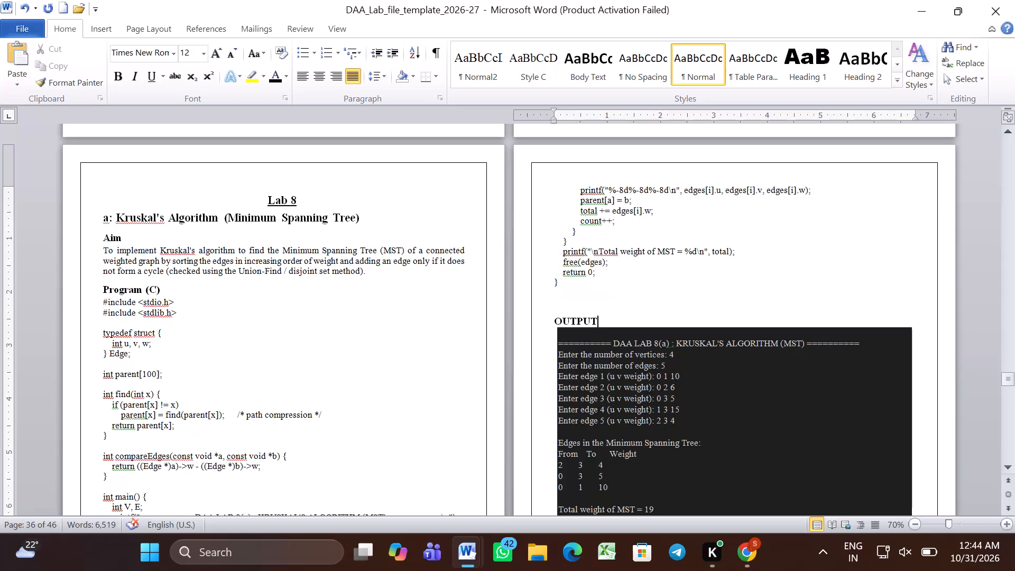
pyautogui.press('Return')
# Remove the left indent from the "b: Prim's Algorithm (Minimum Spanning Tree)" title and set it to 16 pt.
pyautogui.scroll(-4, 620, 323)
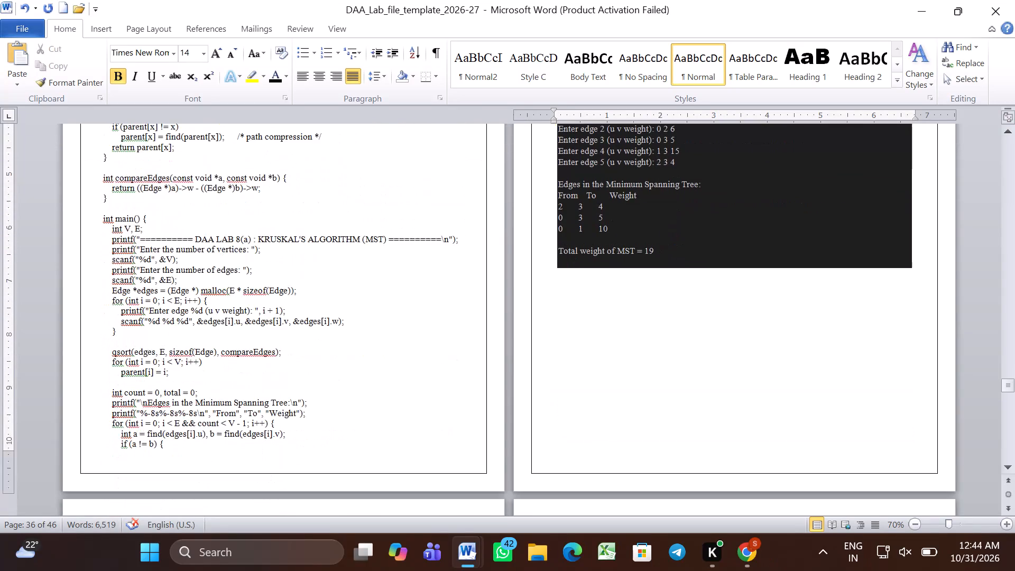
pyautogui.scroll(-3, 620, 323)
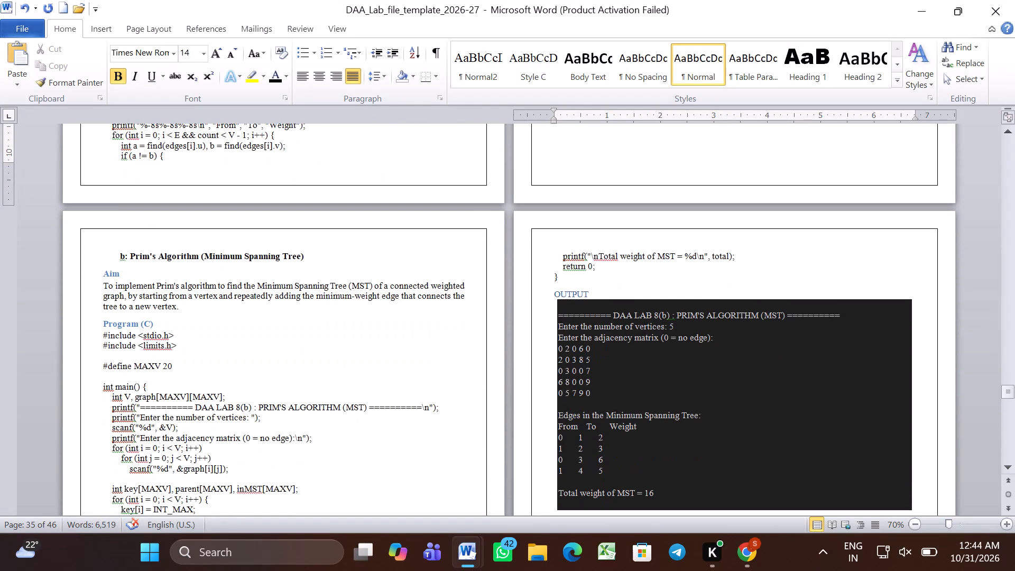
pyautogui.tripleClick(293, 256)
pyautogui.click(293, 256)
pyautogui.tripleClick(293, 256)
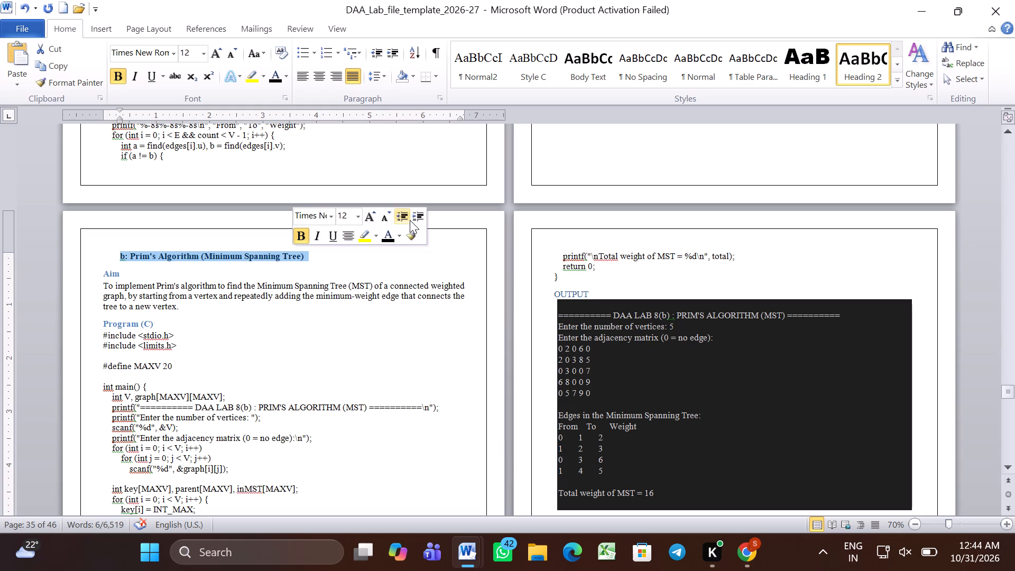
pyautogui.click(403, 217)
pyautogui.click(403, 217)
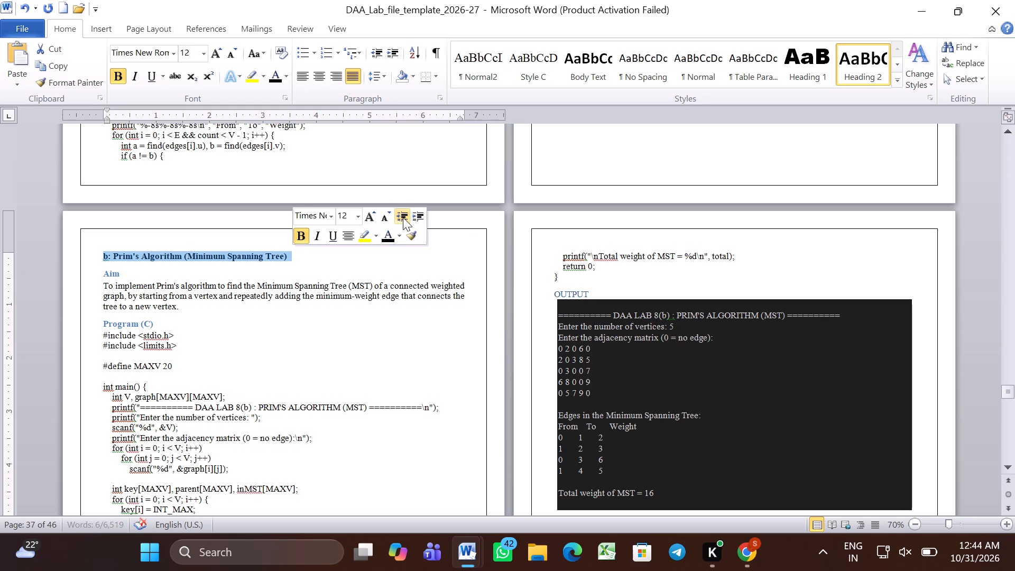
pyautogui.click(359, 216)
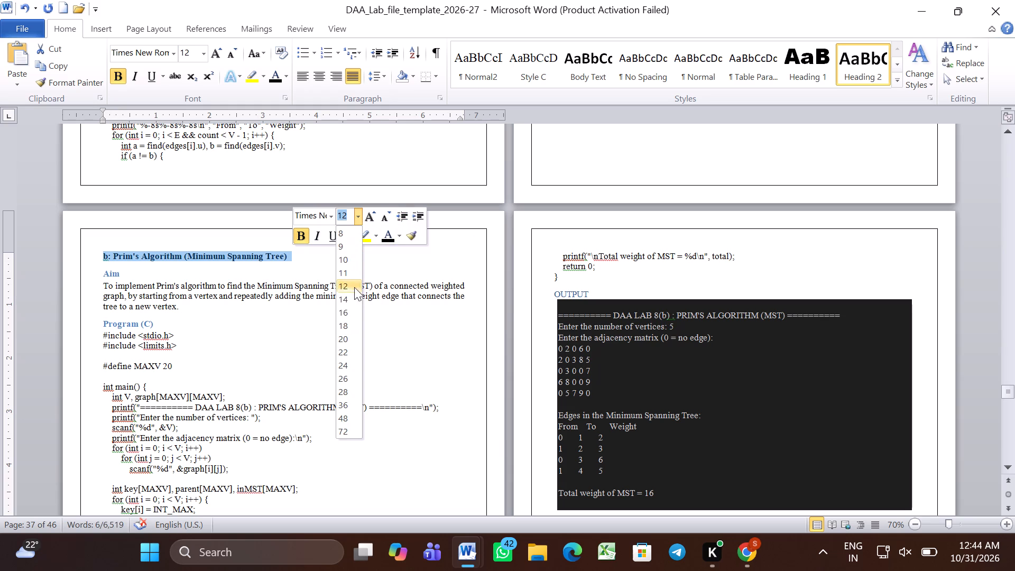
pyautogui.click(350, 312)
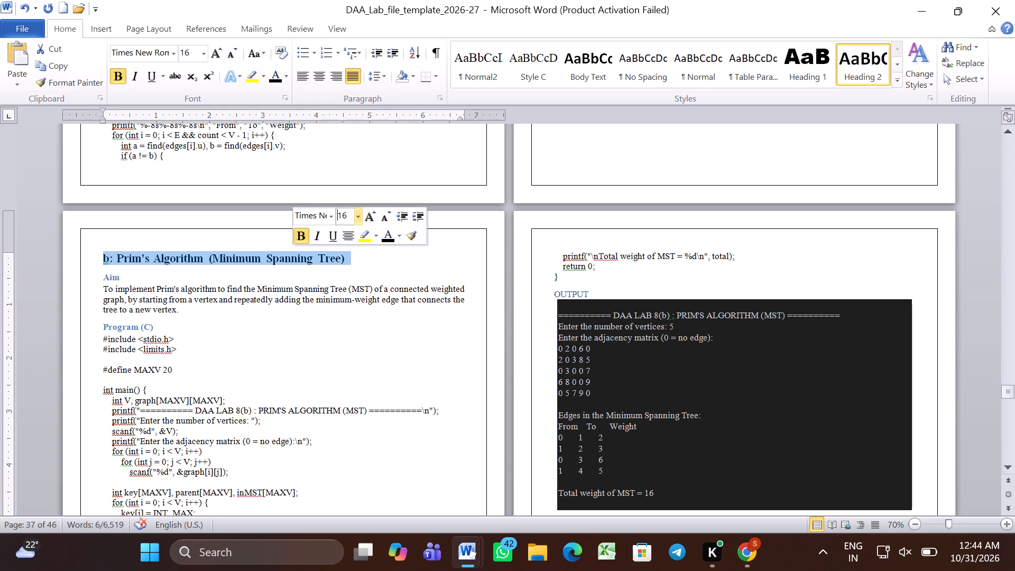
pyautogui.click(245, 326)
# Set the "Aim" and "Program (C)" headings of Prim's Algorithm to 14 pt black text.
pyautogui.tripleClick(122, 278)
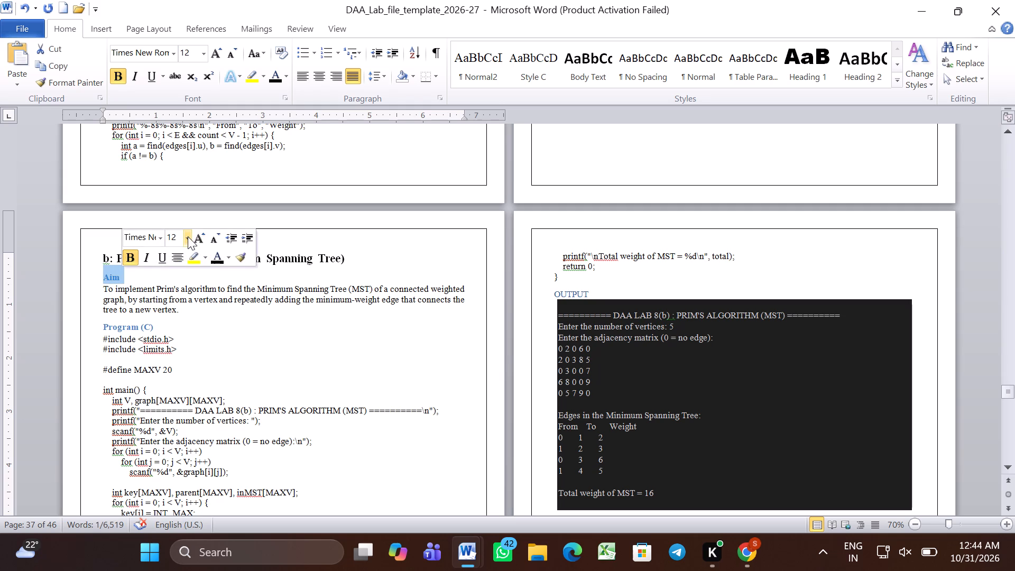
pyautogui.click(188, 236)
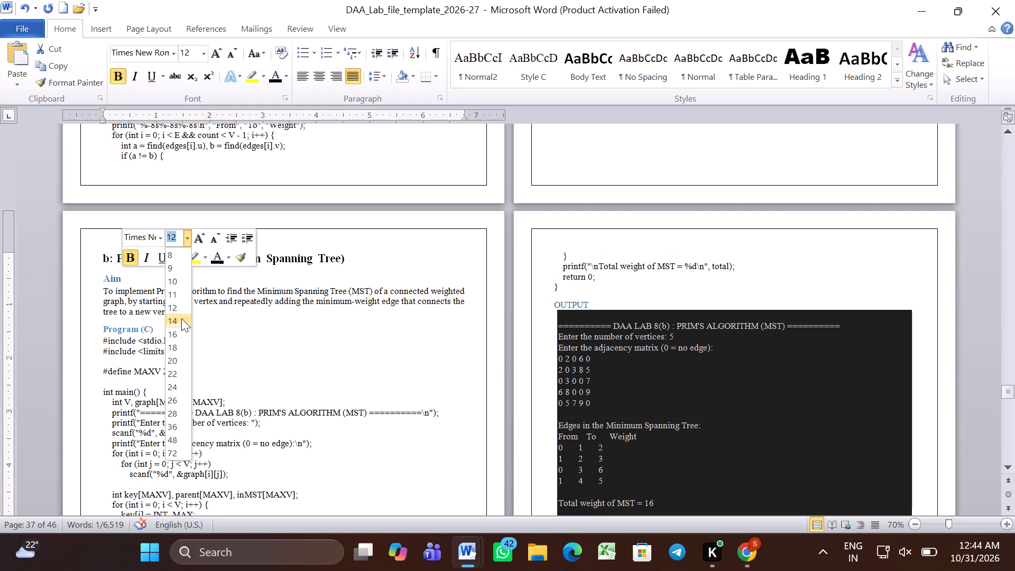
pyautogui.click(181, 318)
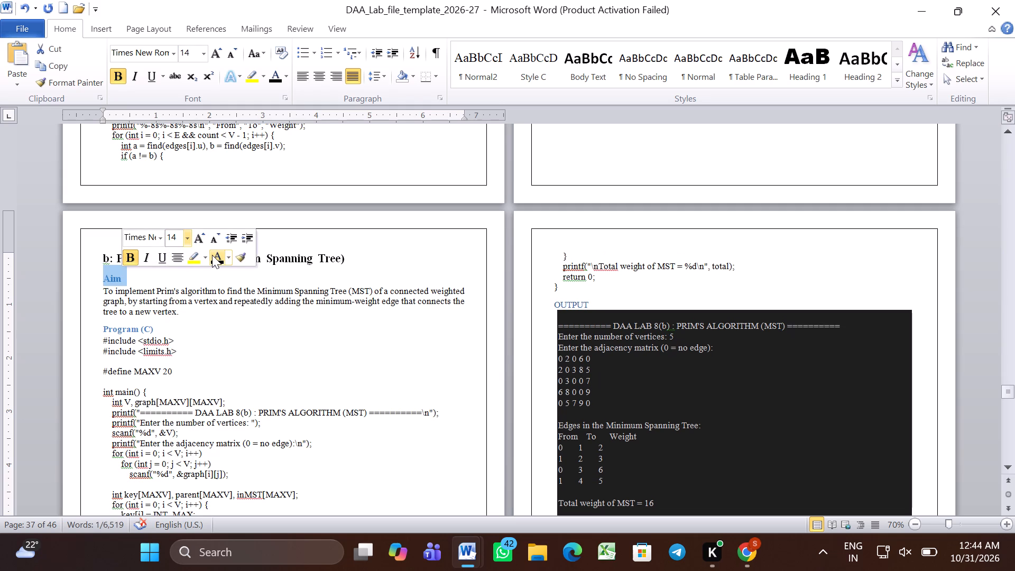
pyautogui.click(212, 255)
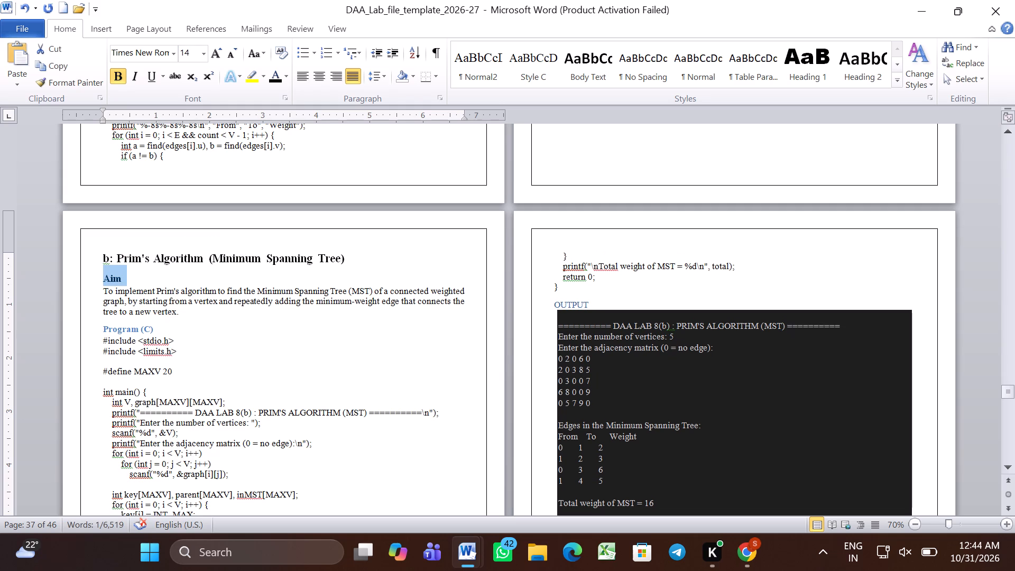
pyautogui.tripleClick(150, 330)
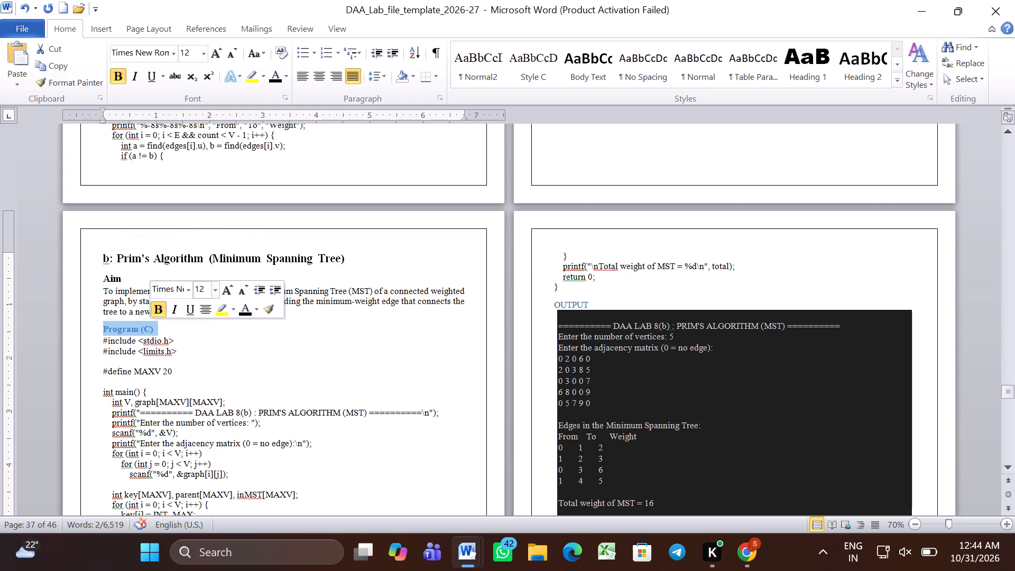
pyautogui.click(213, 292)
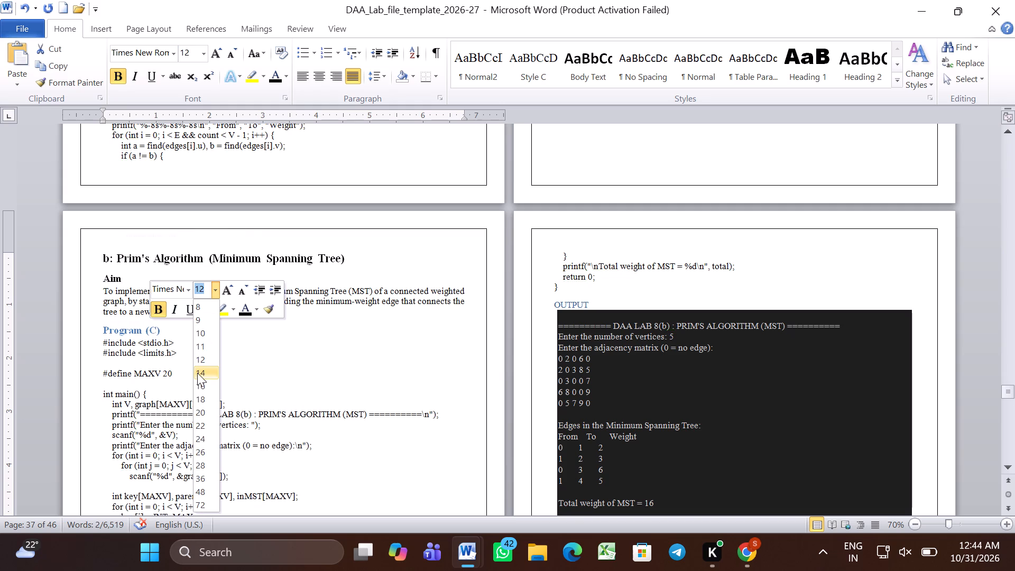
pyautogui.click(197, 373)
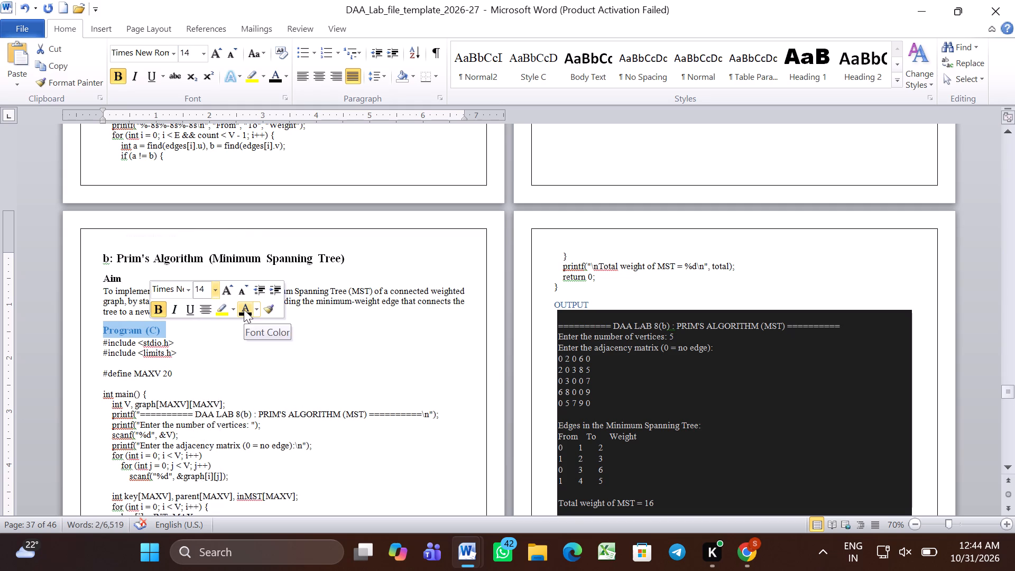
pyautogui.click(244, 309)
pyautogui.click(242, 358)
# Add one blank line between the end of the Prim's Algorithm code and its "OUTPUT" heading.
pyautogui.scroll(-4, 242, 358)
pyautogui.scroll(1, 242, 358)
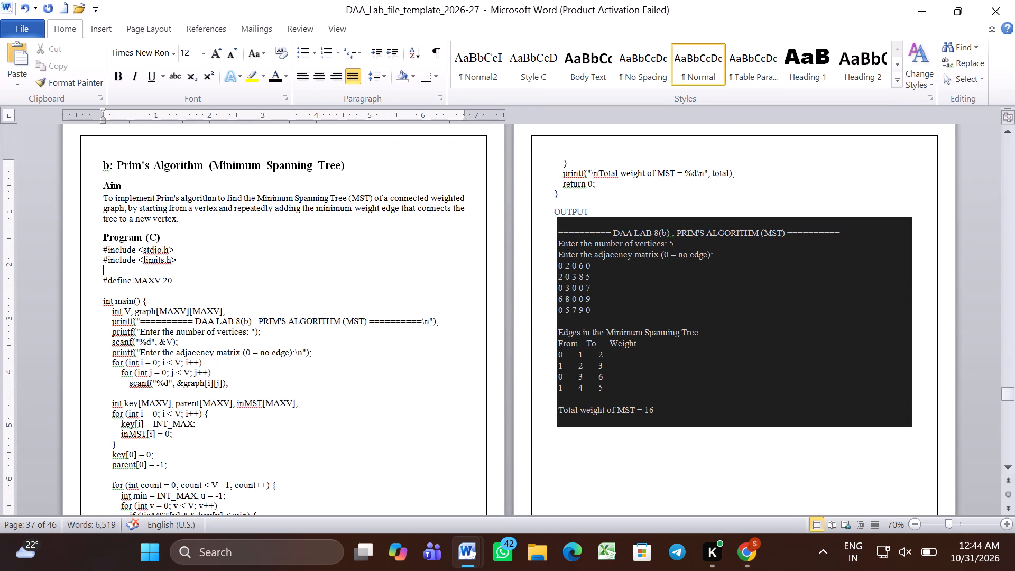
pyautogui.click(584, 201)
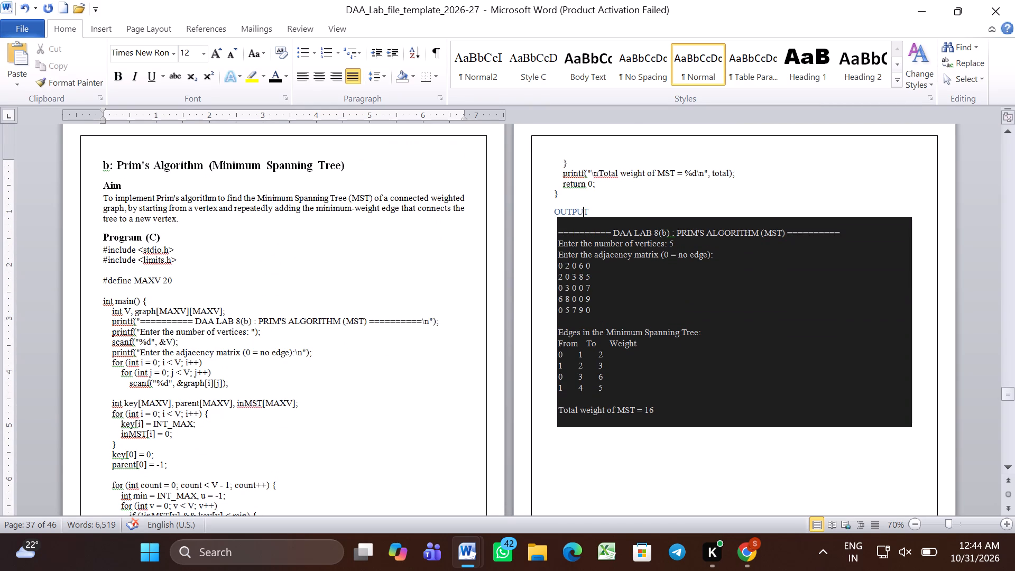
pyautogui.click(582, 196)
pyautogui.press('Return')
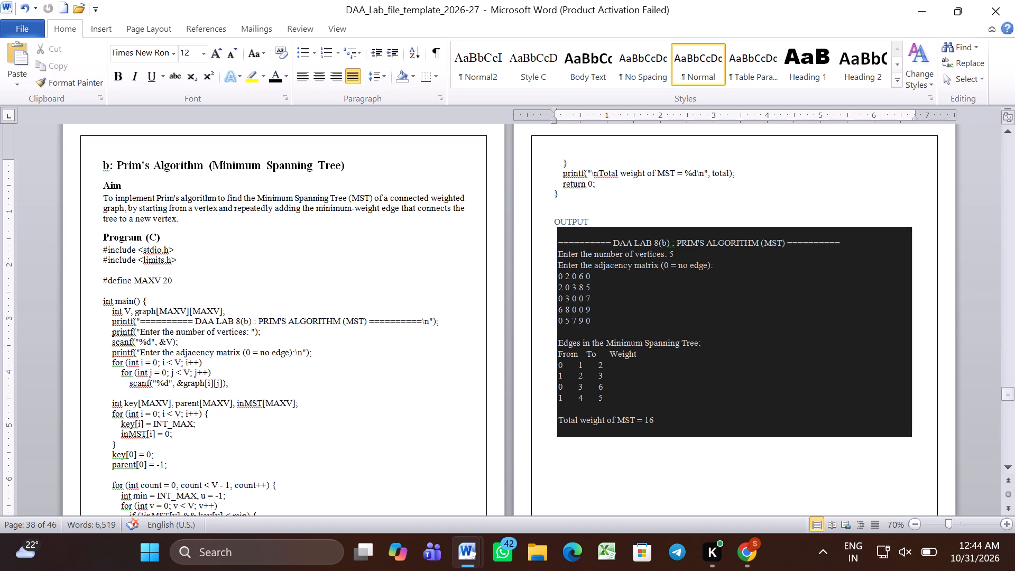
# Format the Prim's Algorithm "OUTPUT" heading as bold 14 pt black text.
pyautogui.tripleClick(589, 219)
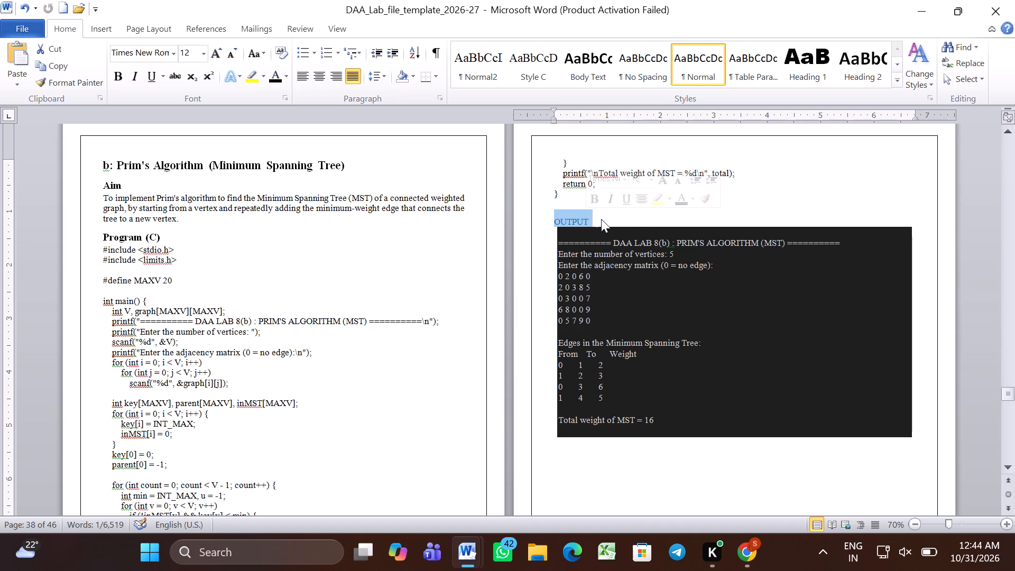
pyautogui.click(652, 176)
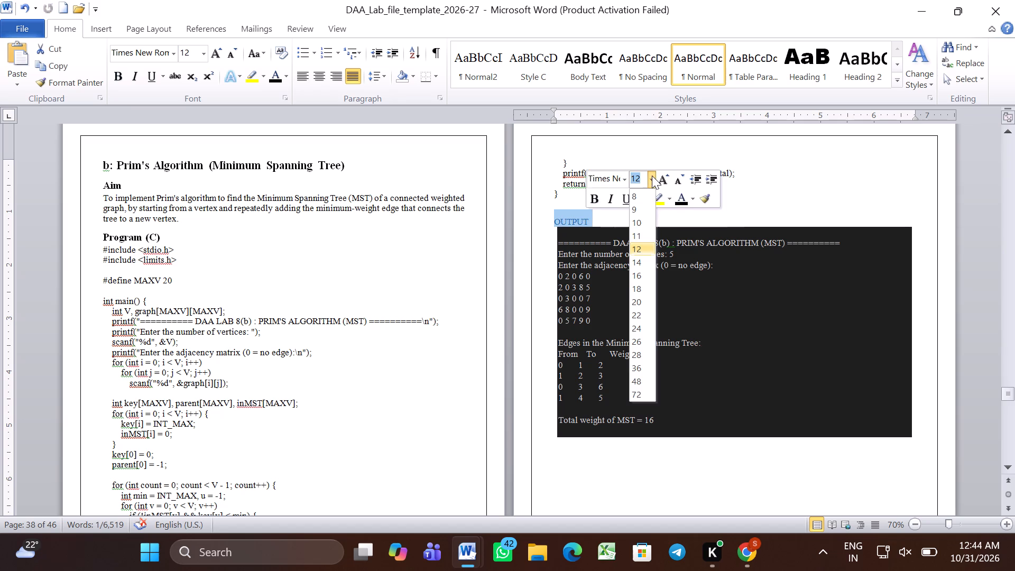
pyautogui.click(644, 264)
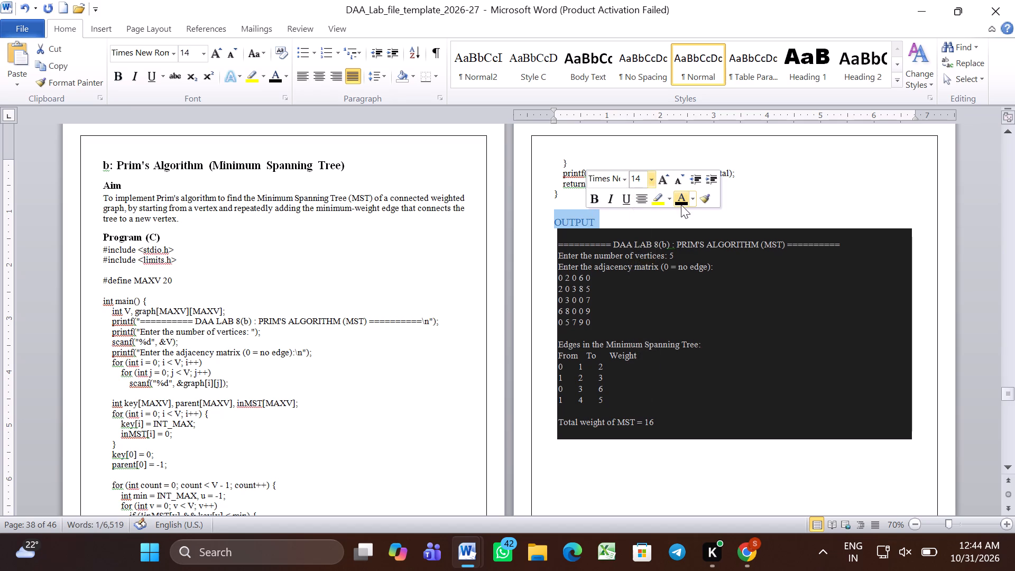
pyautogui.click(681, 204)
pyautogui.click(596, 200)
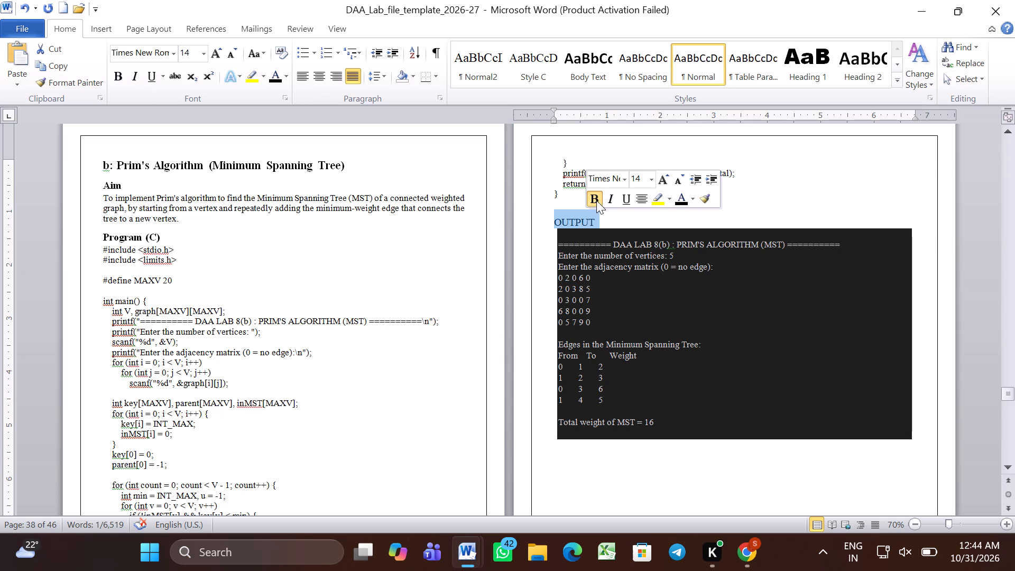
# Add one blank line below the Prim's Algorithm "OUTPUT" heading and one more blank line above it.
pyautogui.click(611, 218)
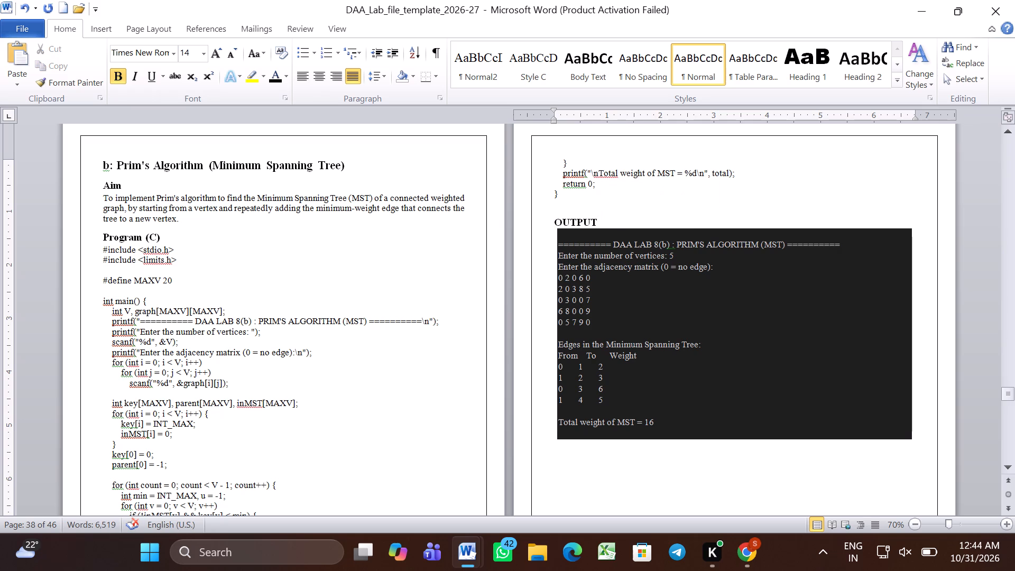
pyautogui.press('Return')
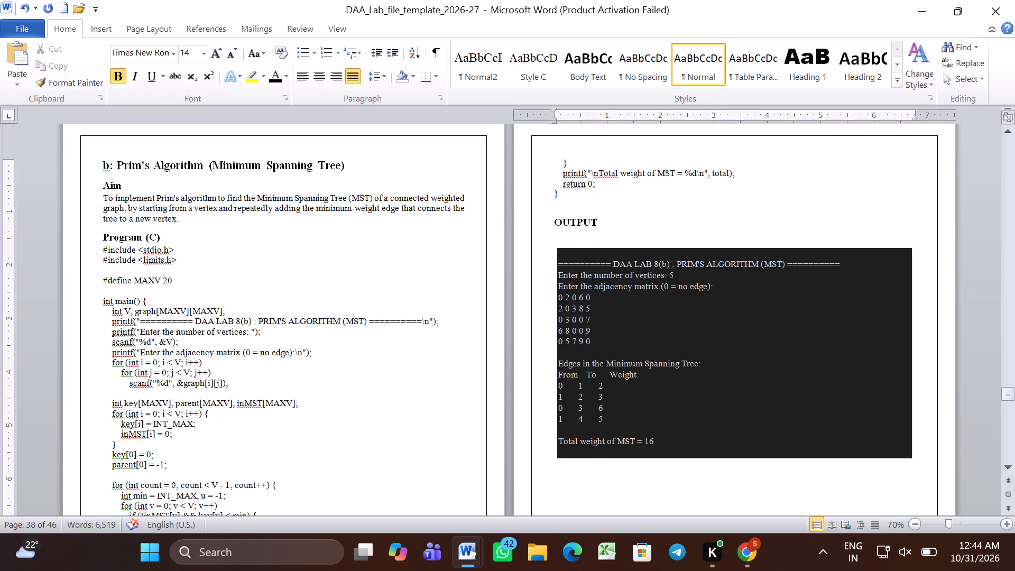
pyautogui.click(590, 204)
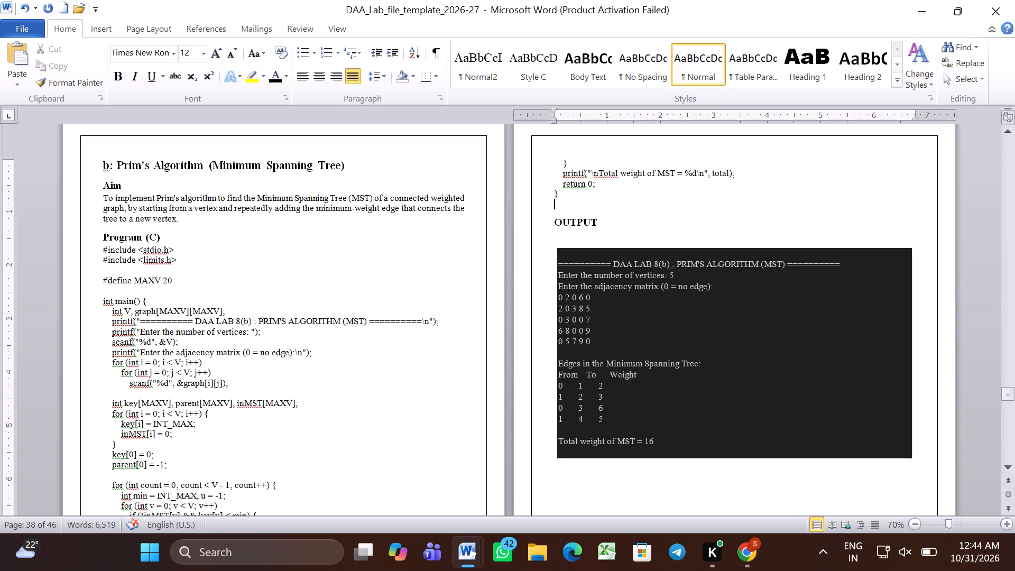
pyautogui.press('Return')
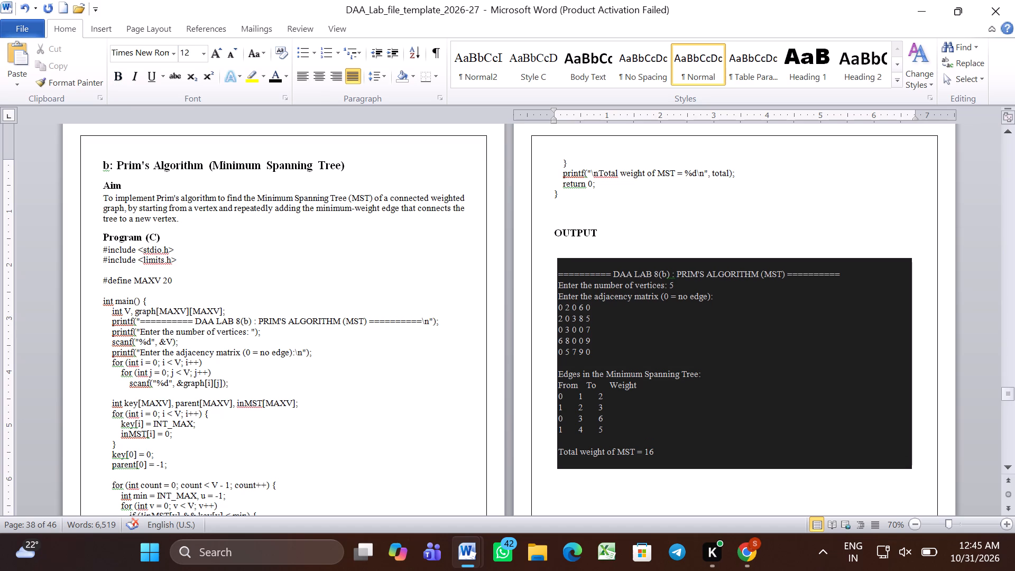
# Format the "Lab 9" title as 16 pt black, underlined and centred.
pyautogui.scroll(-1, 590, 204)
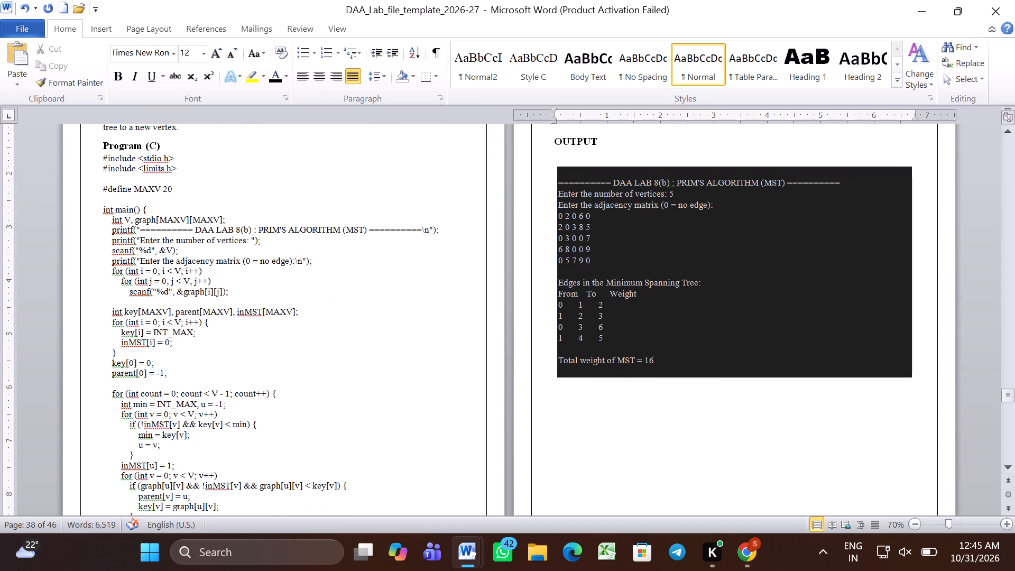
pyautogui.scroll(-1, 590, 204)
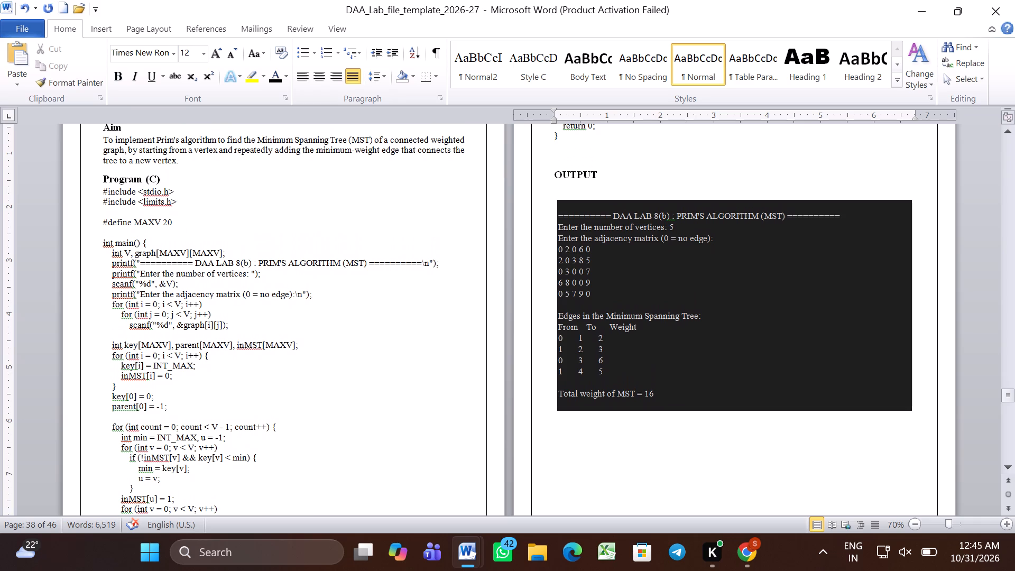
pyautogui.scroll(-1, 590, 204)
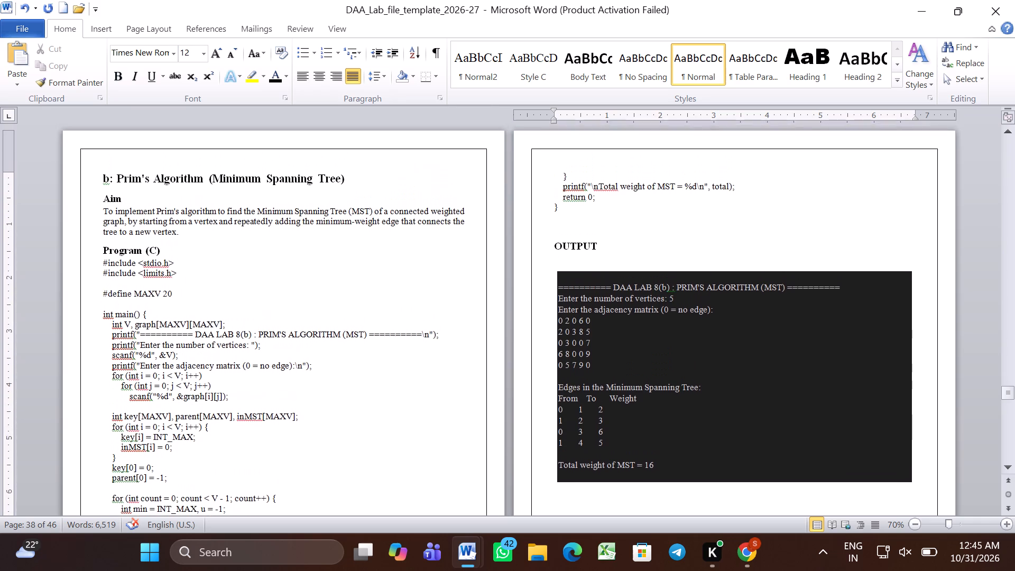
pyautogui.scroll(-1, 590, 204)
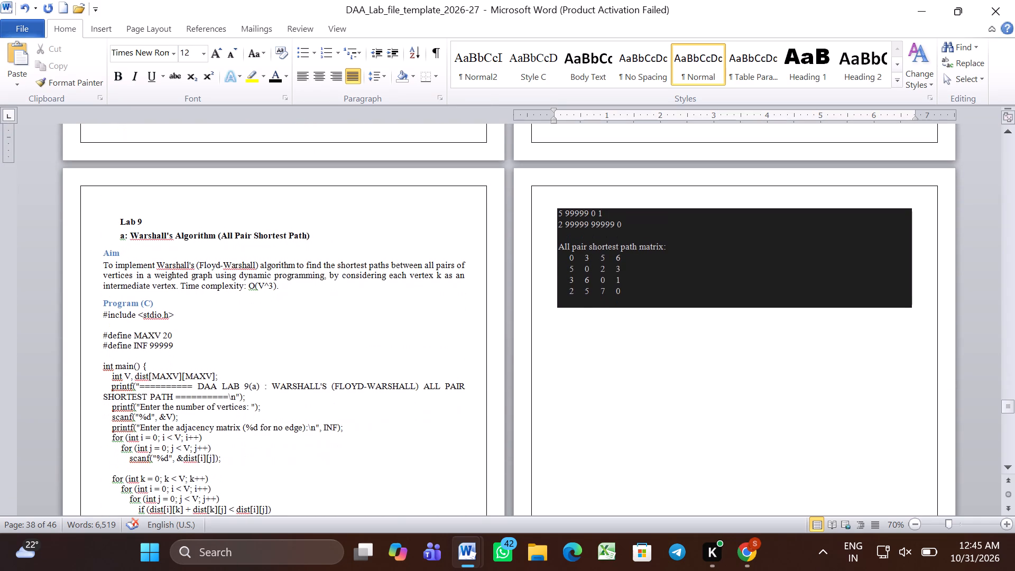
pyautogui.tripleClick(139, 221)
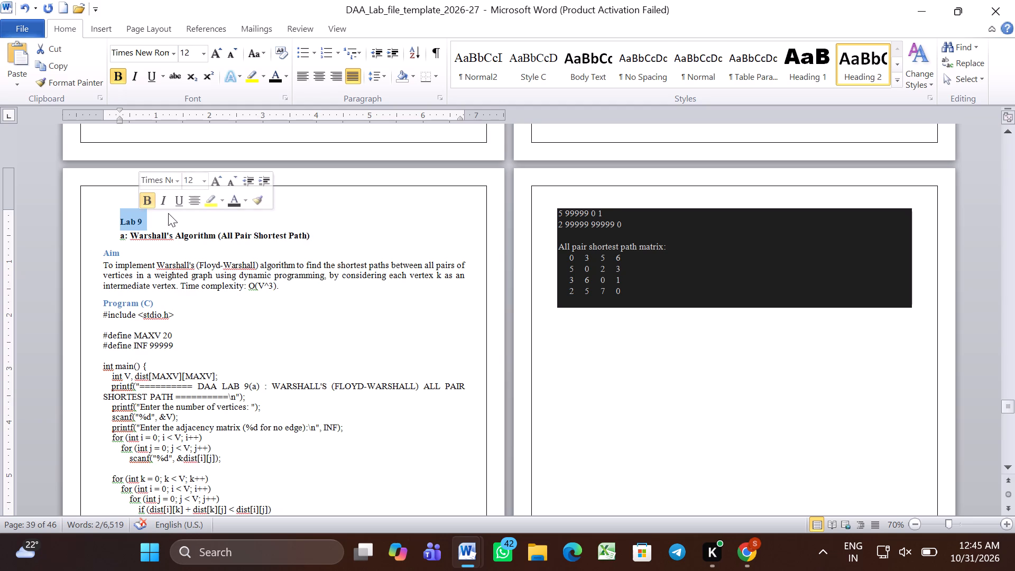
pyautogui.click(208, 183)
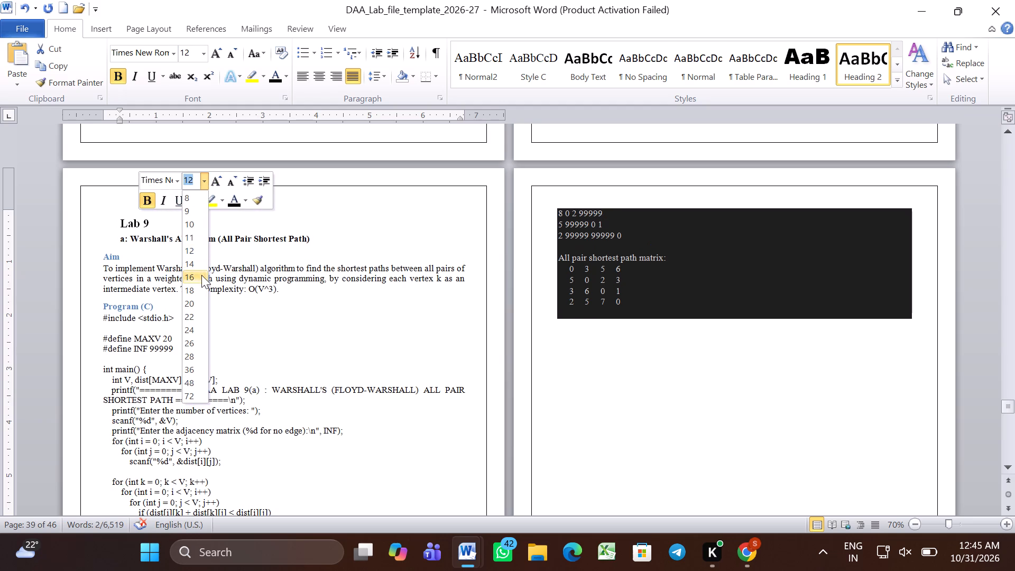
pyautogui.click(201, 275)
pyautogui.click(233, 202)
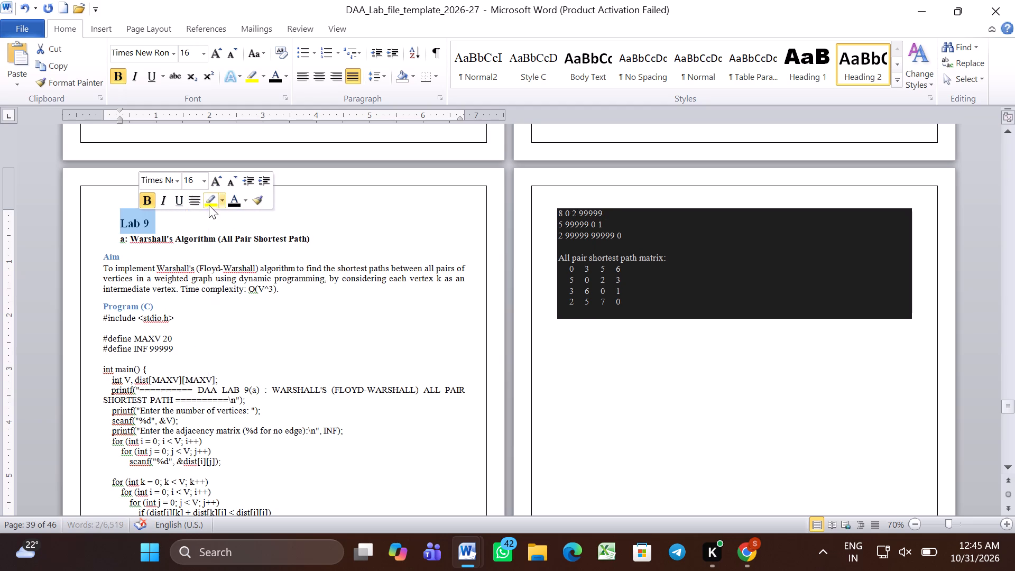
pyautogui.click(175, 203)
pyautogui.click(192, 203)
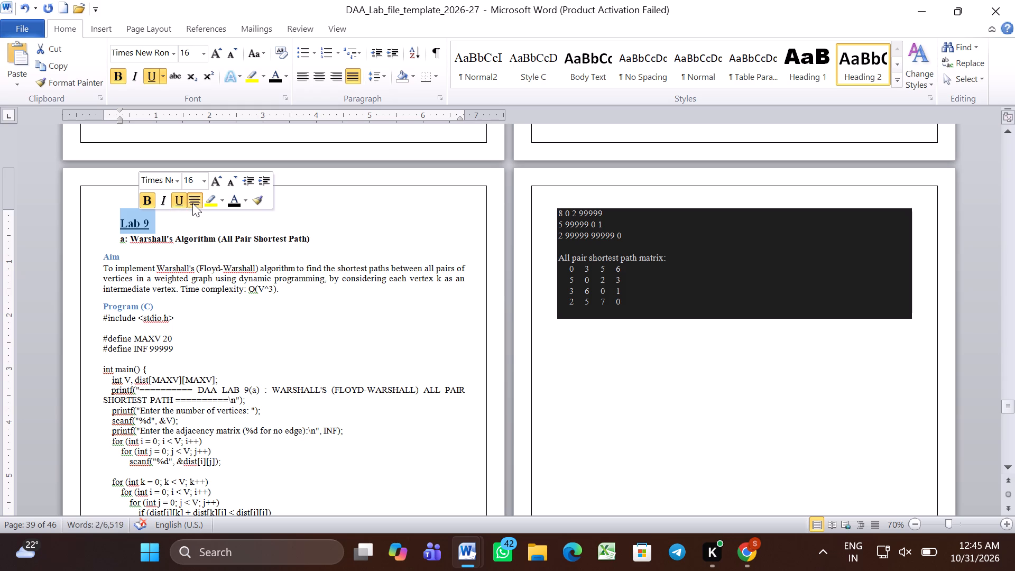
# Set the "a: Warshall's Algorithm (All Pair Shortest Path)" title to 16 pt and remove its left indent.
pyautogui.tripleClick(195, 240)
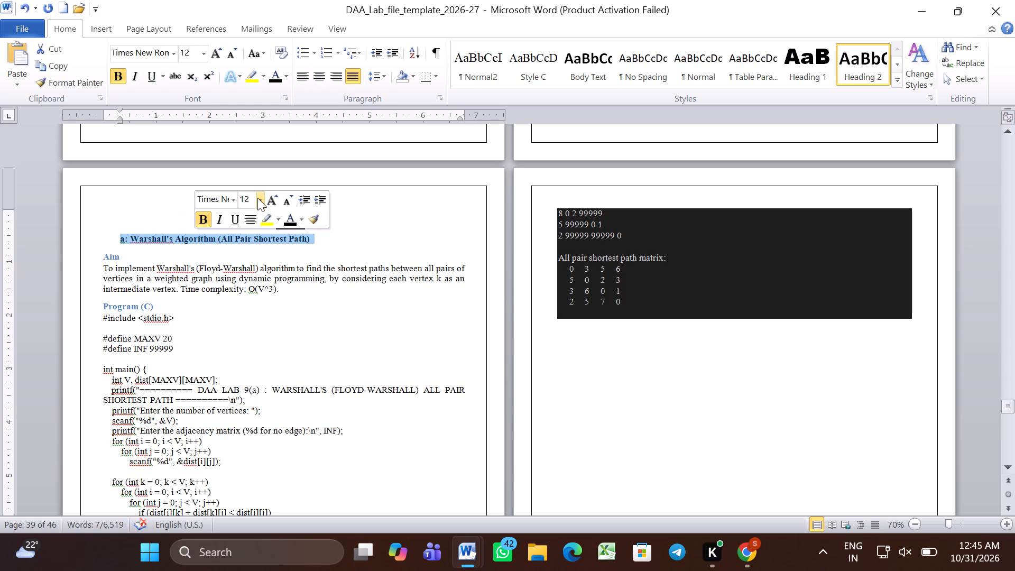
pyautogui.click(257, 198)
pyautogui.click(248, 293)
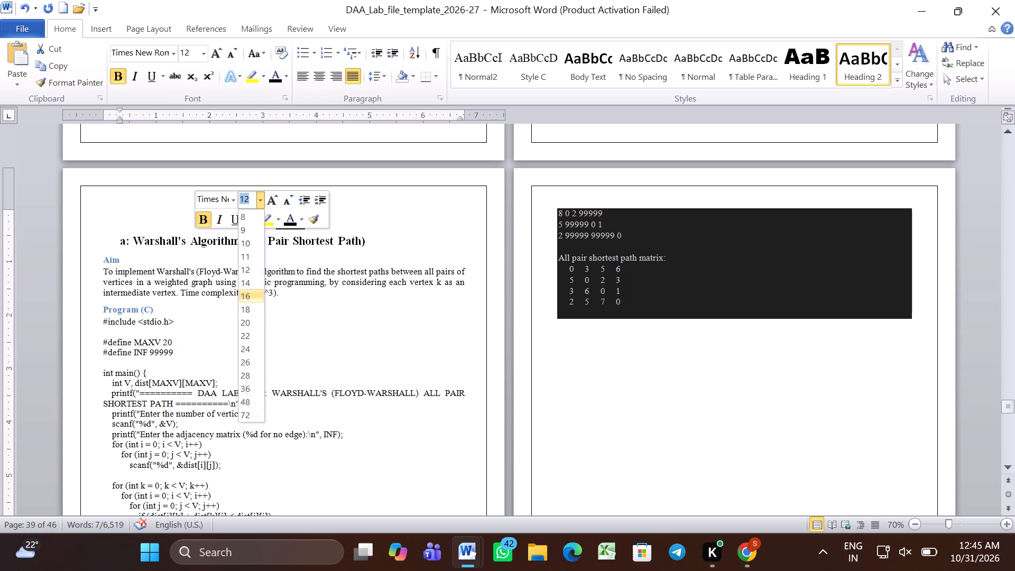
pyautogui.click(303, 199)
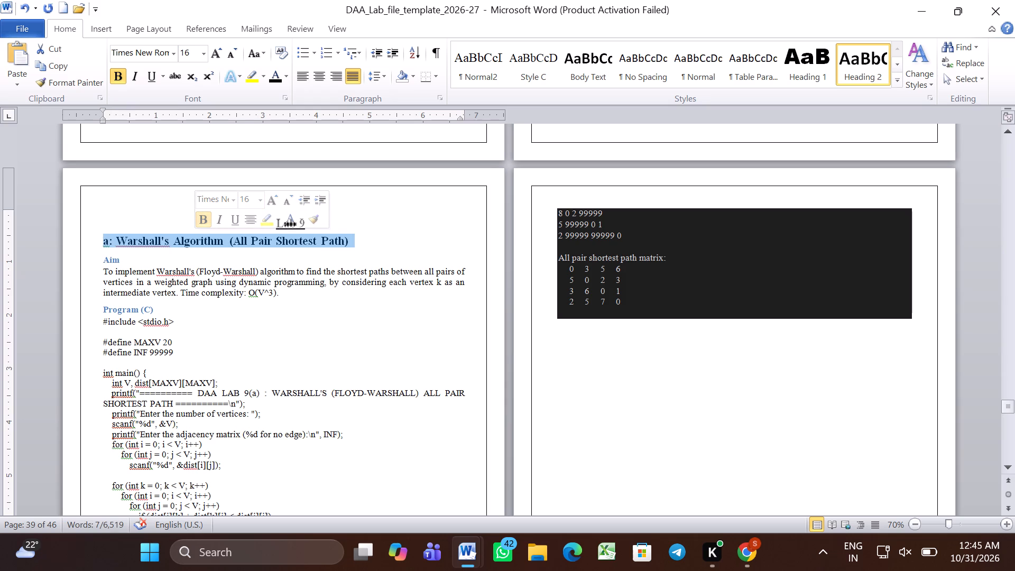
# Set the "Aim" and "Program (C)" headings of Warshall's Algorithm to 14 pt black text.
pyautogui.tripleClick(117, 259)
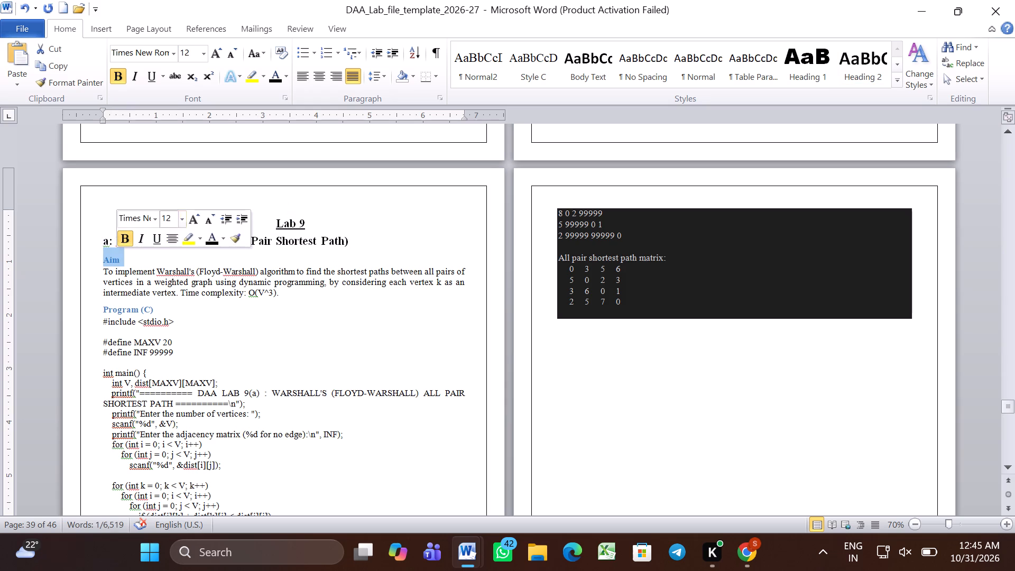
pyautogui.moveTo(181, 222); pyautogui.dragTo(167, 294)
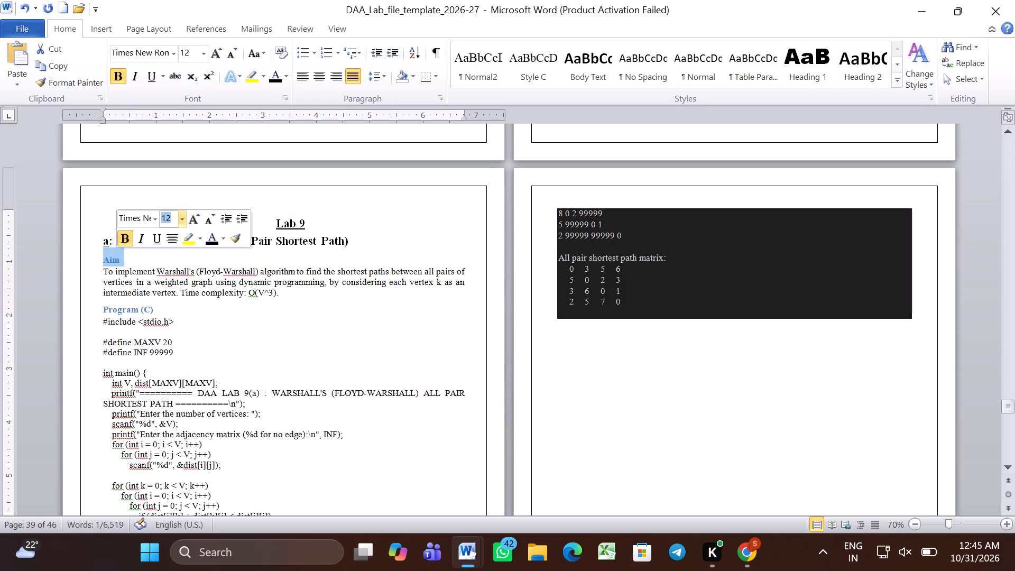
pyautogui.click(180, 224)
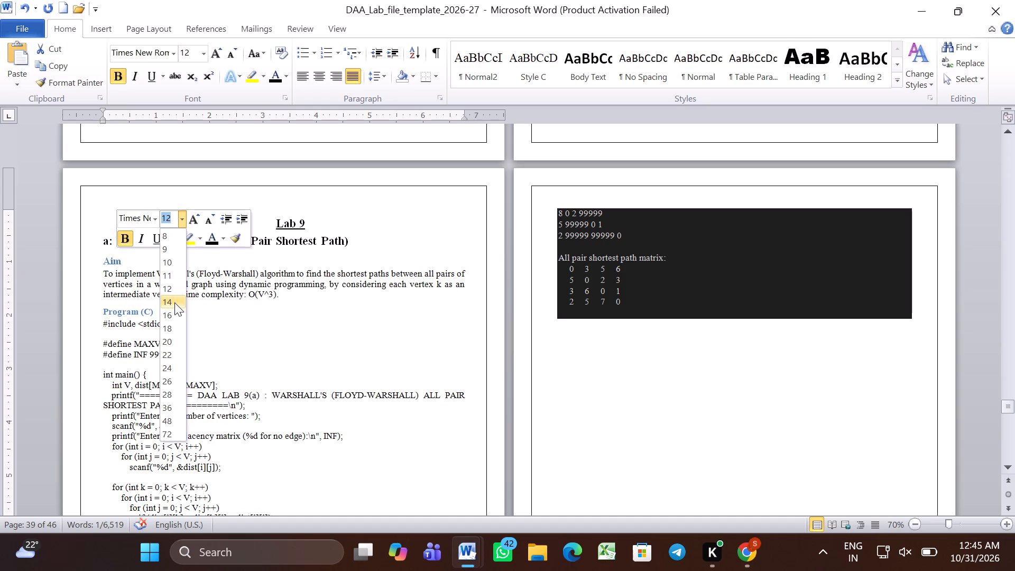
pyautogui.click(174, 303)
pyautogui.click(213, 233)
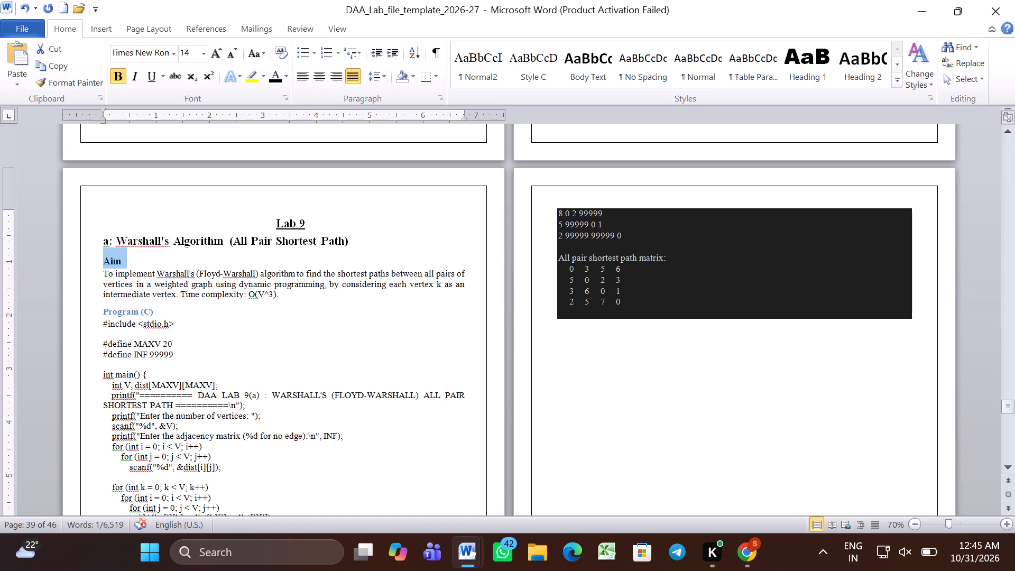
pyautogui.tripleClick(147, 312)
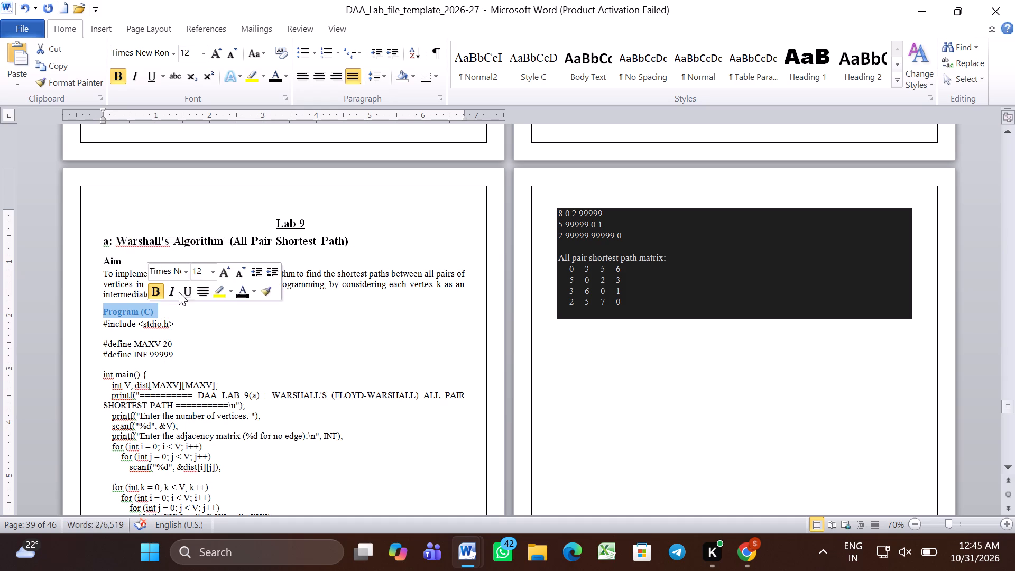
pyautogui.click(210, 273)
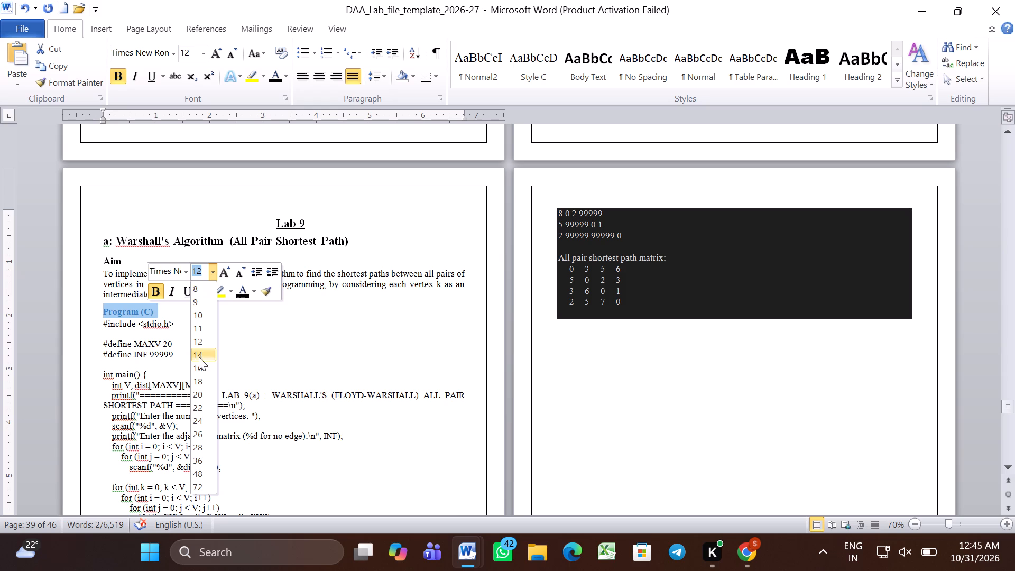
pyautogui.click(198, 357)
pyautogui.click(239, 294)
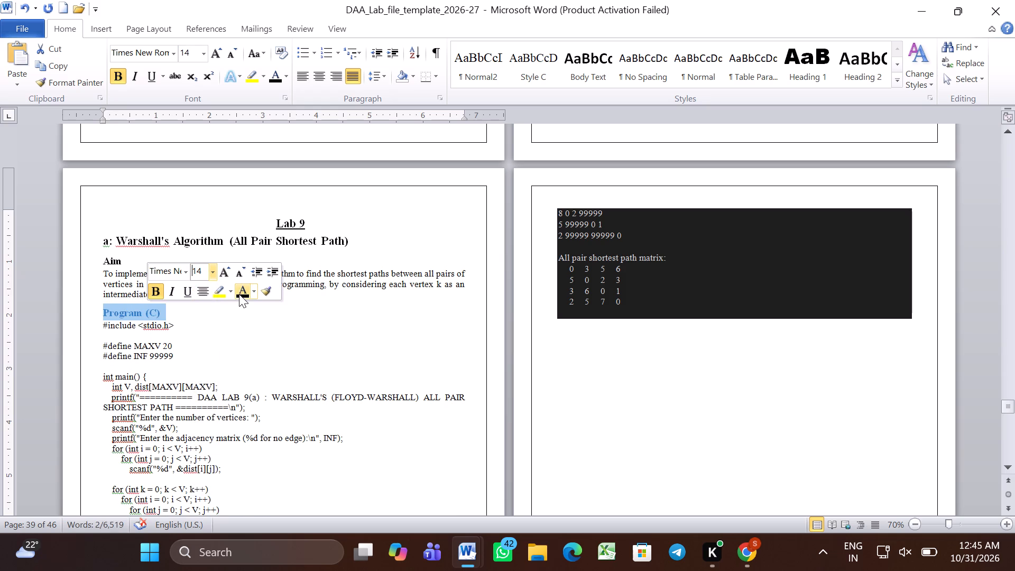
pyautogui.click(232, 374)
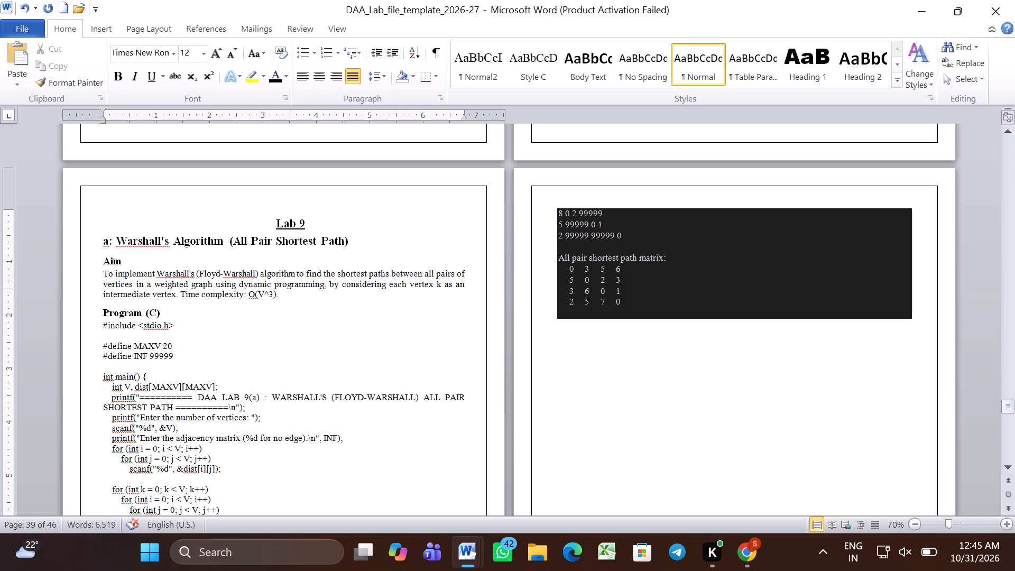
# Format the Warshall's Algorithm "OUTPUT" heading as bold 14 pt black text.
pyautogui.scroll(-1, 232, 374)
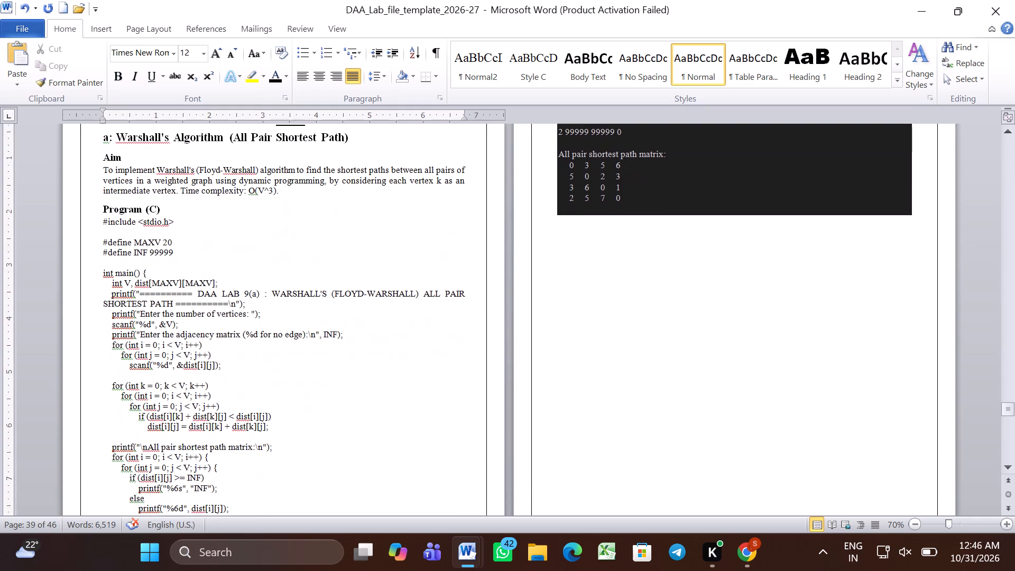
pyautogui.scroll(-4, 232, 374)
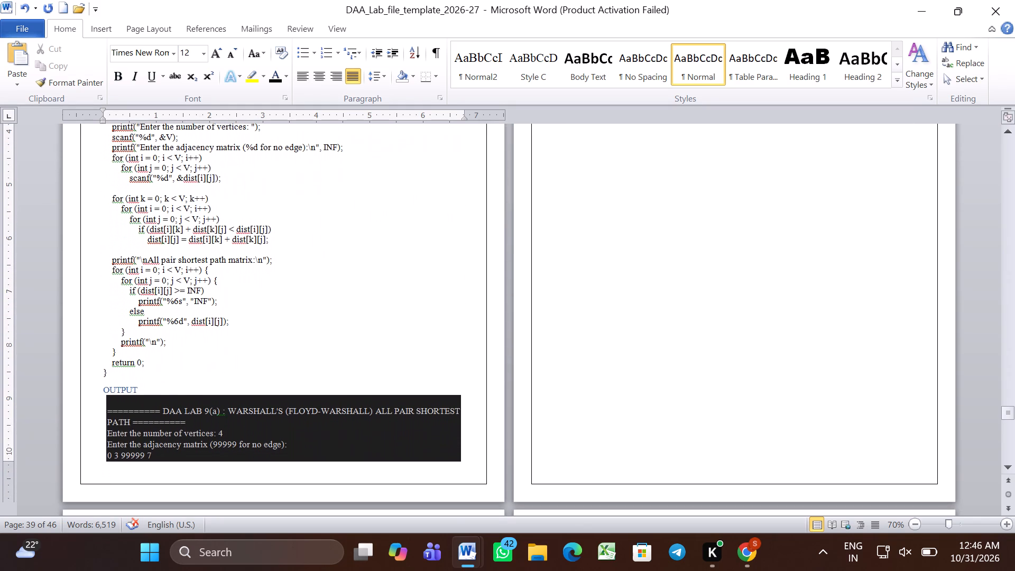
pyautogui.tripleClick(151, 386)
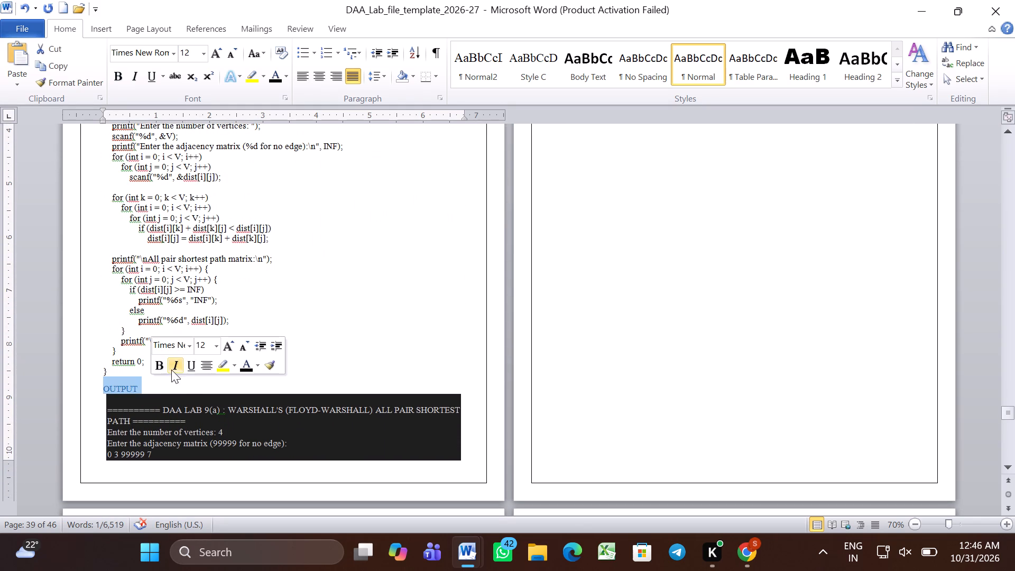
pyautogui.click(163, 368)
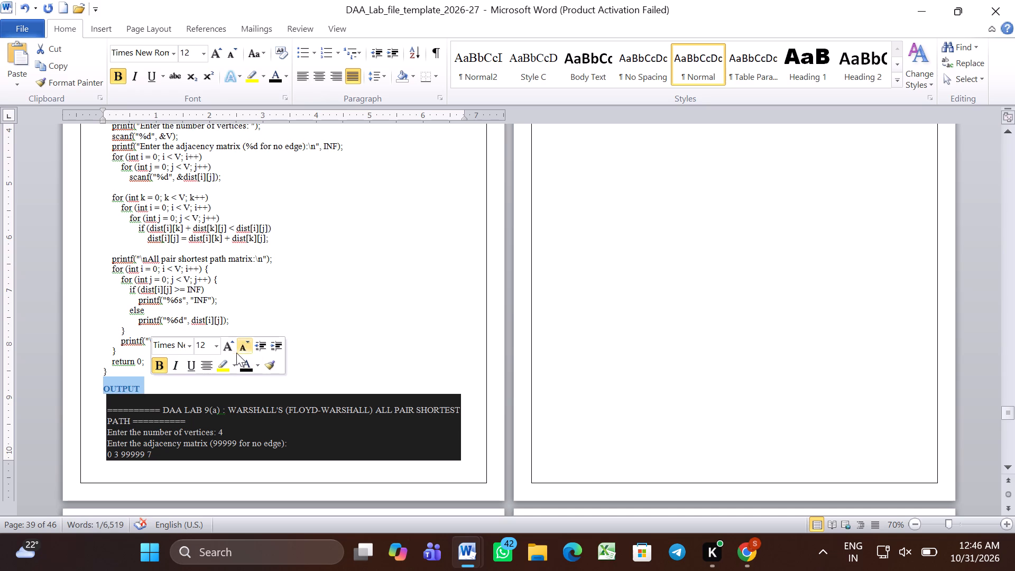
pyautogui.click(218, 342)
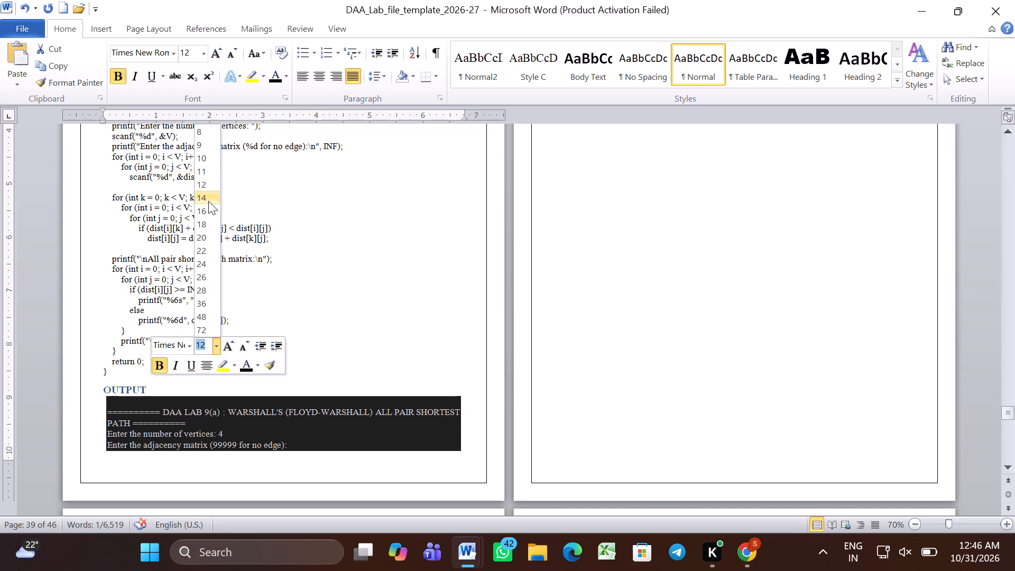
pyautogui.click(208, 201)
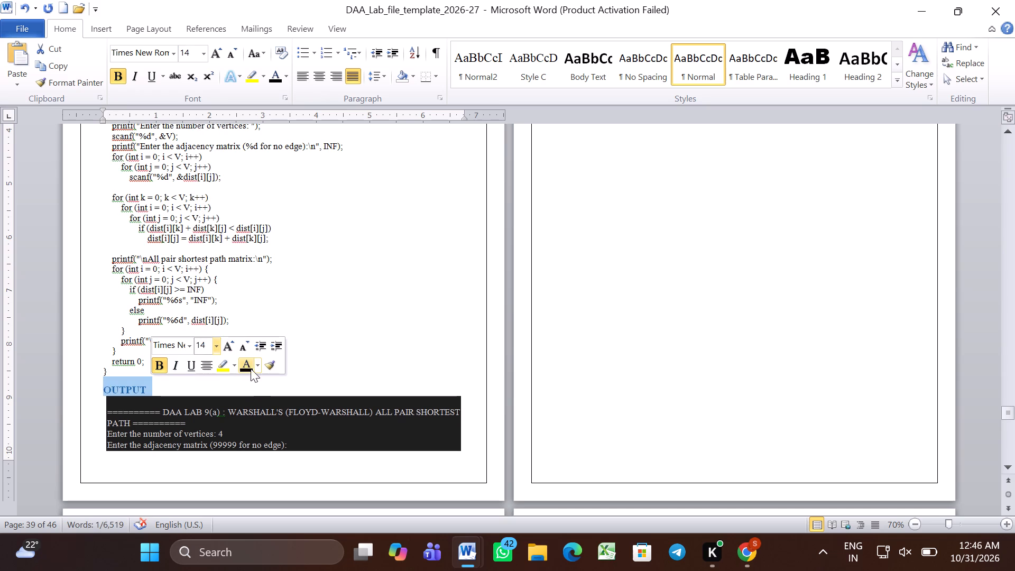
pyautogui.click(247, 362)
pyautogui.click(327, 362)
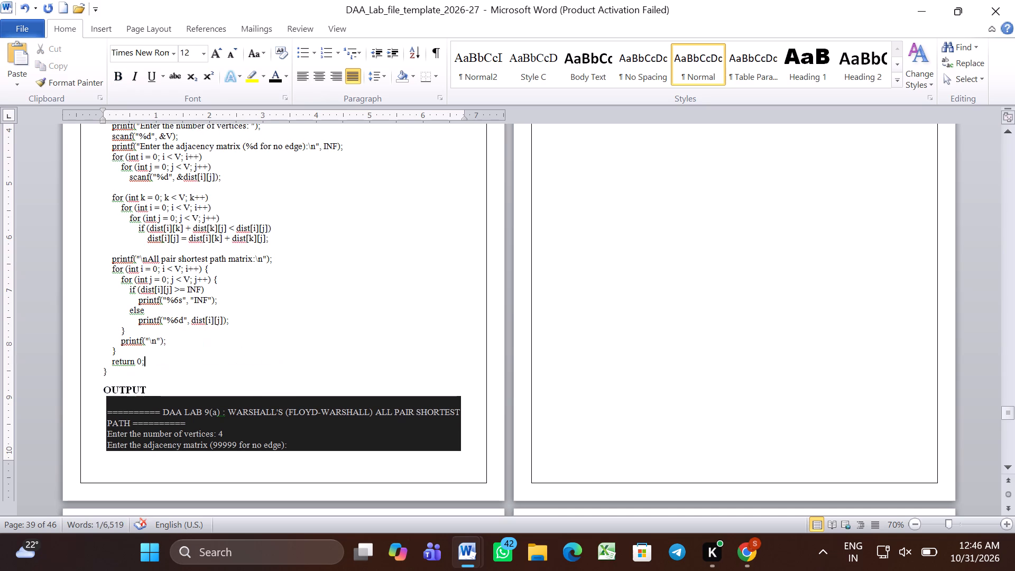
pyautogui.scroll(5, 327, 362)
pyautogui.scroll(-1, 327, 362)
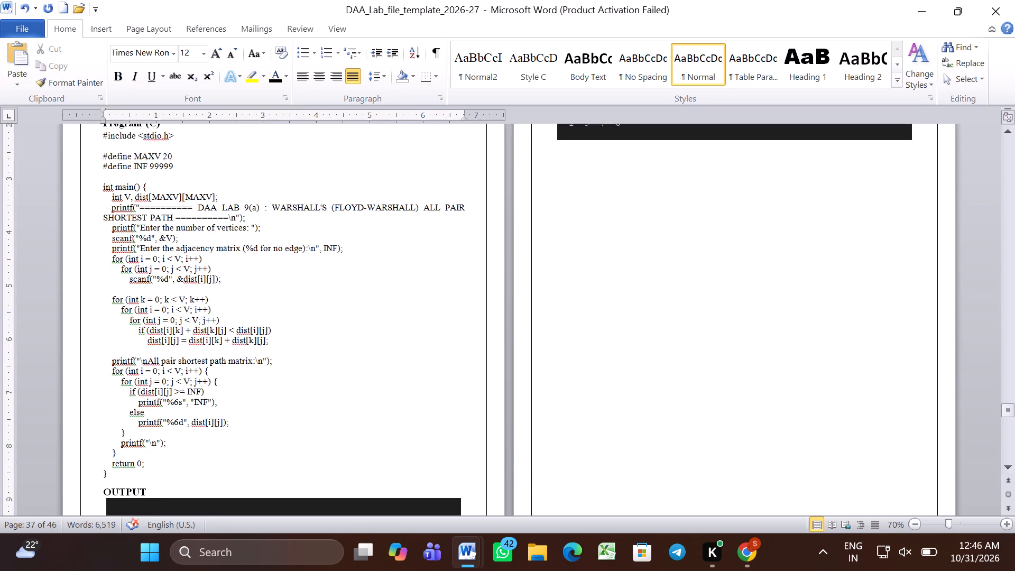
# Insert blank lines after the Warshall's Algorithm program code so its "OUTPUT" heading starts on the following page.
pyautogui.scroll(-1, 327, 362)
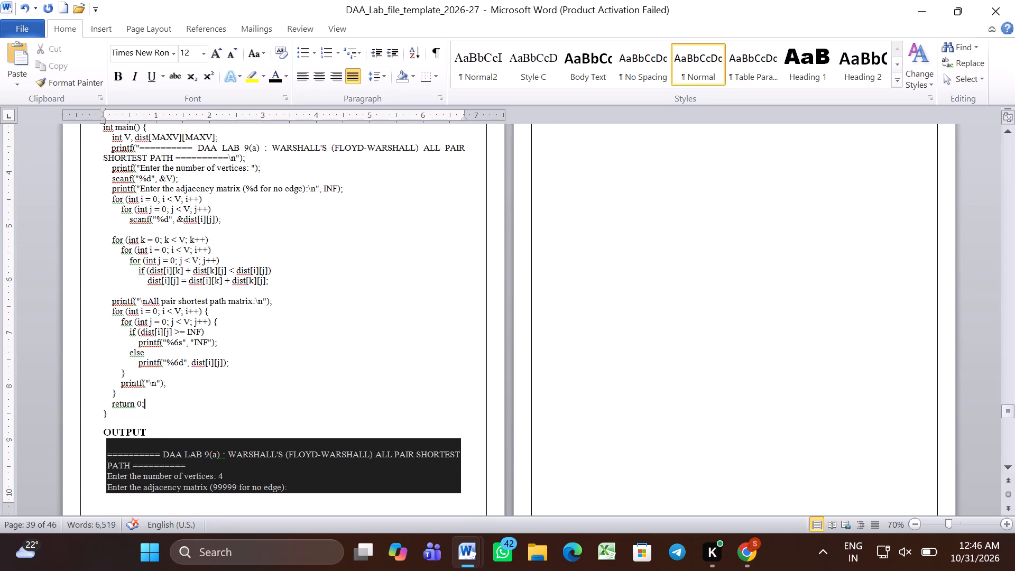
pyautogui.click(131, 422)
pyautogui.click(128, 417)
pyautogui.press('Return')
pyautogui.press('Return')
pyautogui.press('Return')
pyautogui.press('Return')
pyautogui.press('Return')
pyautogui.press('Return')
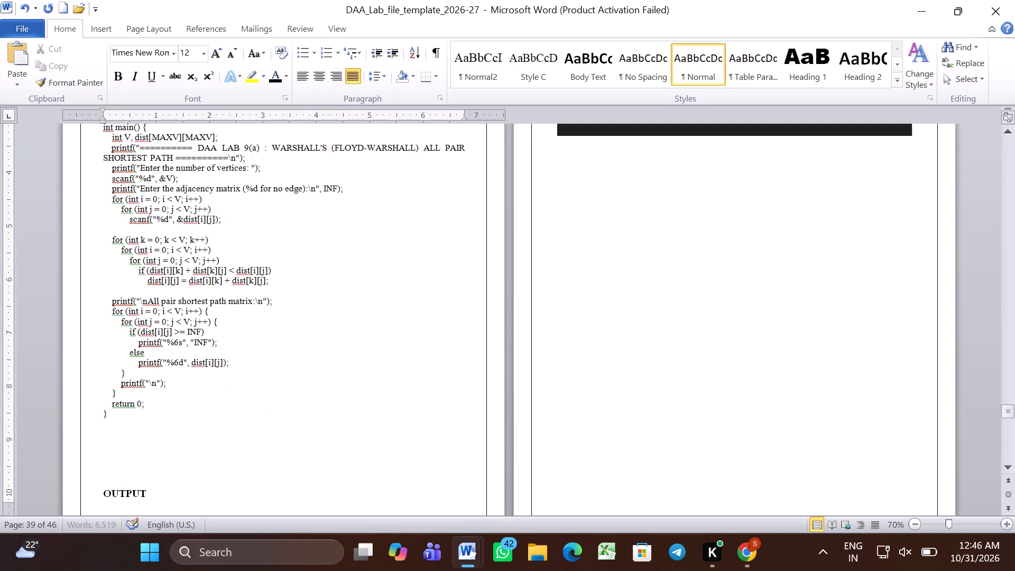
pyautogui.press('Return')
# Add a blank line between the Warshall's Algorithm "OUTPUT" heading and its output block.
pyautogui.scroll(4, 128, 417)
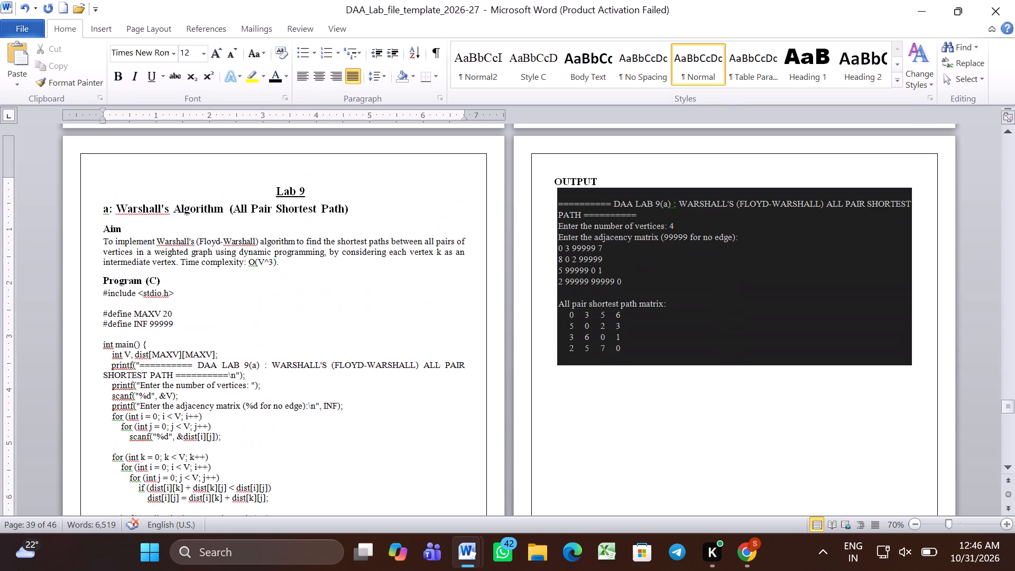
pyautogui.click(625, 180)
pyautogui.press('Return')
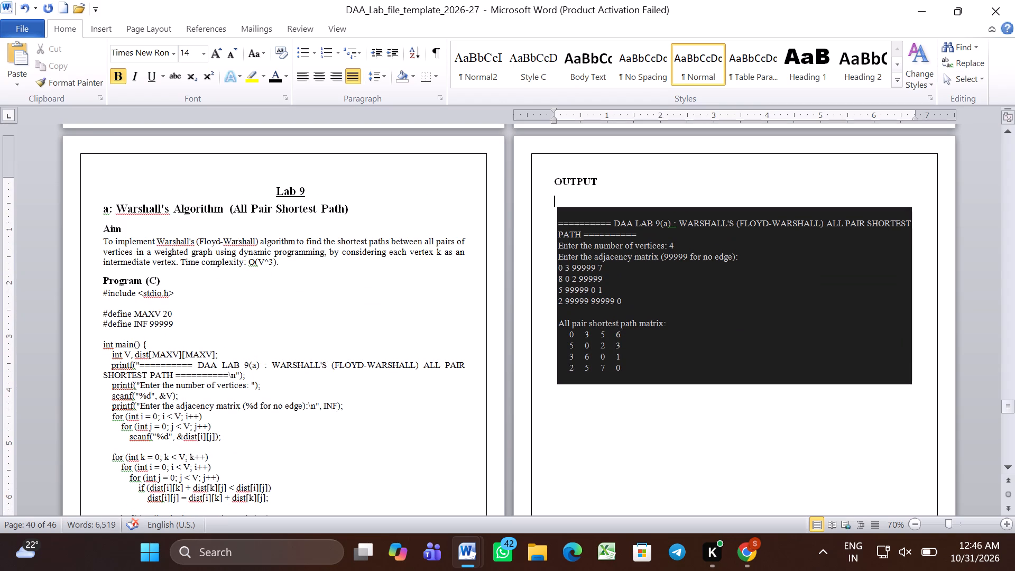
pyautogui.click(587, 181)
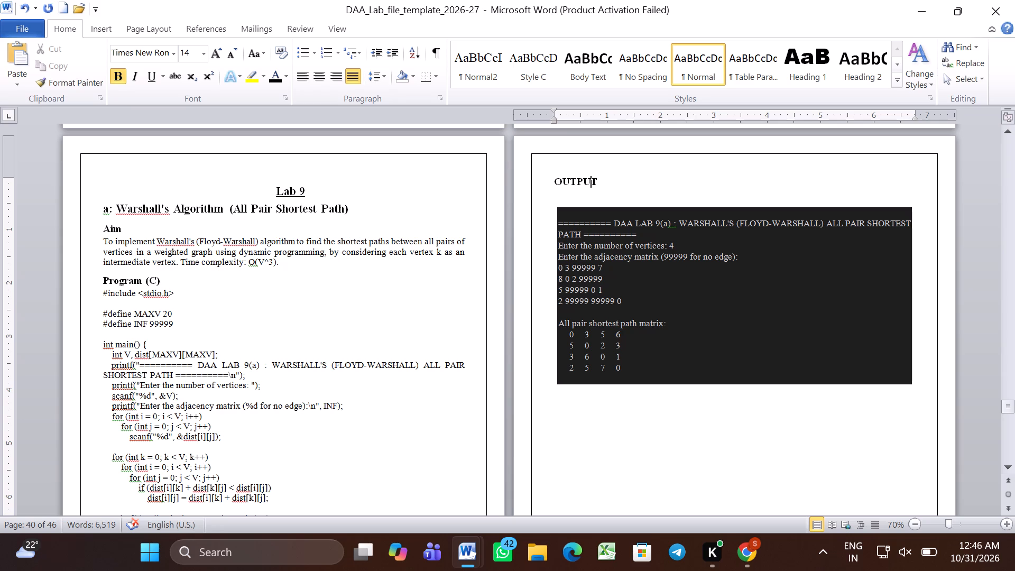
# Set the "b: Dijkstra's Algorithm (Single Source Shortest Path)" title to 16 pt and remove its left indent.
pyautogui.scroll(-1, 440, 391)
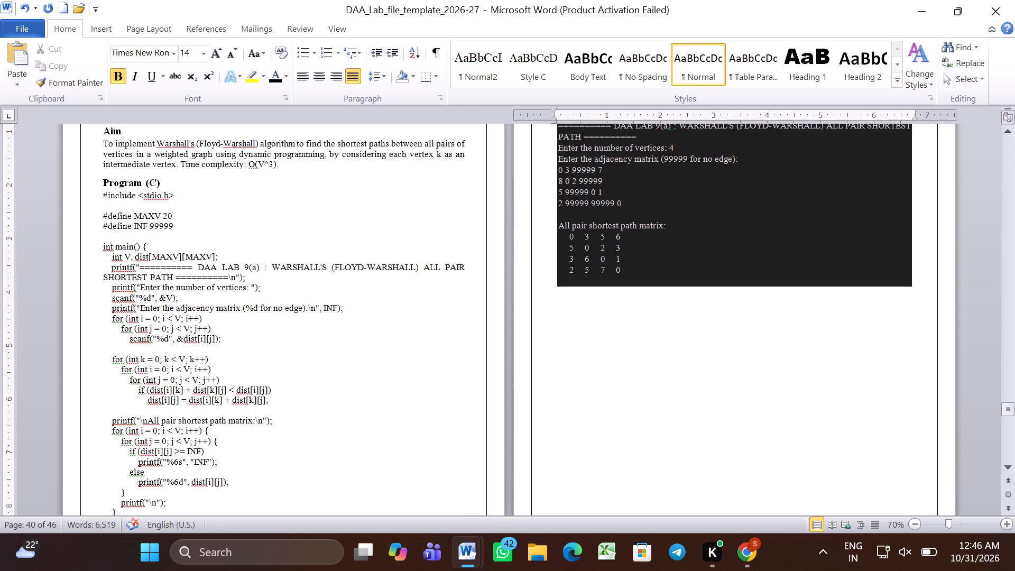
pyautogui.scroll(-2, 440, 391)
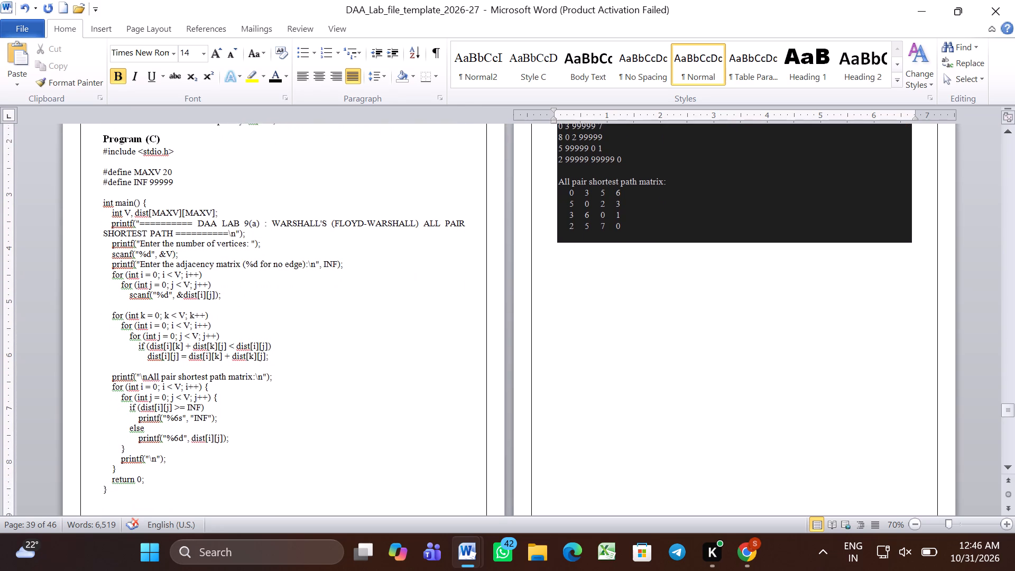
pyautogui.scroll(-1, 440, 391)
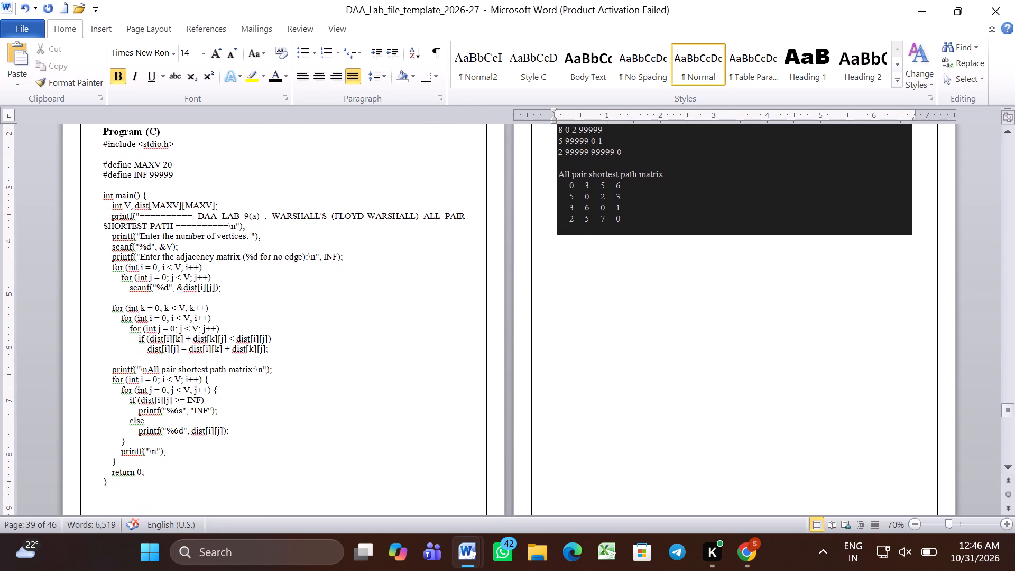
pyautogui.scroll(-1, 403, 281)
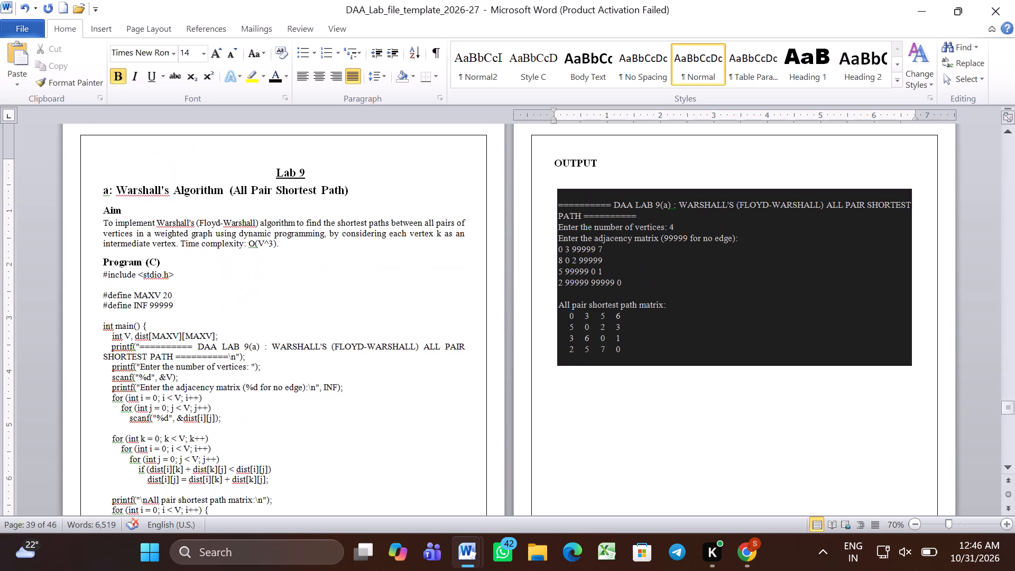
pyautogui.scroll(-1, 403, 281)
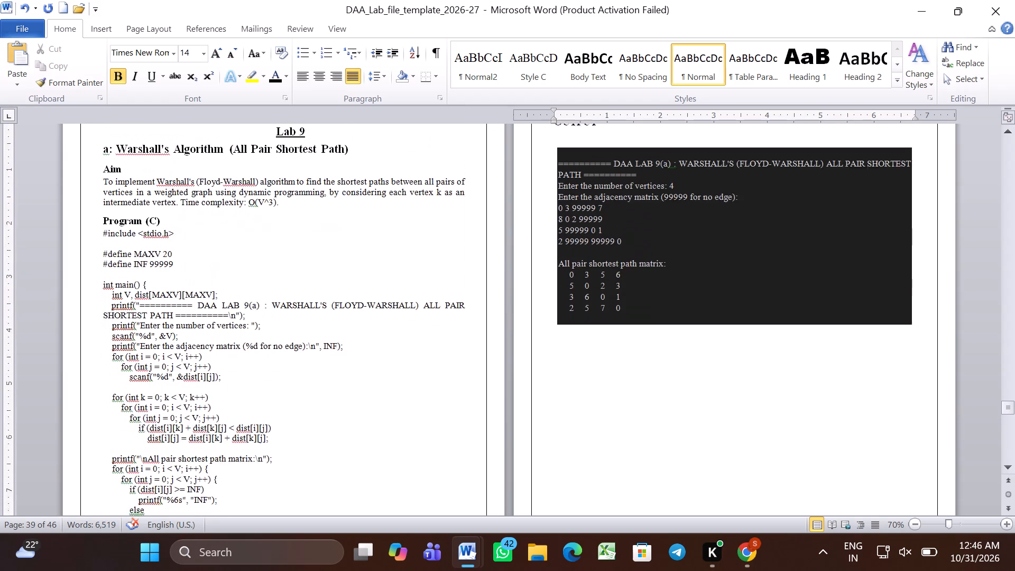
pyautogui.scroll(-4, 403, 281)
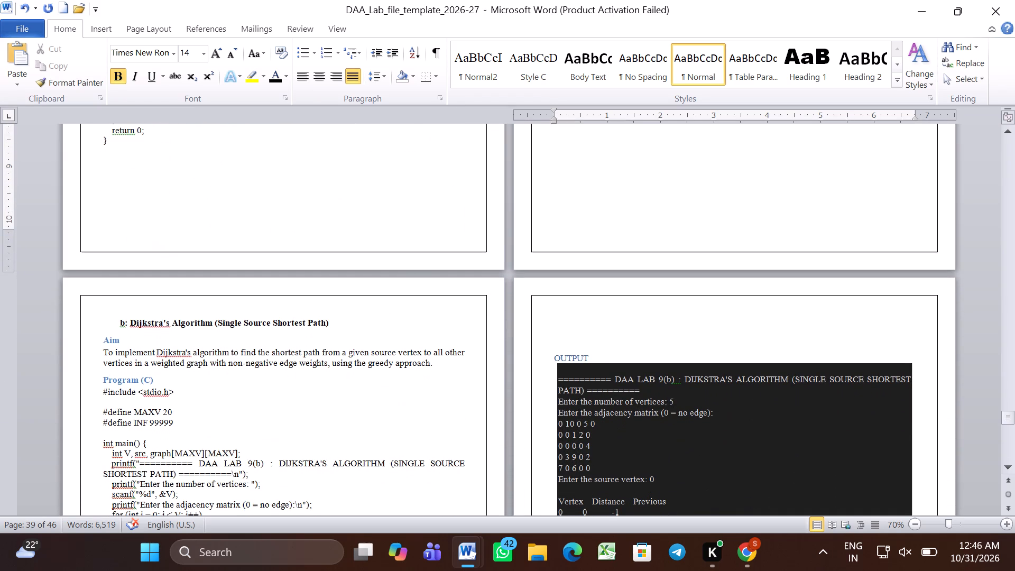
pyautogui.tripleClick(323, 319)
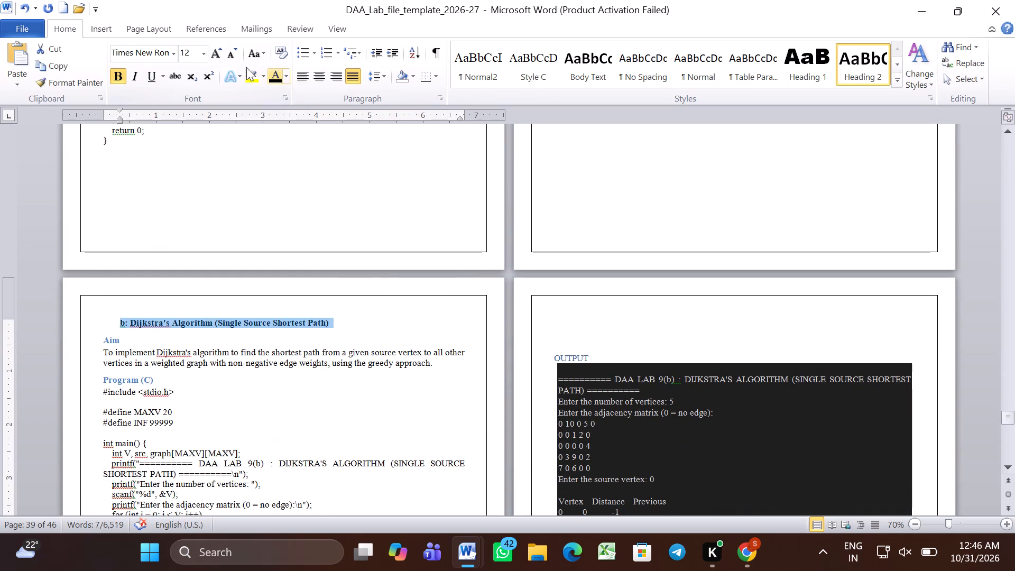
pyautogui.click(205, 49)
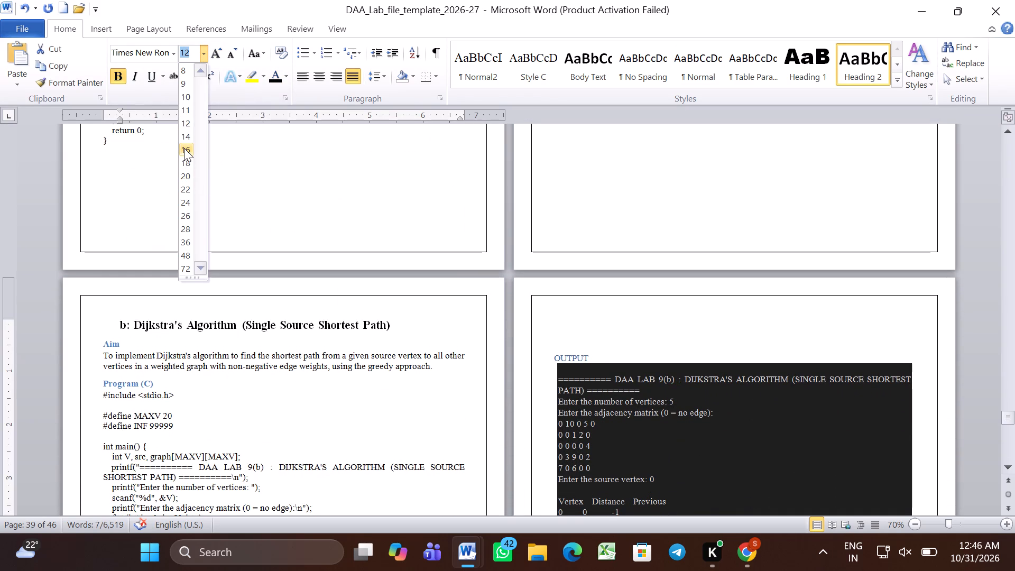
pyautogui.click(184, 148)
pyautogui.click(379, 56)
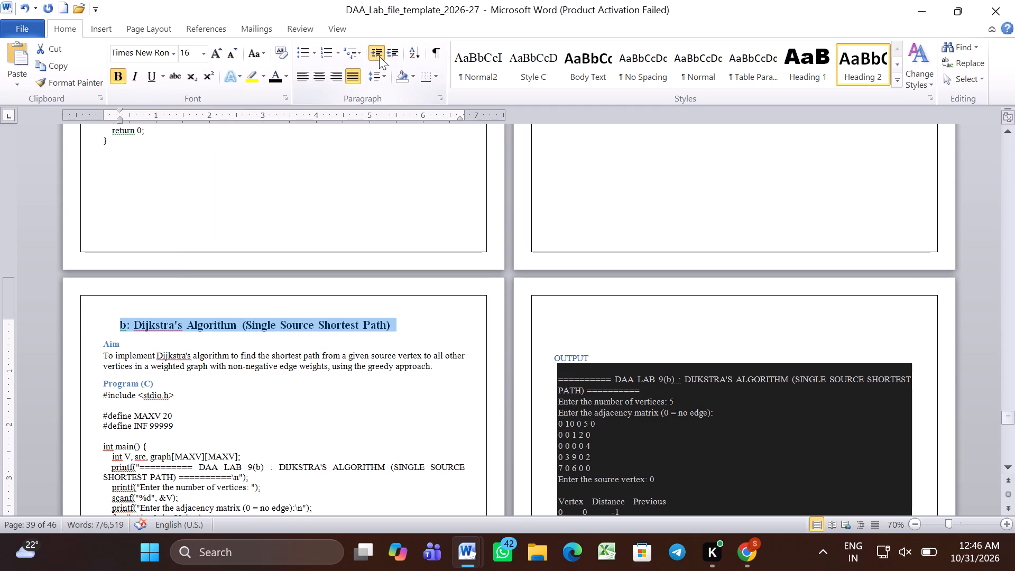
pyautogui.click(379, 56)
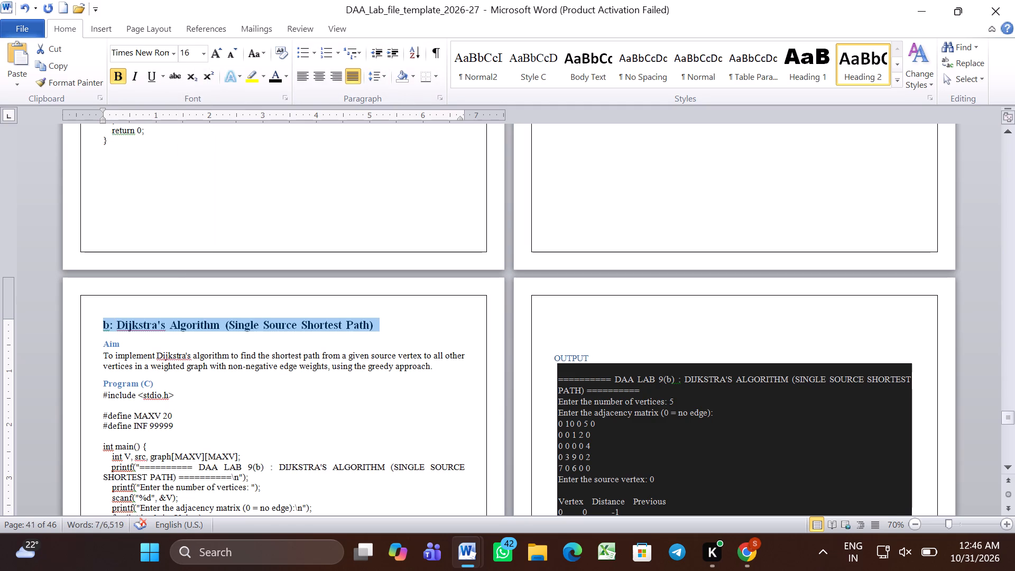
# Set the "Aim" heading of Dijkstra's Algorithm to 14 pt black text.
pyautogui.tripleClick(116, 346)
pyautogui.click(178, 307)
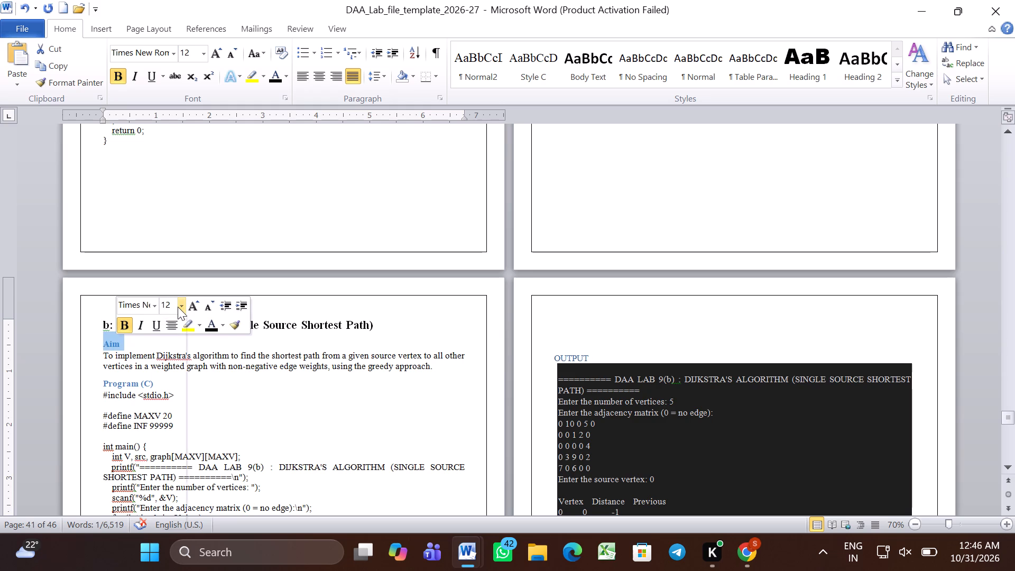
pyautogui.press('Down')
pyautogui.press('Up')
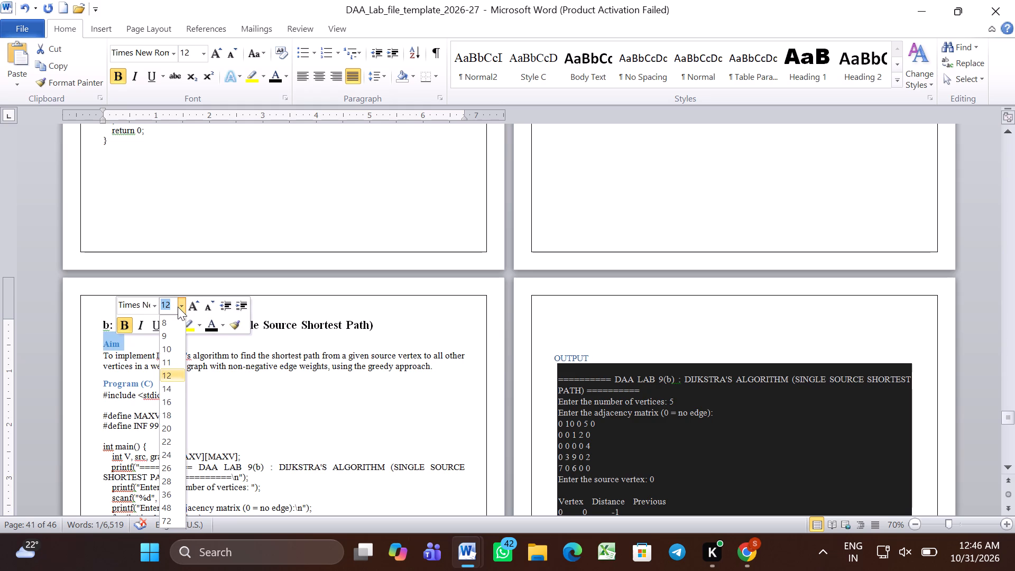
pyautogui.press('Down')
pyautogui.press('Return')
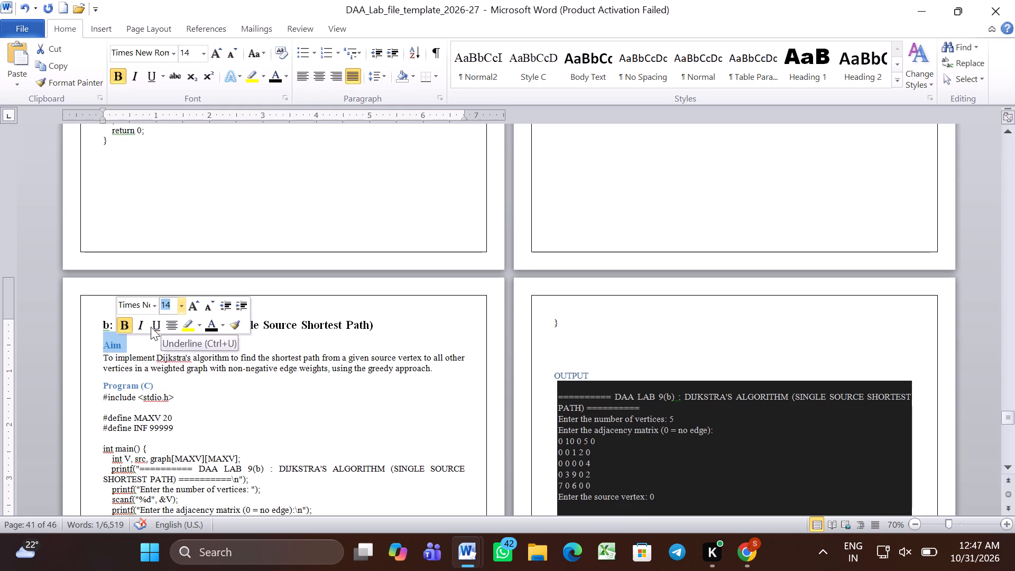
pyautogui.click(217, 327)
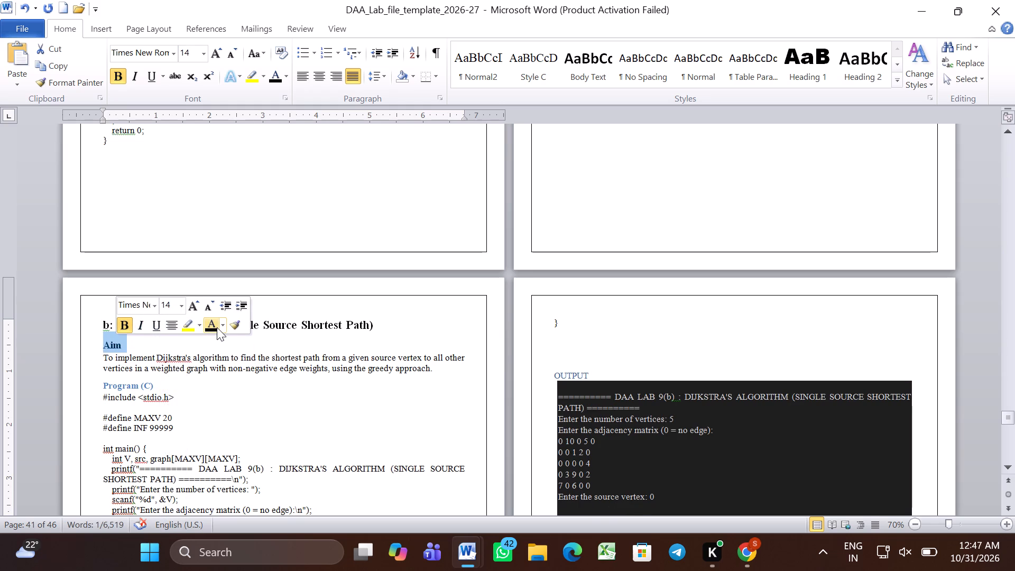
pyautogui.click(139, 358)
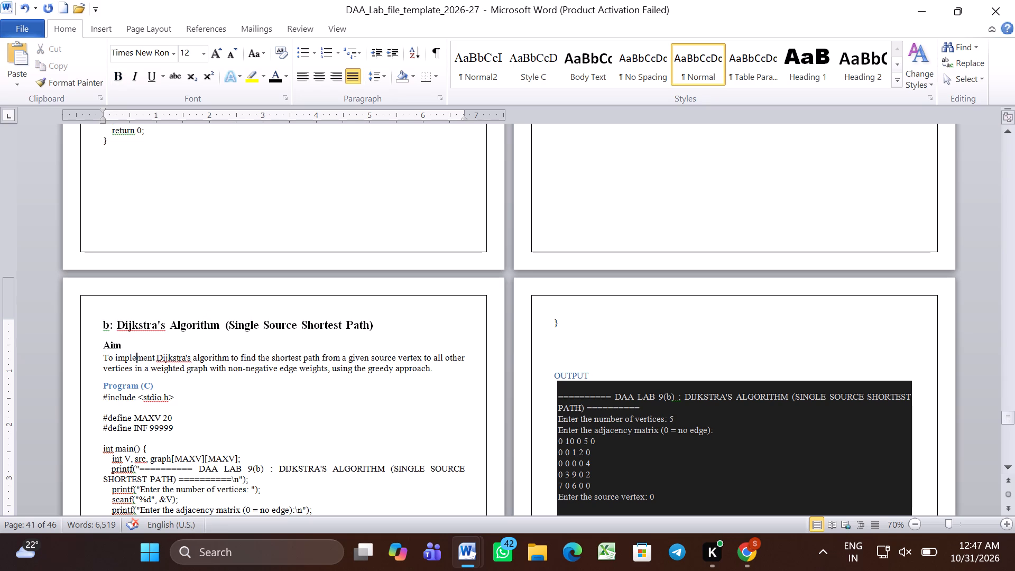
# Set the "Program (C)" heading of Dijkstra's Algorithm to 14 pt black text.
pyautogui.tripleClick(131, 385)
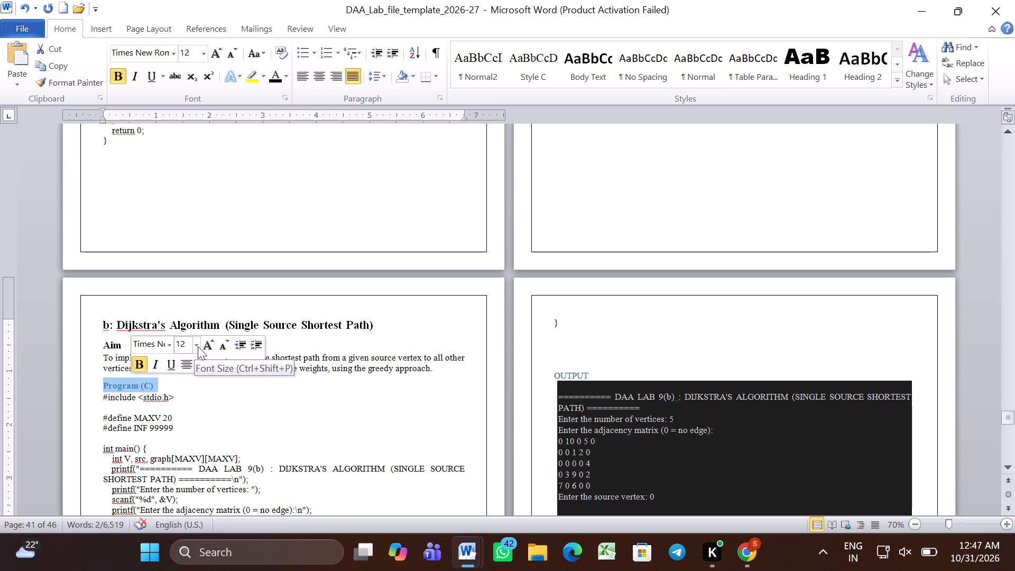
pyautogui.click(198, 346)
pyautogui.press('Down')
pyautogui.press('Up')
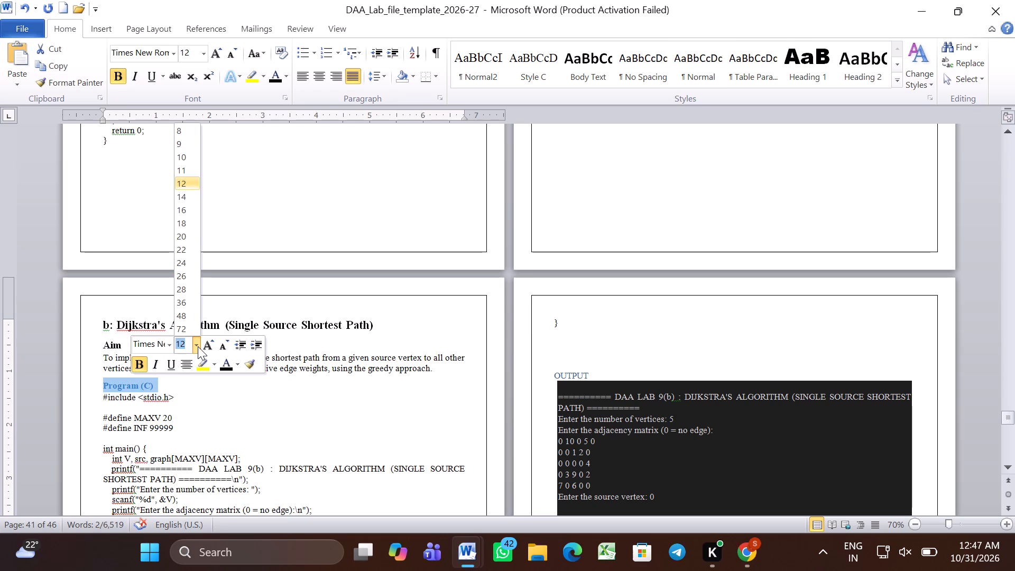
pyautogui.press('Down')
pyautogui.press('Return')
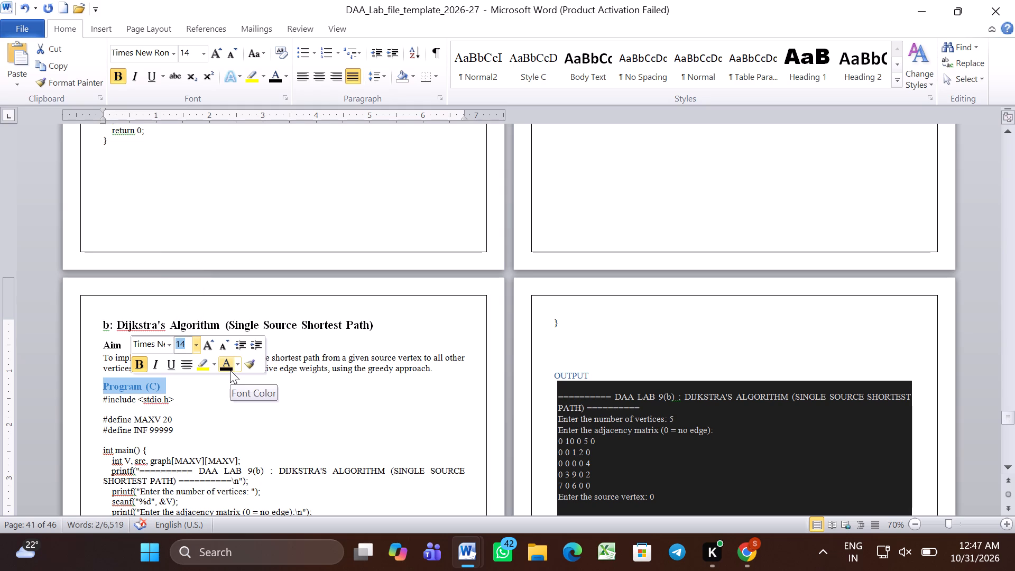
pyautogui.click(206, 414)
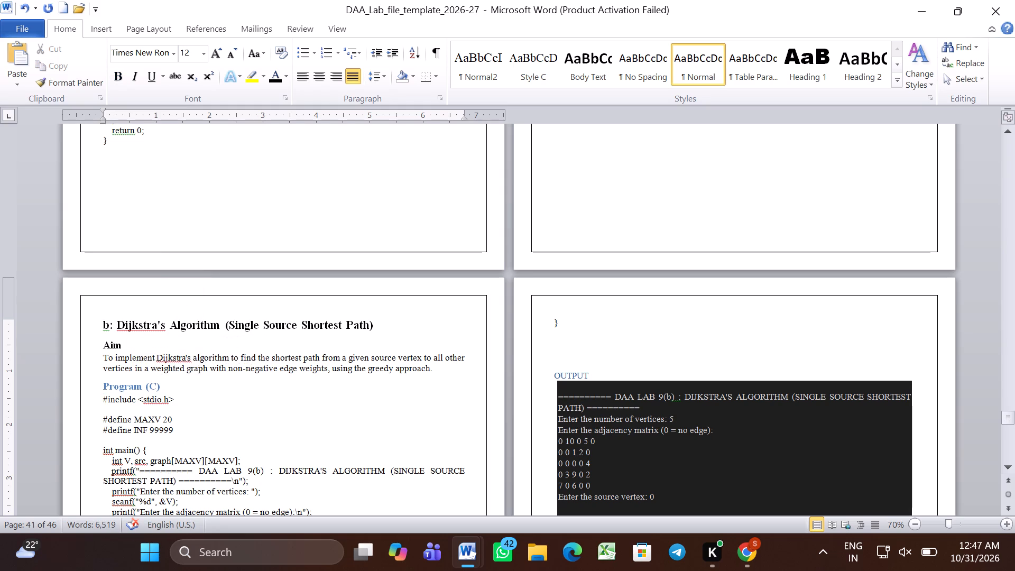
pyautogui.tripleClick(150, 386)
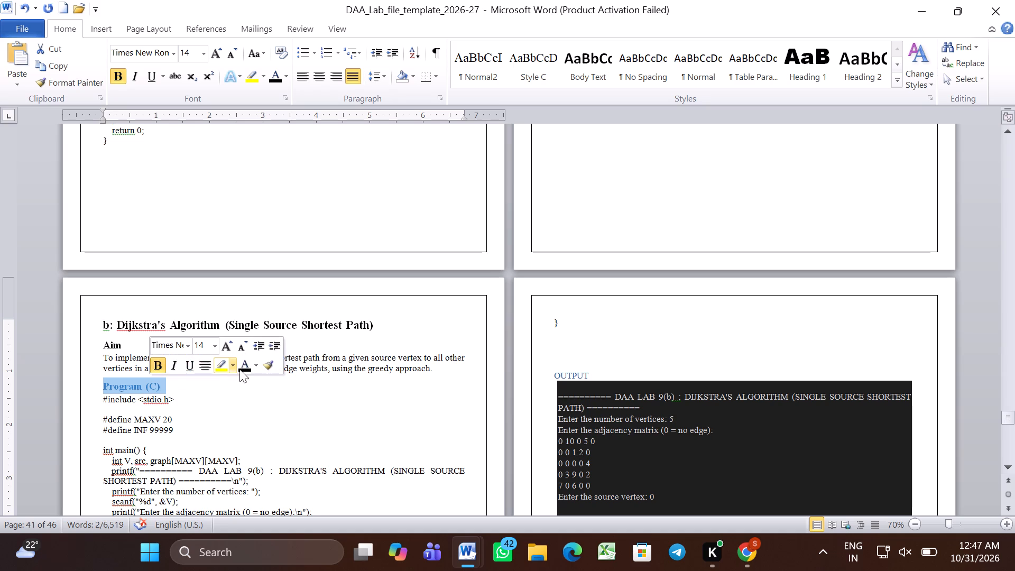
pyautogui.click(248, 368)
pyautogui.click(263, 409)
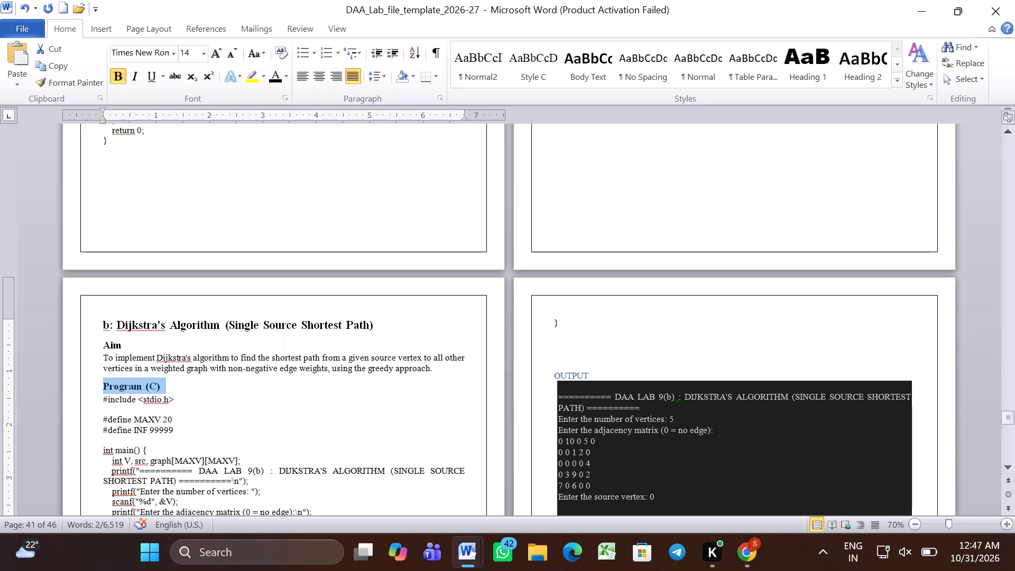
# Delete the blank line after "dist[src] = 0;" in the Dijkstra's code to pull its closing brace back onto the code page.
pyautogui.scroll(-5, 263, 409)
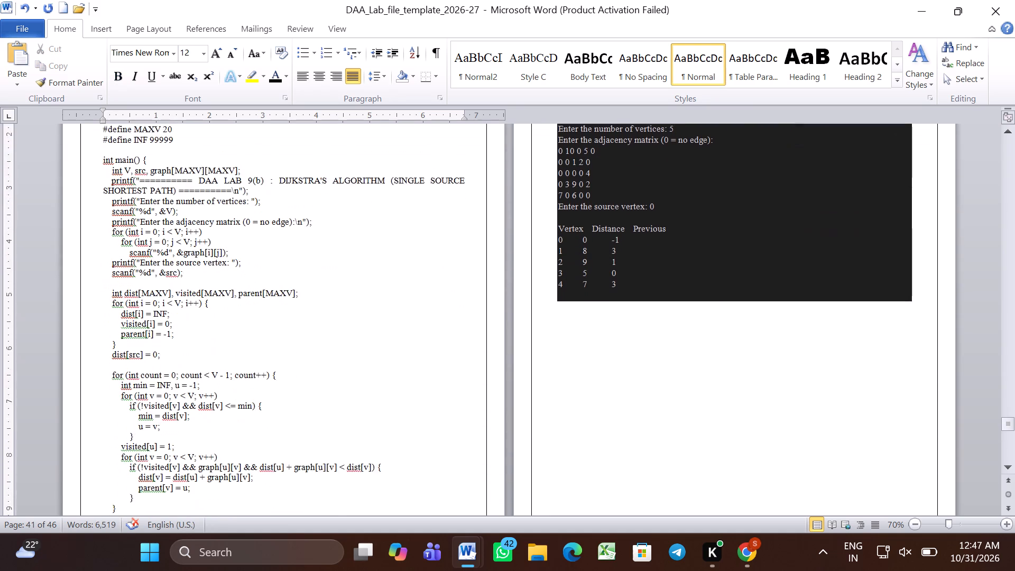
pyautogui.scroll(-2, 263, 409)
pyautogui.scroll(3, 263, 409)
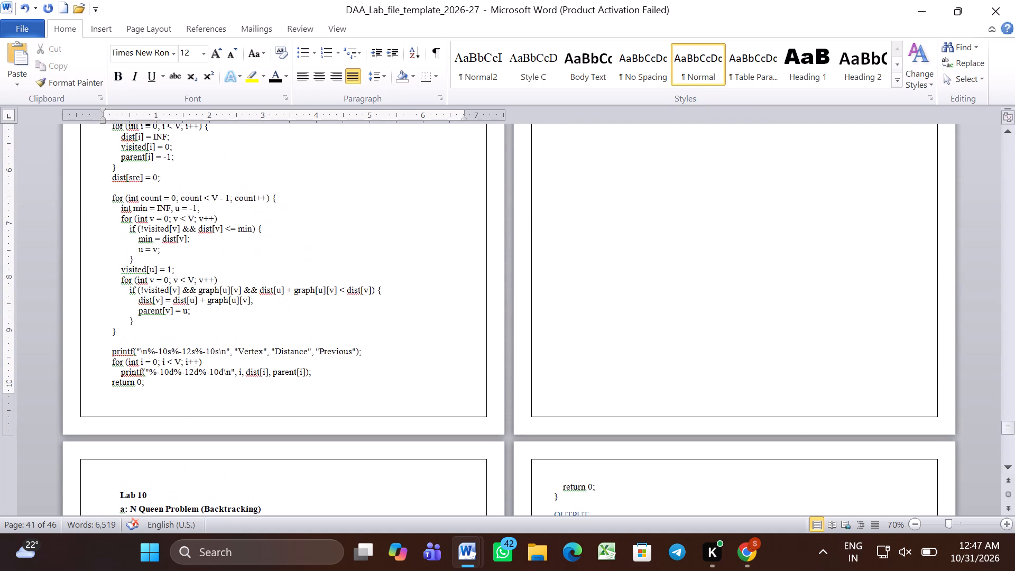
pyautogui.scroll(1, 263, 409)
pyautogui.scroll(1, 211, 343)
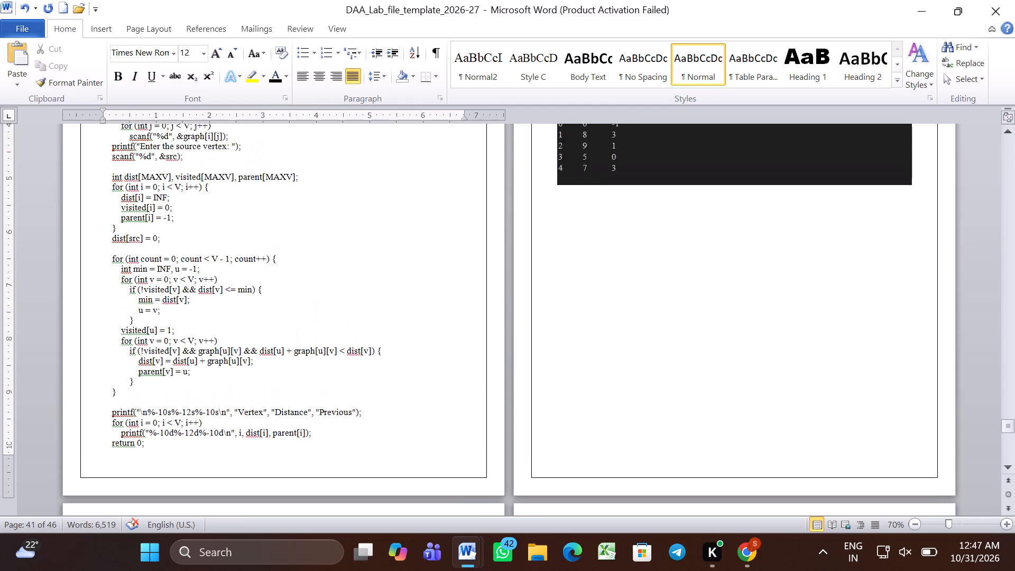
pyautogui.scroll(1, 211, 343)
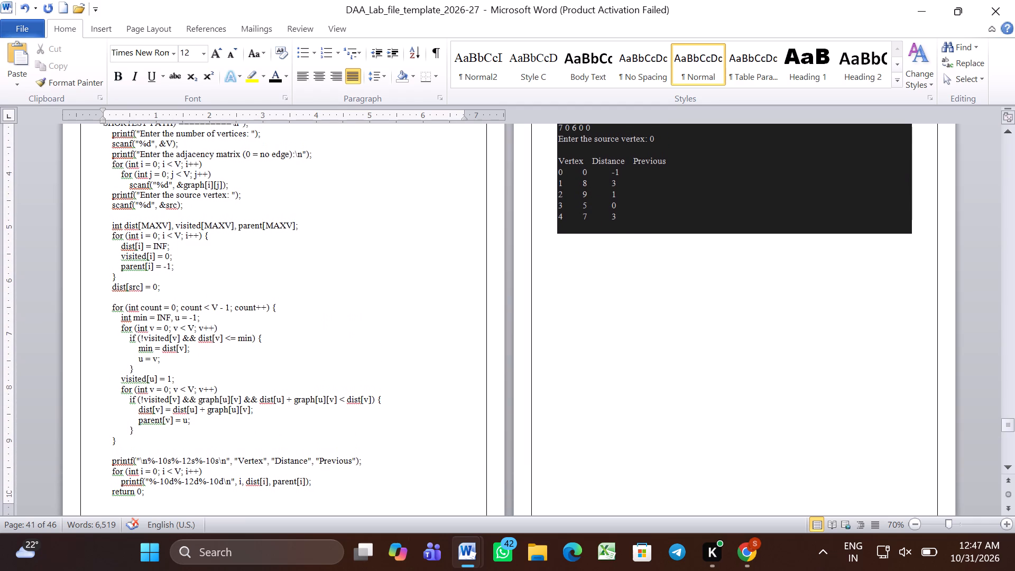
pyautogui.click(189, 292)
pyautogui.press('BackSpace')
# Make the "OUTPUT" heading of Dijkstra's Algorithm bold, 14 pt and black.
pyautogui.scroll(2, 189, 292)
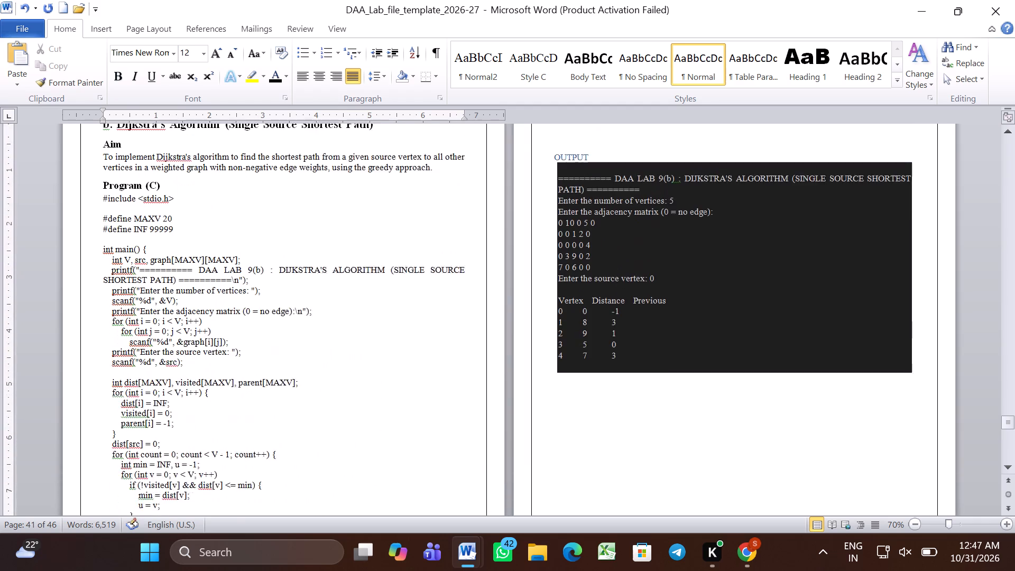
pyautogui.scroll(1, 189, 292)
pyautogui.tripleClick(578, 206)
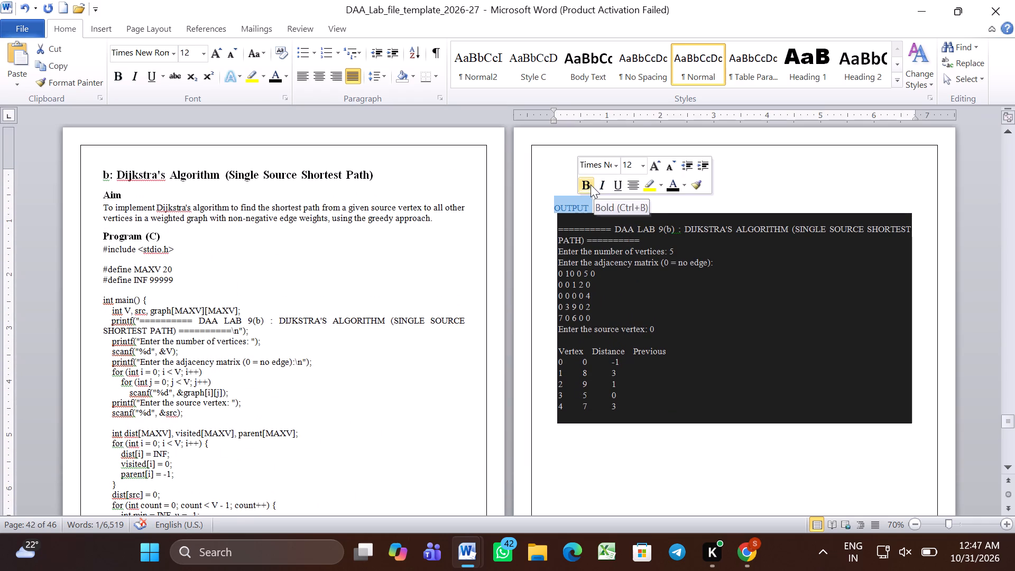
pyautogui.click(590, 185)
pyautogui.click(647, 165)
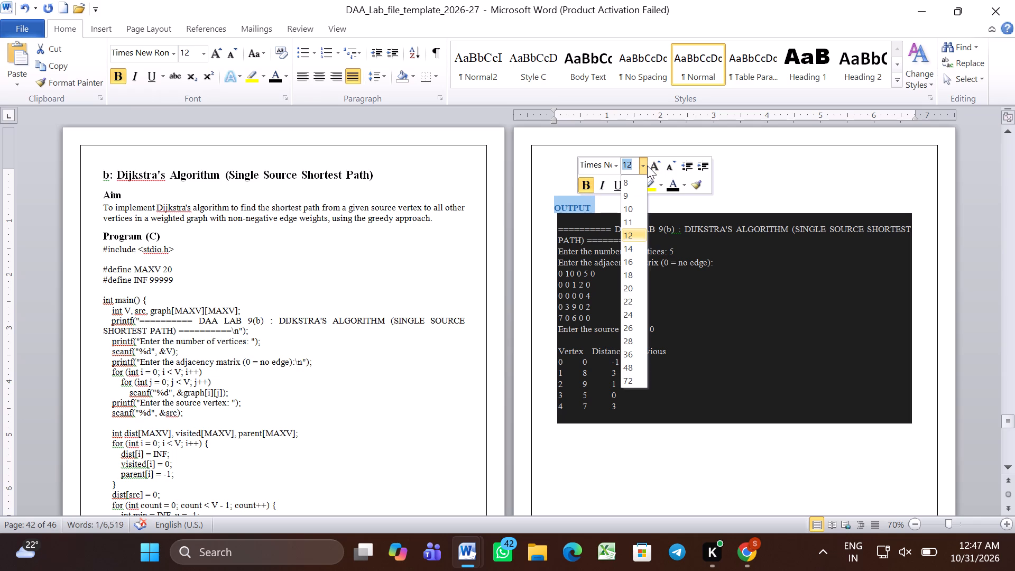
pyautogui.click(640, 250)
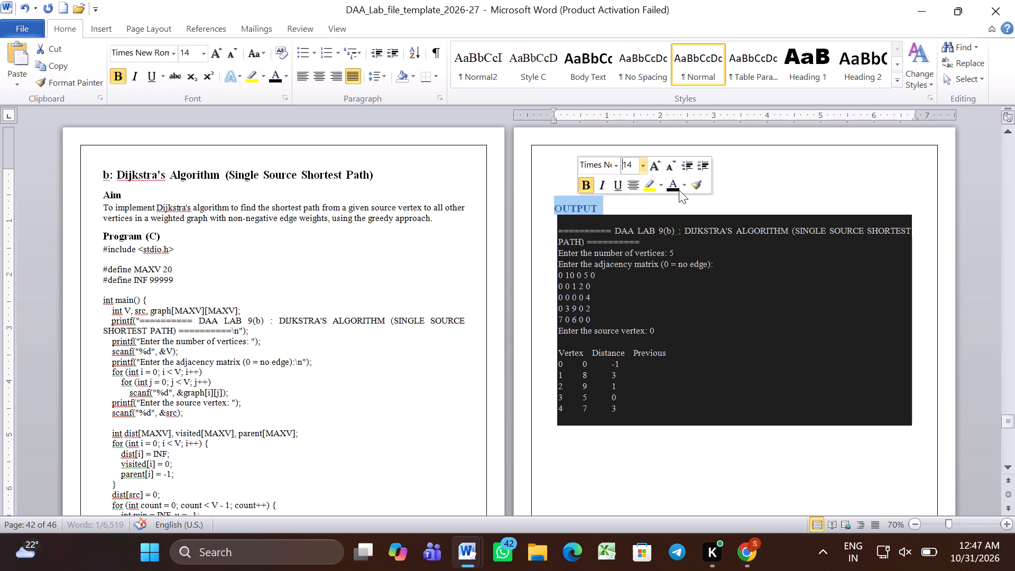
pyautogui.click(679, 189)
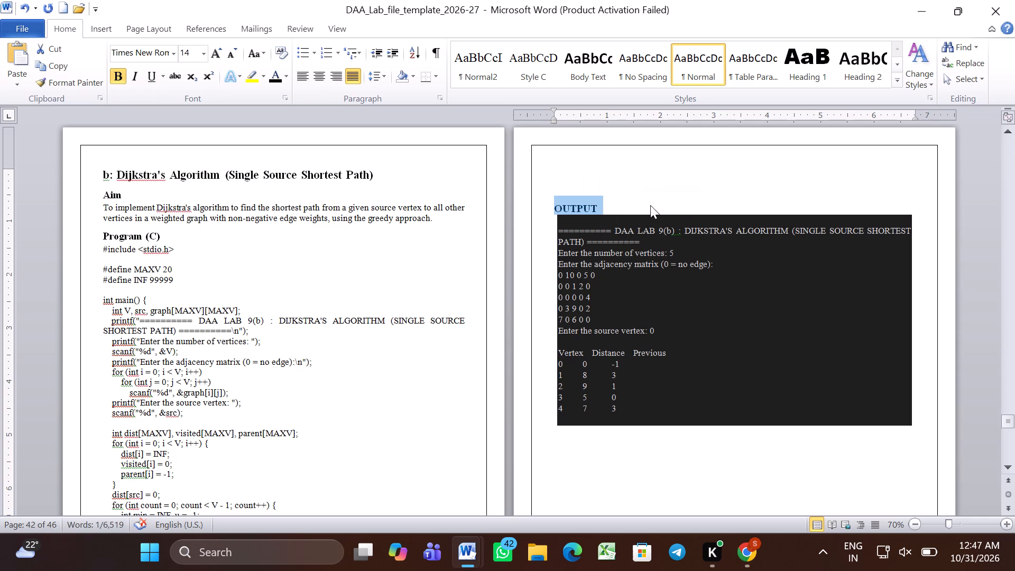
# Insert one blank line between the Dijkstra's "OUTPUT" heading and its dark console output block.
pyautogui.click(650, 205)
pyautogui.press('Return')
pyautogui.press('Return')
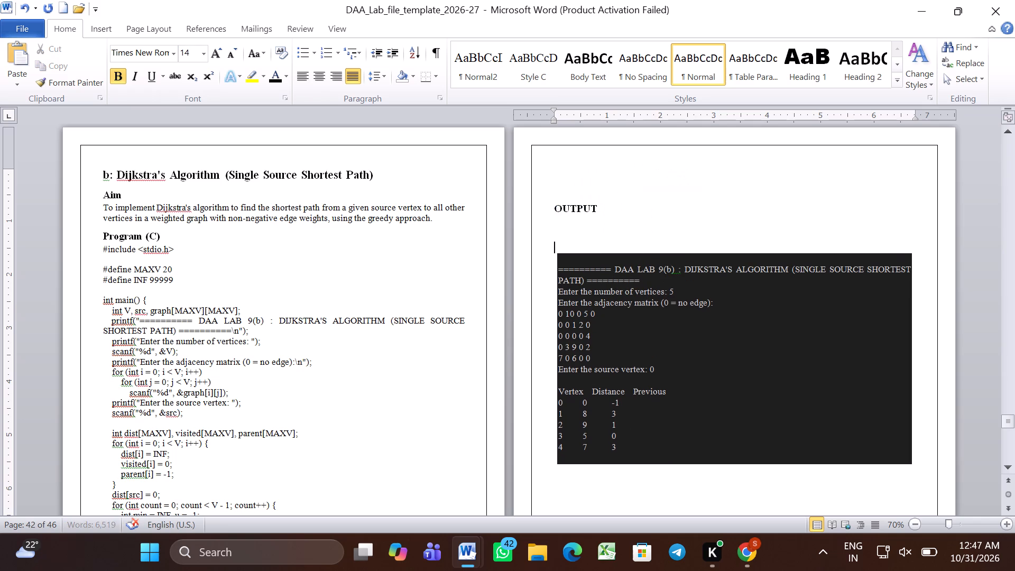
pyautogui.press('BackSpace')
# Underline and centre the "Lab 10" title and set it to 16 pt black text.
pyautogui.scroll(-2, 650, 205)
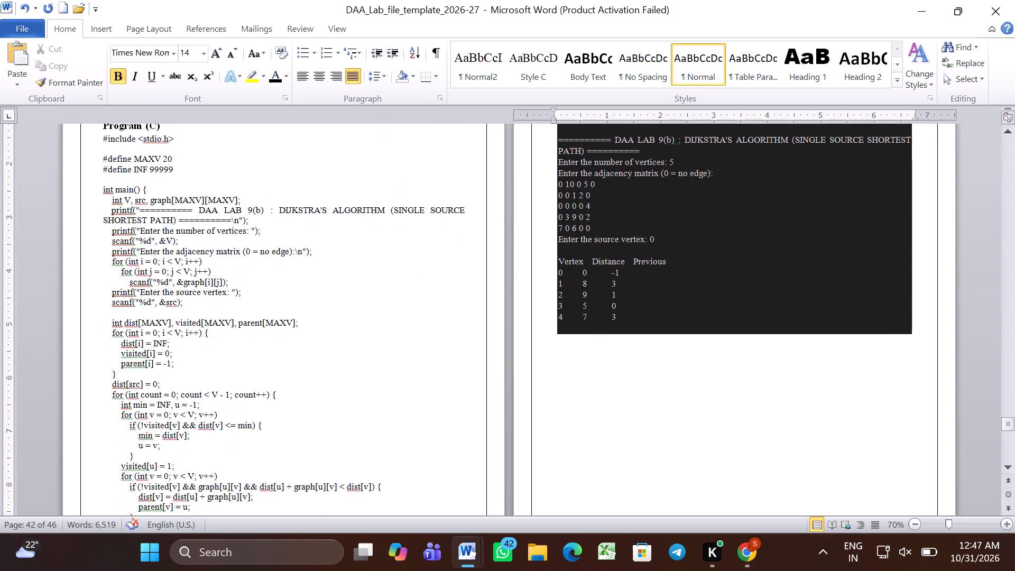
pyautogui.scroll(-5, 650, 205)
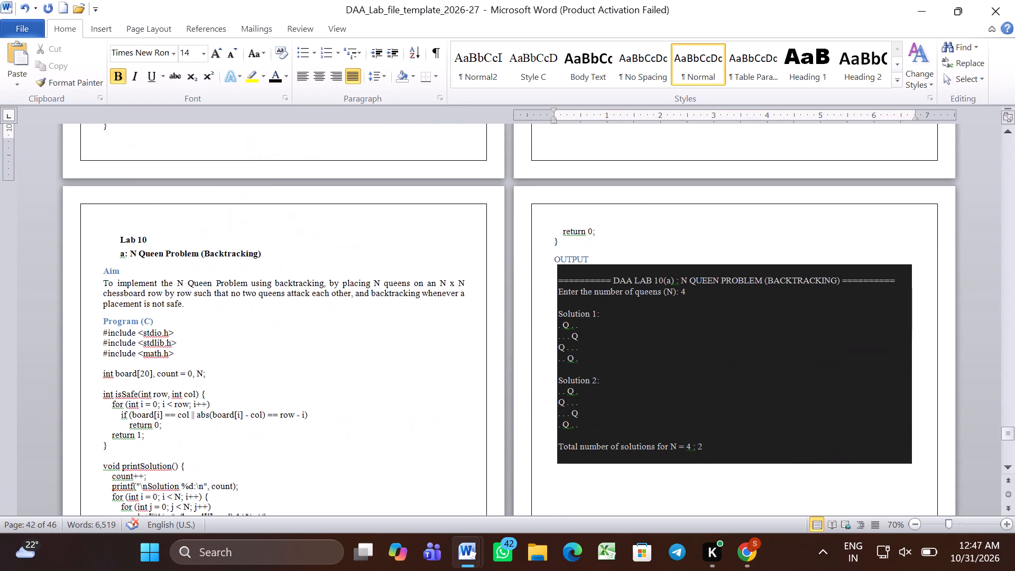
pyautogui.tripleClick(138, 242)
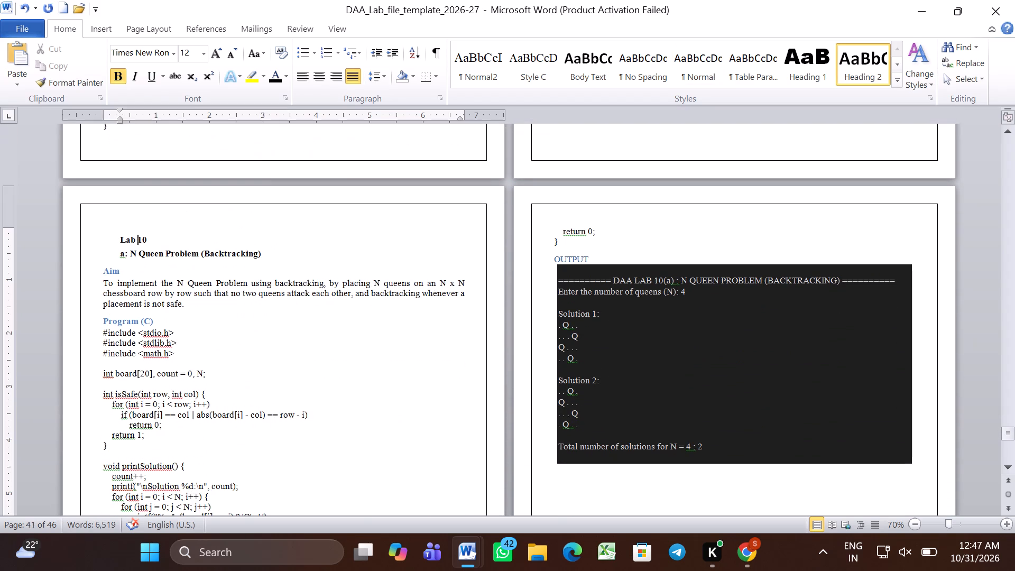
pyautogui.click(229, 219)
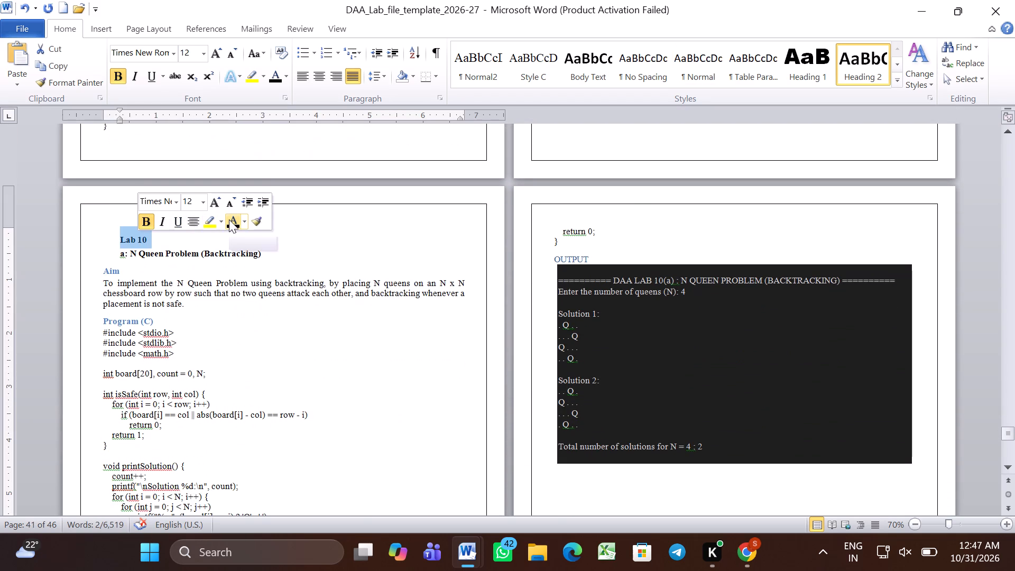
pyautogui.click(183, 217)
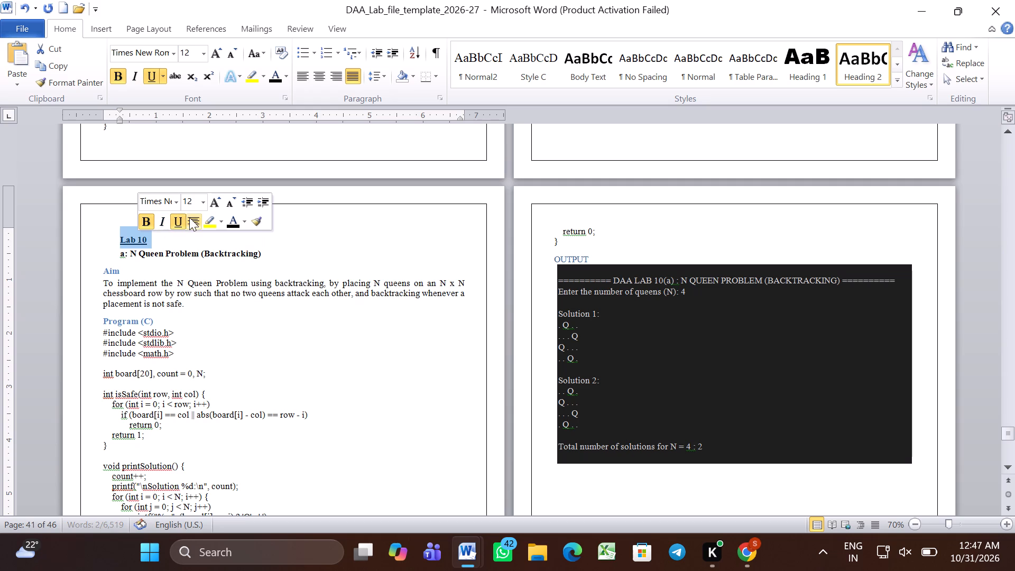
pyautogui.click(189, 217)
pyautogui.click(199, 203)
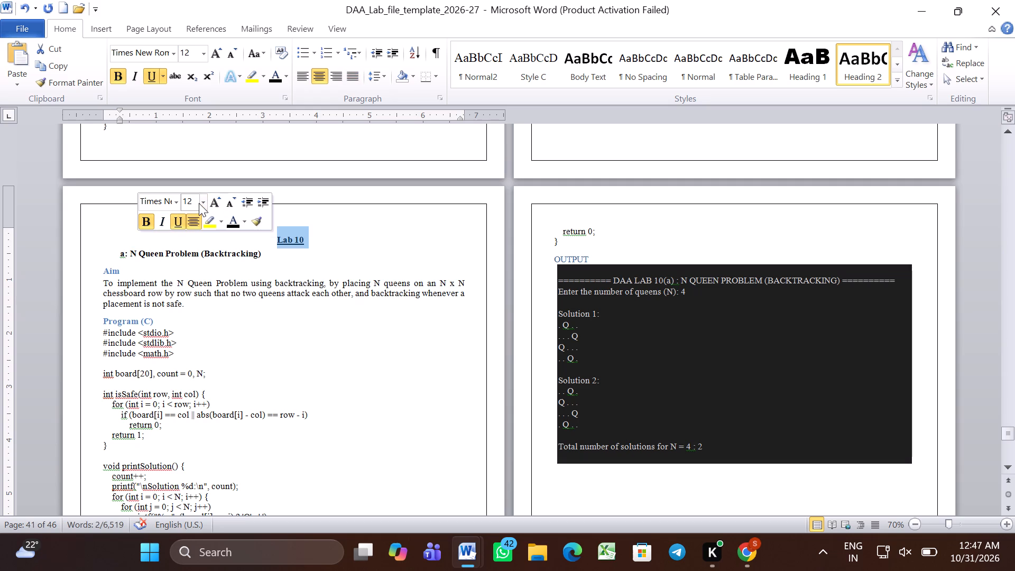
pyautogui.click(202, 202)
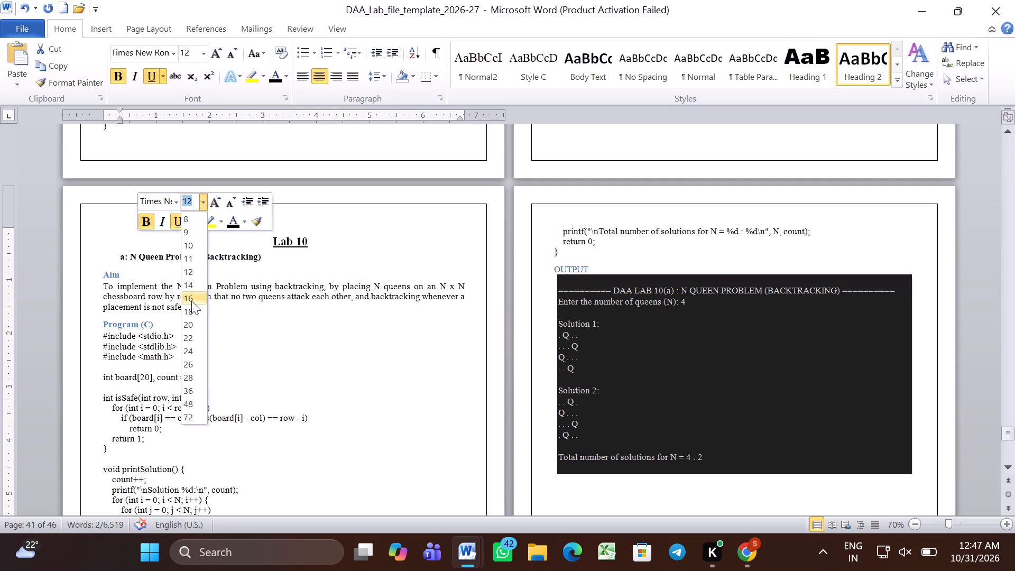
pyautogui.click(191, 301)
# Set the "a: N Queen Problem (Backtracking)" title to 16 pt and remove its left indent.
pyautogui.tripleClick(213, 256)
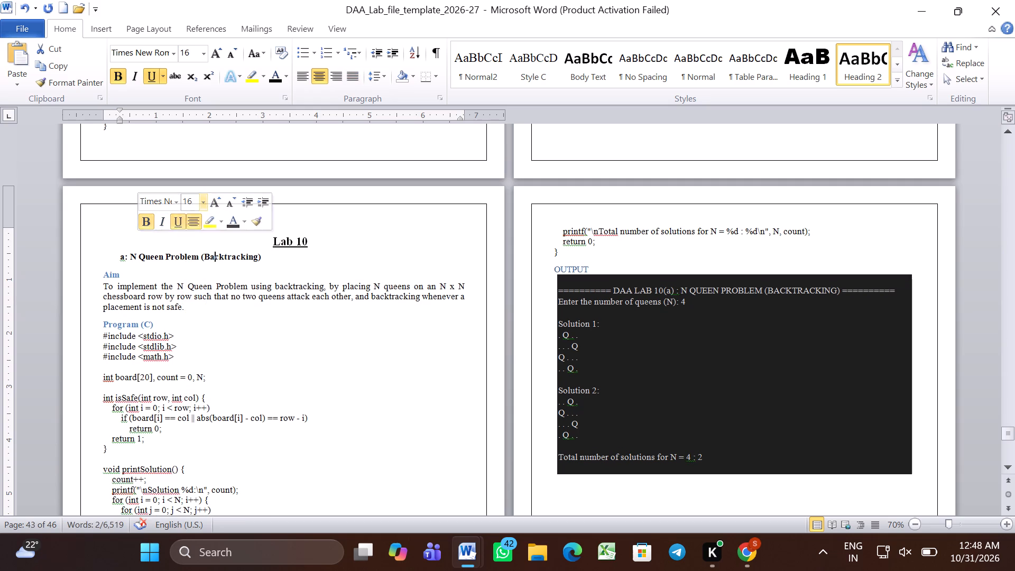
pyautogui.click(278, 215)
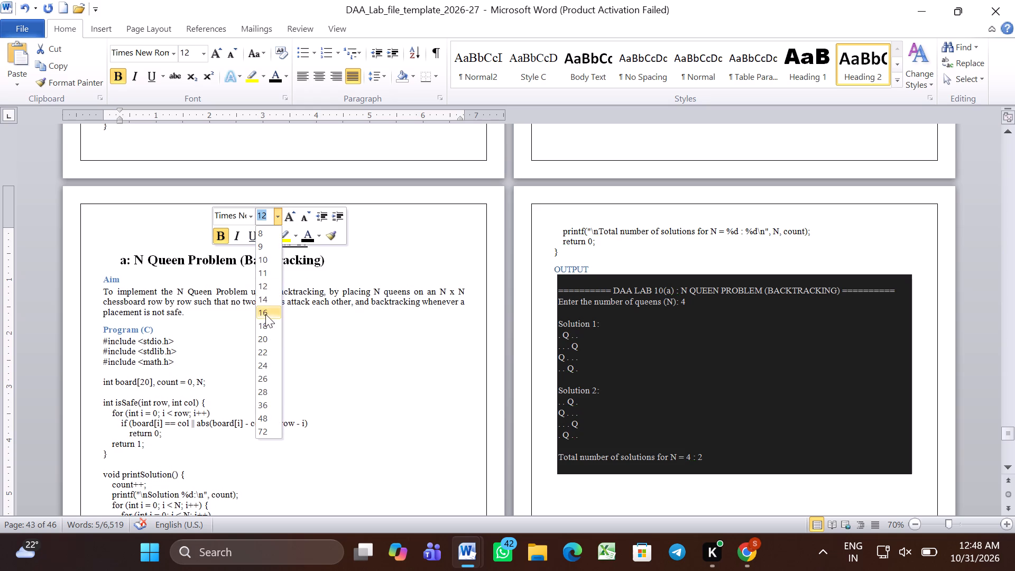
pyautogui.click(265, 311)
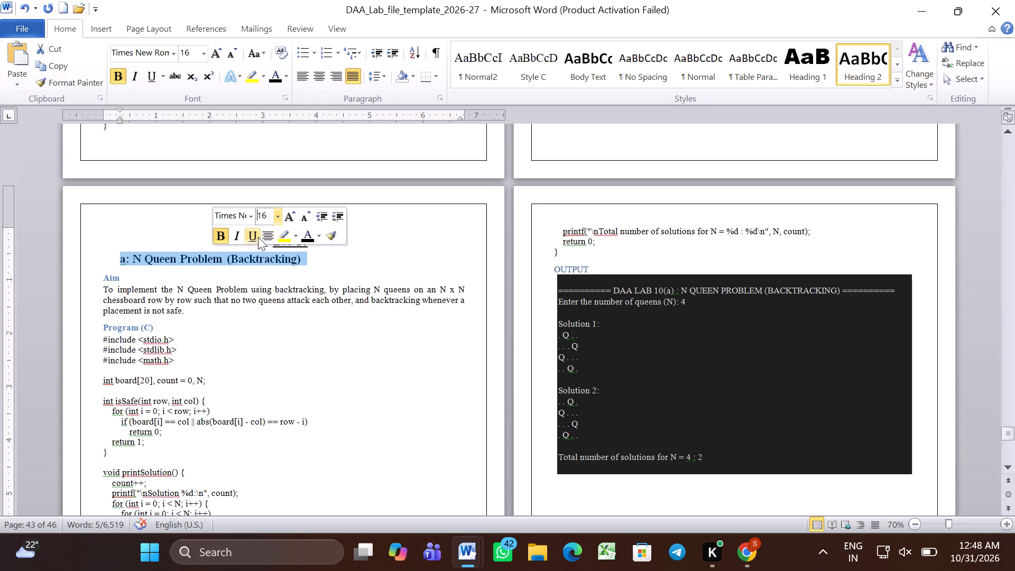
pyautogui.click(311, 231)
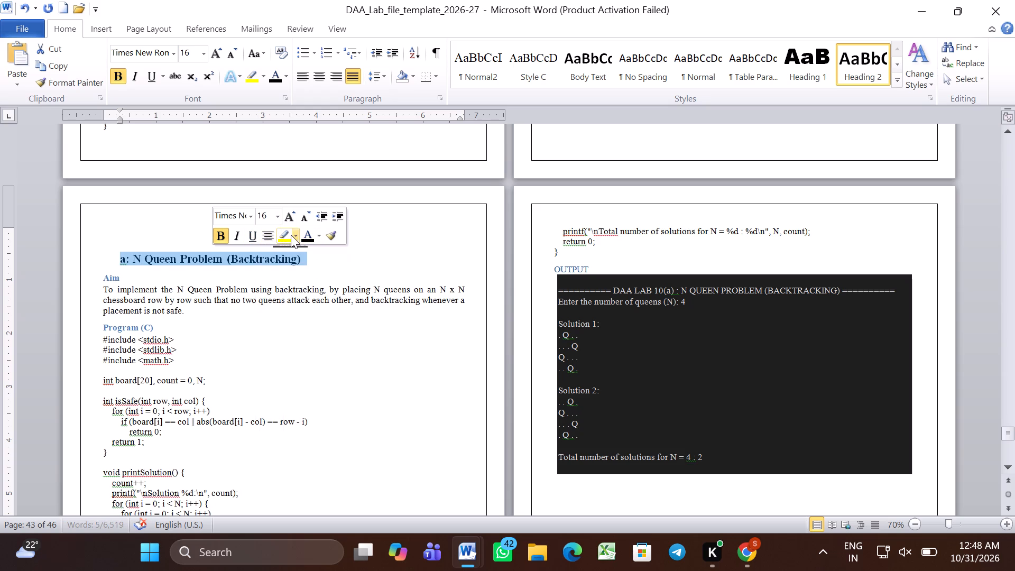
pyautogui.click(322, 214)
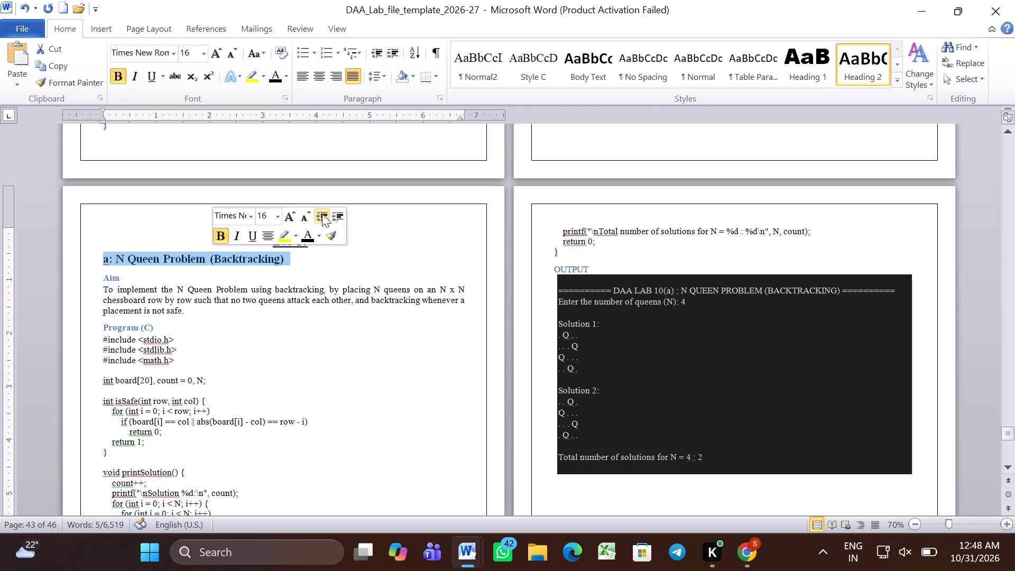
pyautogui.click(325, 215)
pyautogui.doubleClick(325, 215)
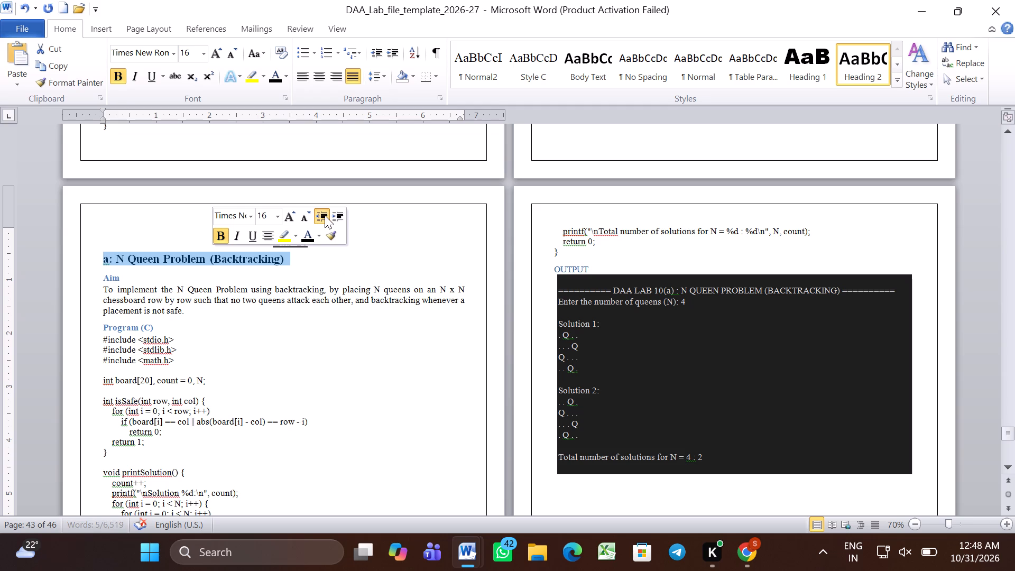
pyautogui.click(297, 260)
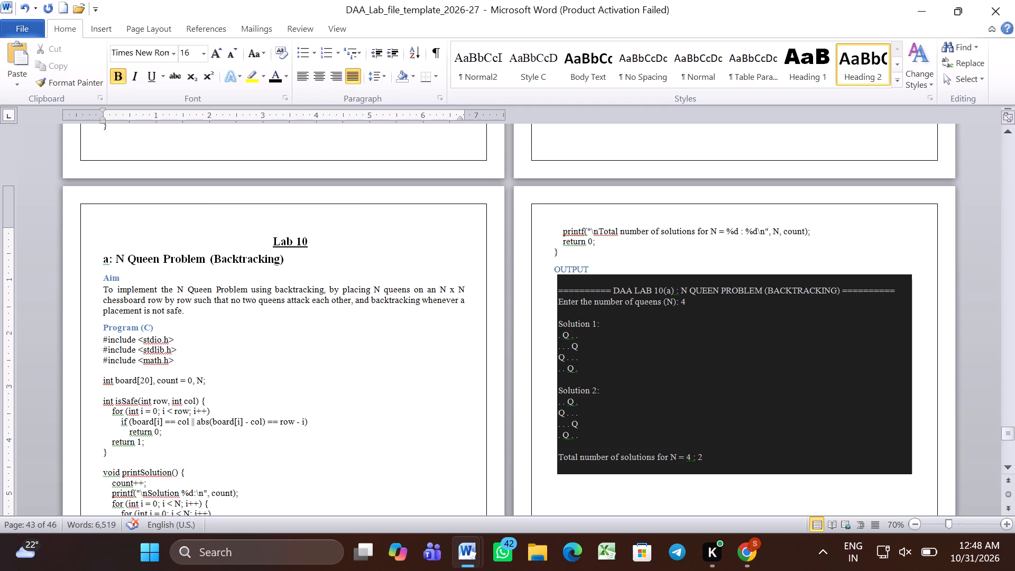
# Set the "Aim" heading of the N Queen Problem to 14 pt black text.
pyautogui.tripleClick(118, 280)
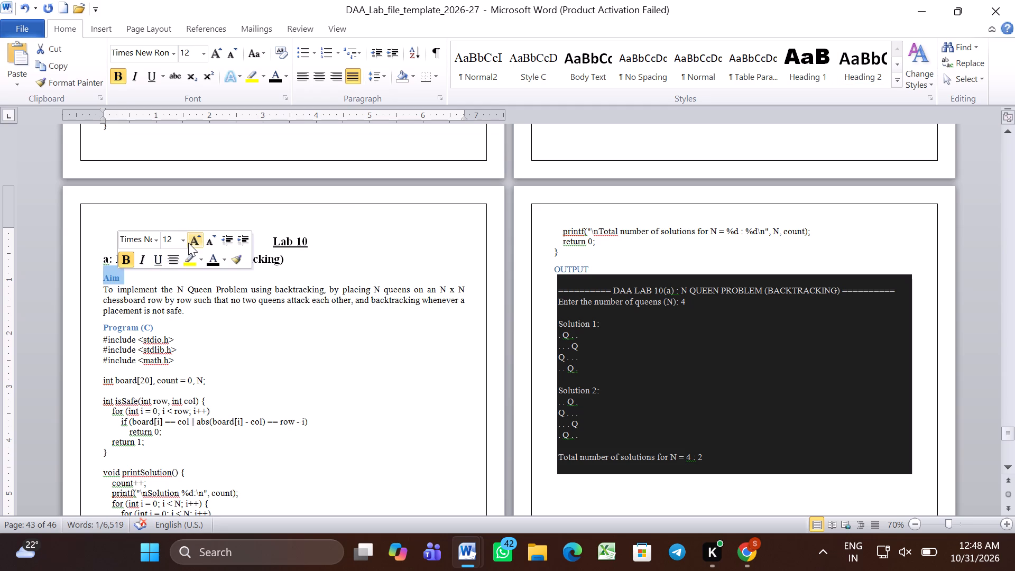
pyautogui.moveTo(183, 243); pyautogui.dragTo(170, 317)
pyautogui.click(170, 317)
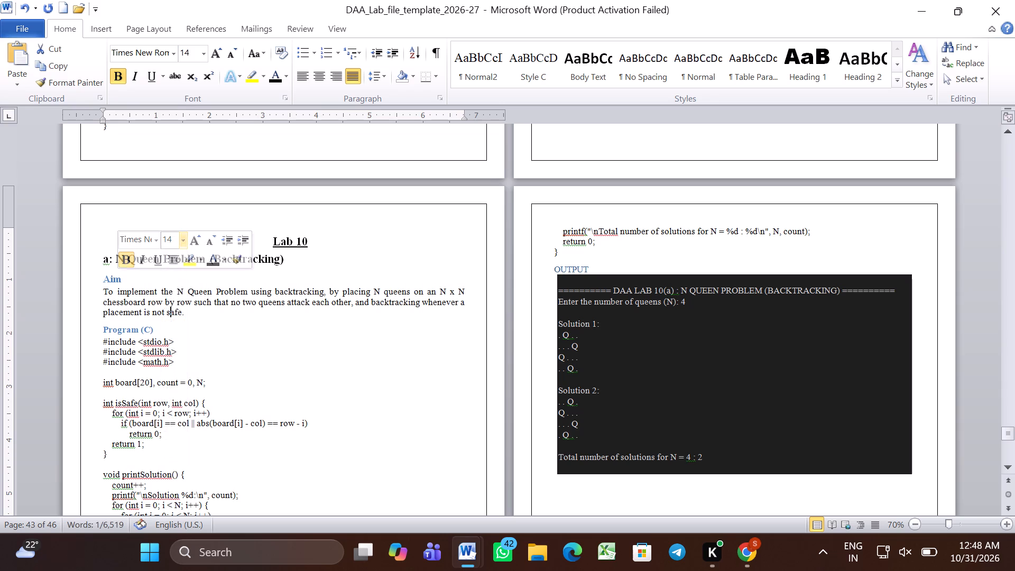
pyautogui.tripleClick(133, 283)
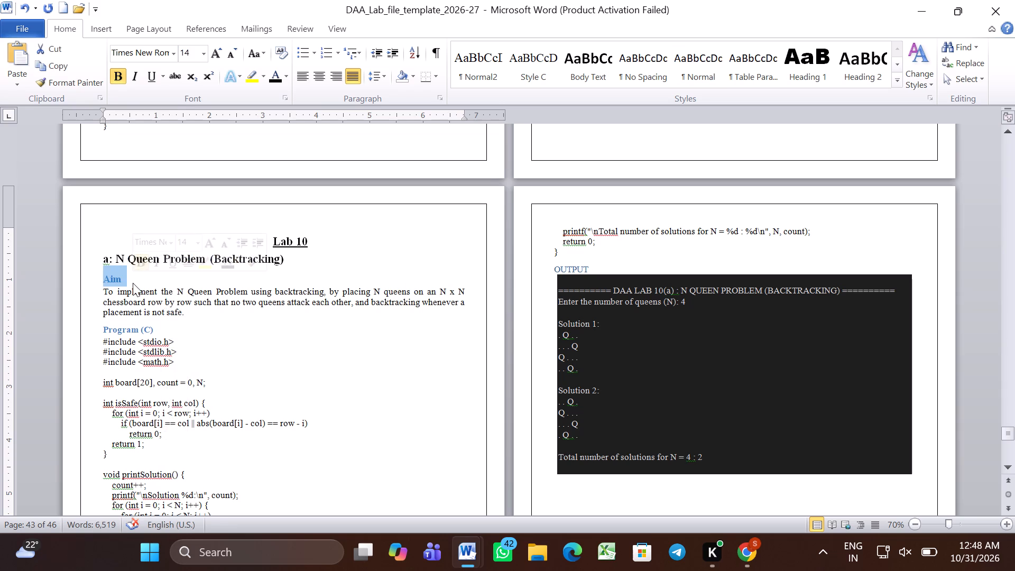
pyautogui.click(222, 265)
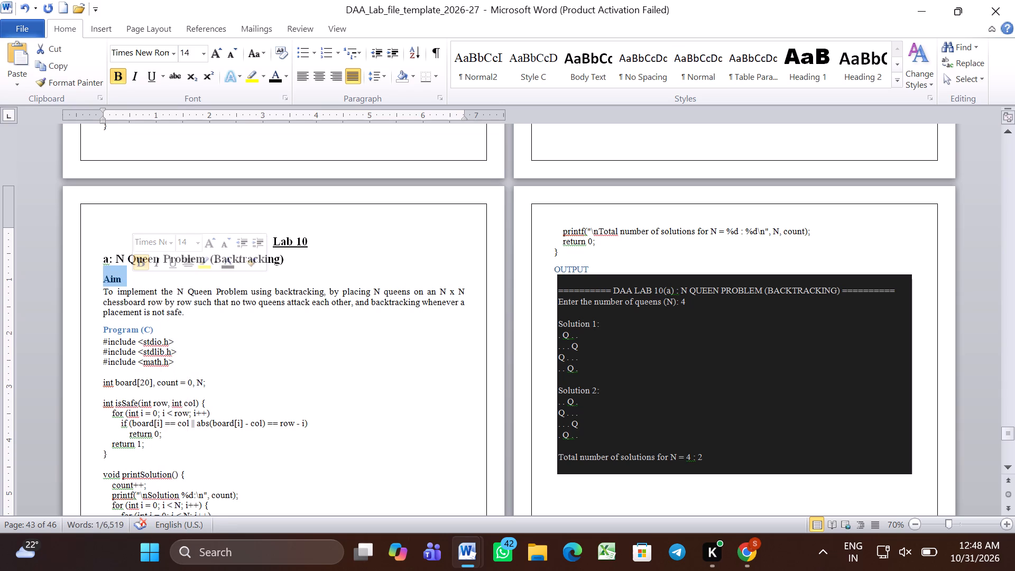
# Set the "Program (C)" heading of the N Queen Problem to 14 pt black text.
pyautogui.tripleClick(151, 324)
pyautogui.click(151, 324)
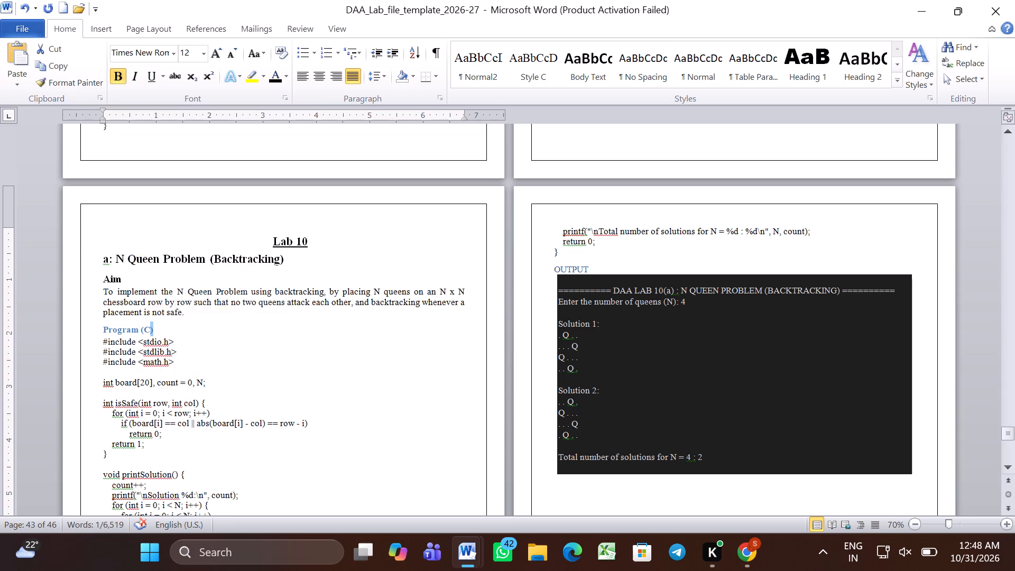
pyautogui.tripleClick(149, 327)
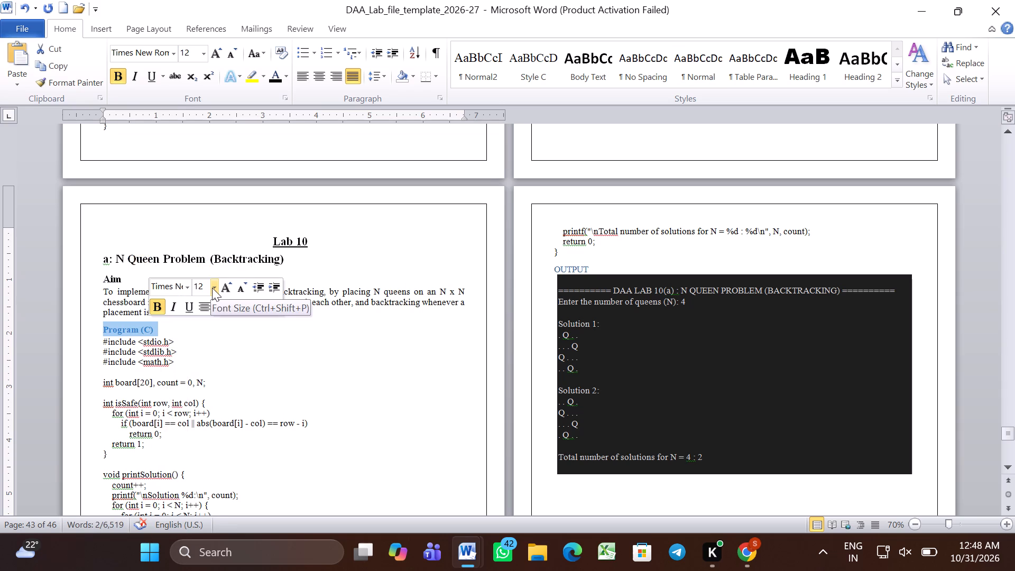
pyautogui.click(212, 288)
pyautogui.click(198, 372)
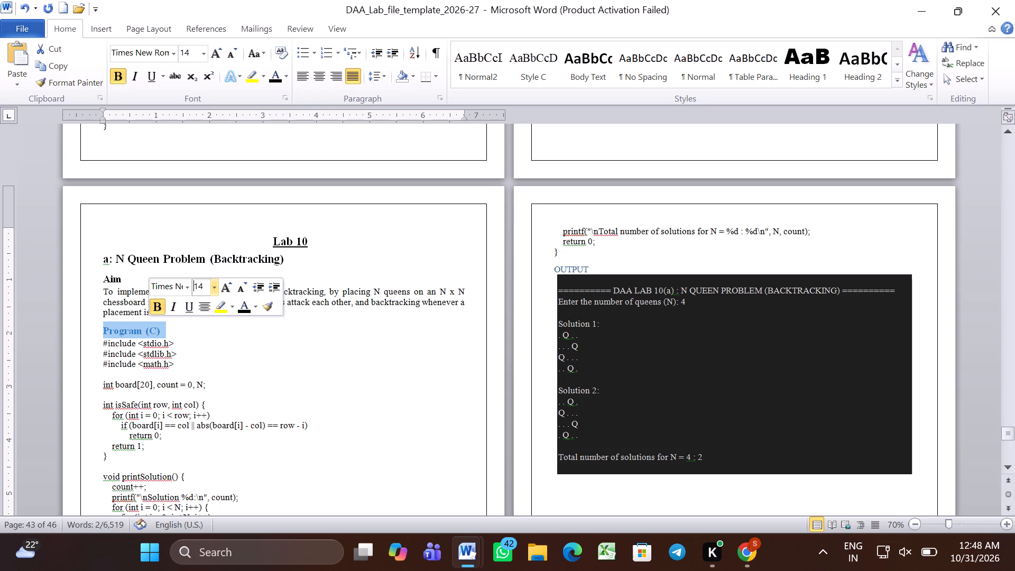
pyautogui.click(243, 310)
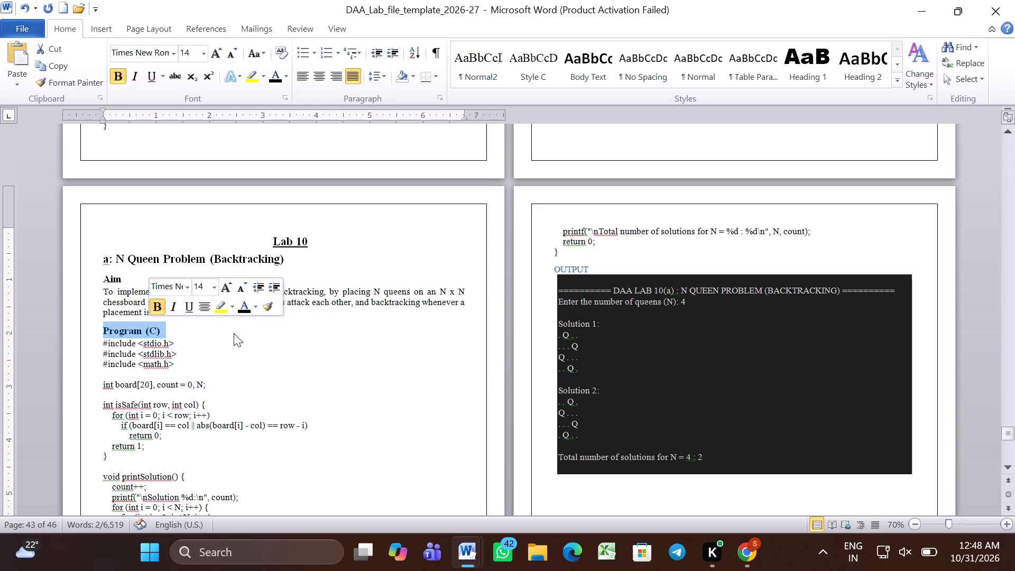
pyautogui.click(228, 374)
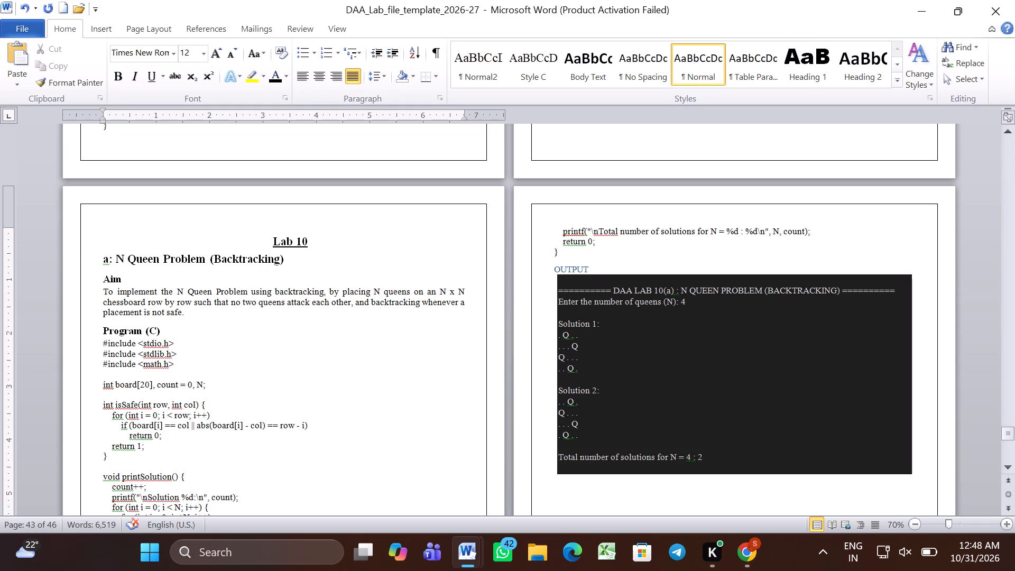
# Review the N Queen Problem's program and output pages for formatting that still needs work.
pyautogui.scroll(-2, 241, 367)
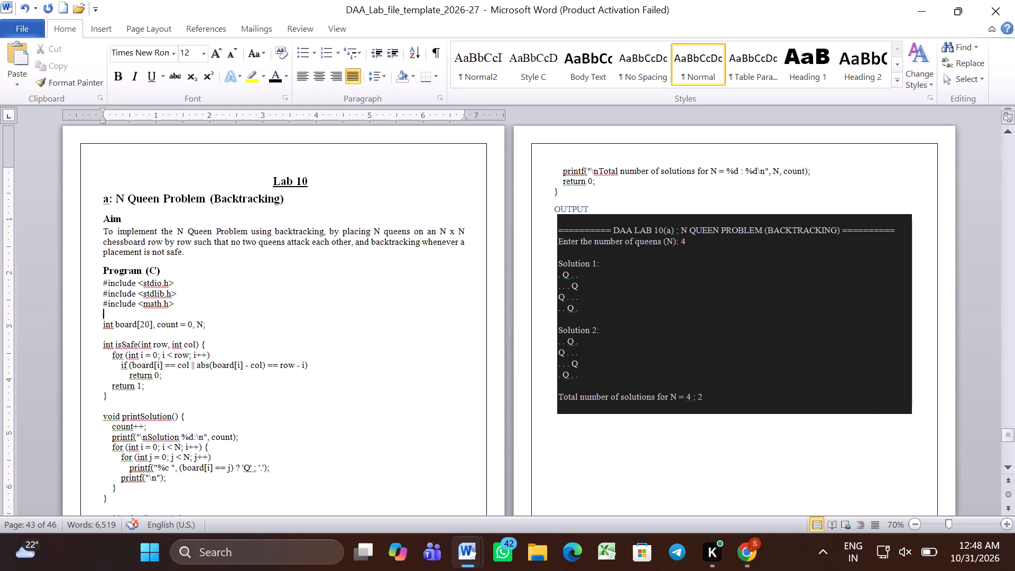
pyautogui.scroll(-3, 241, 367)
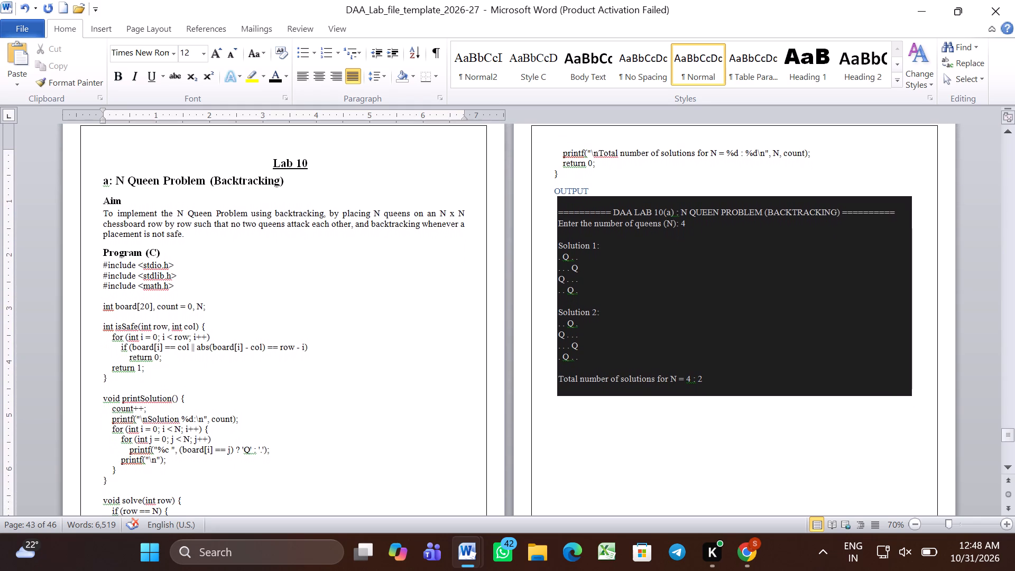
pyautogui.scroll(-3, 241, 367)
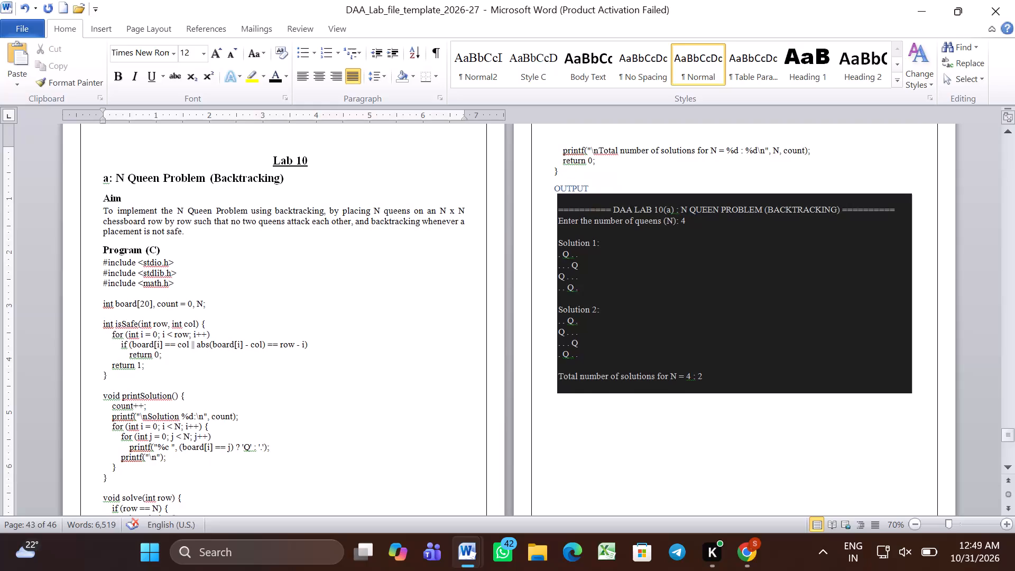
pyautogui.scroll(-1, 241, 367)
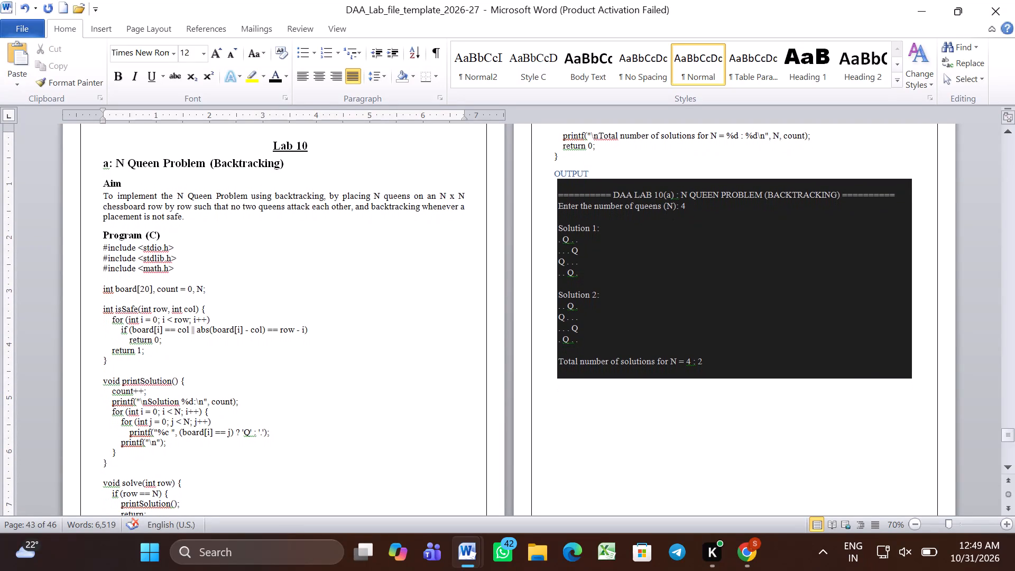
pyautogui.scroll(-3, 241, 367)
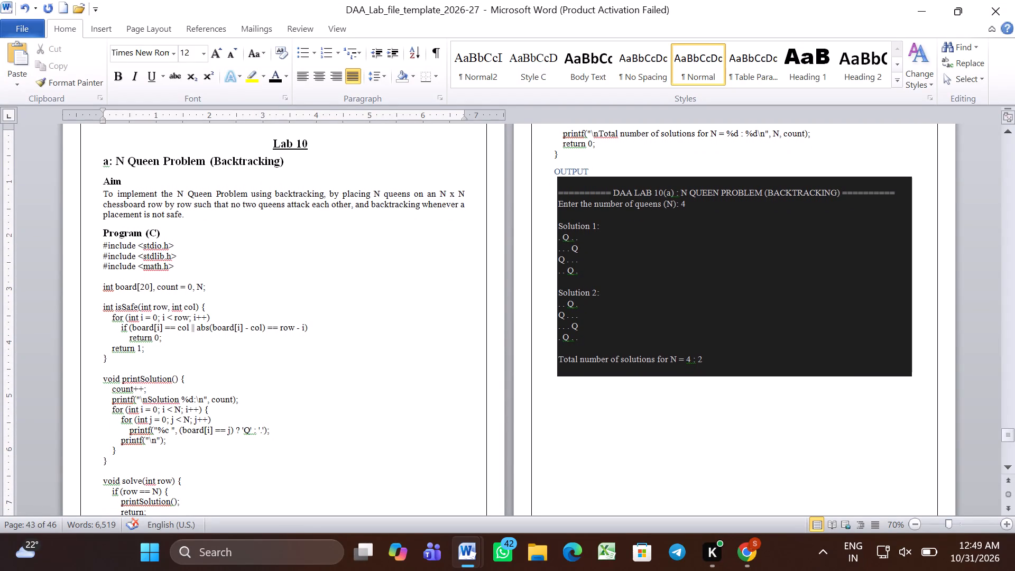
pyautogui.scroll(-4, 241, 367)
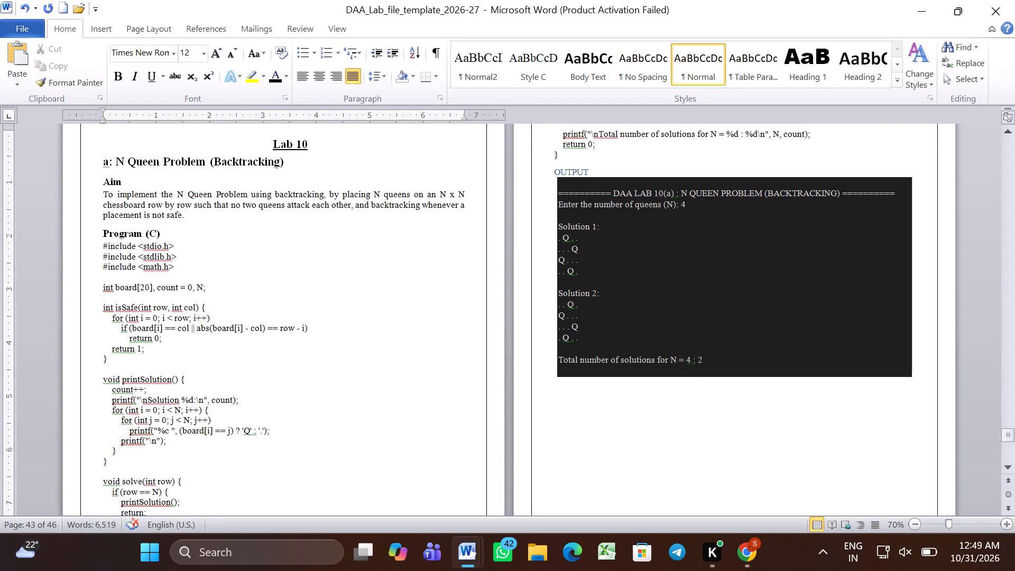
pyautogui.scroll(-3, 241, 367)
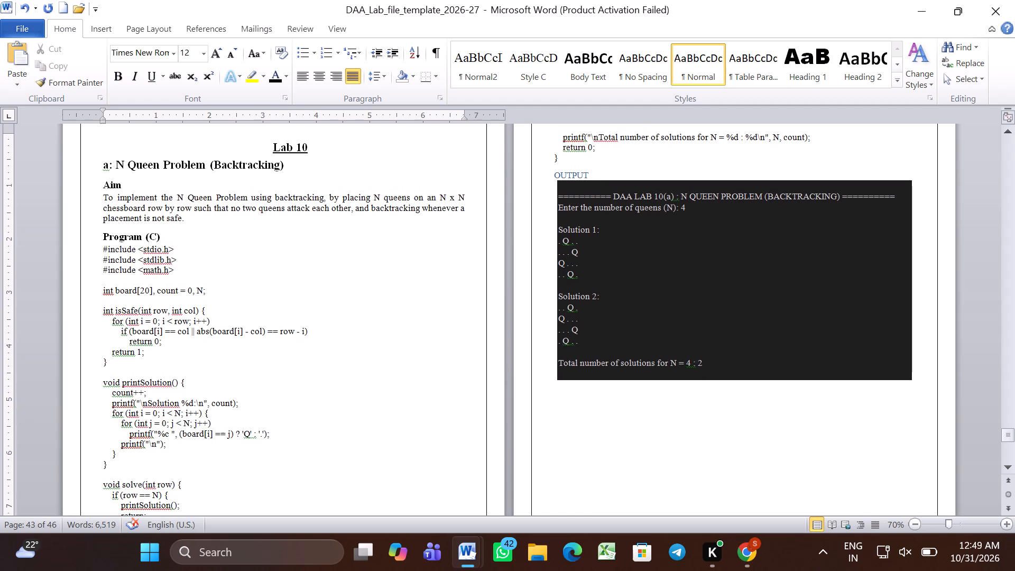
pyautogui.scroll(-1, 241, 367)
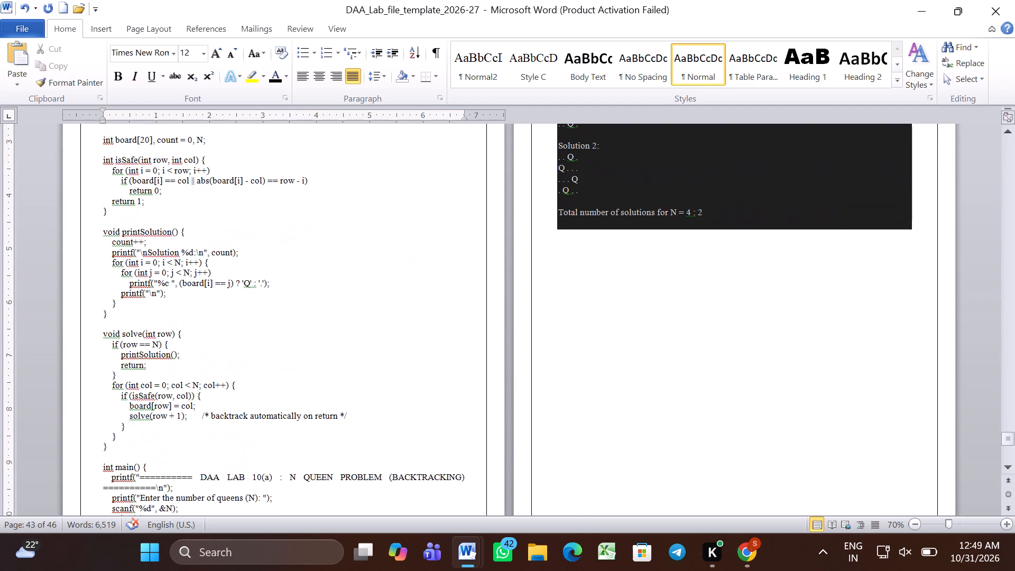
pyautogui.scroll(2, 241, 367)
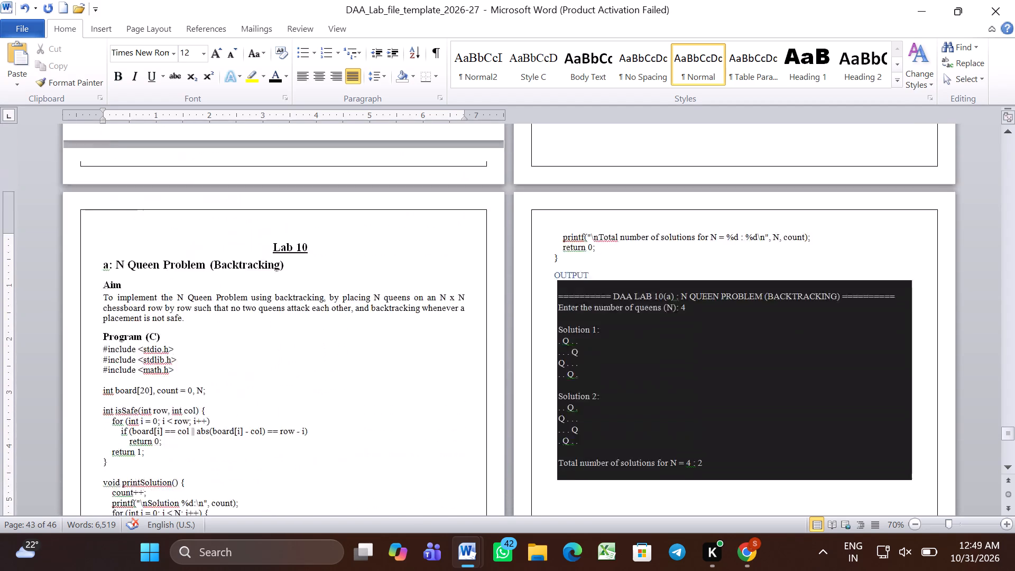
pyautogui.scroll(2, 241, 367)
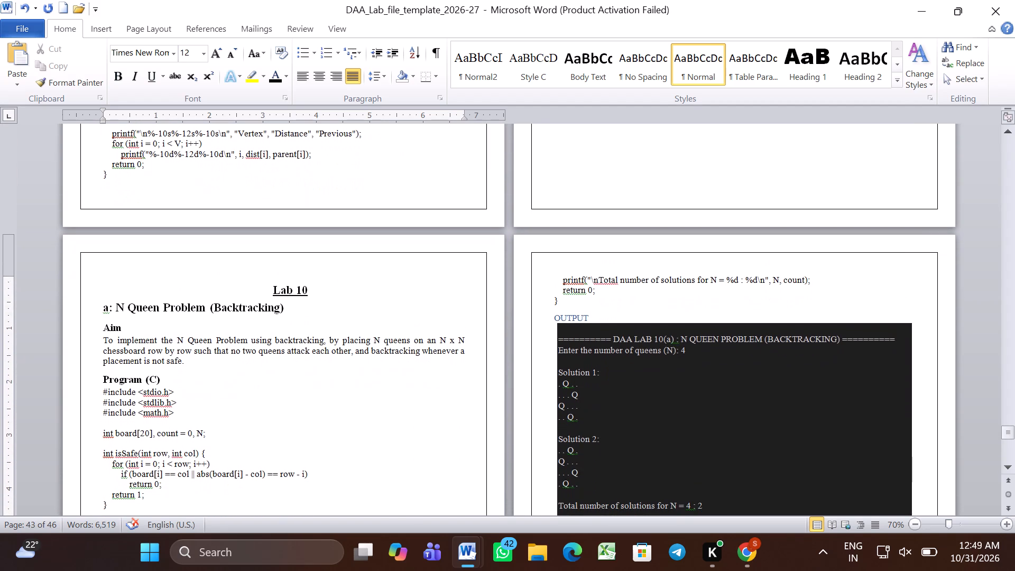
pyautogui.scroll(3, 241, 367)
# Make the "OUTPUT" heading of the N Queen Problem bold, black and 14 pt.
pyautogui.tripleClick(570, 311)
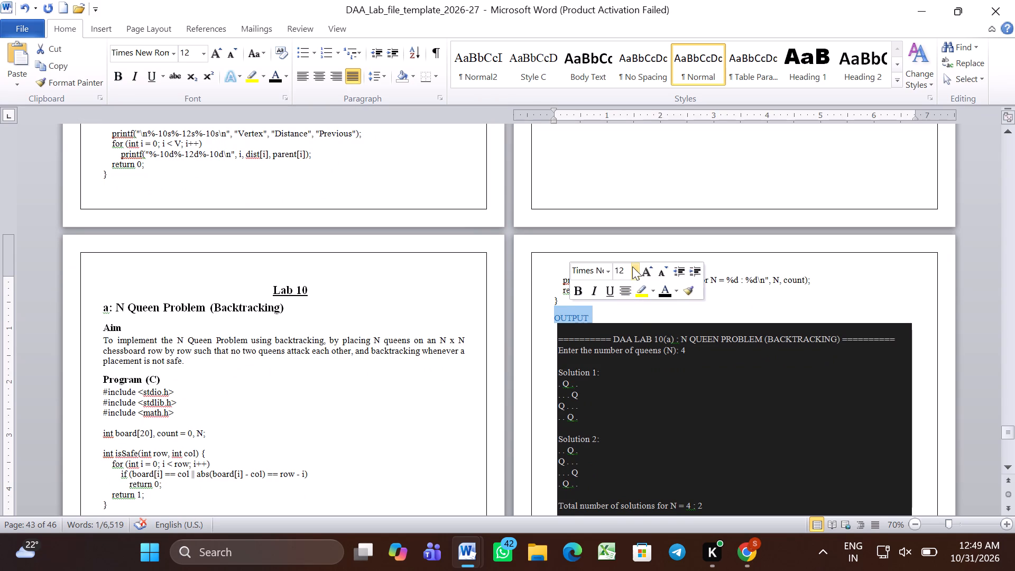
pyautogui.click(632, 266)
pyautogui.click(622, 352)
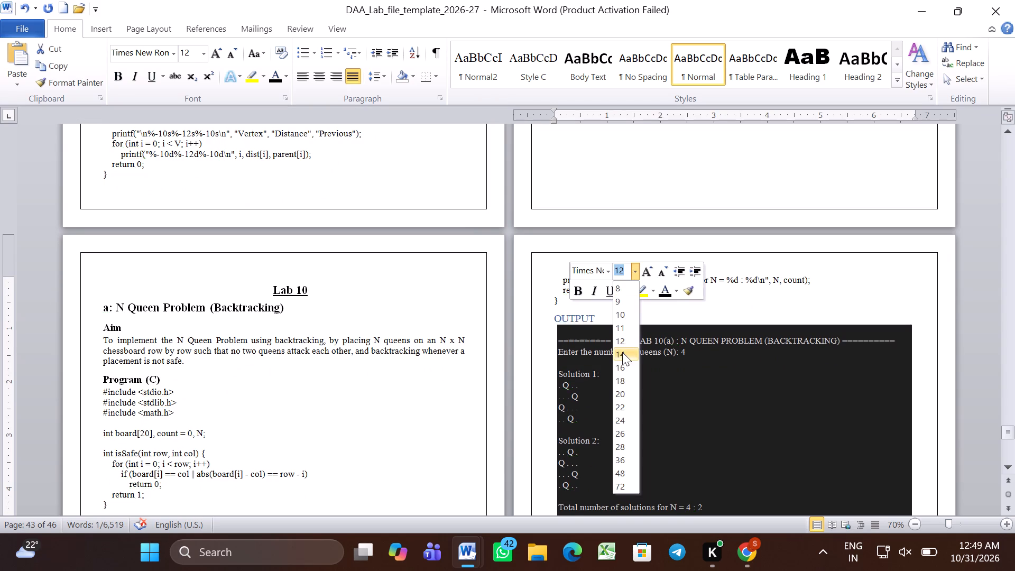
pyautogui.click(666, 292)
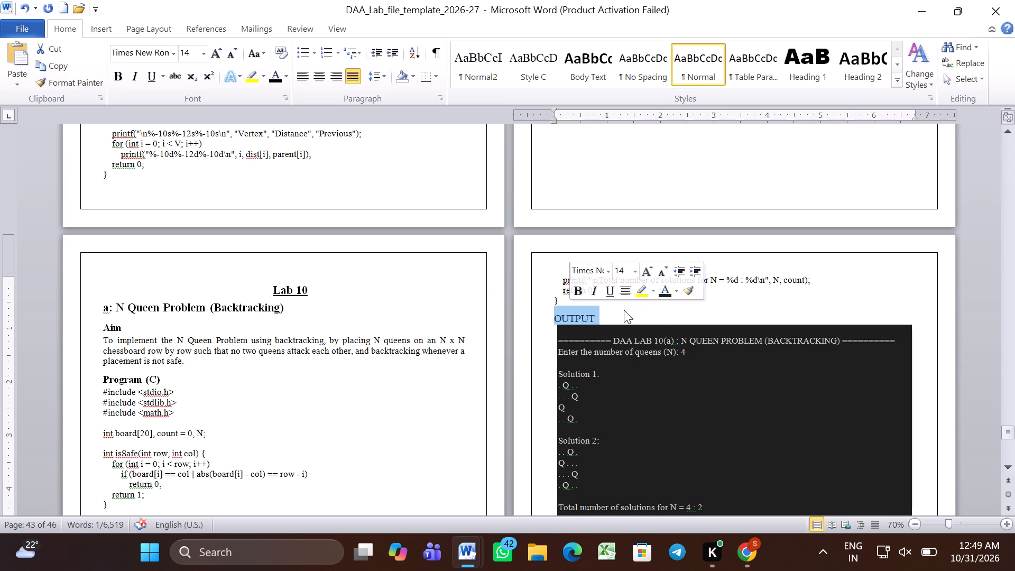
pyautogui.click(624, 310)
pyautogui.tripleClick(594, 318)
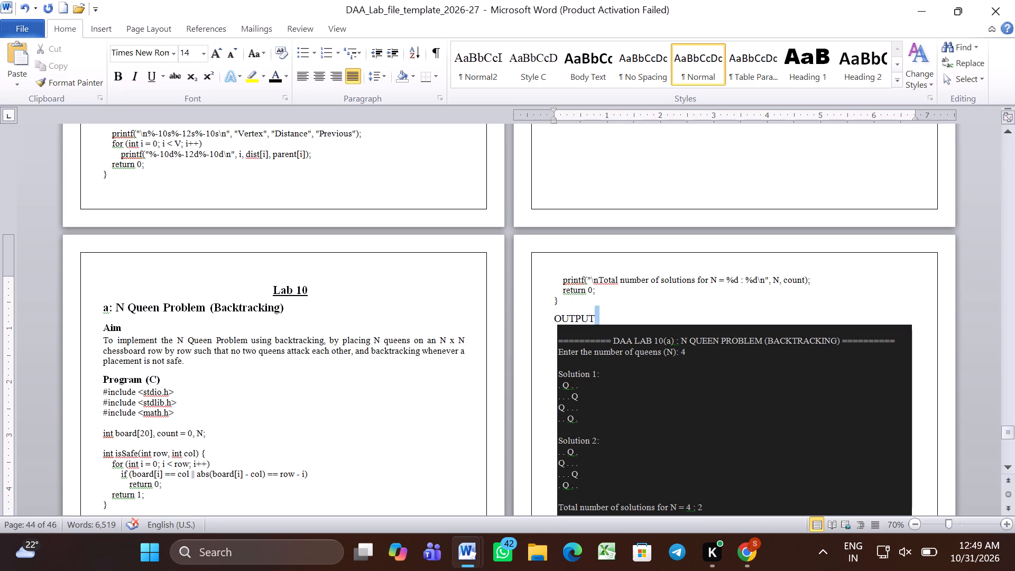
pyautogui.click(605, 299)
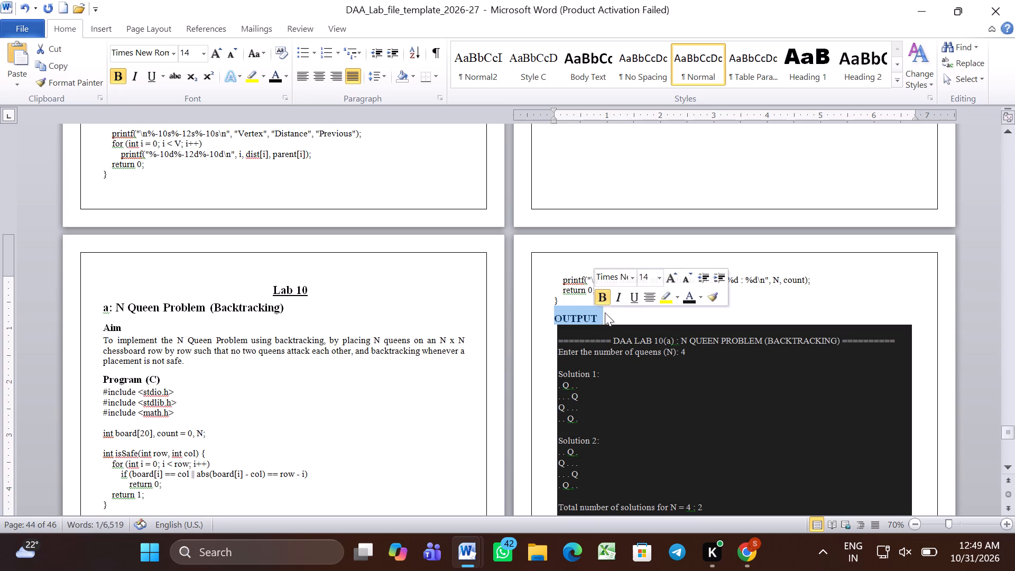
# Insert a blank line below and another above the "OUTPUT" heading of the N Queen Problem.
pyautogui.click(605, 317)
pyautogui.press('Return')
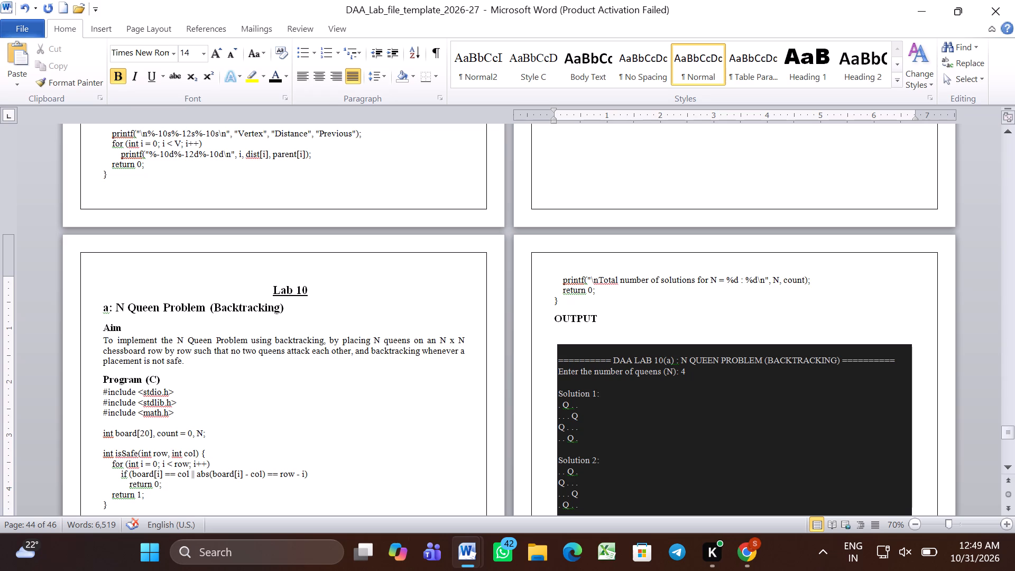
pyautogui.click(587, 302)
pyautogui.press('Return')
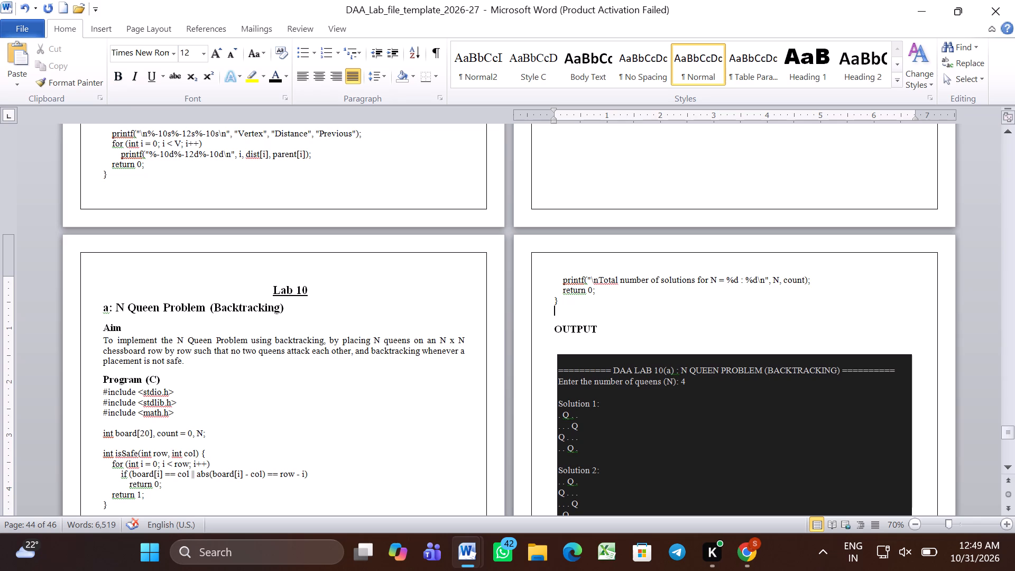
# Check the layout of the N Queen Problem pages and the Sum of Subset Problem pages that follow.
pyautogui.scroll(-4, 491, 368)
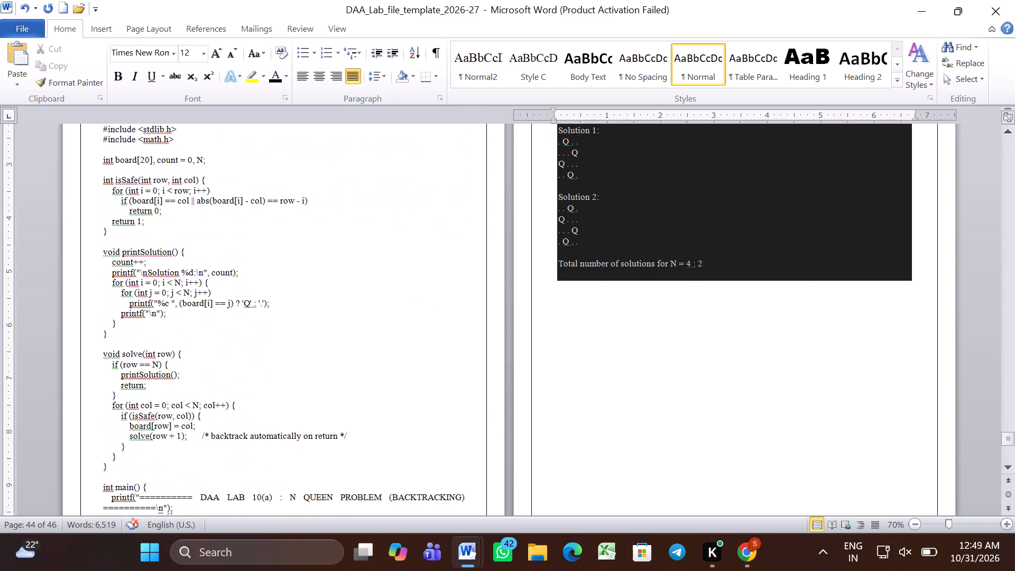
pyautogui.scroll(-3, 491, 368)
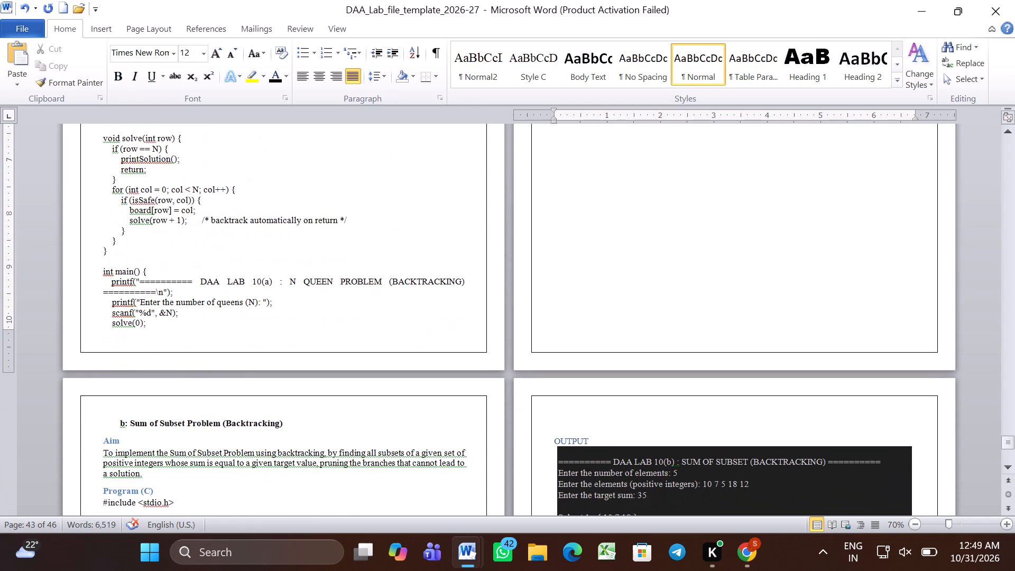
pyautogui.scroll(-1, 491, 368)
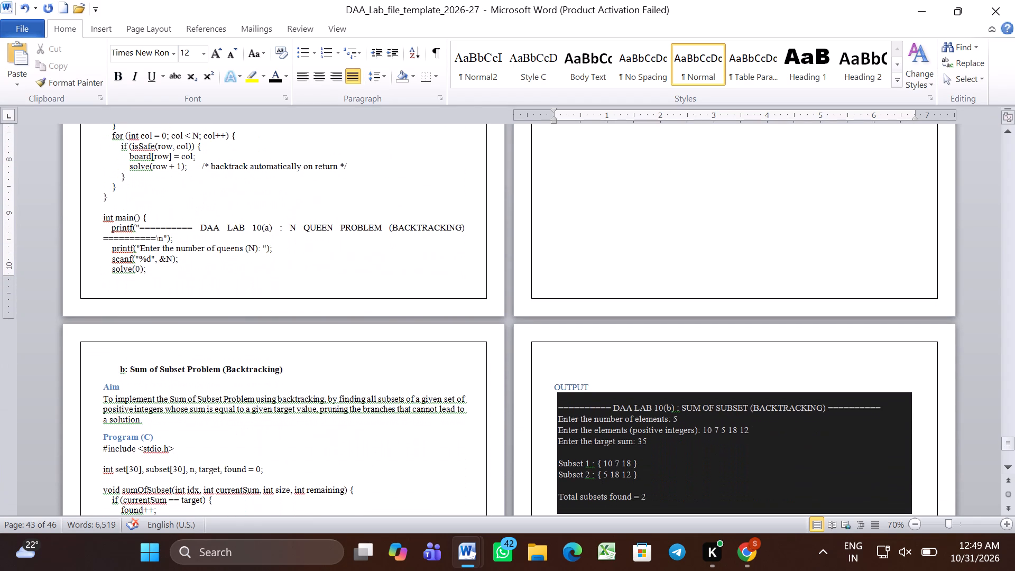
pyautogui.scroll(-1, 491, 368)
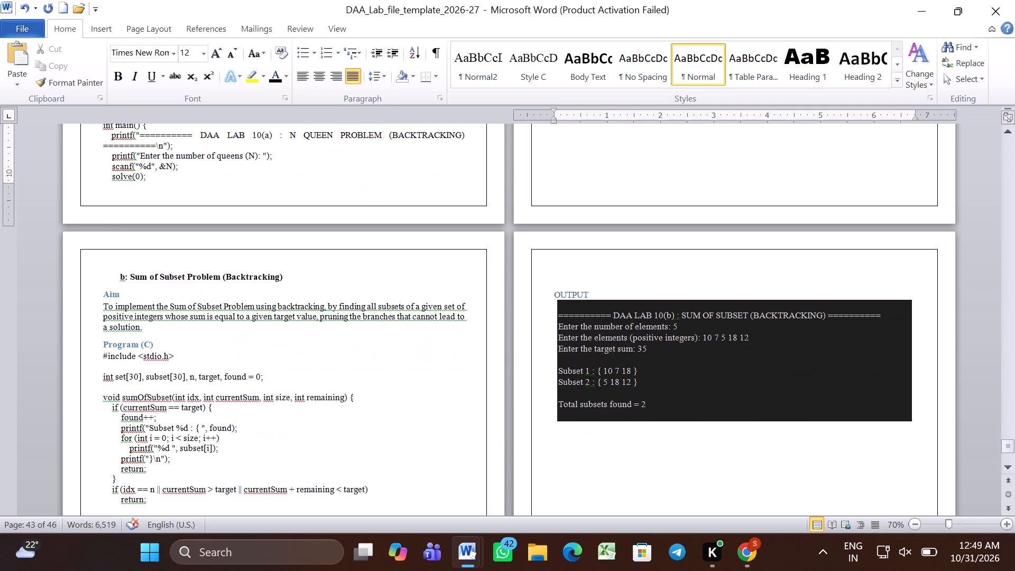
pyautogui.scroll(-1, 491, 368)
pyautogui.scroll(3, 530, 371)
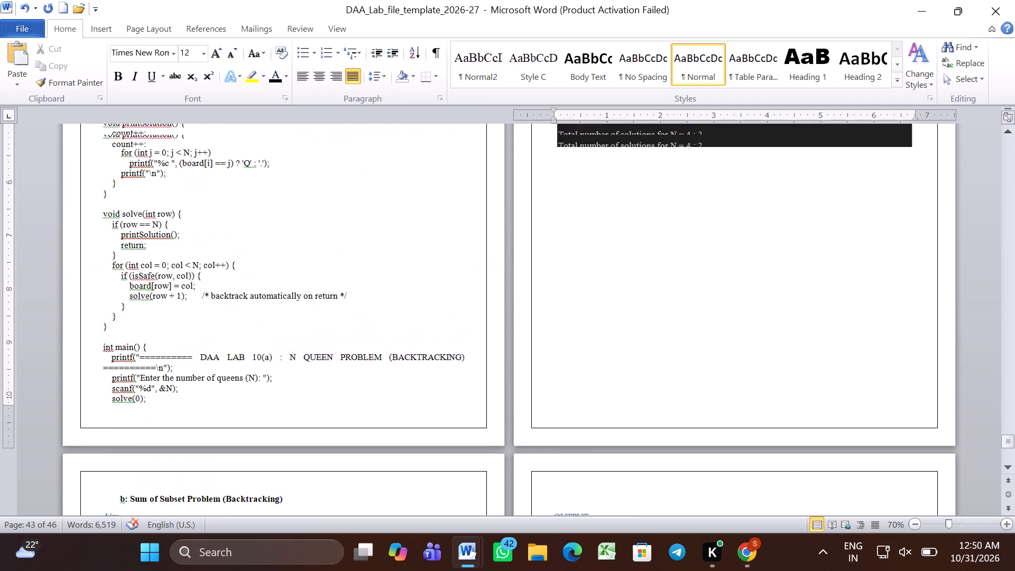
pyautogui.scroll(5, 530, 371)
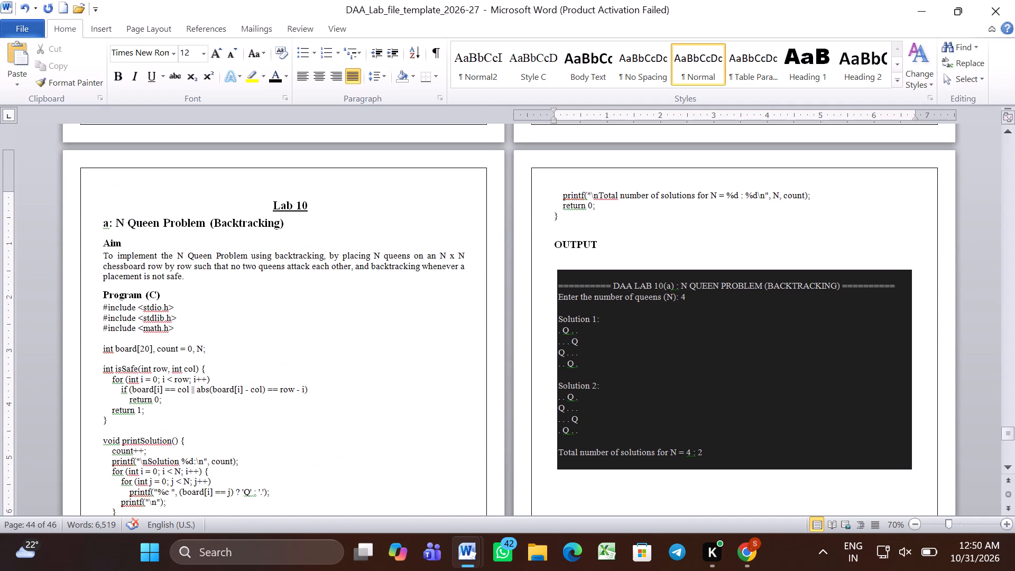
pyautogui.scroll(-2, 530, 371)
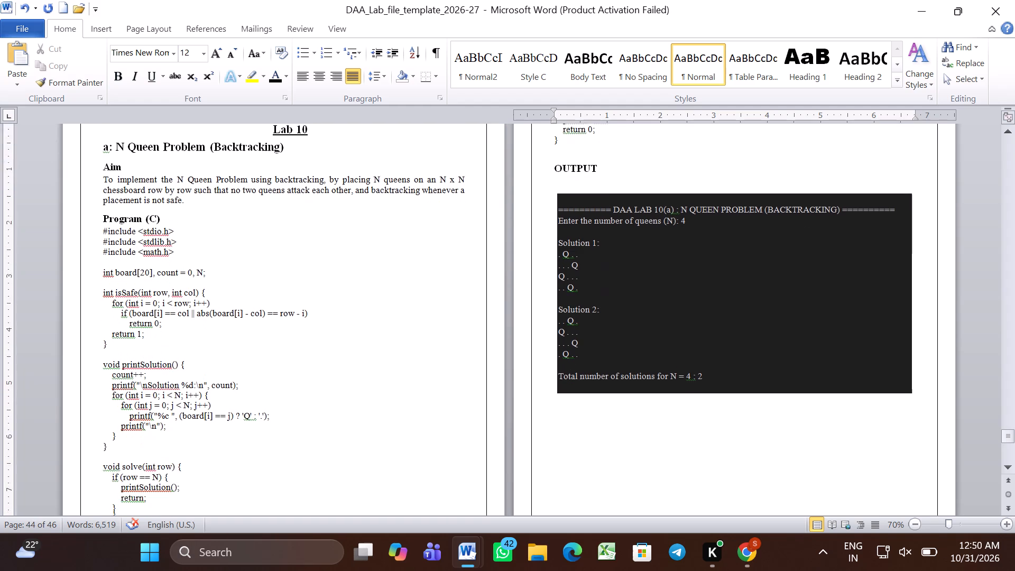
pyautogui.scroll(-4, 530, 371)
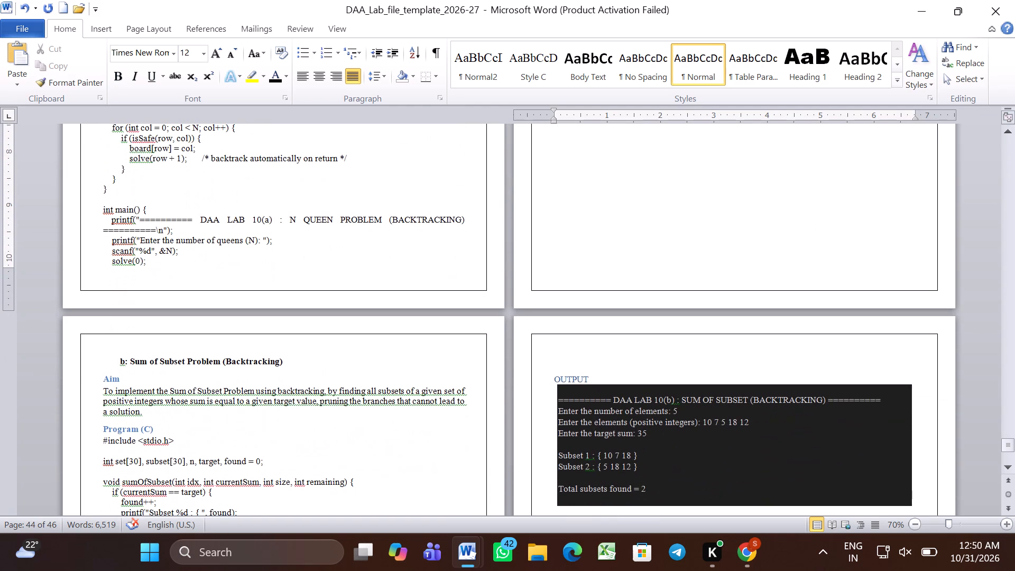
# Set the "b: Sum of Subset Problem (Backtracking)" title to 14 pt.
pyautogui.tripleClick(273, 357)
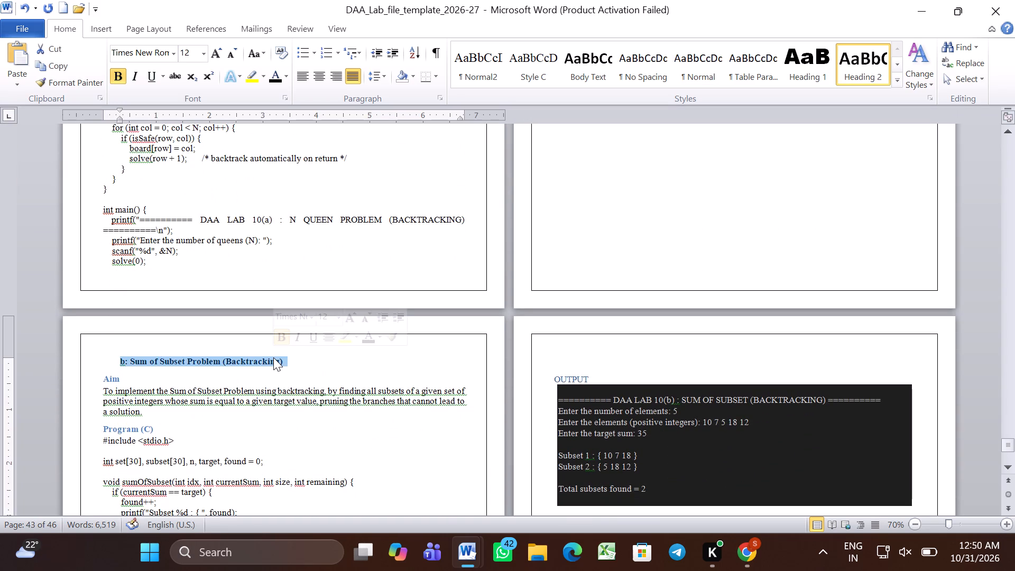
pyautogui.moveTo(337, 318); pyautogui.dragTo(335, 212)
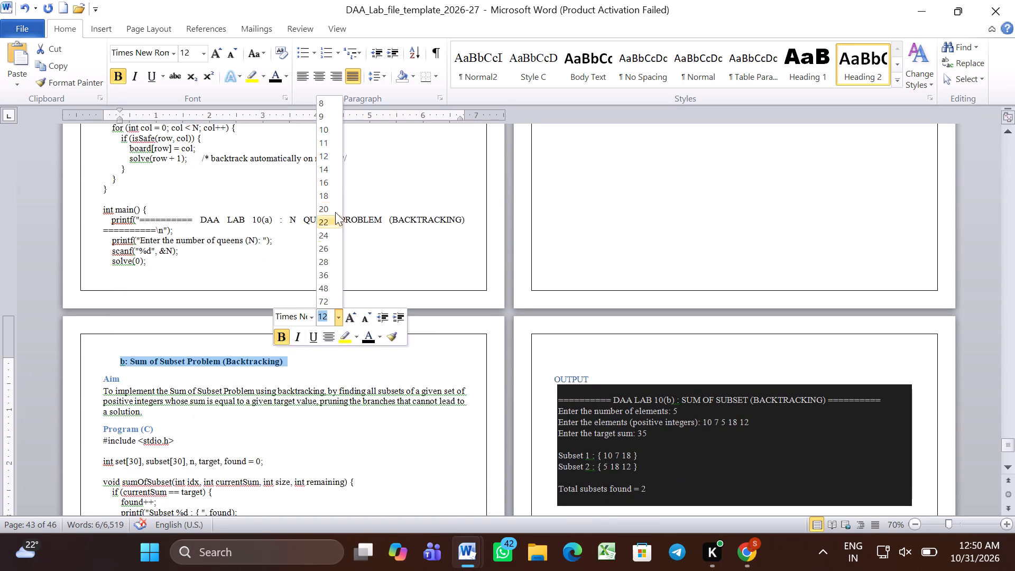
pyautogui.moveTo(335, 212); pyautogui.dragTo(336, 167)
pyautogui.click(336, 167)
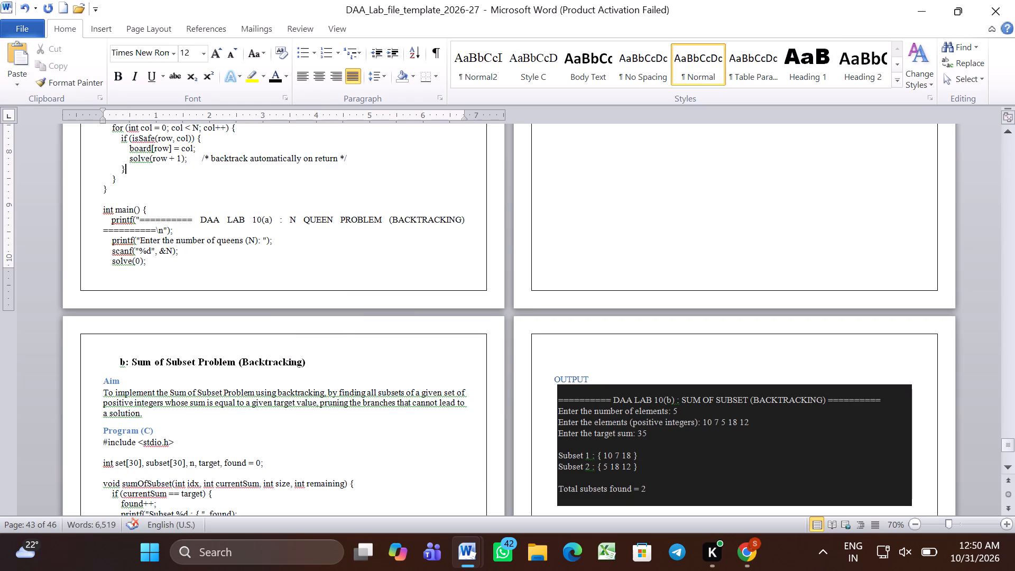
# Set the "b: Sum of Subset Problem (Backtracking)" title to 16 pt.
pyautogui.tripleClick(302, 366)
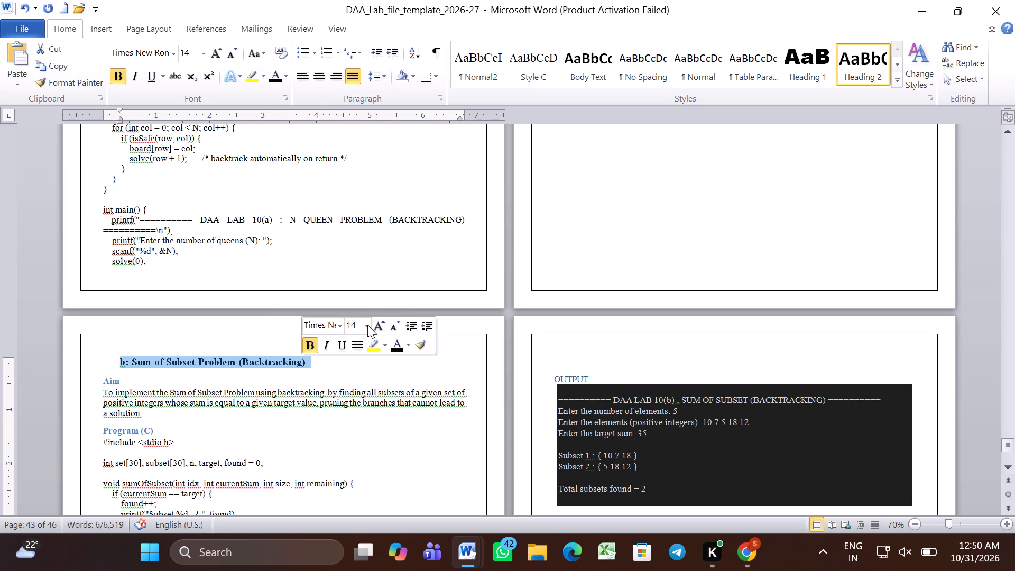
pyautogui.click(367, 325)
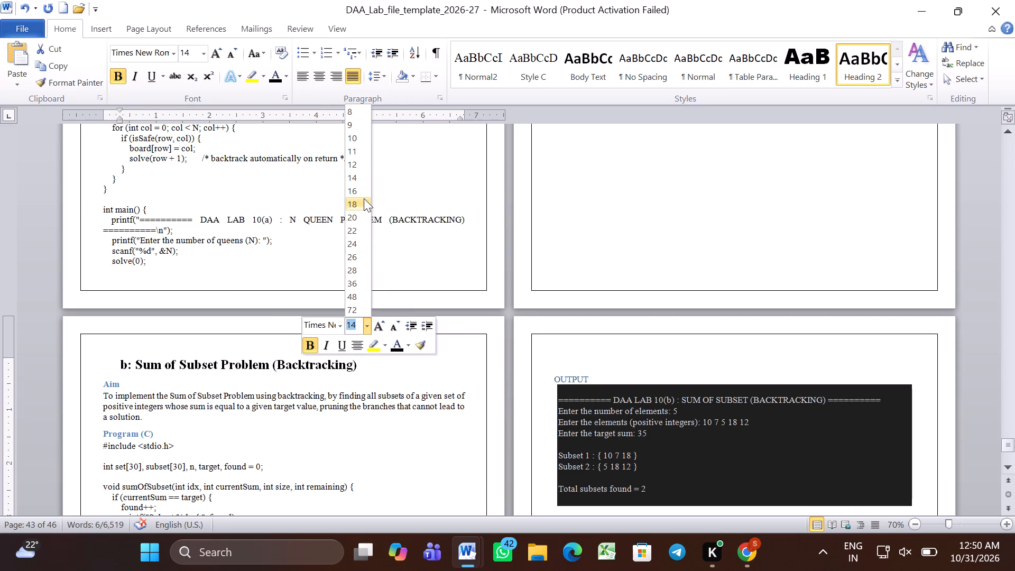
pyautogui.click(364, 196)
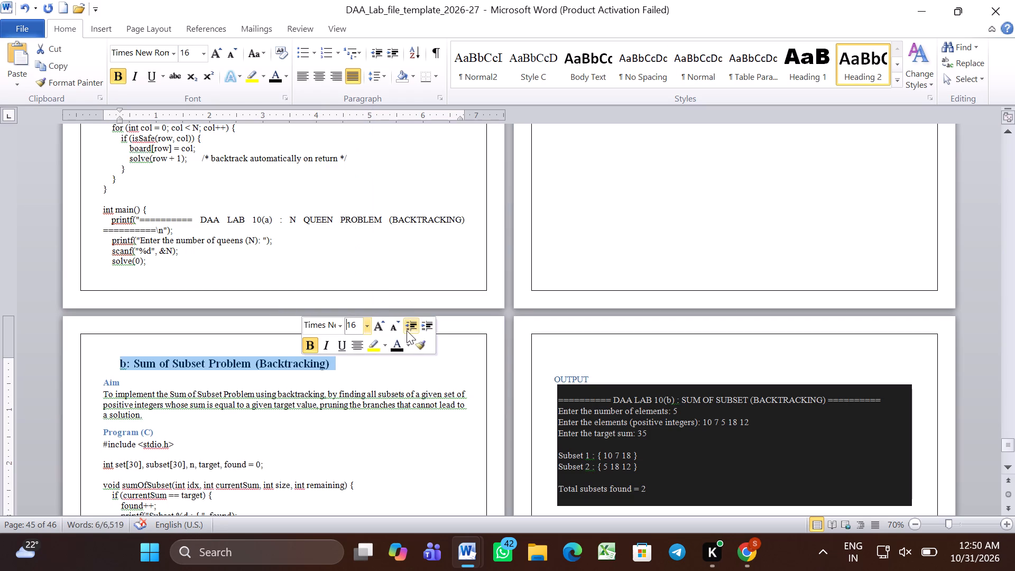
# Remove the left indent from the "b: Sum of Subset Problem (Backtracking)" title.
pyautogui.click(407, 330)
pyautogui.click(407, 330)
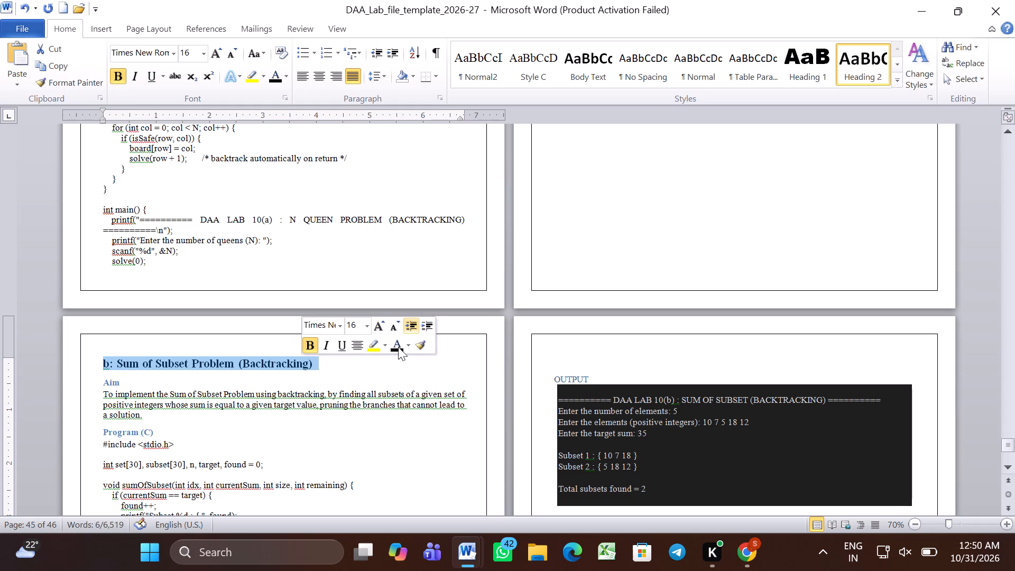
pyautogui.click(306, 385)
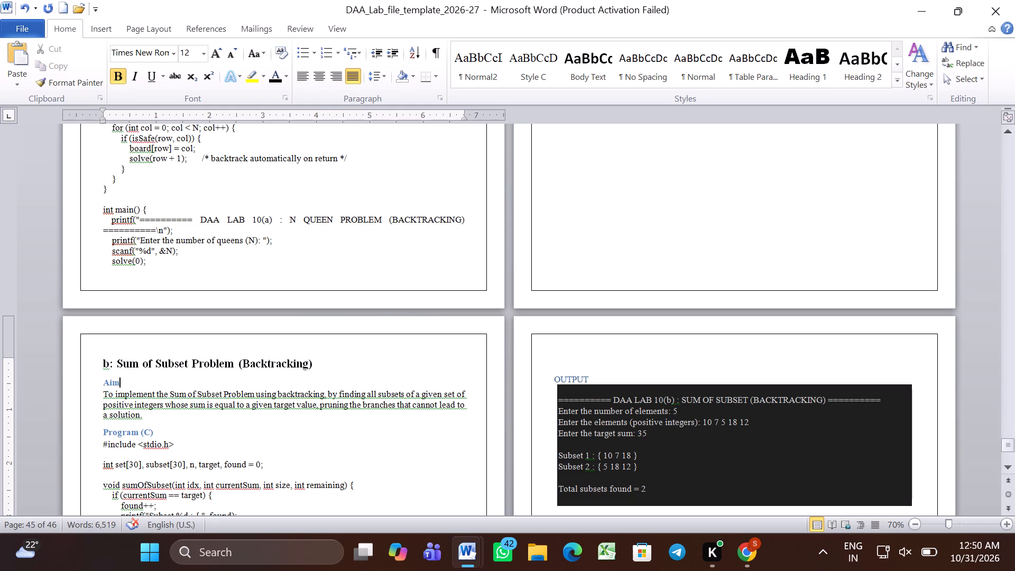
# Set the "Aim" and "Program (C)" headings of the Sum of Subset Problem to 14 pt and colour them black.
pyautogui.tripleClick(115, 385)
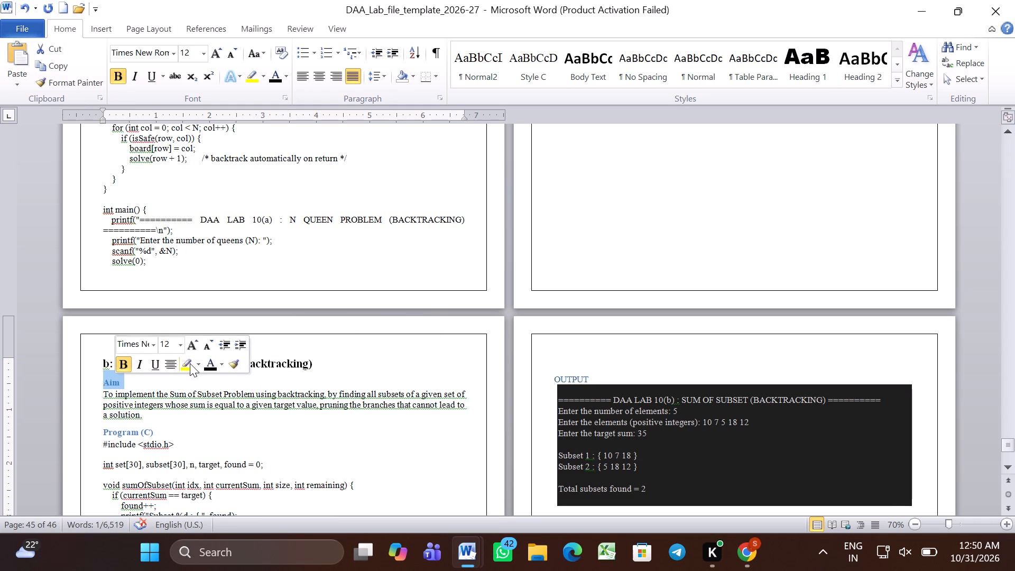
pyautogui.click(183, 346)
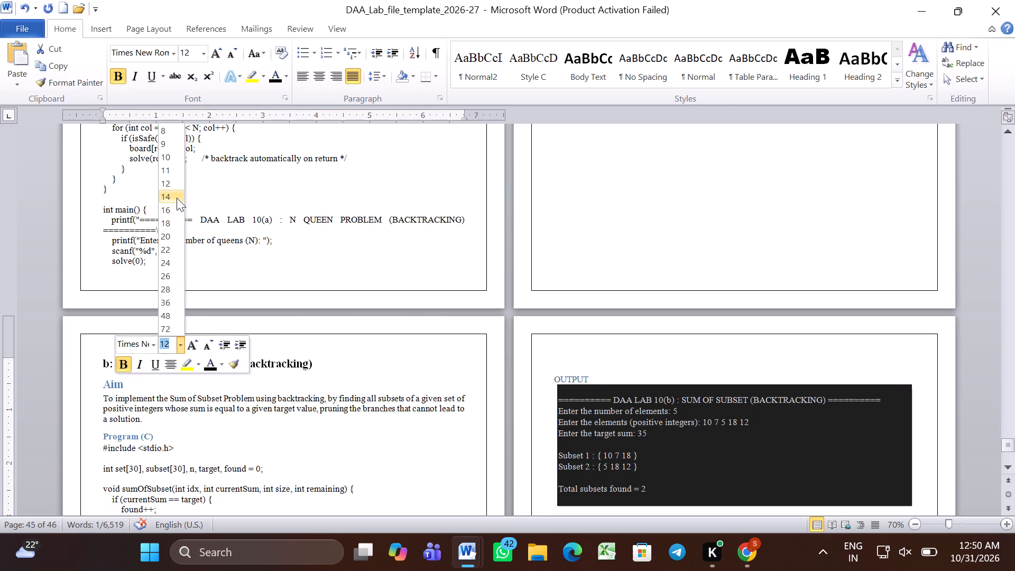
pyautogui.click(177, 198)
pyautogui.click(213, 367)
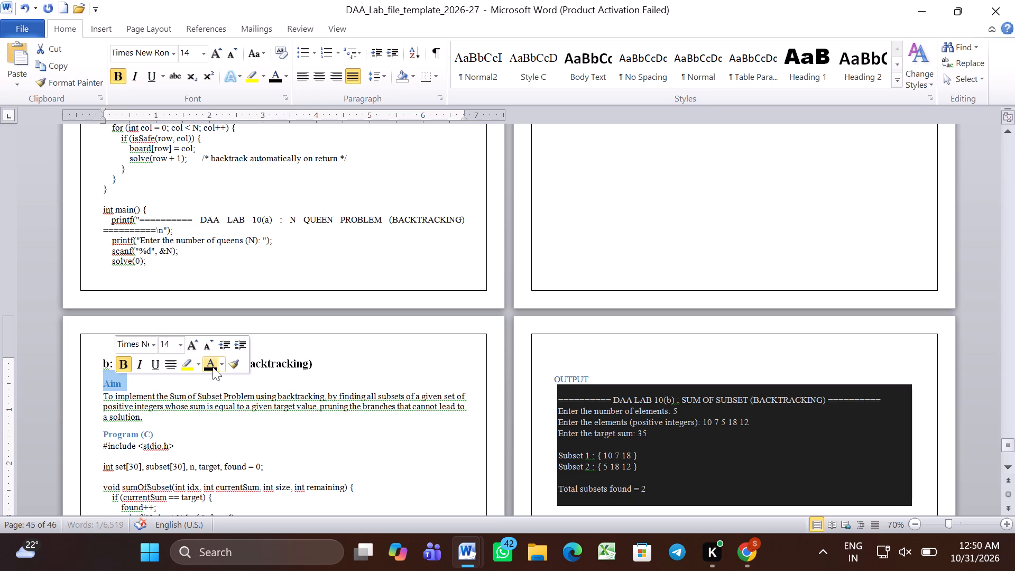
pyautogui.tripleClick(159, 435)
pyautogui.doubleClick(159, 435)
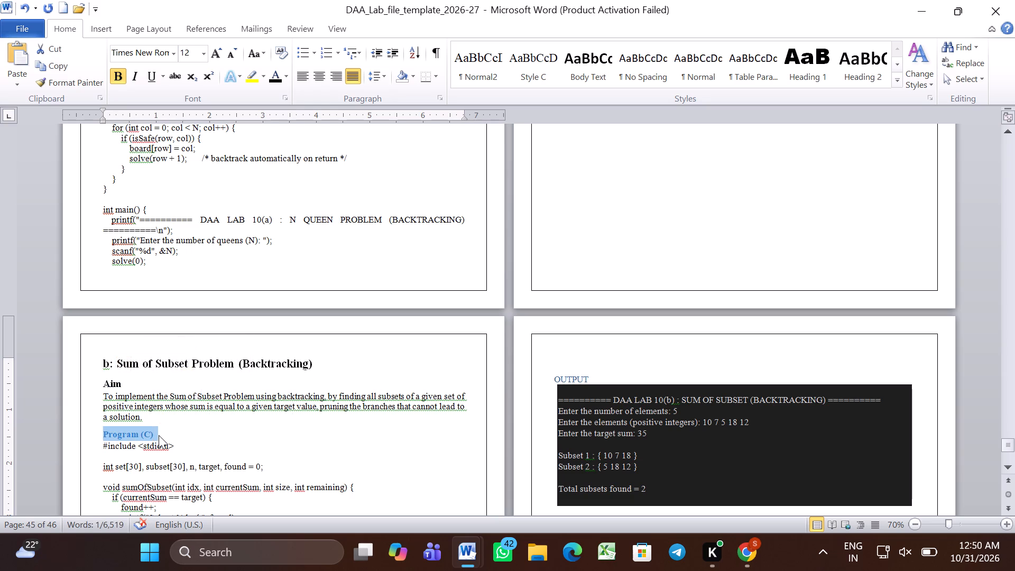
pyautogui.click(225, 394)
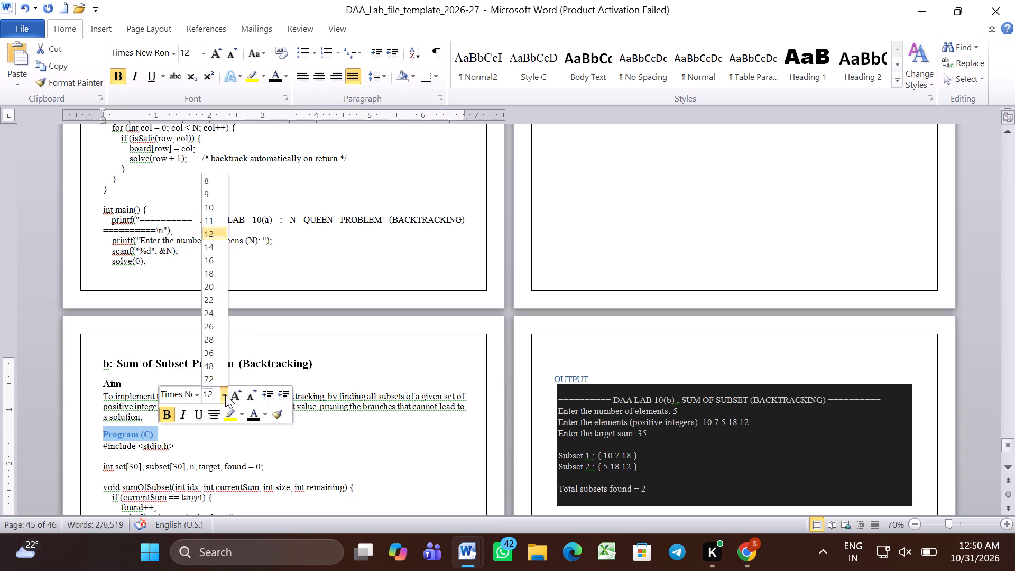
pyautogui.click(215, 243)
pyautogui.click(256, 419)
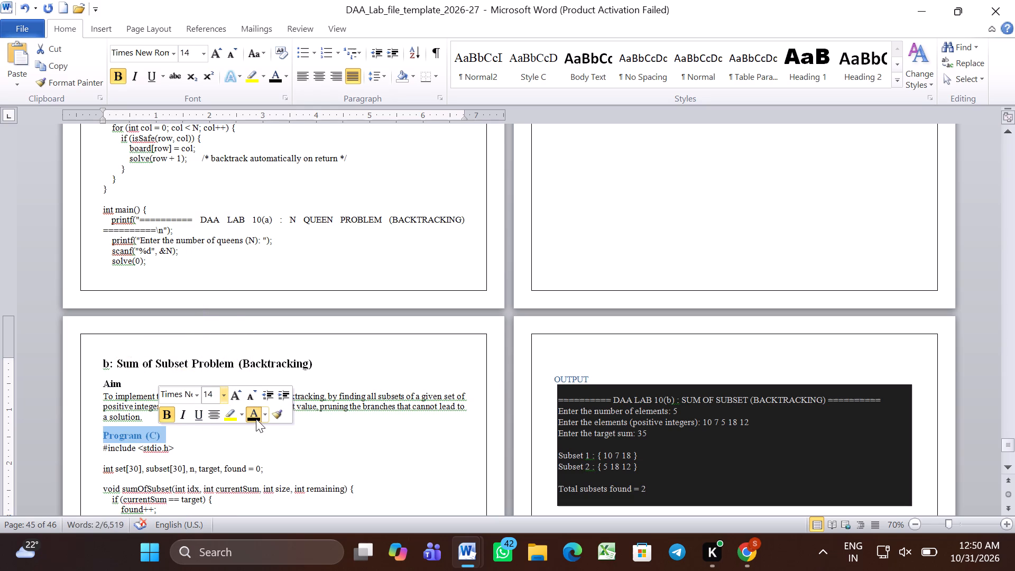
pyautogui.click(255, 473)
# Format the "OUTPUT" heading of the Sum of Subset Problem as bold, black and 14 pt.
pyautogui.scroll(-1, 255, 473)
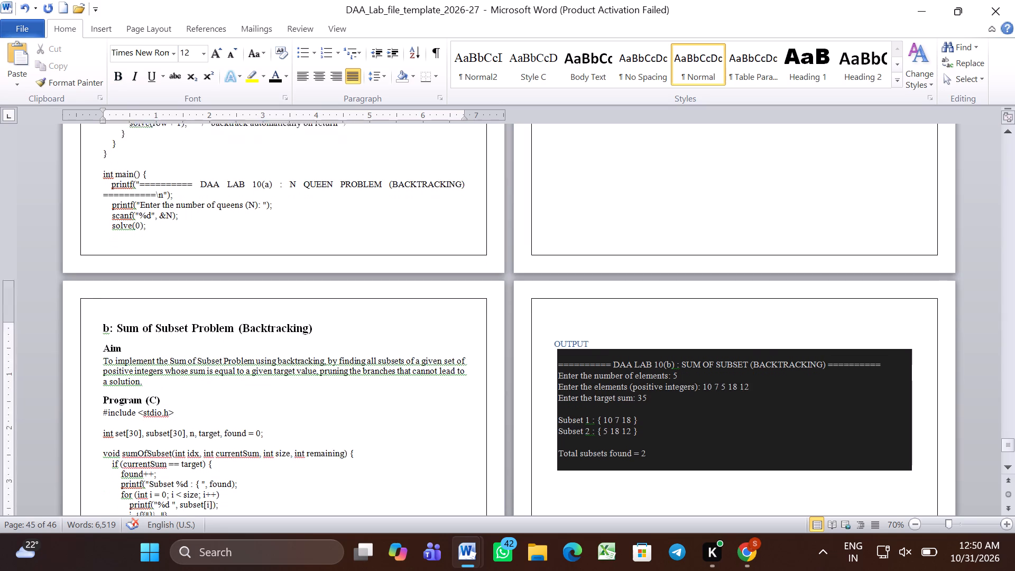
pyautogui.scroll(-6, 255, 473)
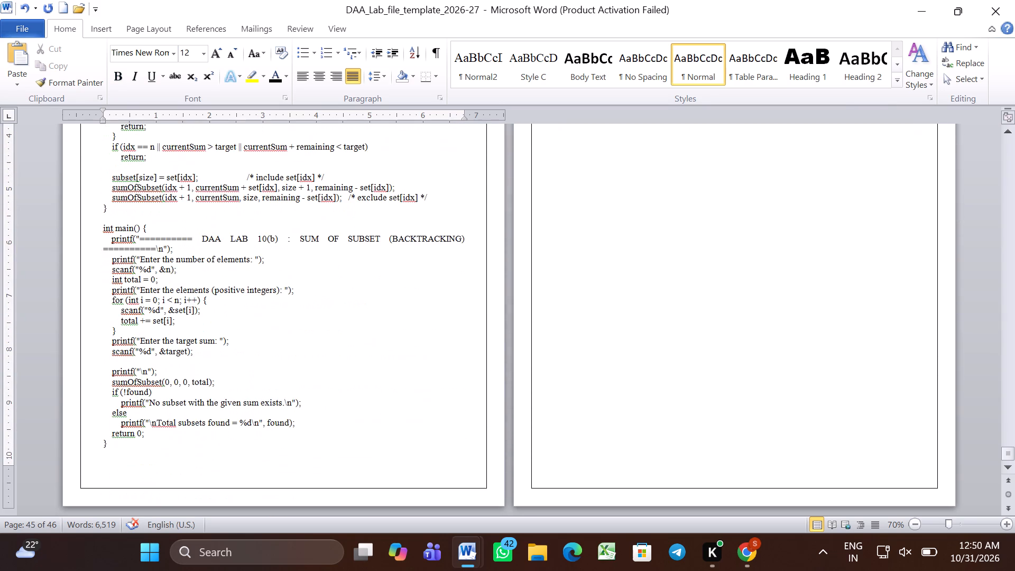
pyautogui.scroll(-2, 255, 473)
pyautogui.scroll(3, 255, 473)
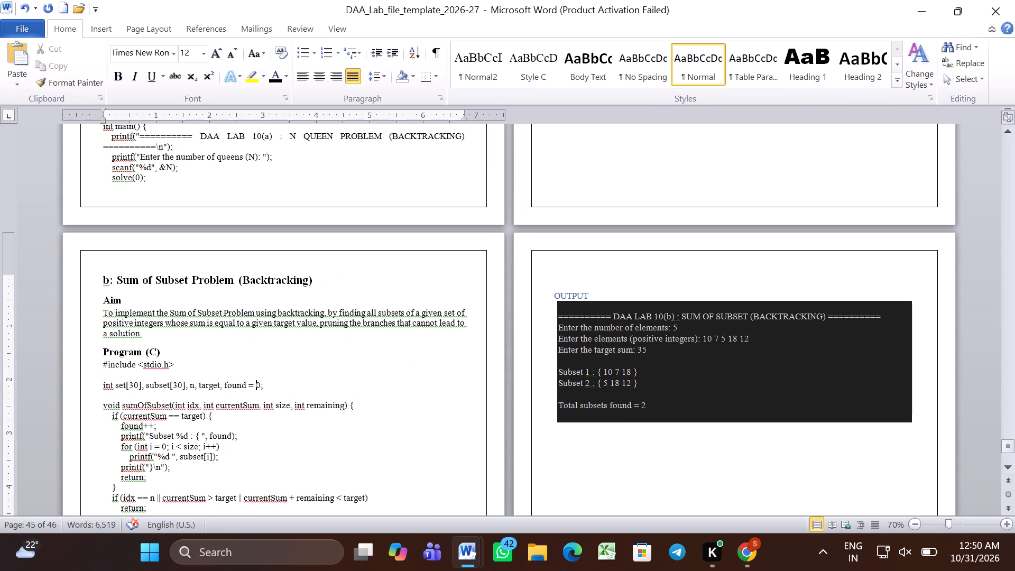
pyautogui.tripleClick(581, 289)
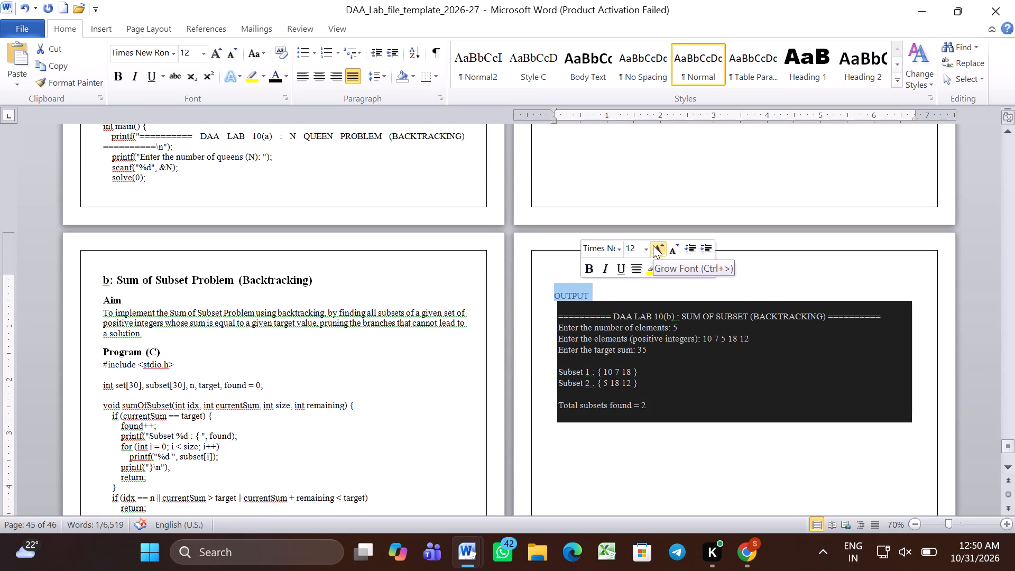
pyautogui.click(647, 245)
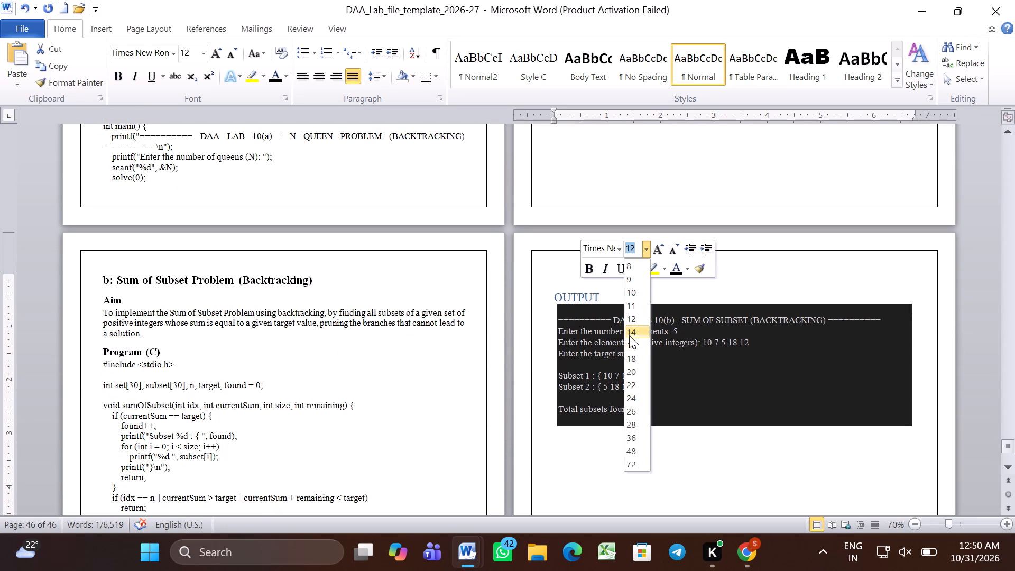
pyautogui.click(629, 333)
pyautogui.click(684, 265)
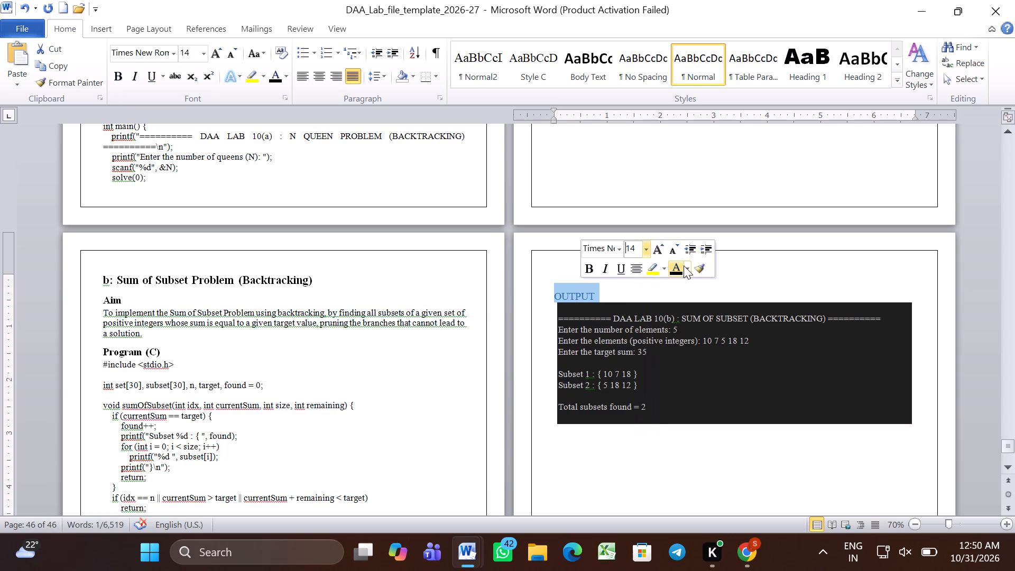
pyautogui.click(585, 272)
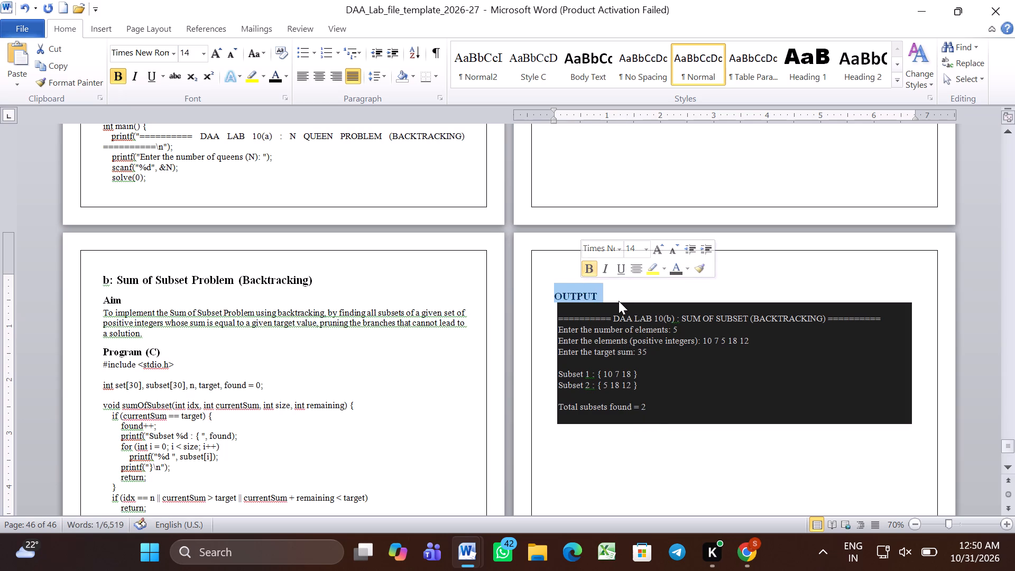
# Insert a blank line below the "OUTPUT" heading of the Sum of Subset Problem.
pyautogui.click(619, 290)
pyautogui.press('Return')
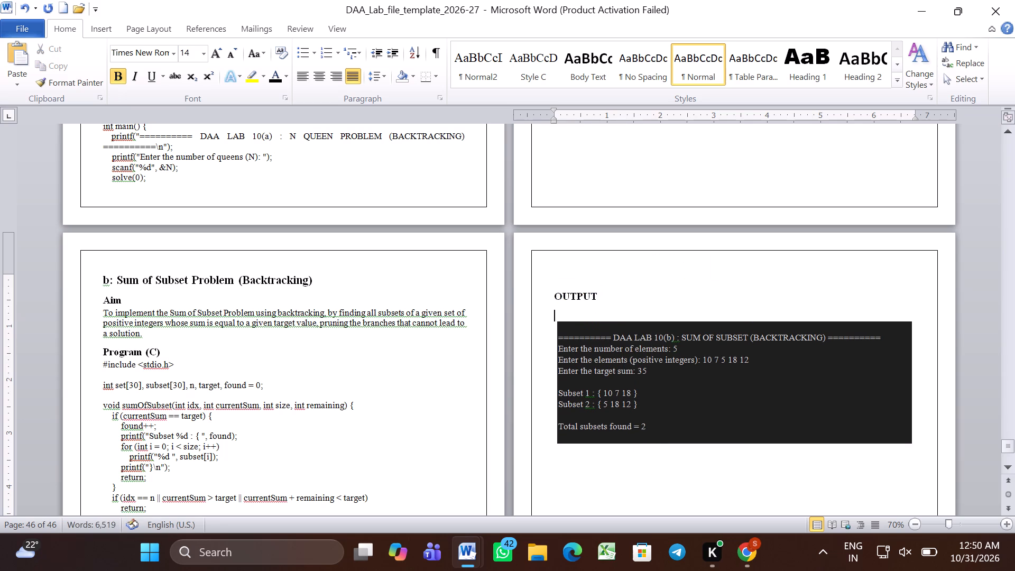
pyautogui.press('Return')
pyautogui.press('BackSpace')
# Go back to the start of the file and review the pages from the cover through the index.
pyautogui.scroll(2, 619, 290)
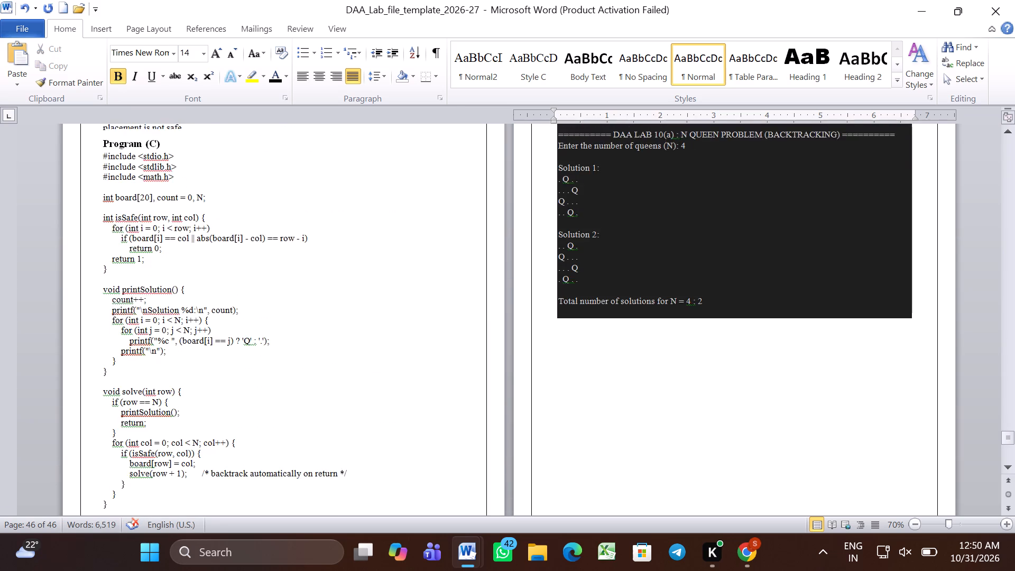
pyautogui.scroll(4, 619, 290)
pyautogui.scroll(20, 669, 216)
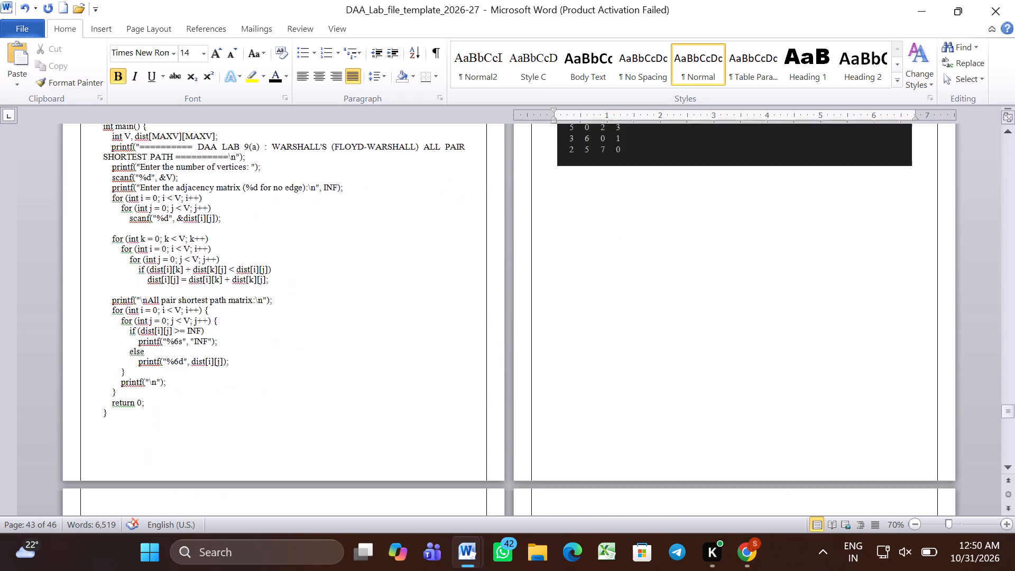
pyautogui.scroll(12, 669, 216)
pyautogui.scroll(11, 669, 216)
pyautogui.scroll(13, 669, 216)
pyautogui.scroll(-2, 669, 216)
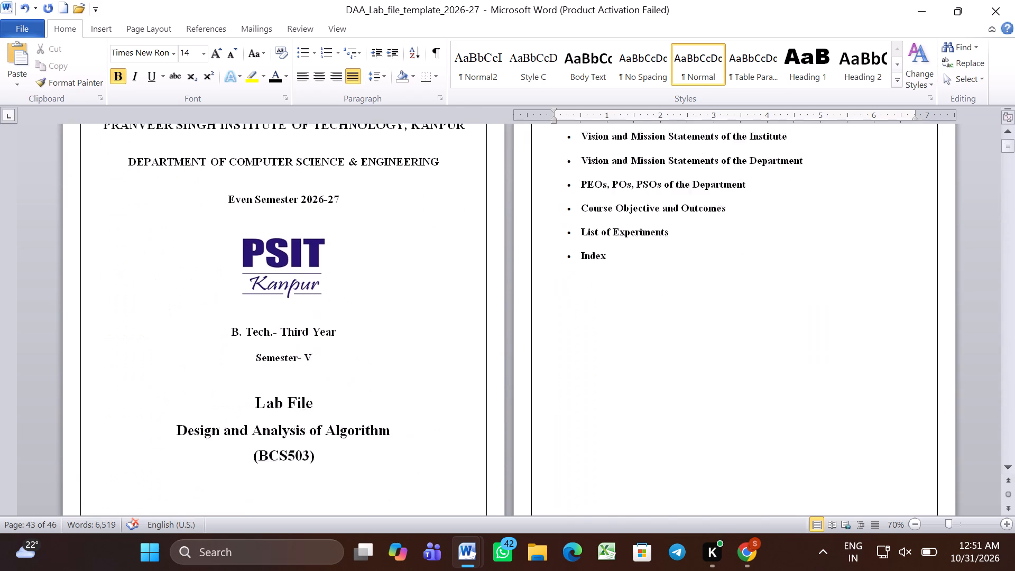
pyautogui.scroll(-9, 669, 216)
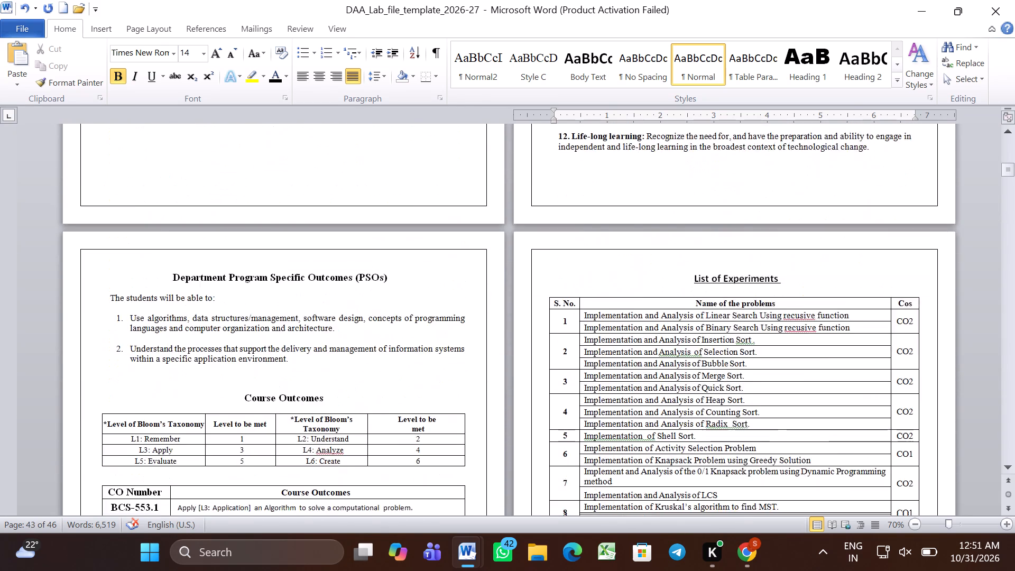
pyautogui.scroll(-4, 669, 216)
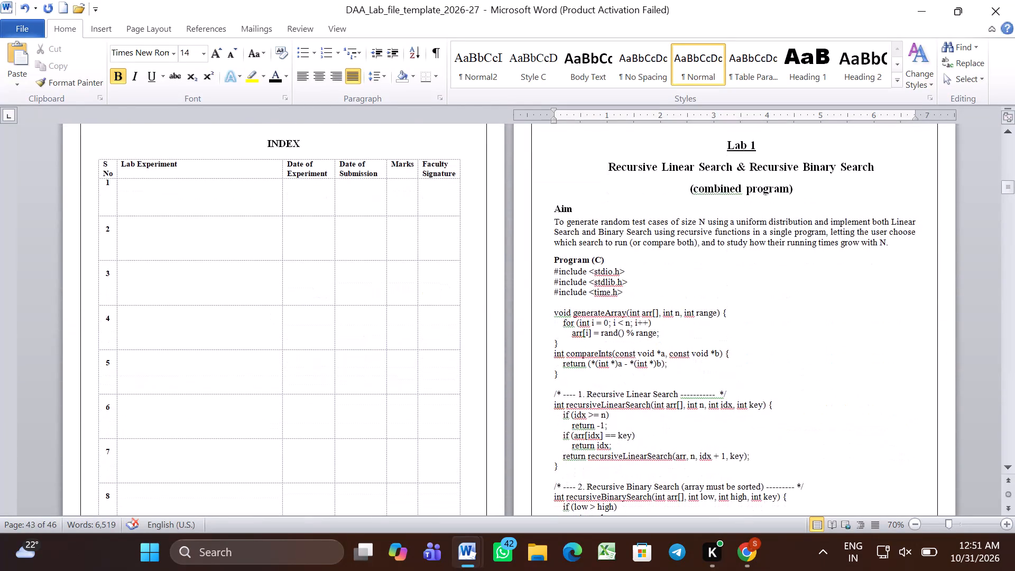
pyautogui.scroll(-3, 669, 216)
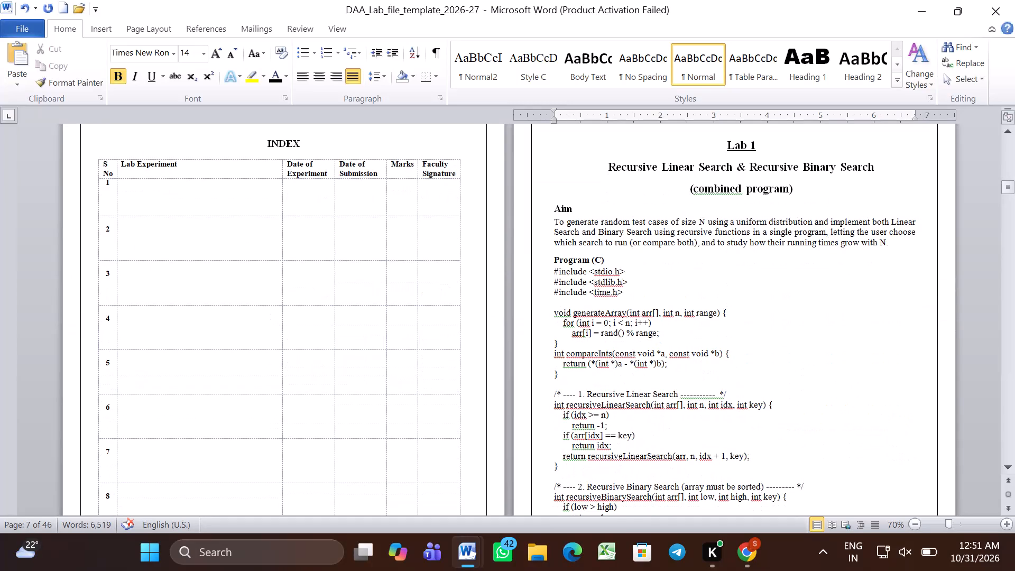
pyautogui.scroll(-1, 669, 216)
pyautogui.scroll(2, 669, 216)
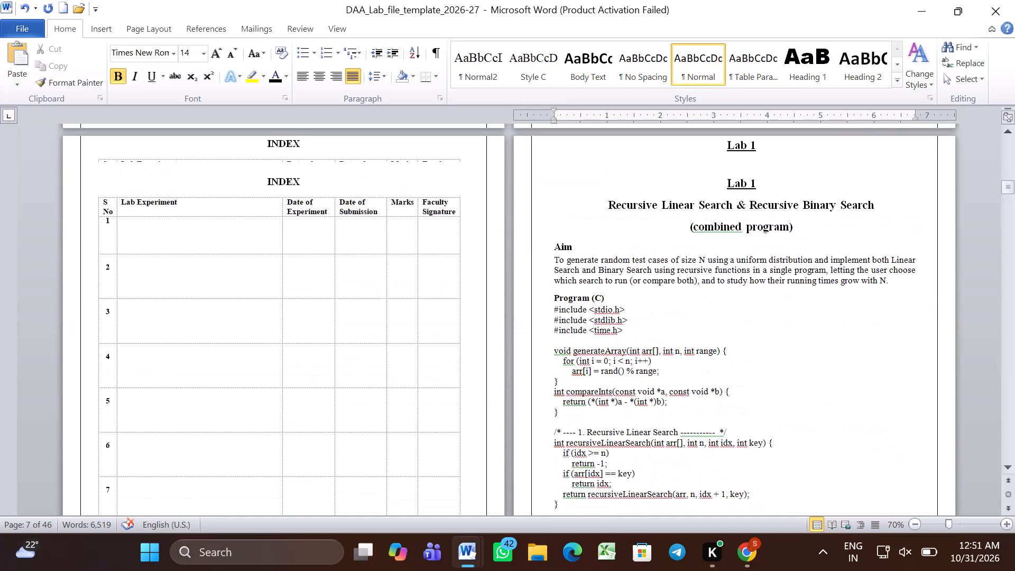
pyautogui.scroll(4, 669, 216)
# Examine the Course Outcomes tables and the List of Experiments table.
pyautogui.scroll(-1, 669, 216)
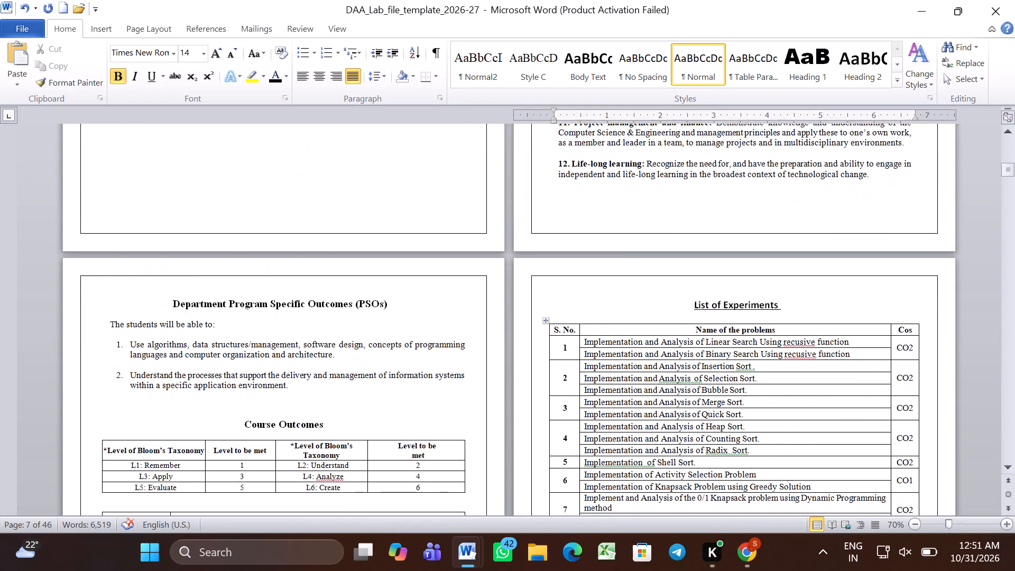
pyautogui.scroll(-2, 669, 216)
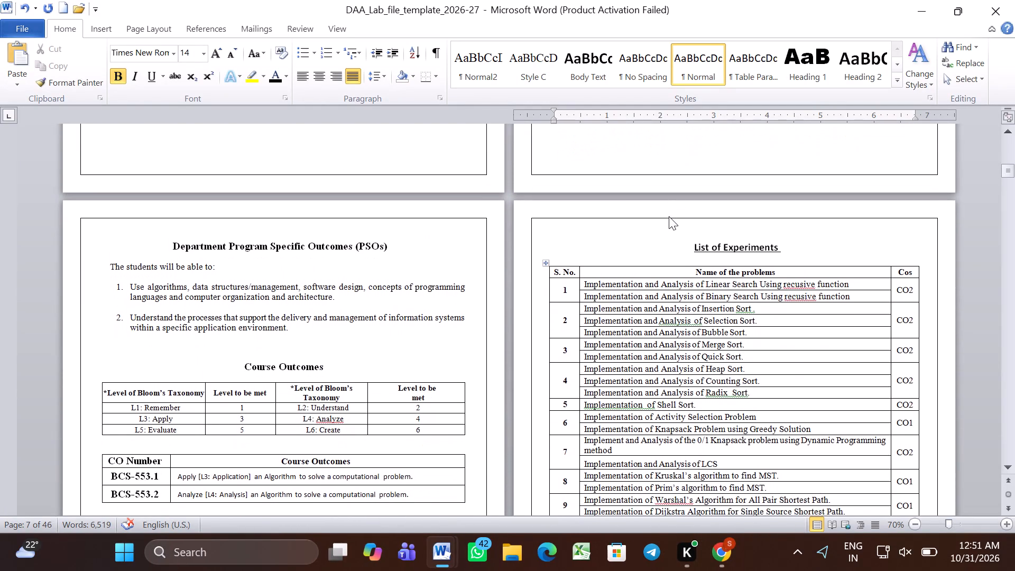
pyautogui.scroll(-1, 669, 216)
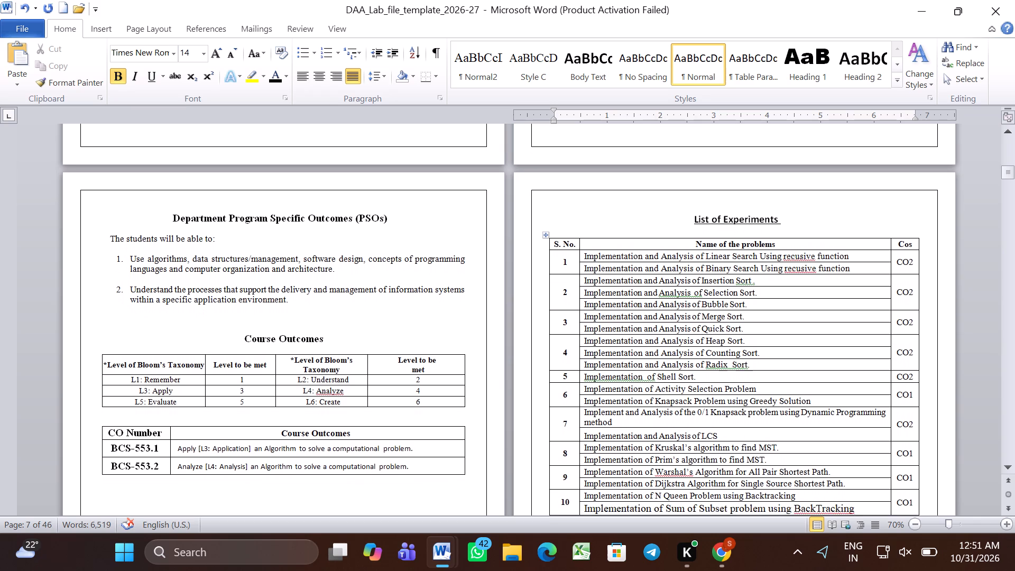
pyautogui.scroll(-2, 669, 216)
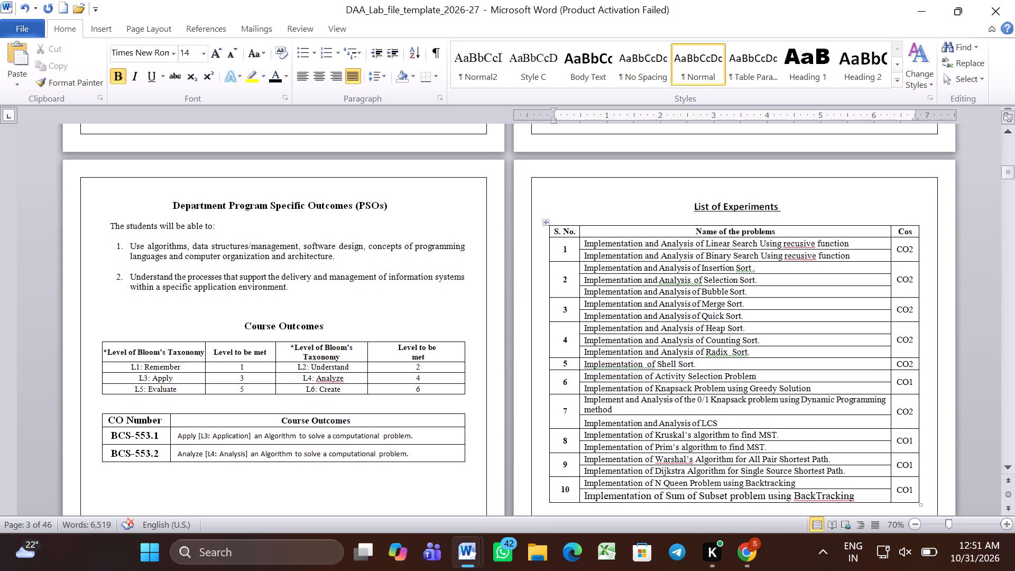
pyautogui.scroll(-2, 669, 216)
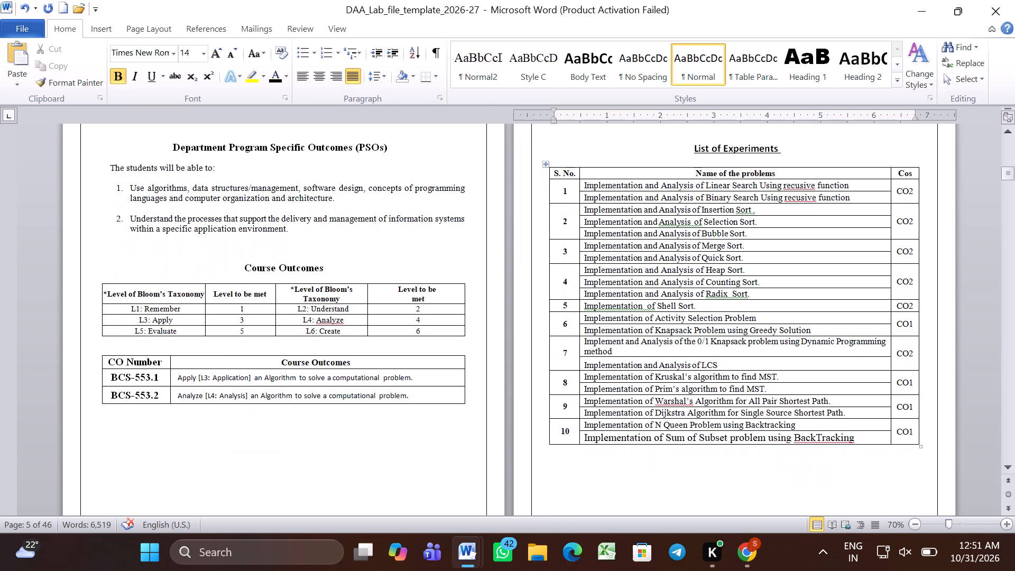
pyautogui.scroll(-2, 669, 216)
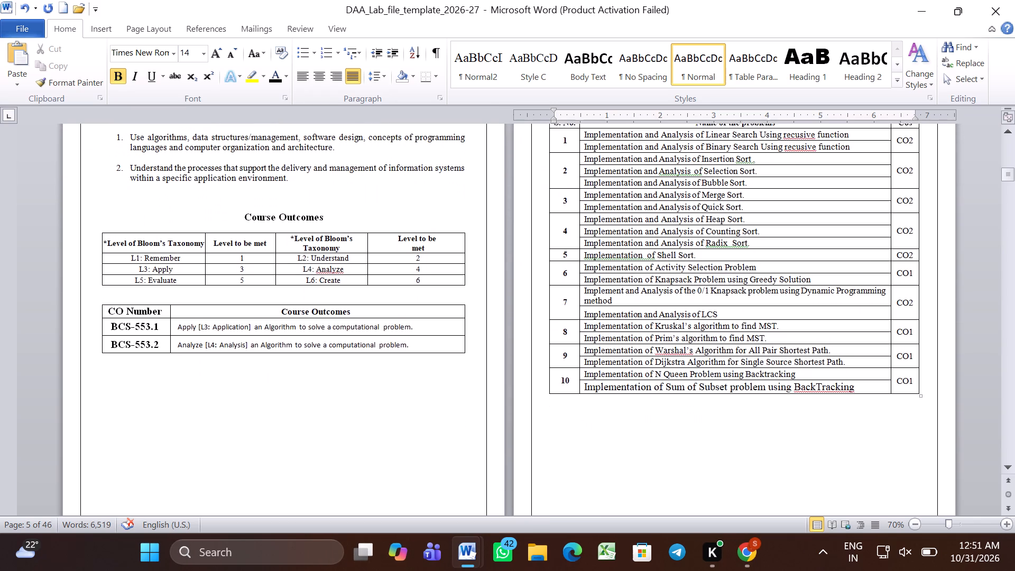
pyautogui.scroll(-2, 669, 216)
# Check the layout of the Lab 1 program and output pages up to the start of Lab 2.
pyautogui.scroll(-1, 669, 216)
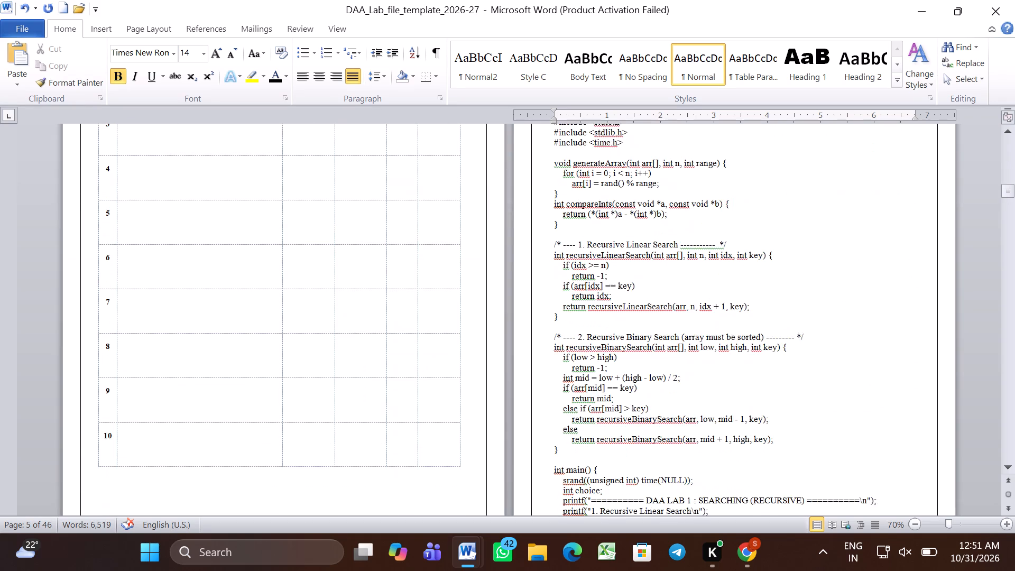
pyautogui.scroll(-7, 669, 216)
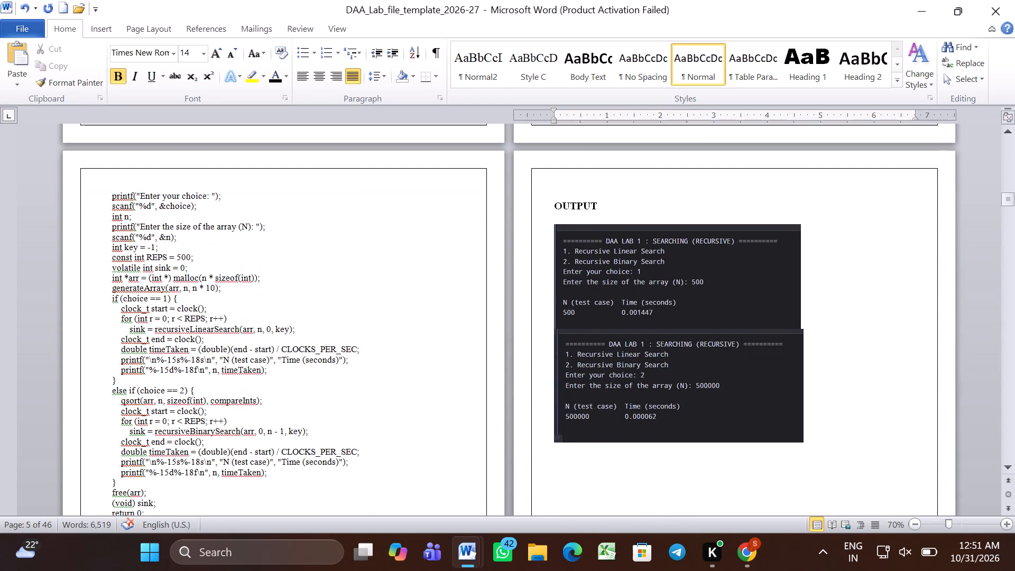
pyautogui.scroll(-3, 669, 216)
pyautogui.scroll(2, 669, 216)
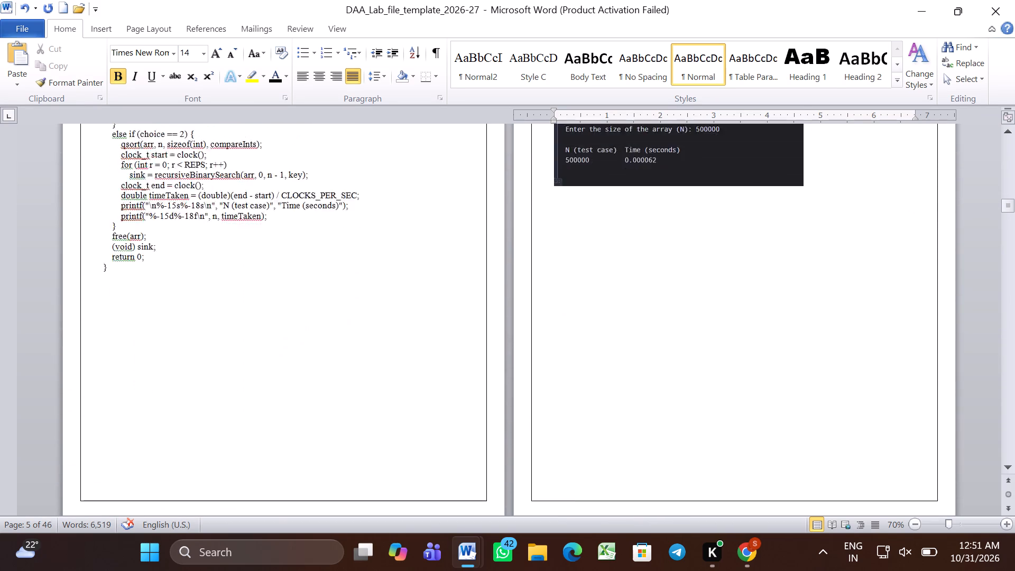
pyautogui.scroll(2, 669, 216)
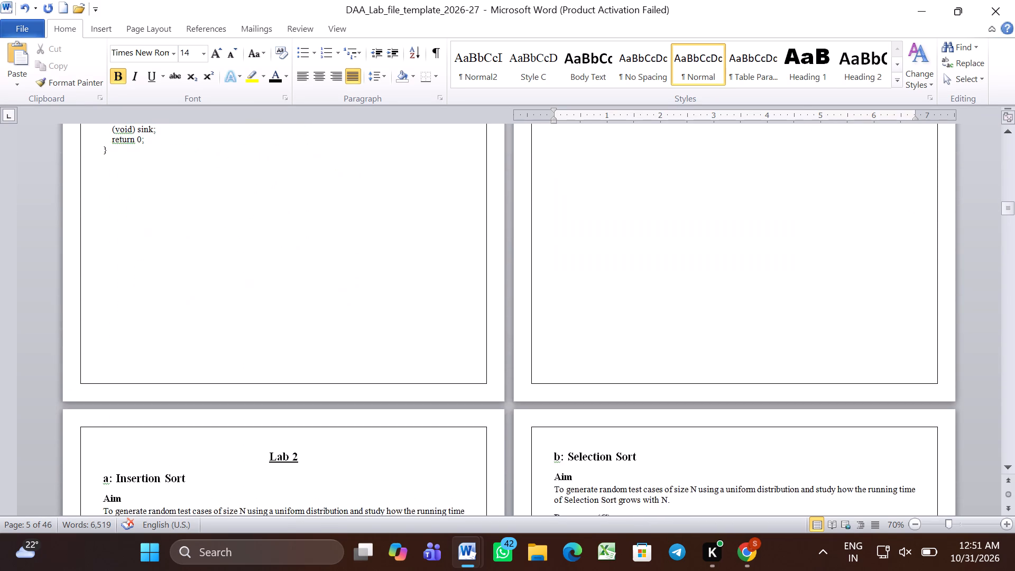
pyautogui.scroll(3, 669, 216)
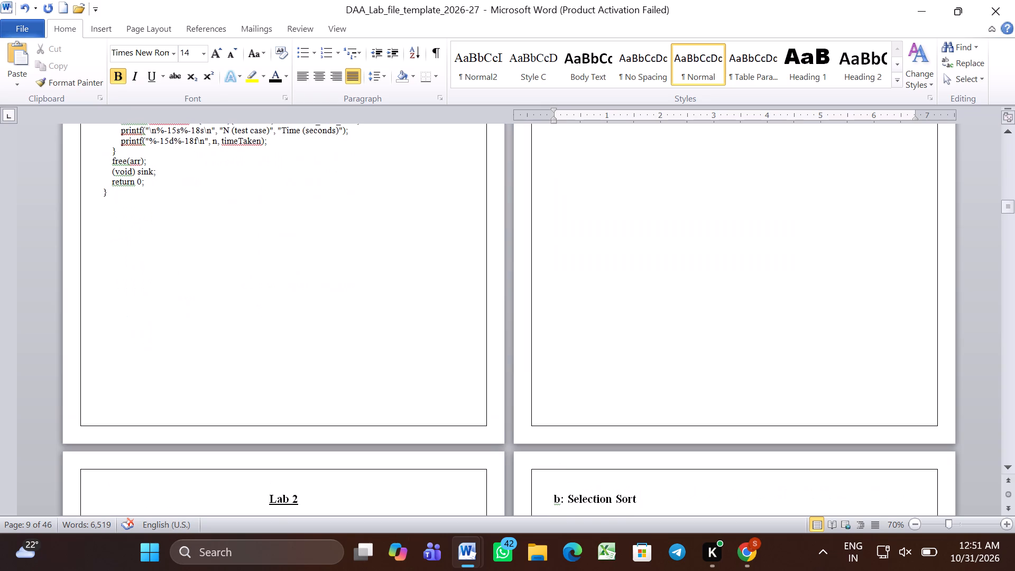
pyautogui.scroll(1, 669, 216)
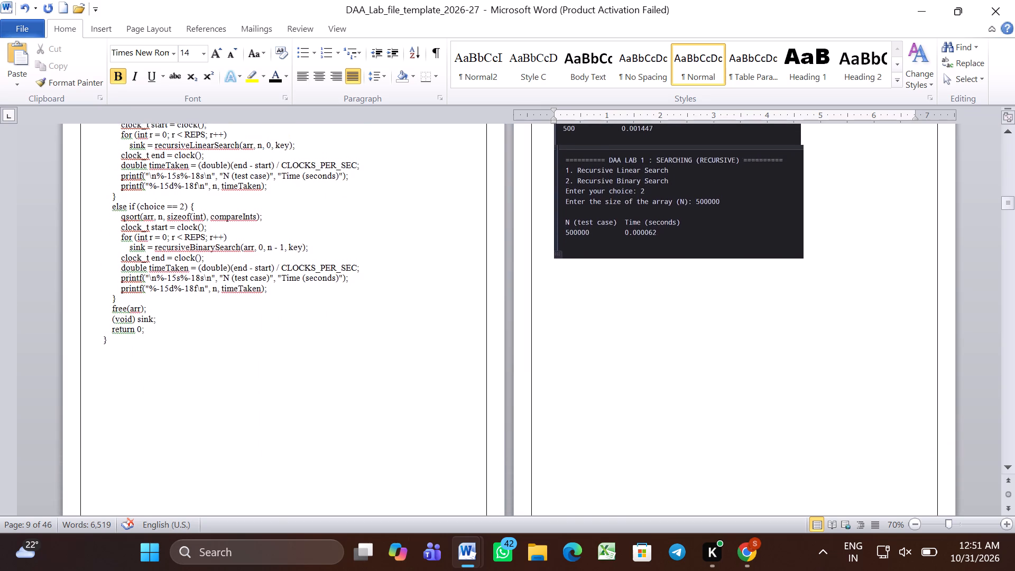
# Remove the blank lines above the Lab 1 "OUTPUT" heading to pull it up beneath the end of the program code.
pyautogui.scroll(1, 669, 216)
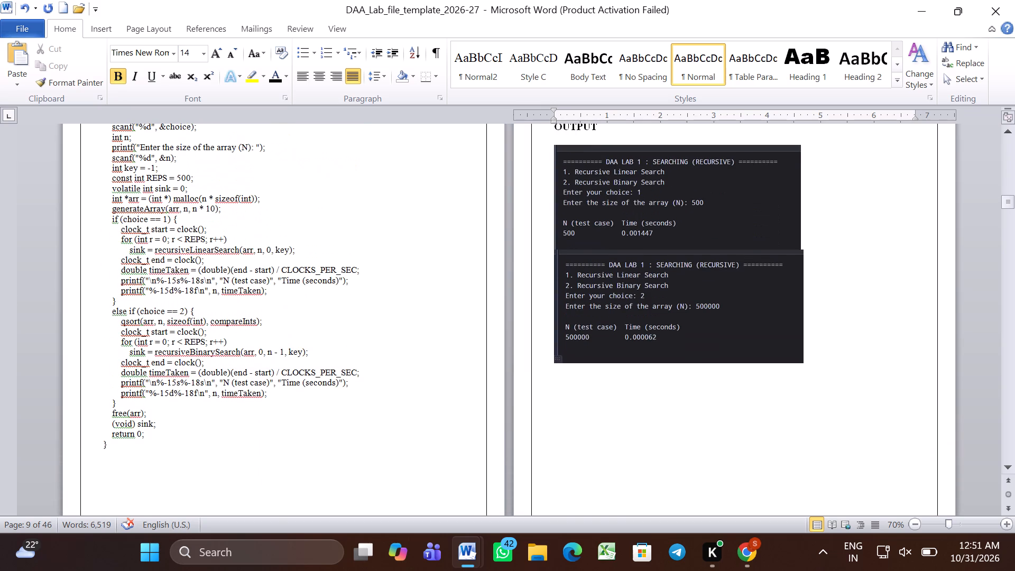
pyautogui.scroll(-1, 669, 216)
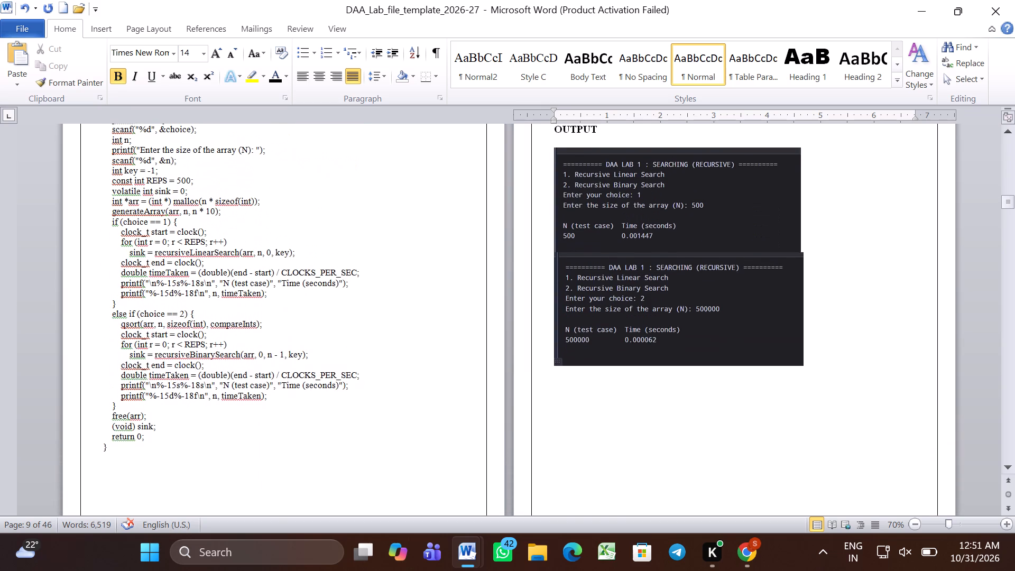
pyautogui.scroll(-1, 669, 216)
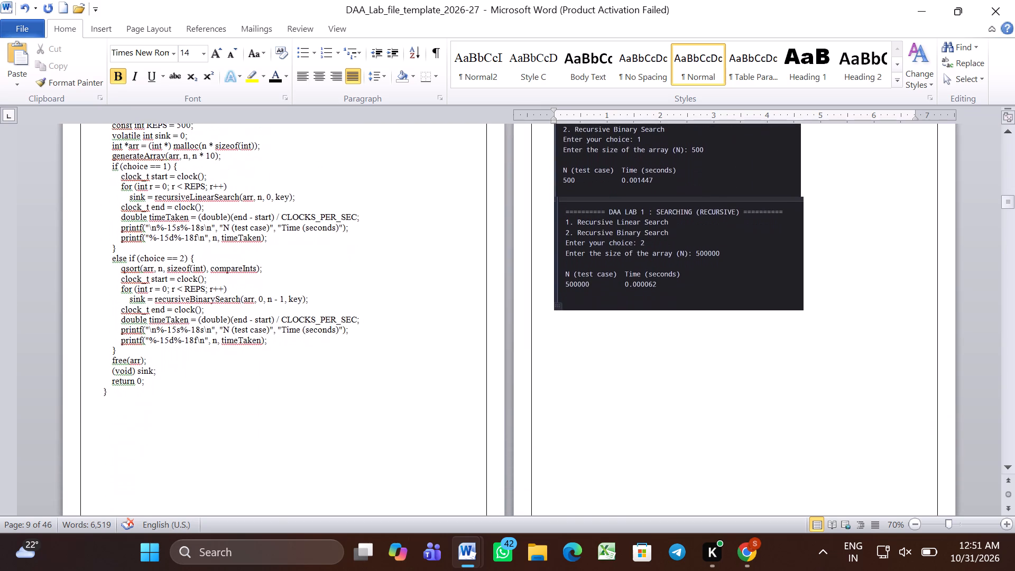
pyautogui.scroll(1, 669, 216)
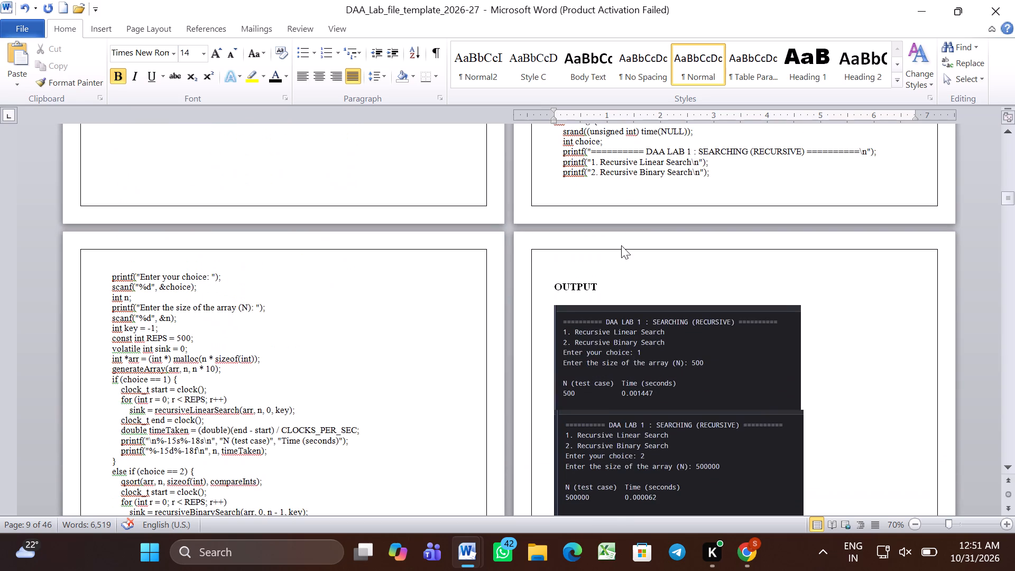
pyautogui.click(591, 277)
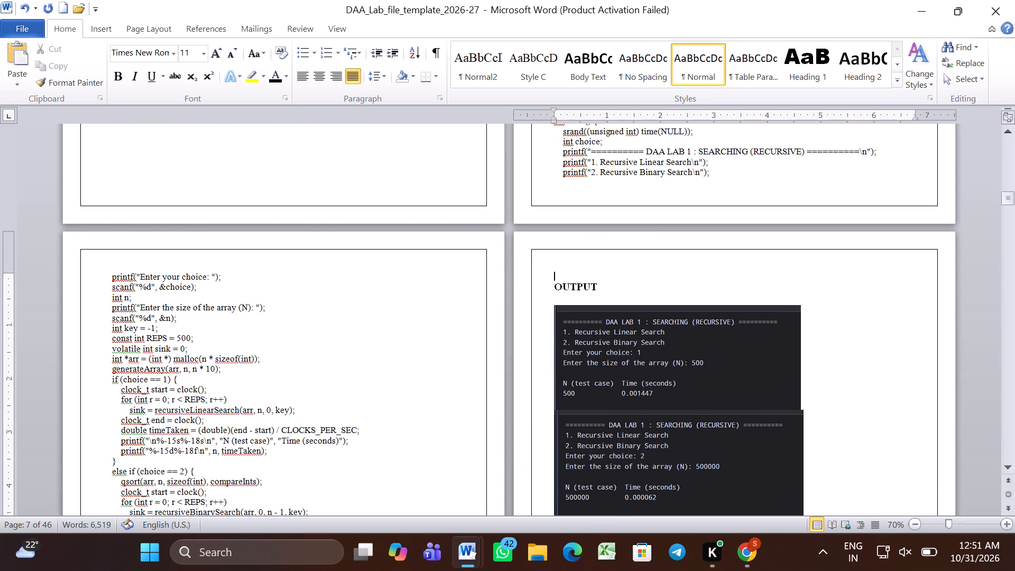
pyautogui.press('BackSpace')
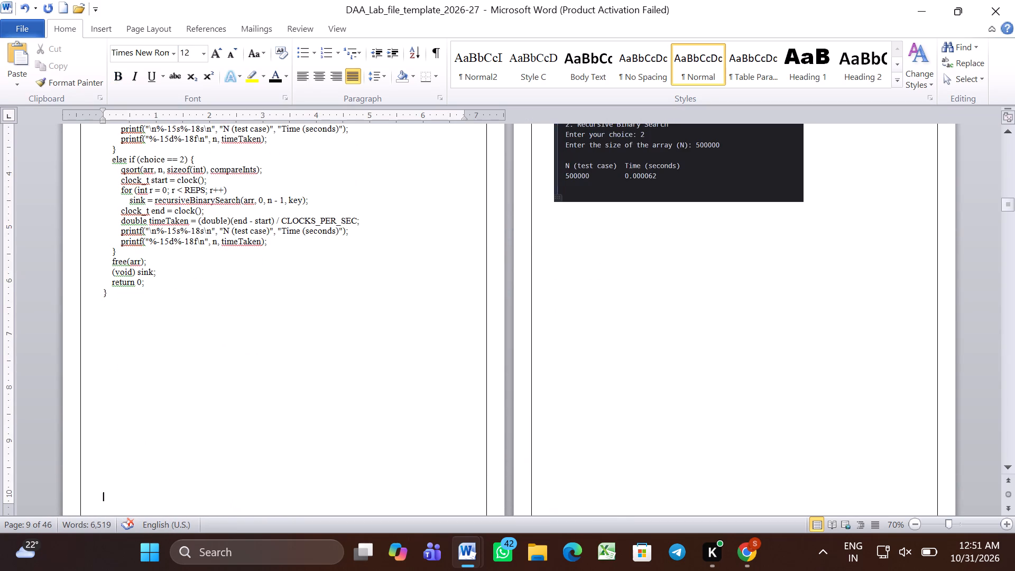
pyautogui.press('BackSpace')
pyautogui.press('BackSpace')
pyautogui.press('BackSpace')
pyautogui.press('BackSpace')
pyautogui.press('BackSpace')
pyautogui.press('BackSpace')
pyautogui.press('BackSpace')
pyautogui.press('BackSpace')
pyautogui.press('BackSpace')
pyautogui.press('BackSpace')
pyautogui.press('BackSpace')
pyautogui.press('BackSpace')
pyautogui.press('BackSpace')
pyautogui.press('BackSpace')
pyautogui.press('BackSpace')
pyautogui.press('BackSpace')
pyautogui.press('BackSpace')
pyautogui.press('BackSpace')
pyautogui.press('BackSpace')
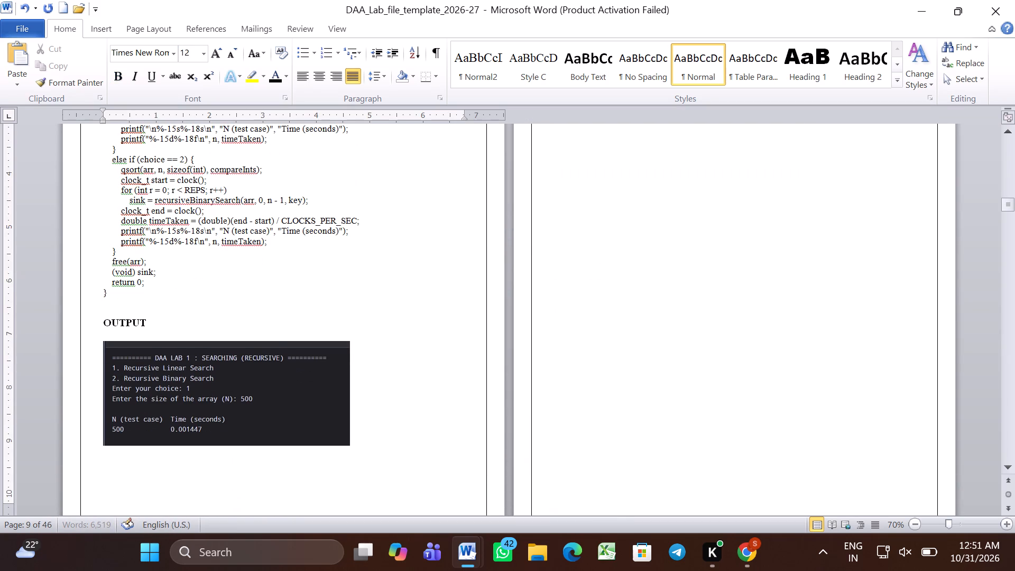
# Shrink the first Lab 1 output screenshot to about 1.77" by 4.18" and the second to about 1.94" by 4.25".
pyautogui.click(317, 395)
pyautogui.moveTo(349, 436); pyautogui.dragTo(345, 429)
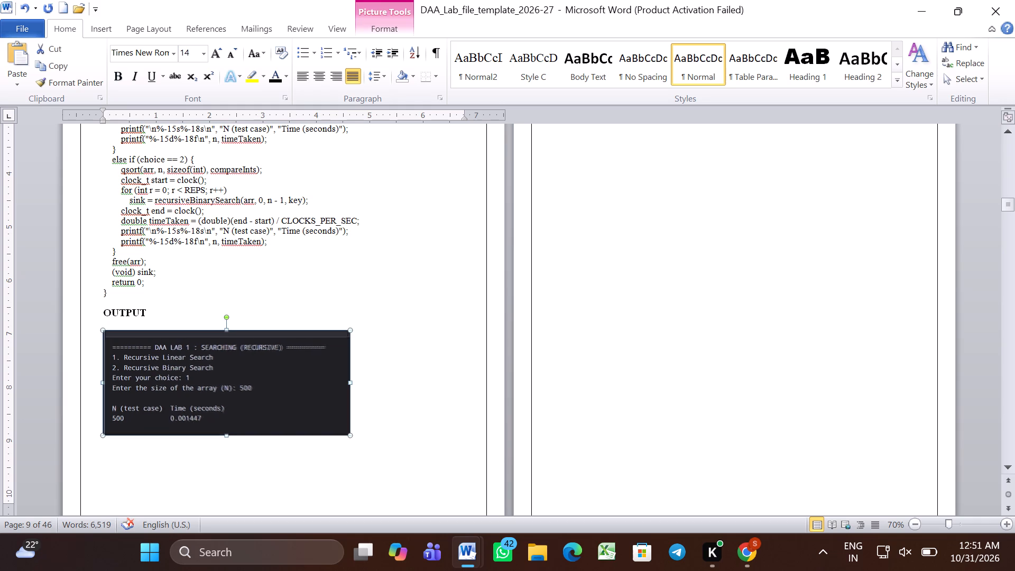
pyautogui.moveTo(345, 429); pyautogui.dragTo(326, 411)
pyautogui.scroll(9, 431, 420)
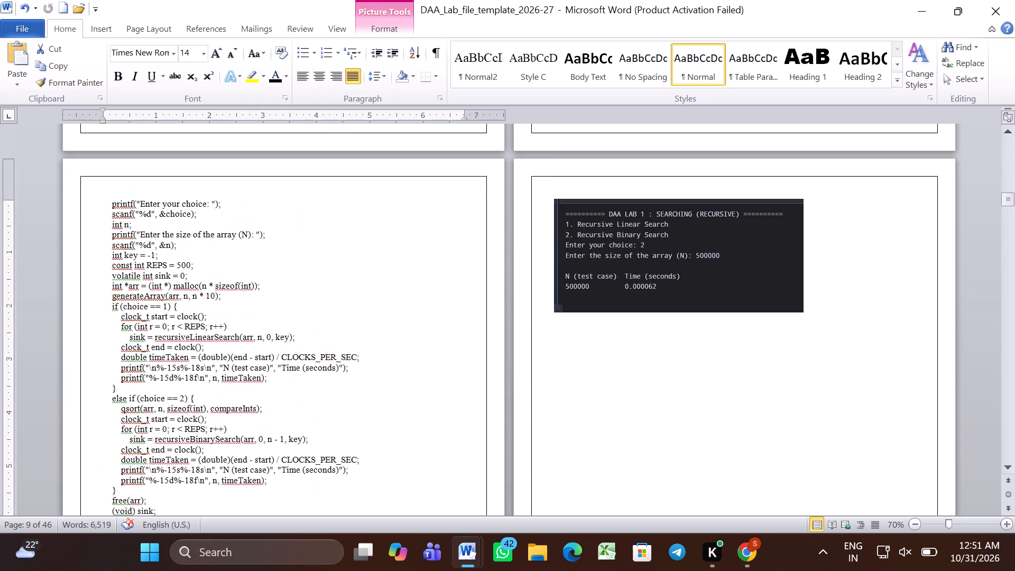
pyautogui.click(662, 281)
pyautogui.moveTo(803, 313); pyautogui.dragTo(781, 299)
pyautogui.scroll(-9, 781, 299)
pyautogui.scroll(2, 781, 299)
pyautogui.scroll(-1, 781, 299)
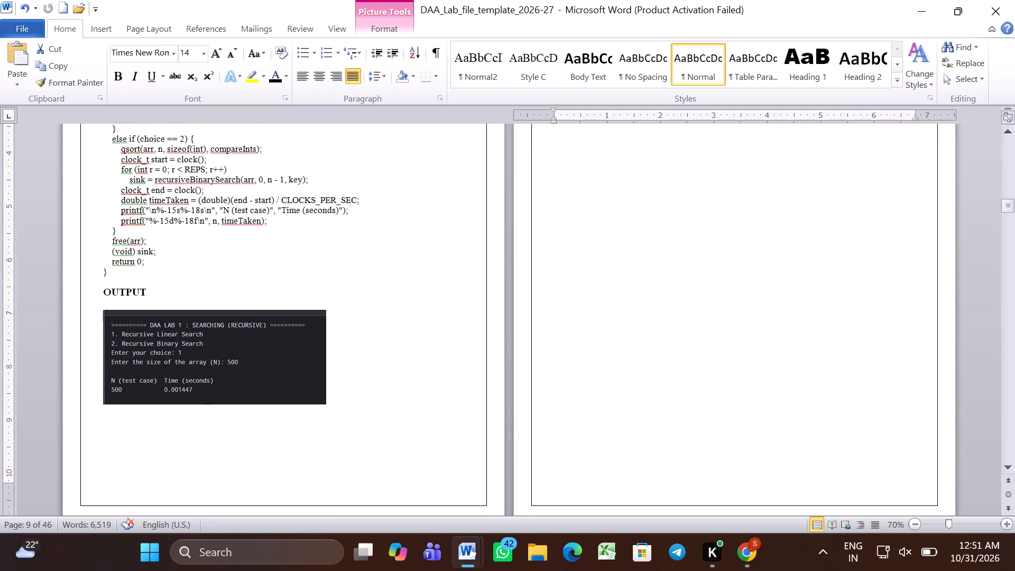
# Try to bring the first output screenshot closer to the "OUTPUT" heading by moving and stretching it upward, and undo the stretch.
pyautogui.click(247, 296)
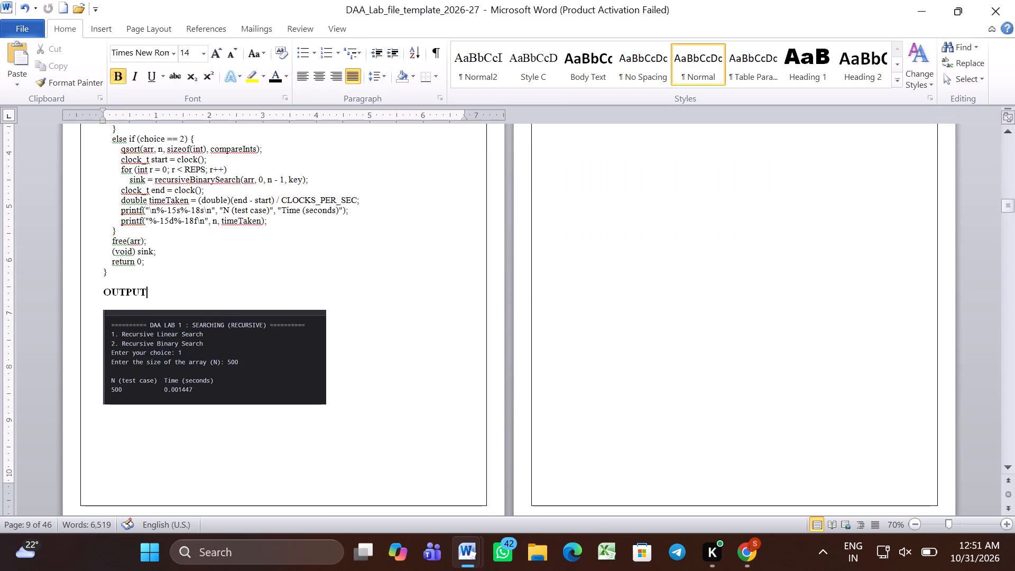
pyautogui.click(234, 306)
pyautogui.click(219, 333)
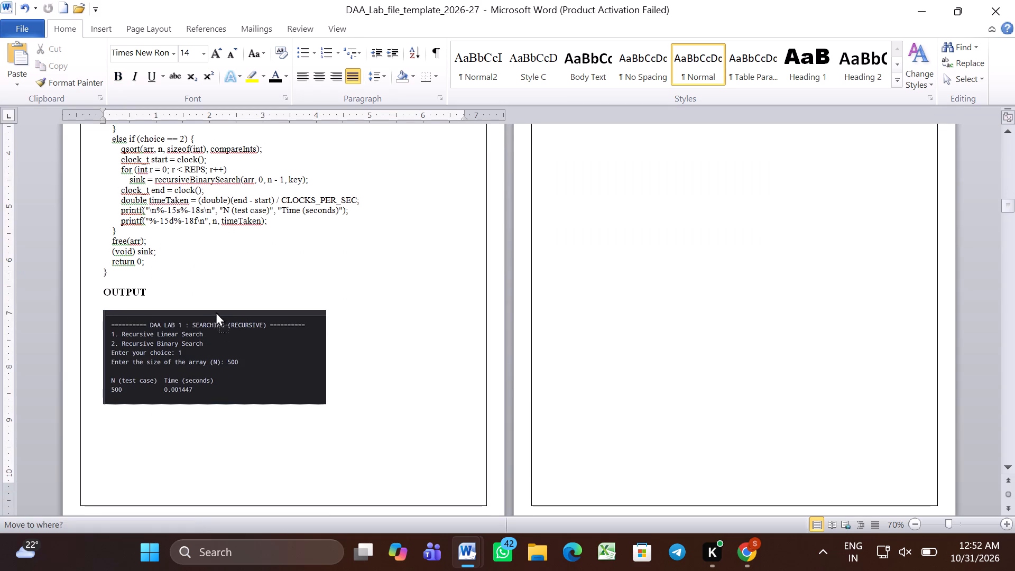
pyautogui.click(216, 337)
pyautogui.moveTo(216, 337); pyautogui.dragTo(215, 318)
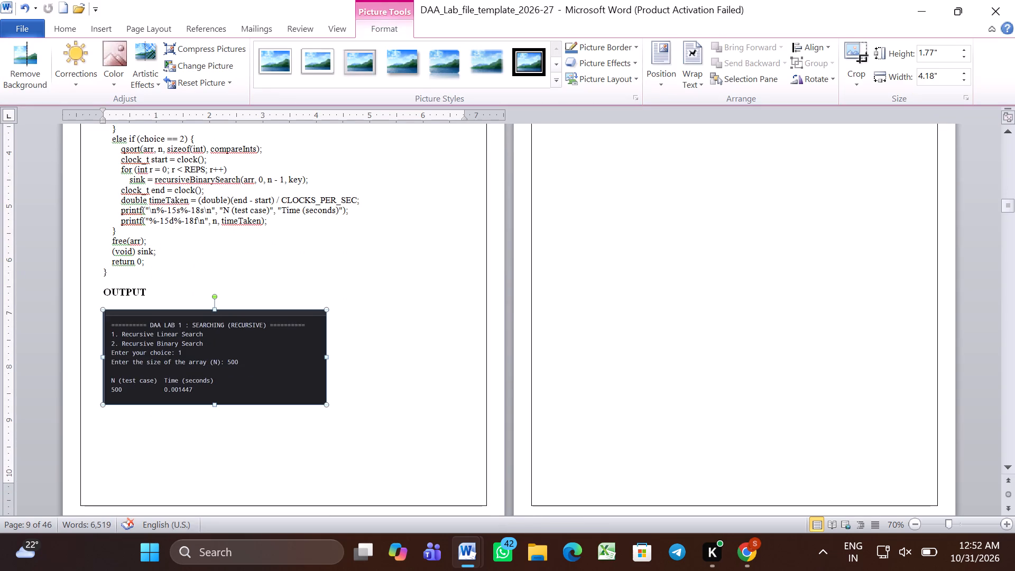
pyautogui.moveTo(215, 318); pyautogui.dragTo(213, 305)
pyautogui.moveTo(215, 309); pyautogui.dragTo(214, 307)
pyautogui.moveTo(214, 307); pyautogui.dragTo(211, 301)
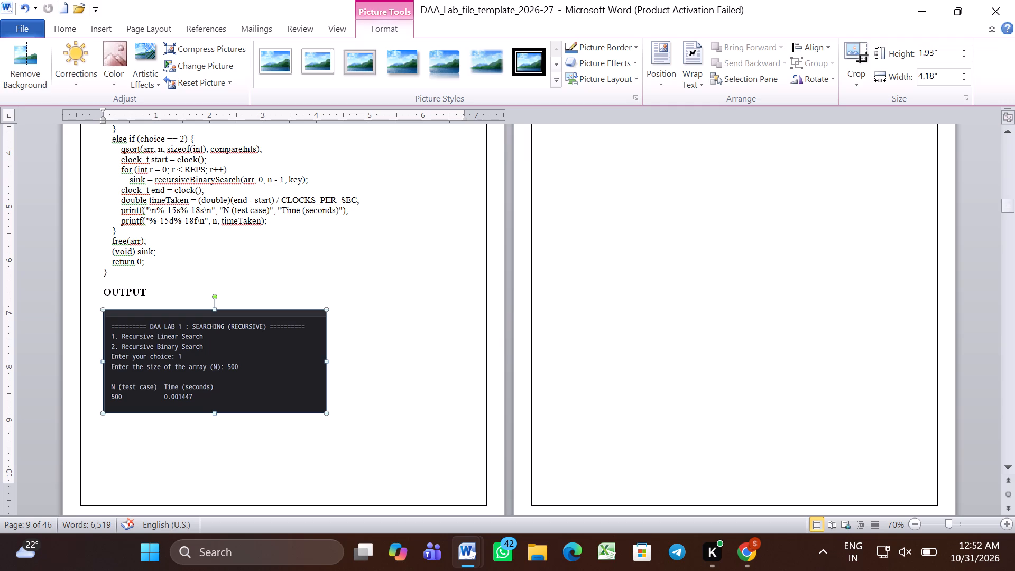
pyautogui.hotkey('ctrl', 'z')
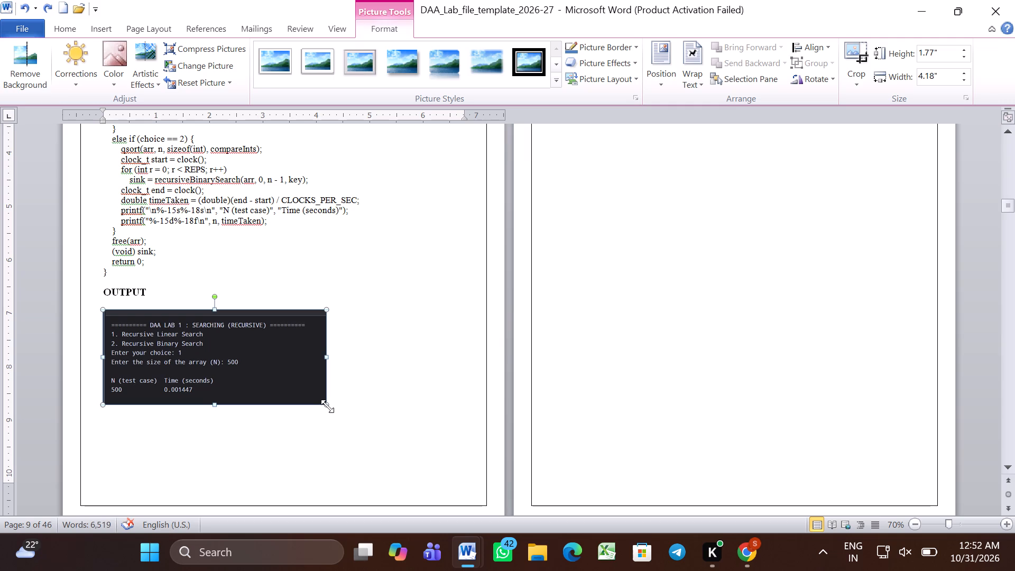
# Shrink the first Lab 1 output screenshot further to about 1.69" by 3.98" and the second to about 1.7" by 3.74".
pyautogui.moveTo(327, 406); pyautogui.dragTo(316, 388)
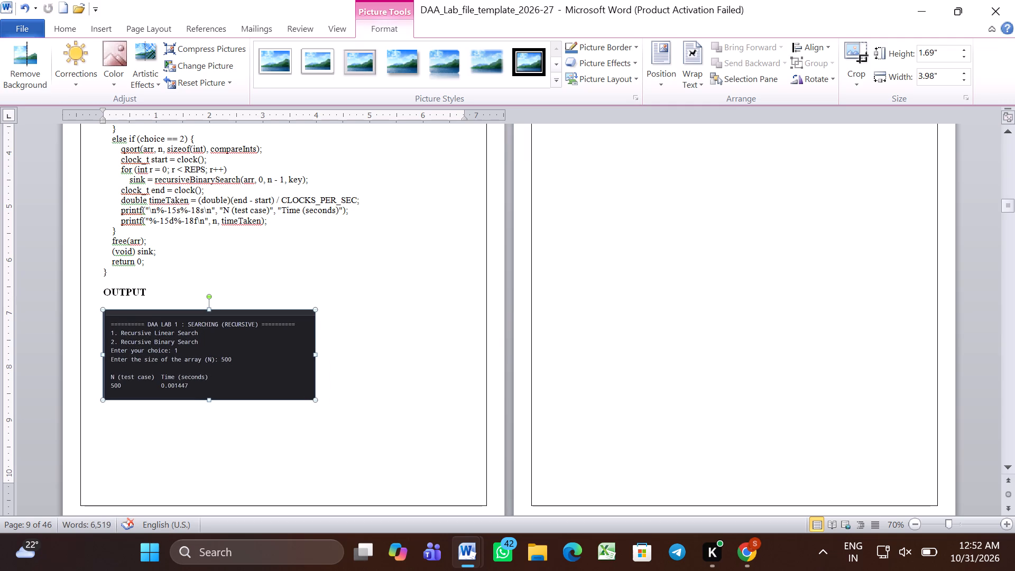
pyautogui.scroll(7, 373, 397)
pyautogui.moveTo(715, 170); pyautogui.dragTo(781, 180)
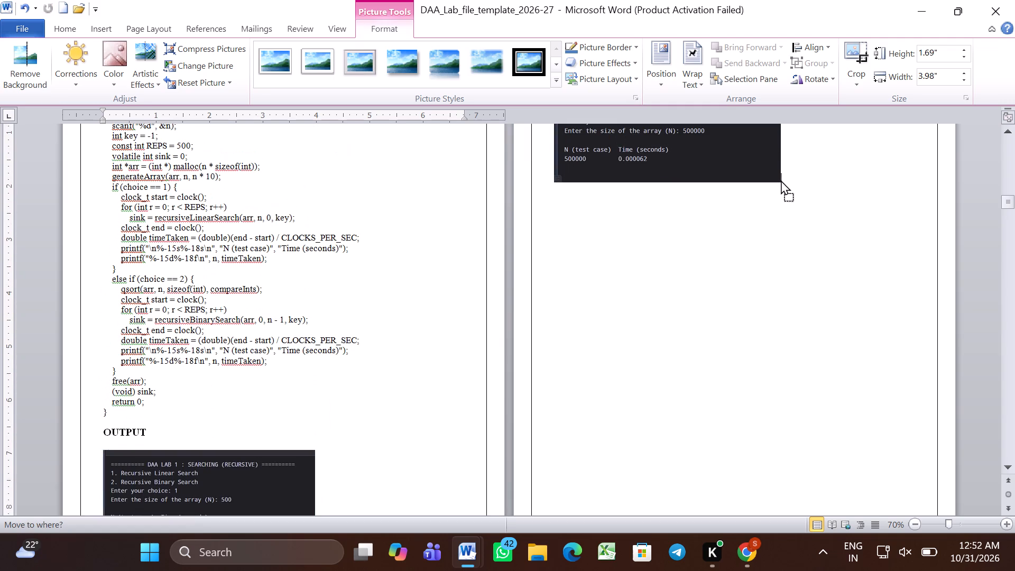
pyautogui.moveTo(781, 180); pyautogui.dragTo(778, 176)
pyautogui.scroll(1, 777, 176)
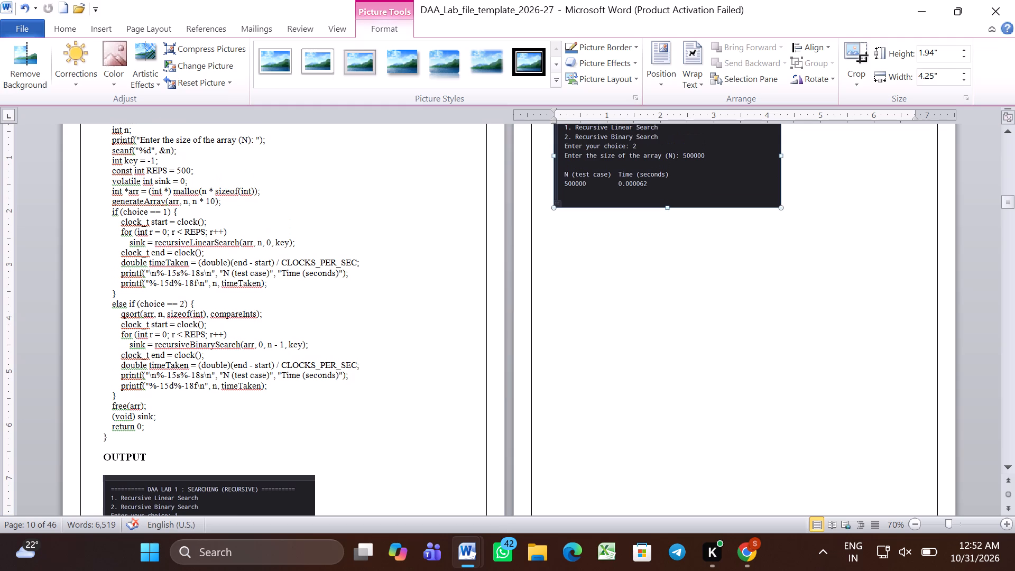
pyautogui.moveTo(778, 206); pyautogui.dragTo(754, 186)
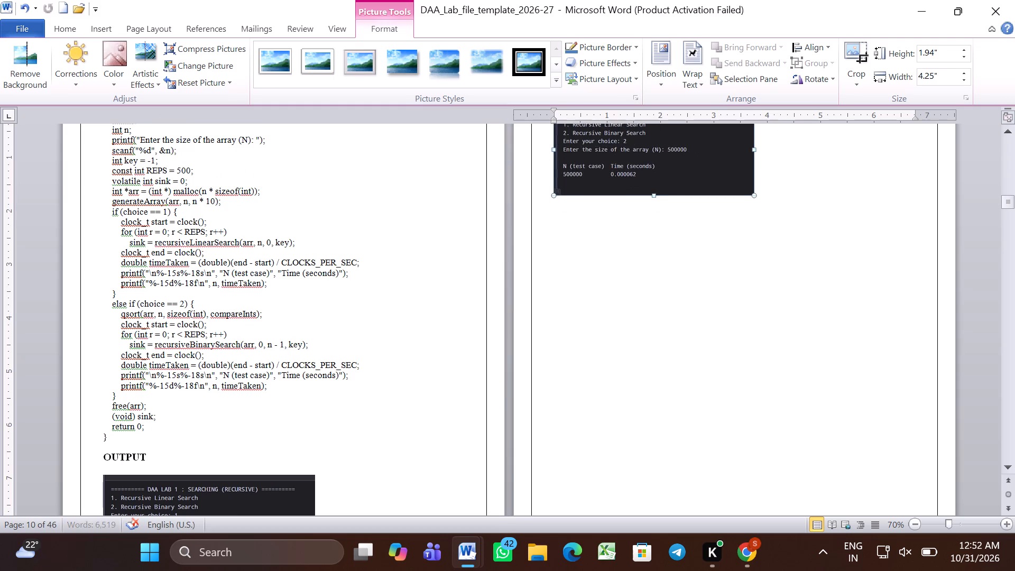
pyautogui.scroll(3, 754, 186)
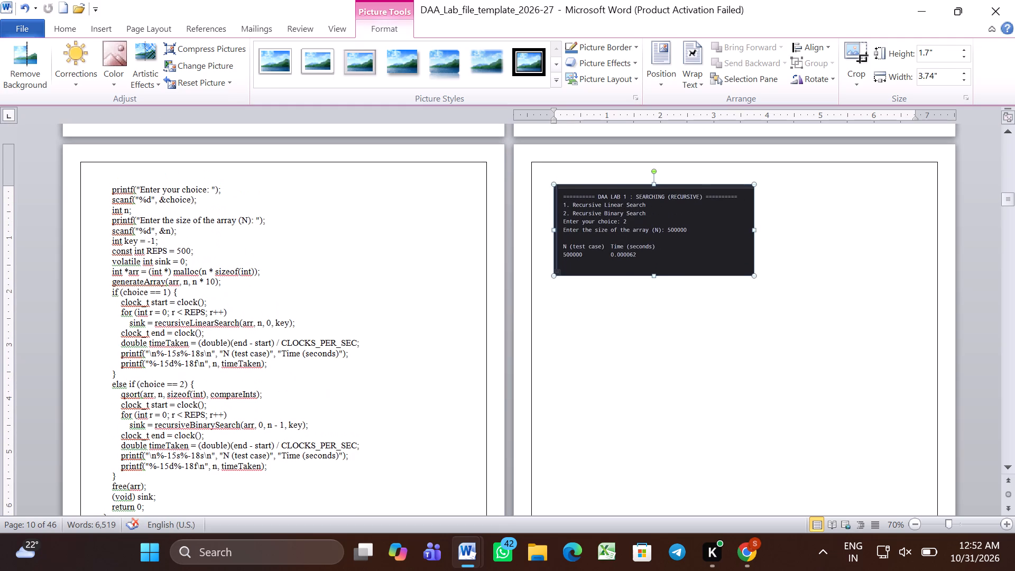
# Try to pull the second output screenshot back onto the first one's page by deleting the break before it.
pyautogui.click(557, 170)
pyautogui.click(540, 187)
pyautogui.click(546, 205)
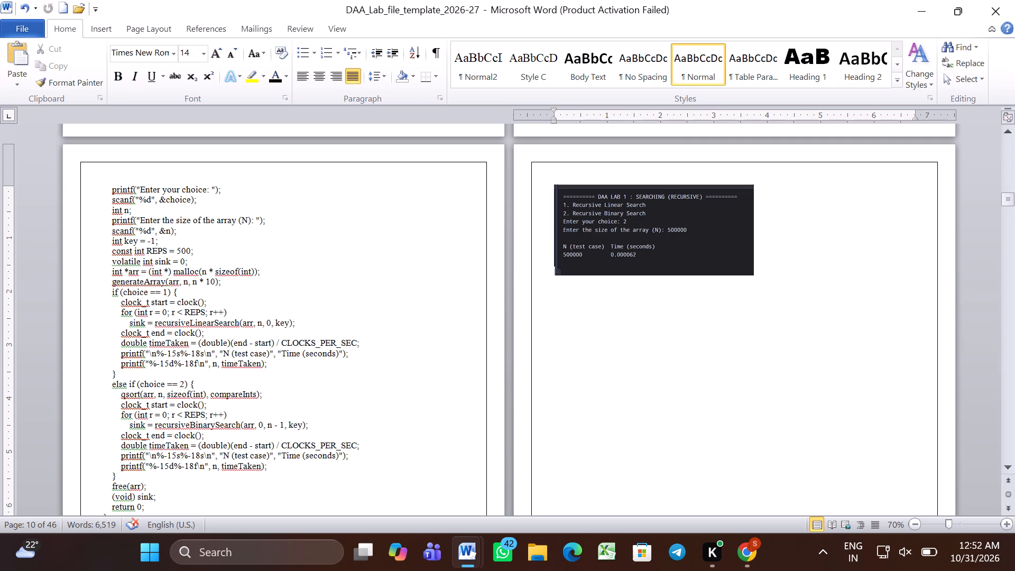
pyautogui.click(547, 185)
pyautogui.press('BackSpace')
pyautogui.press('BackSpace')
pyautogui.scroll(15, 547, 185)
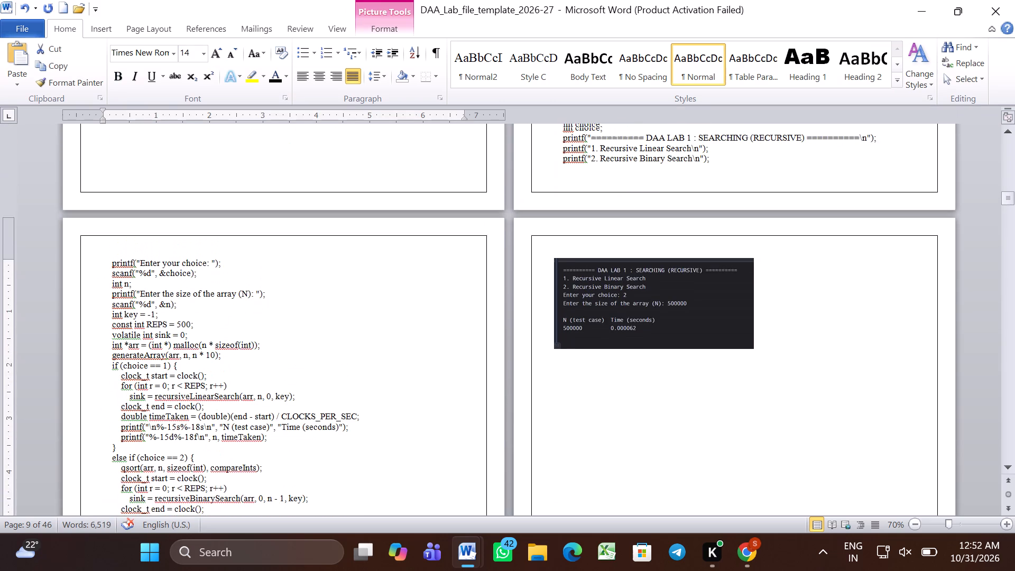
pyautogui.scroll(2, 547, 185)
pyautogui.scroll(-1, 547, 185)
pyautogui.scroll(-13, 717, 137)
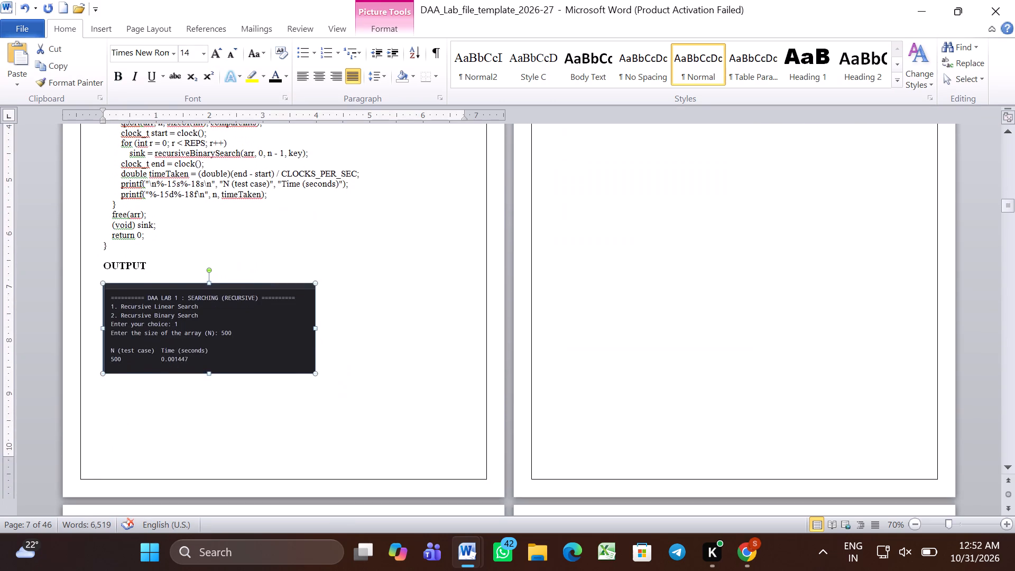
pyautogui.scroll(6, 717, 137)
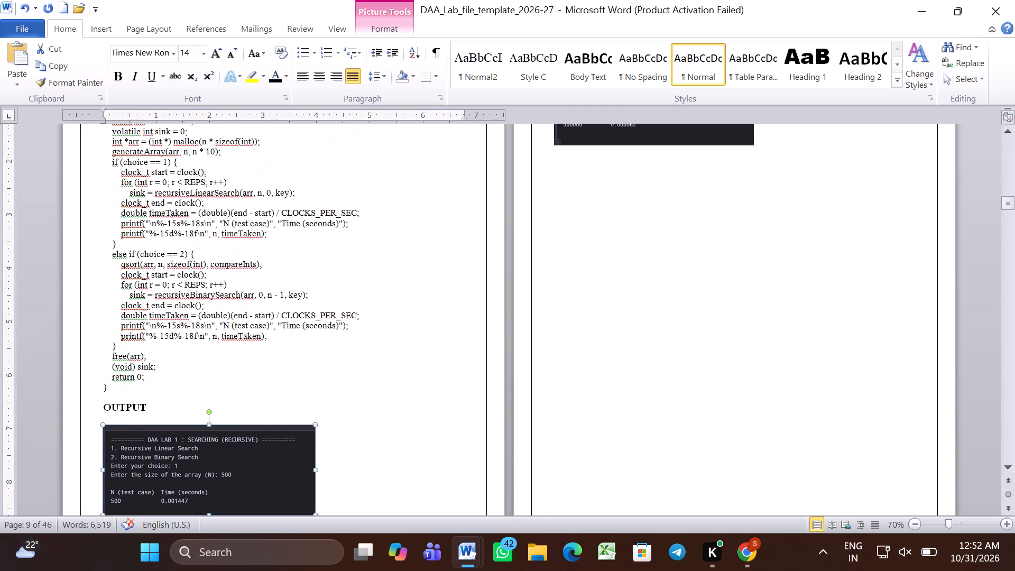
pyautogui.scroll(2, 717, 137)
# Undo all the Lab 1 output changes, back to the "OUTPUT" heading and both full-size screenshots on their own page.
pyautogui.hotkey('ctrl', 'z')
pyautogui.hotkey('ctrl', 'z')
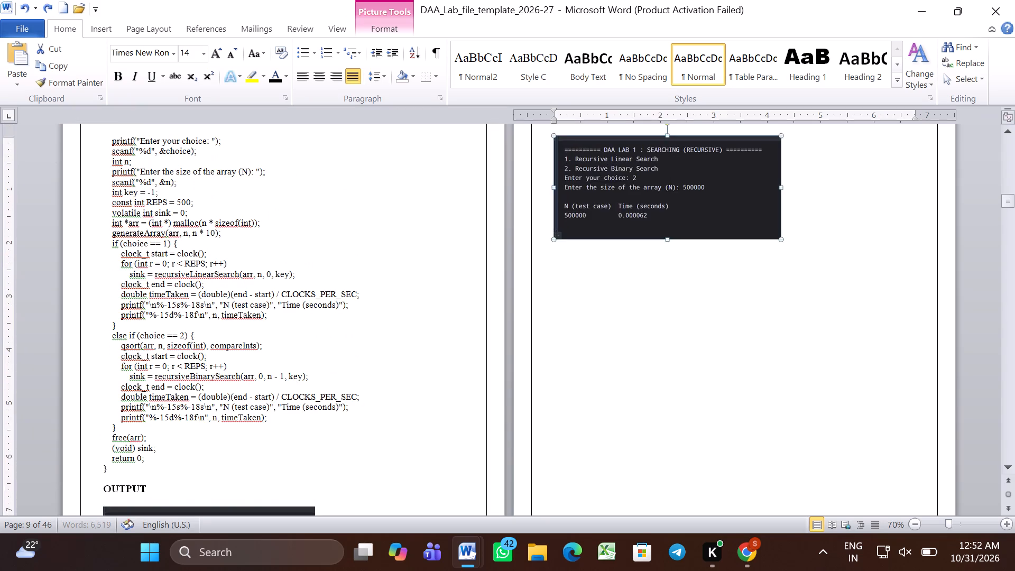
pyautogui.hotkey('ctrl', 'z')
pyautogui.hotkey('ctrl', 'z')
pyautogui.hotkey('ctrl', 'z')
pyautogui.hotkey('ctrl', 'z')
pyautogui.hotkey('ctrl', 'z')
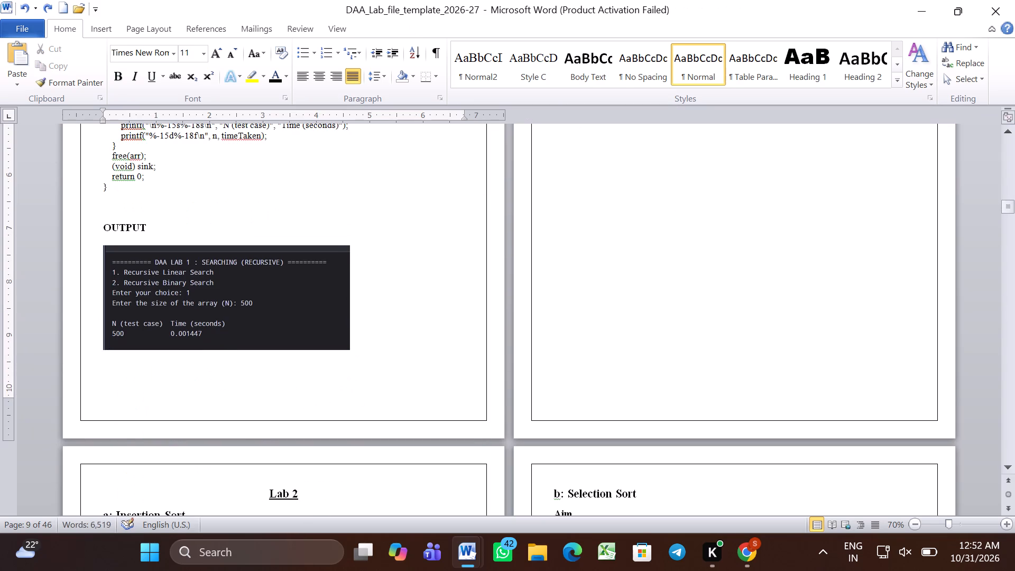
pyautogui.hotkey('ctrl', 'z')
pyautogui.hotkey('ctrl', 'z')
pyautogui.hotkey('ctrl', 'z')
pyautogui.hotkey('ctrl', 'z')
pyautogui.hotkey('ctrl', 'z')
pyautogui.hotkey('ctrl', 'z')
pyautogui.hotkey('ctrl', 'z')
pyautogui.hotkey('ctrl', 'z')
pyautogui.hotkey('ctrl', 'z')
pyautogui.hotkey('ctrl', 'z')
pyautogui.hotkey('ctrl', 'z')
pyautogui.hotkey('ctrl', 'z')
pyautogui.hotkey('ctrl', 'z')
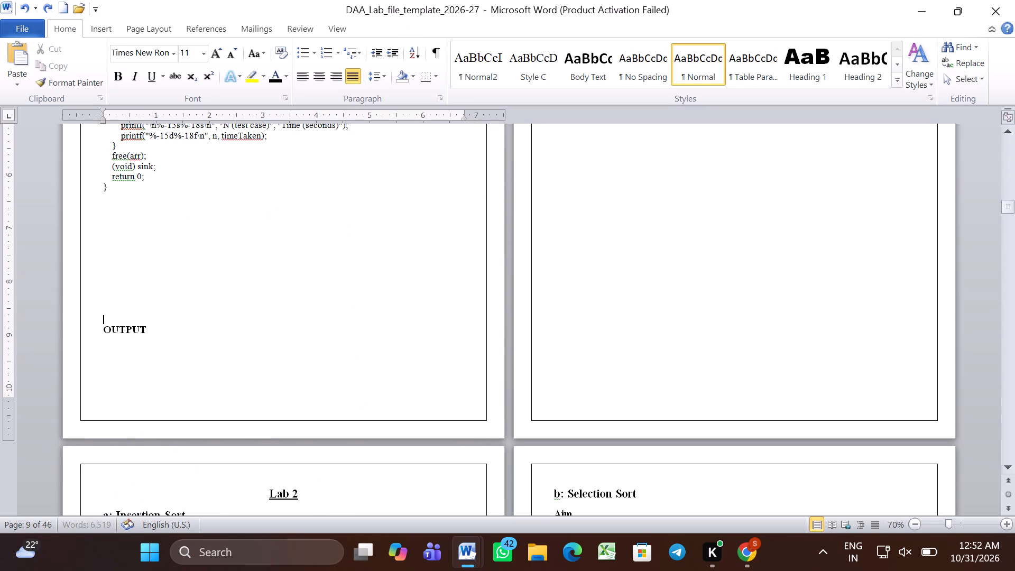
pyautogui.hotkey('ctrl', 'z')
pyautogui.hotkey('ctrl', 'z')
# Review the Lab 1 code and output pages and the Lab 2 sorting experiments for heading format, spacing and output placement.
pyautogui.scroll(4, 717, 137)
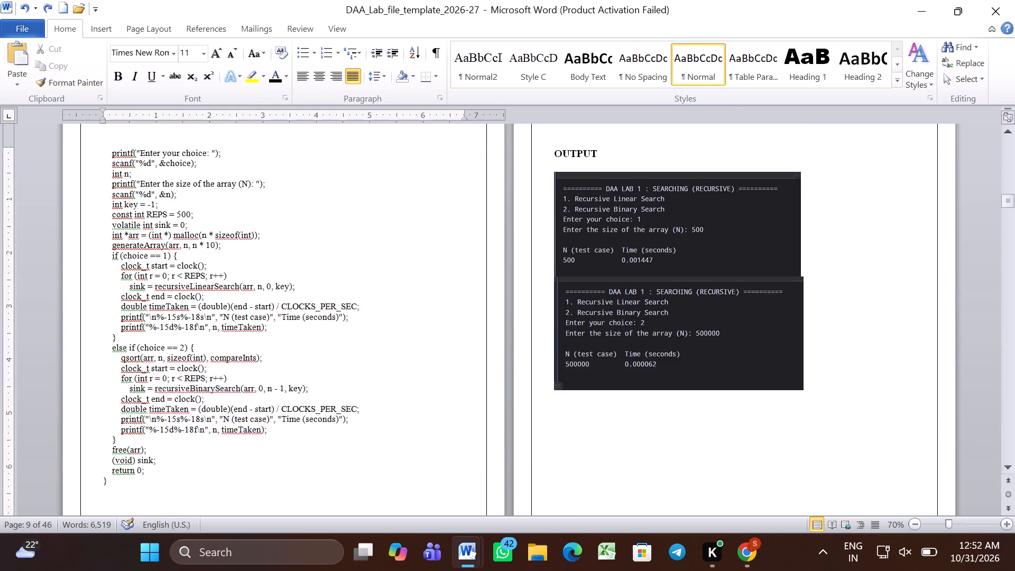
pyautogui.scroll(2, 717, 137)
pyautogui.scroll(-4, 676, 369)
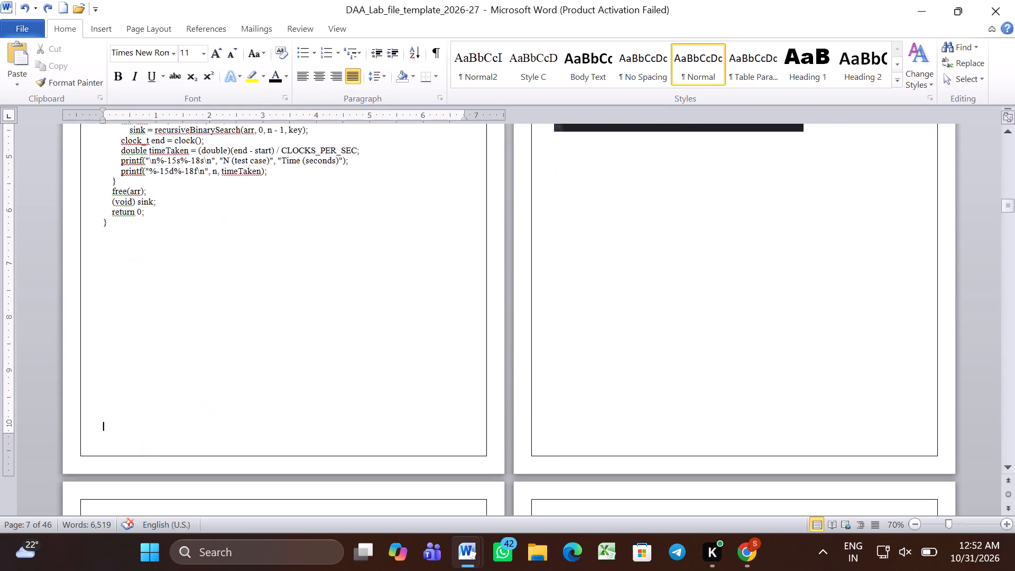
pyautogui.scroll(-1, 676, 369)
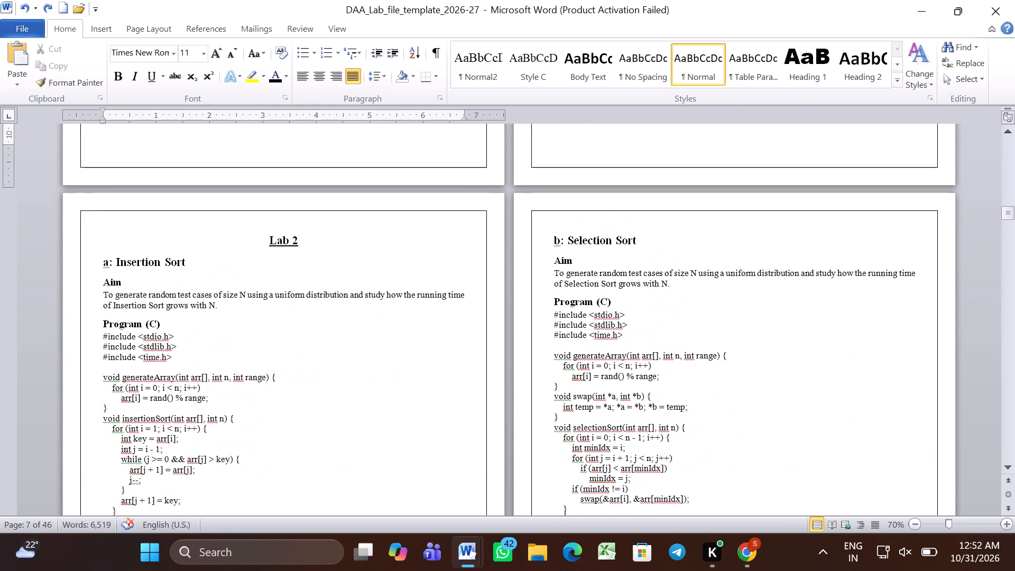
pyautogui.scroll(-2, 676, 369)
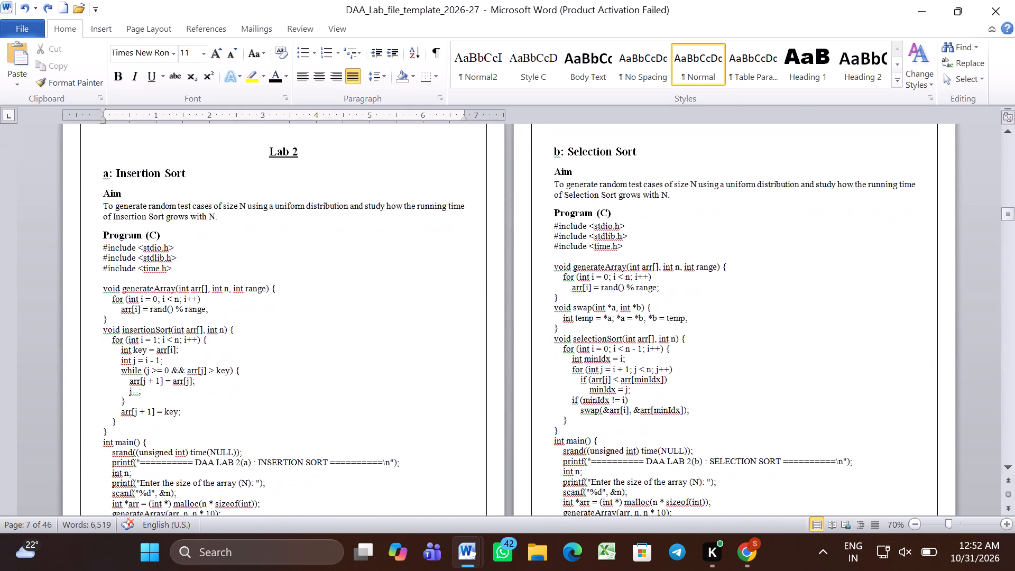
pyautogui.scroll(-5, 676, 369)
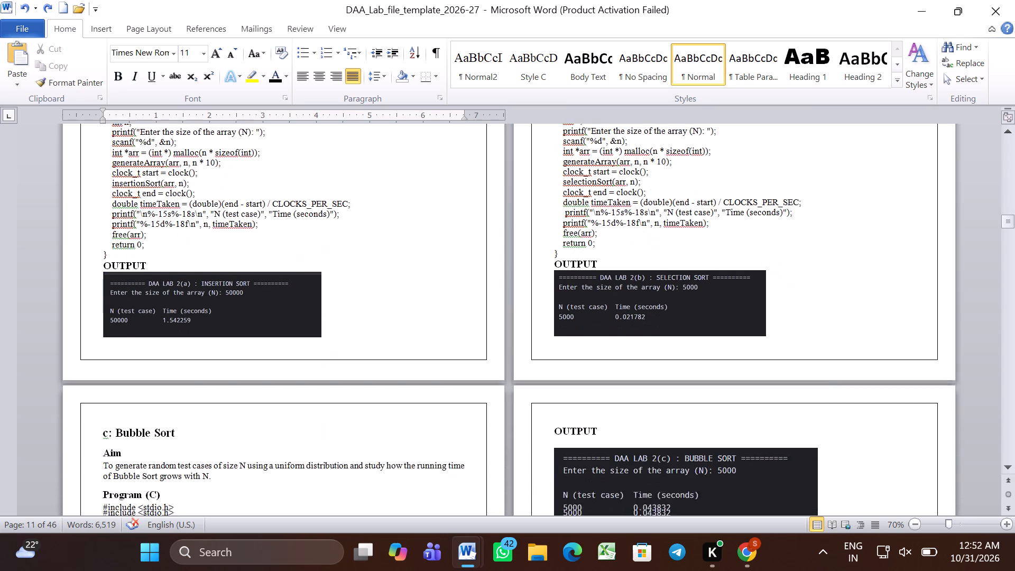
pyautogui.scroll(-4, 676, 369)
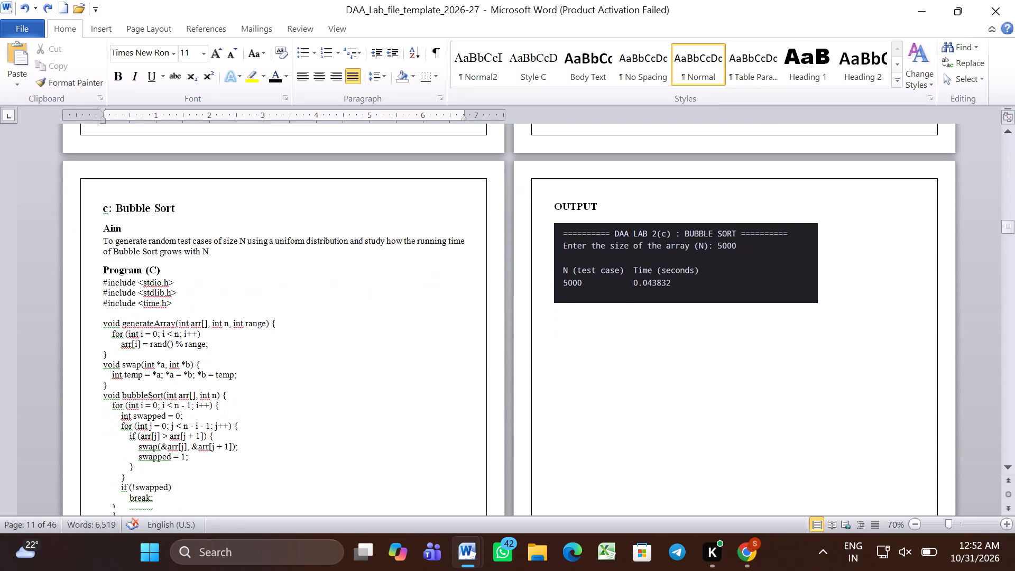
pyautogui.scroll(-5, 676, 369)
# Review the Lab 3 Merge Sort and Quick Sort pages up to the start of Lab 4 for heading and output layout.
pyautogui.scroll(-1, 676, 369)
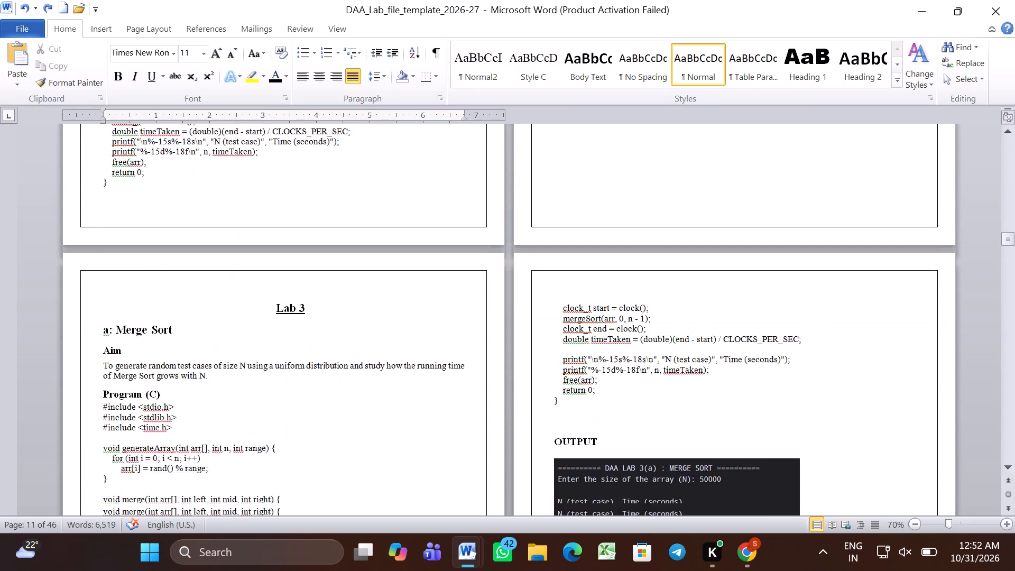
pyautogui.scroll(-2, 676, 369)
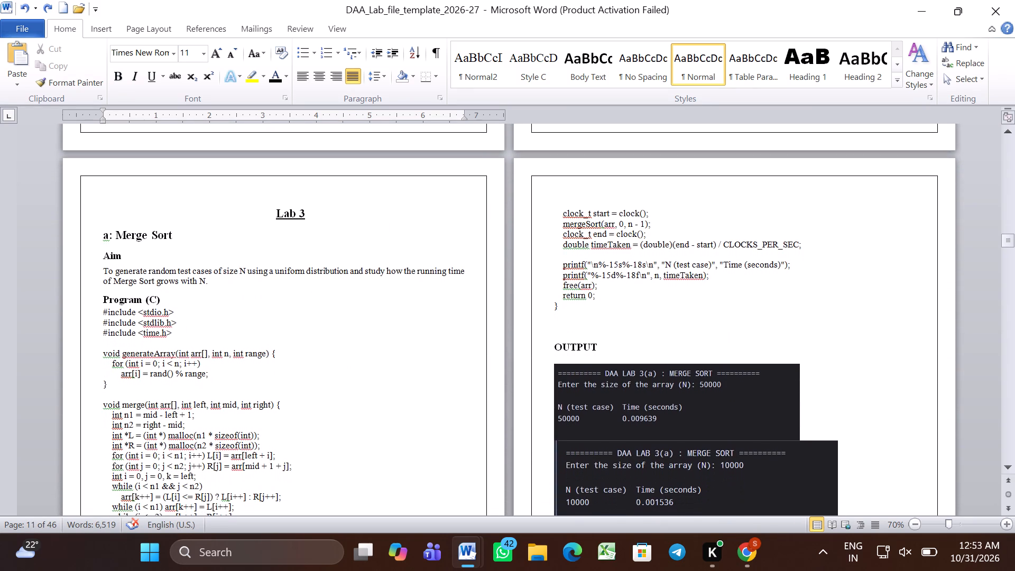
pyautogui.scroll(-2, 676, 369)
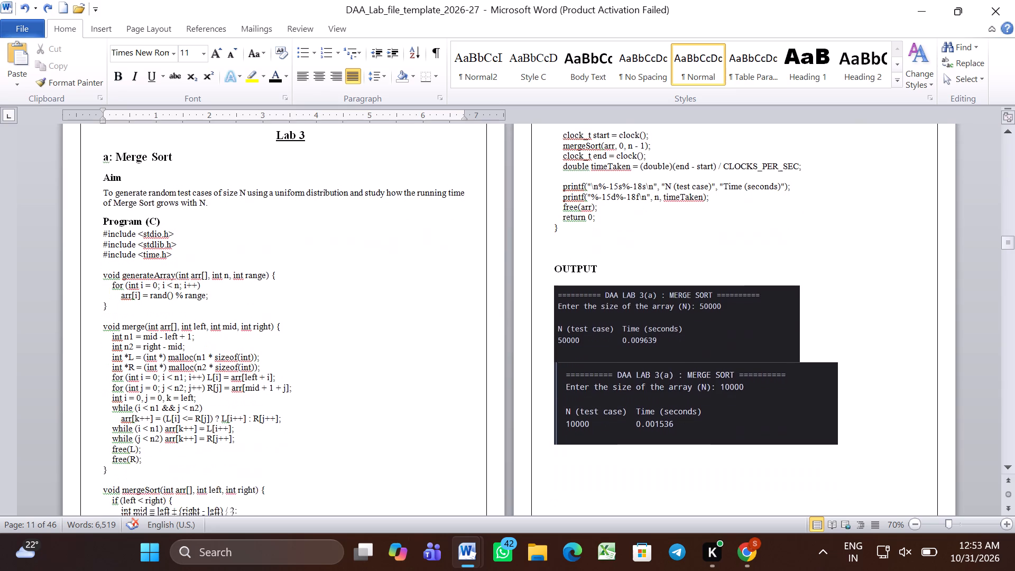
pyautogui.scroll(-8, 676, 369)
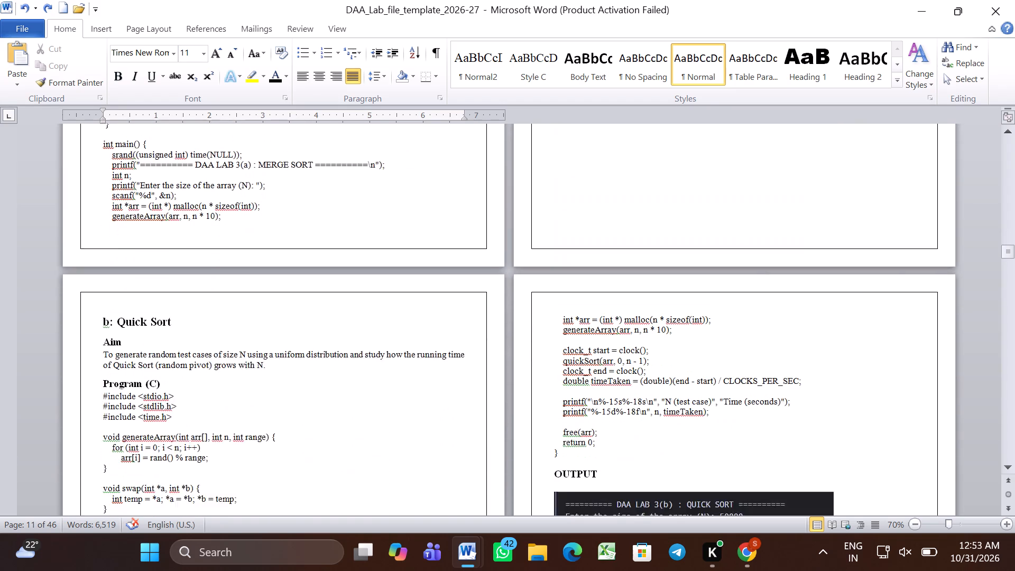
pyautogui.scroll(-5, 676, 369)
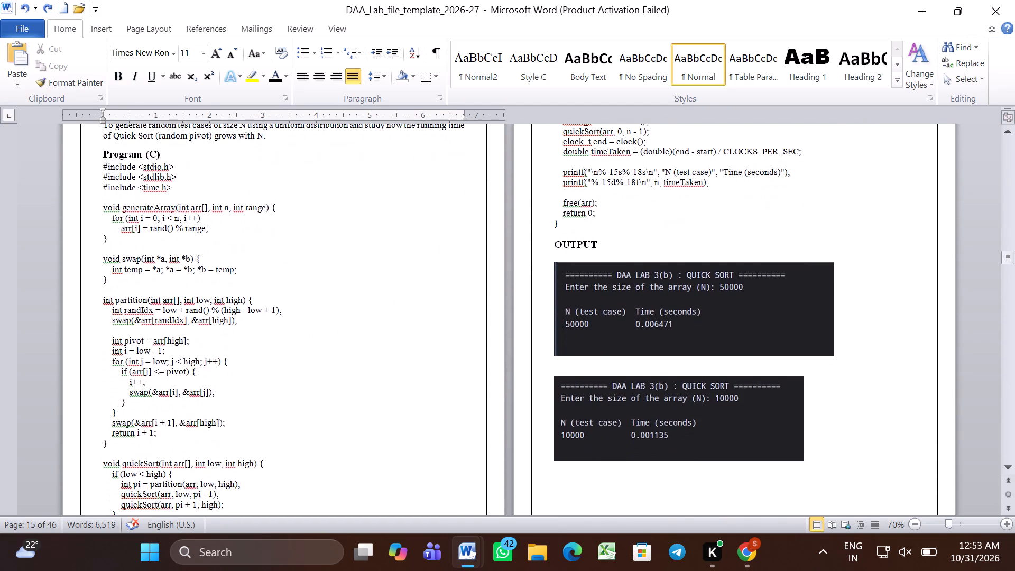
pyautogui.scroll(-5, 676, 369)
# Look back through the earlier labs to the Course Outcomes and List of Experiments pages.
pyautogui.scroll(1, 676, 369)
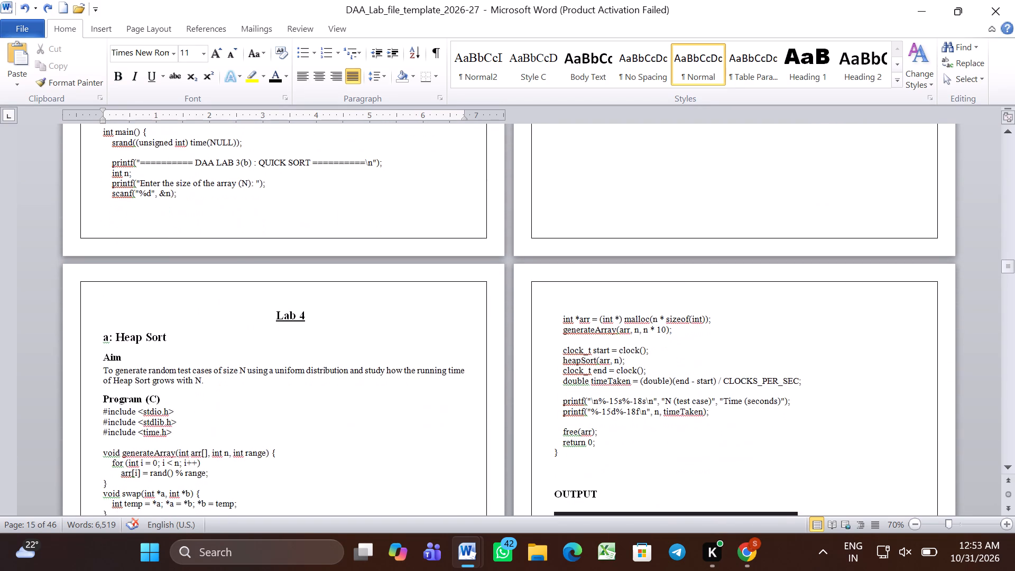
pyautogui.scroll(17, 676, 369)
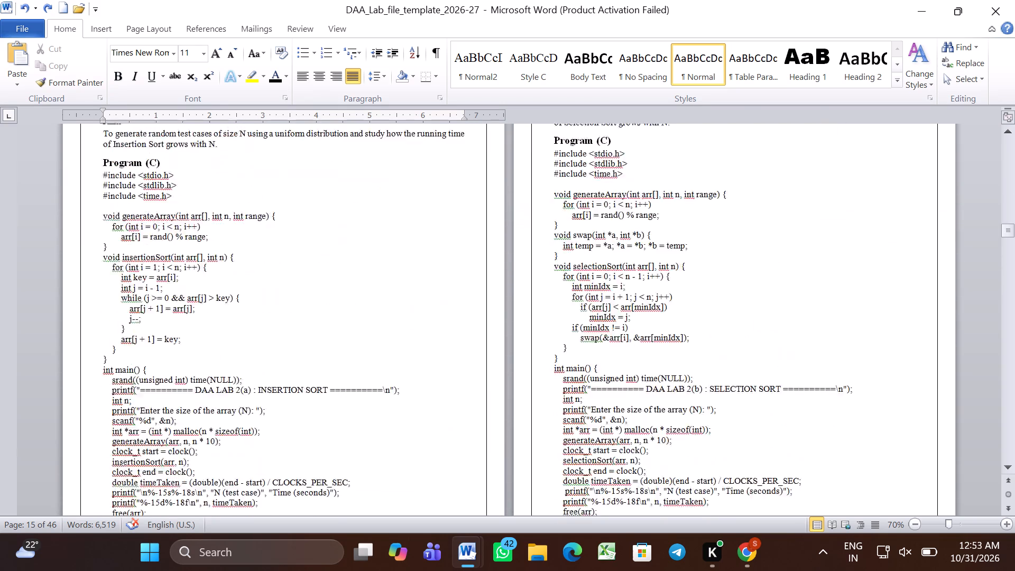
pyautogui.scroll(1, 676, 369)
pyautogui.scroll(-15, 676, 369)
pyautogui.scroll(1, 676, 369)
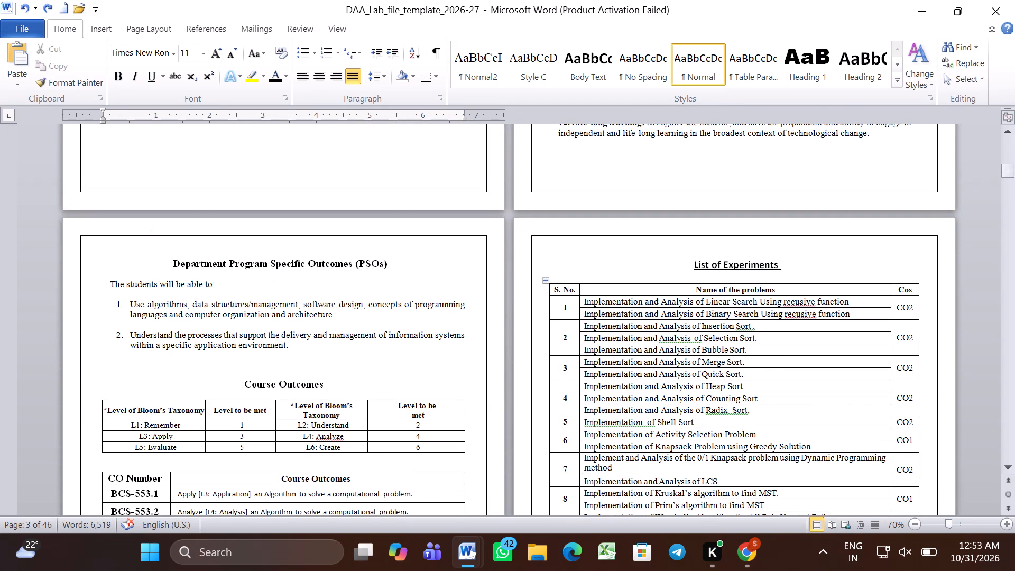
pyautogui.scroll(-5, 676, 369)
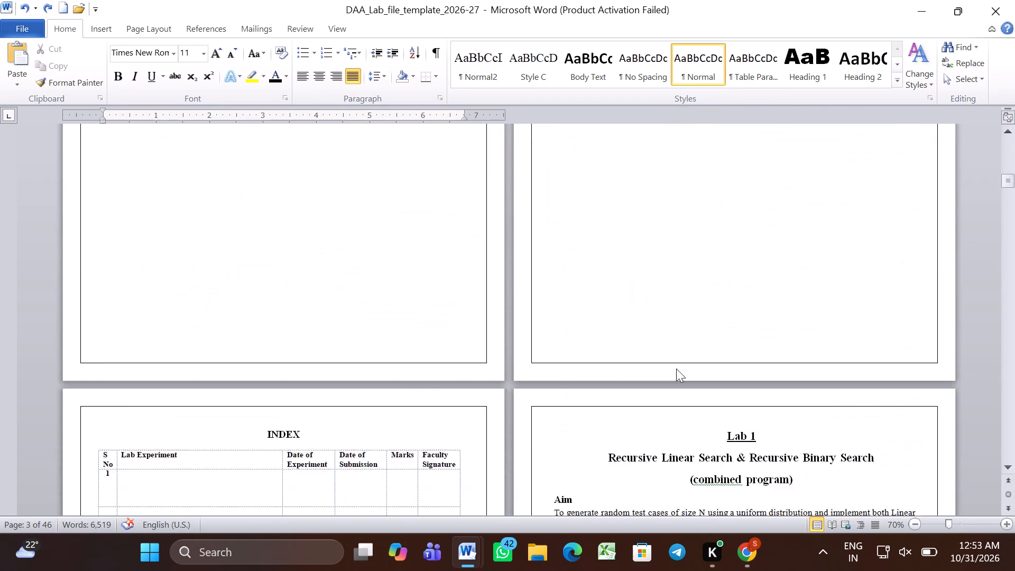
# Recheck the pages from the index through the Lab 3 Merge Sort and Quick Sort experiments for consistent layout.
pyautogui.scroll(-5, 676, 369)
pyautogui.scroll(2, 676, 369)
pyautogui.scroll(-11, 676, 369)
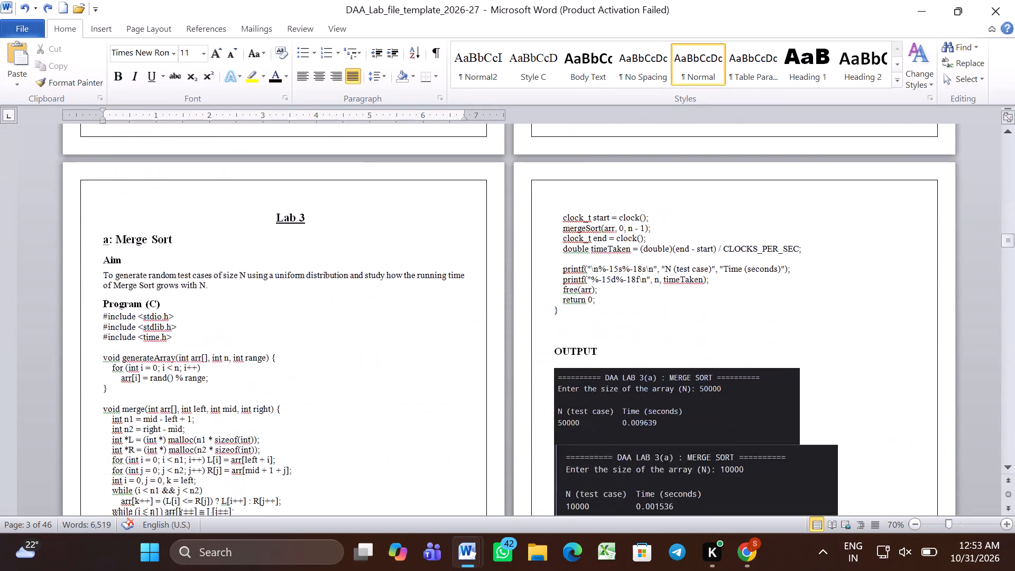
pyautogui.scroll(-4, 676, 369)
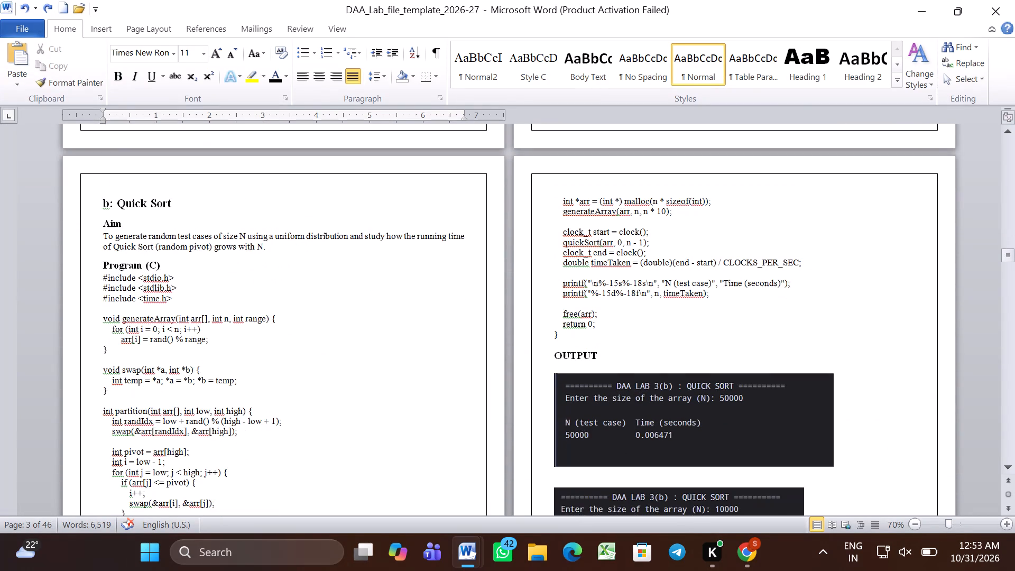
pyautogui.scroll(-5, 676, 369)
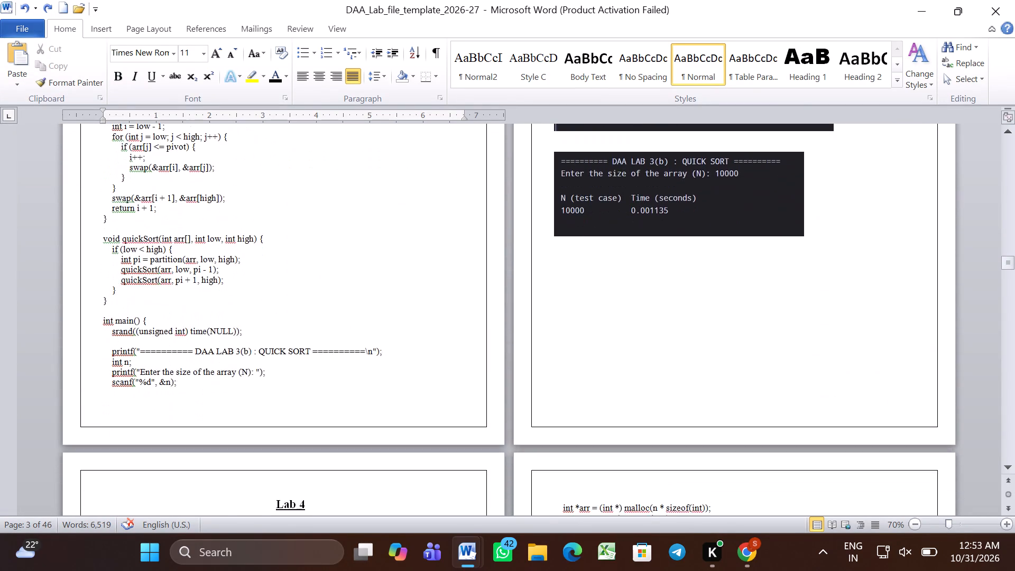
pyautogui.scroll(-2, 676, 369)
pyautogui.scroll(3, 676, 369)
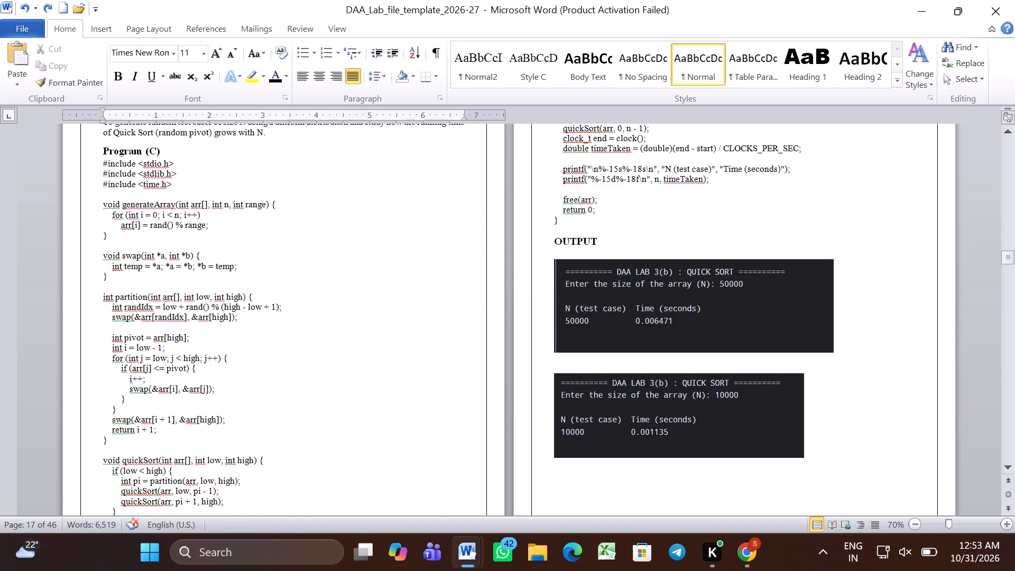
pyautogui.scroll(7, 676, 369)
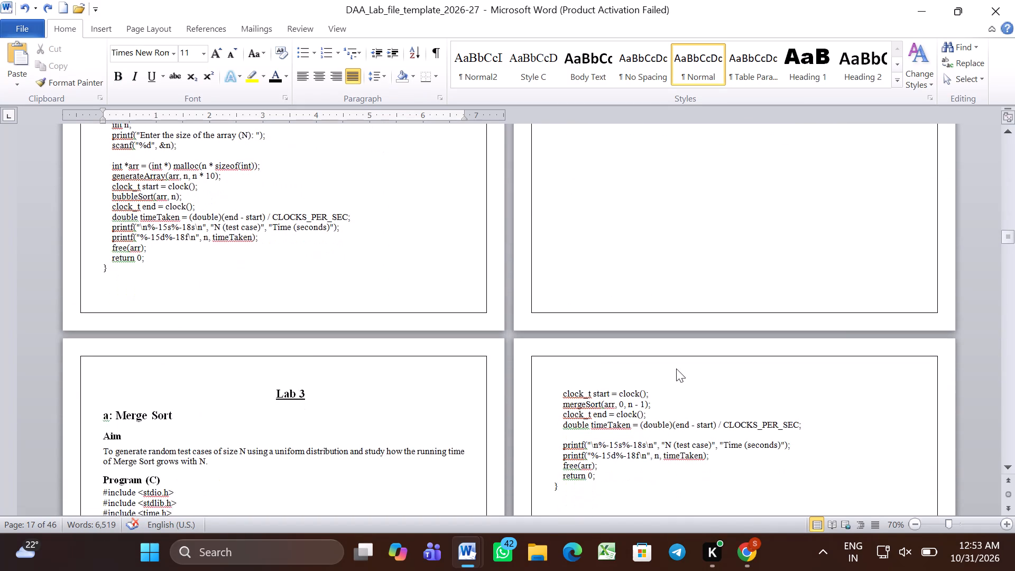
pyautogui.scroll(1, 676, 369)
pyautogui.scroll(-9, 676, 369)
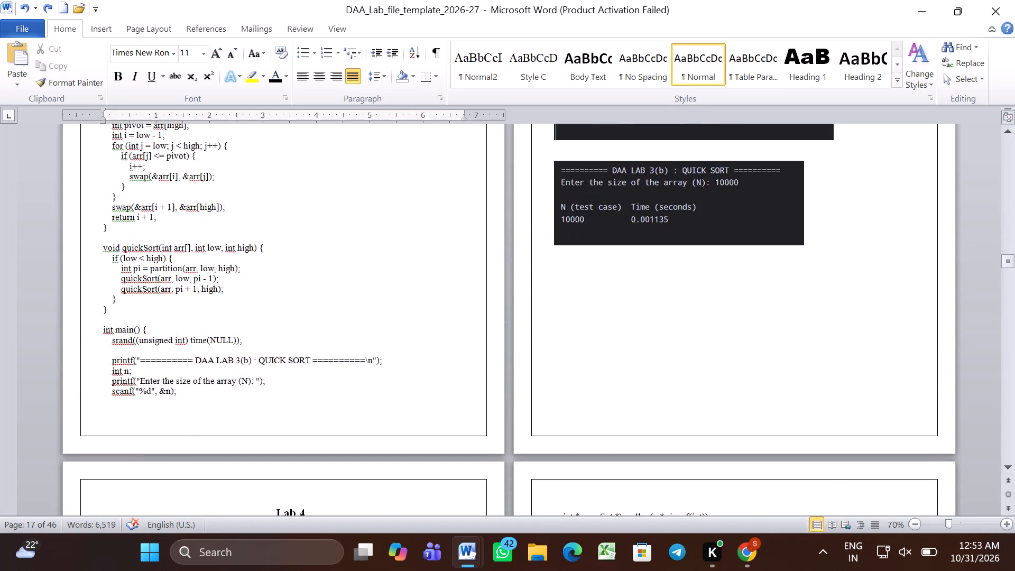
# Review the Lab 4 Heap Sort, Counting Sort and Radix Sort pages for heading format and output screenshot placement.
pyautogui.scroll(-8, 676, 369)
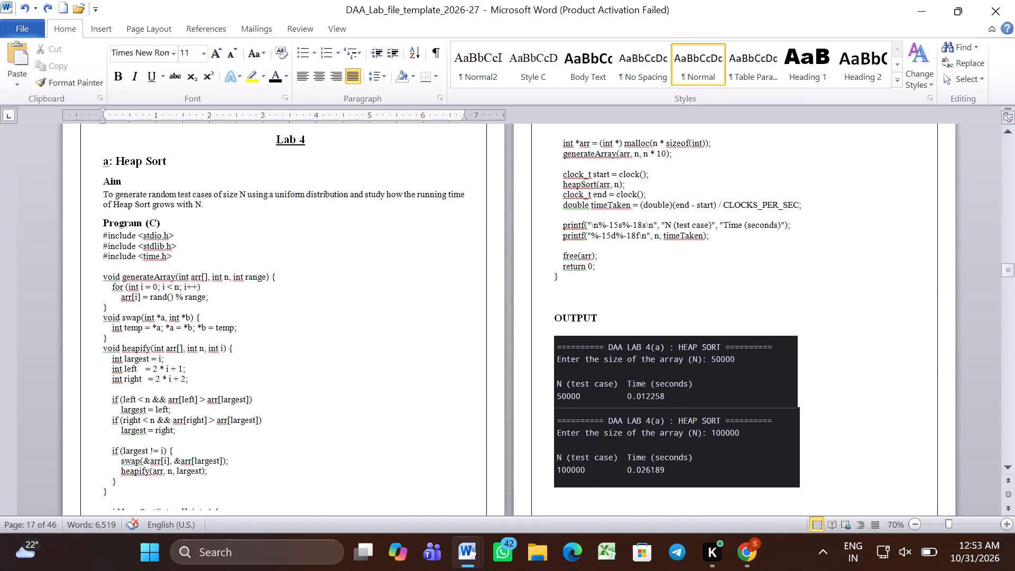
pyautogui.scroll(-6, 676, 369)
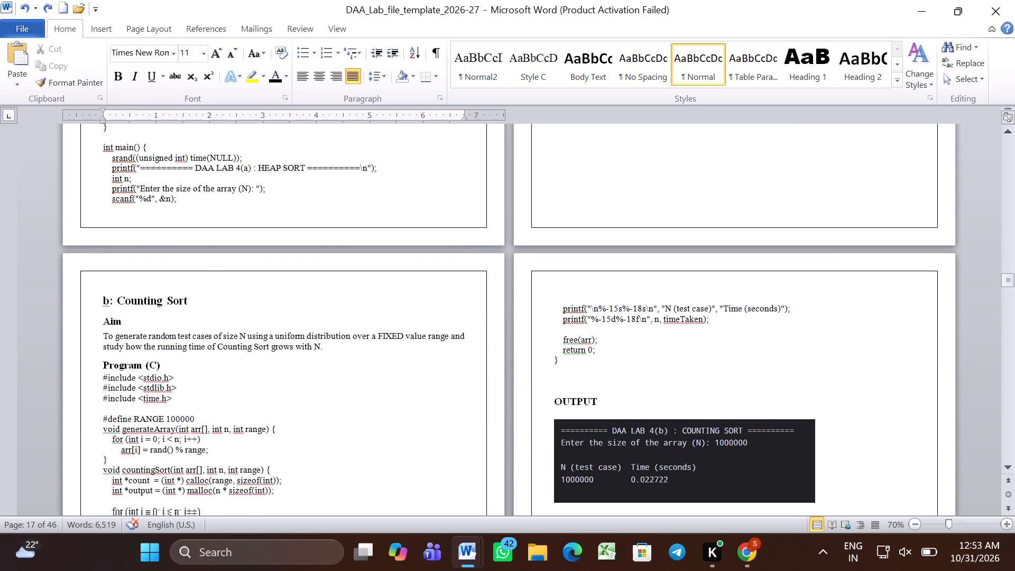
pyautogui.scroll(-3, 676, 369)
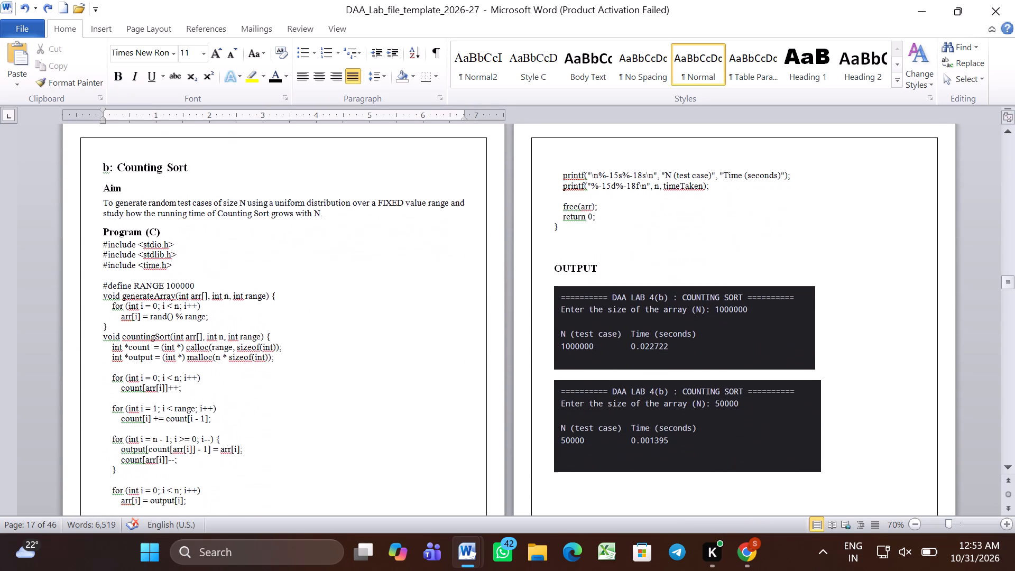
pyautogui.scroll(-5, 676, 369)
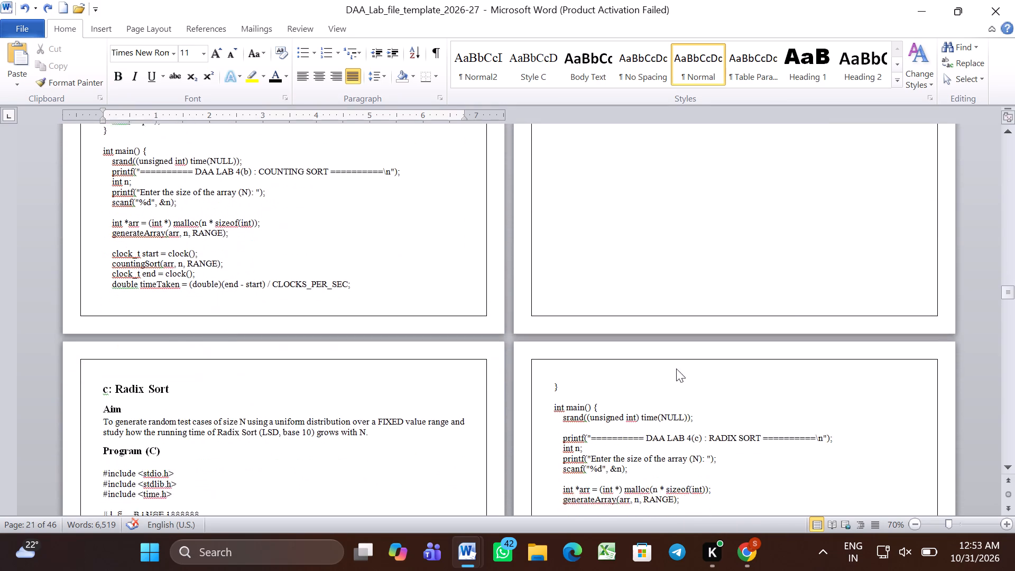
pyautogui.scroll(-6, 676, 369)
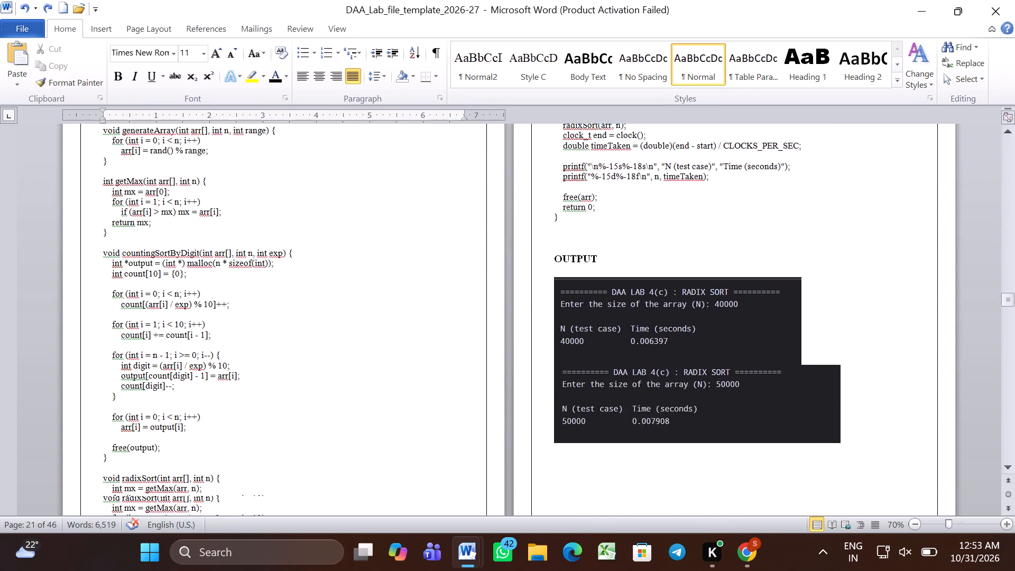
pyautogui.scroll(-2, 676, 369)
# Review the Lab 5 Shell Sort, Lab 6 greedy experiments and Lab 7 0/1 Knapsack pages for consistent formatting.
pyautogui.scroll(-4, 676, 369)
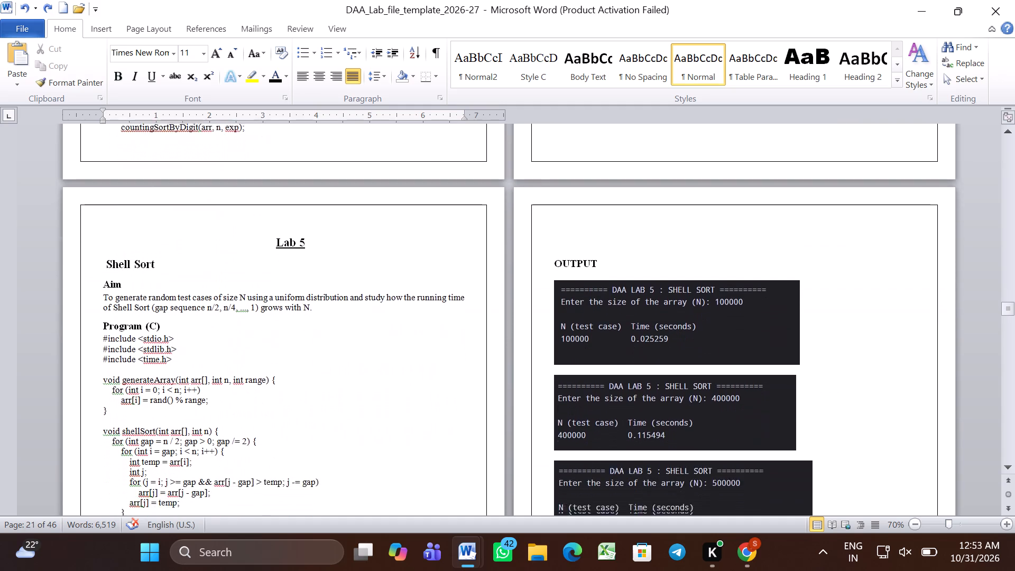
pyautogui.scroll(-5, 676, 369)
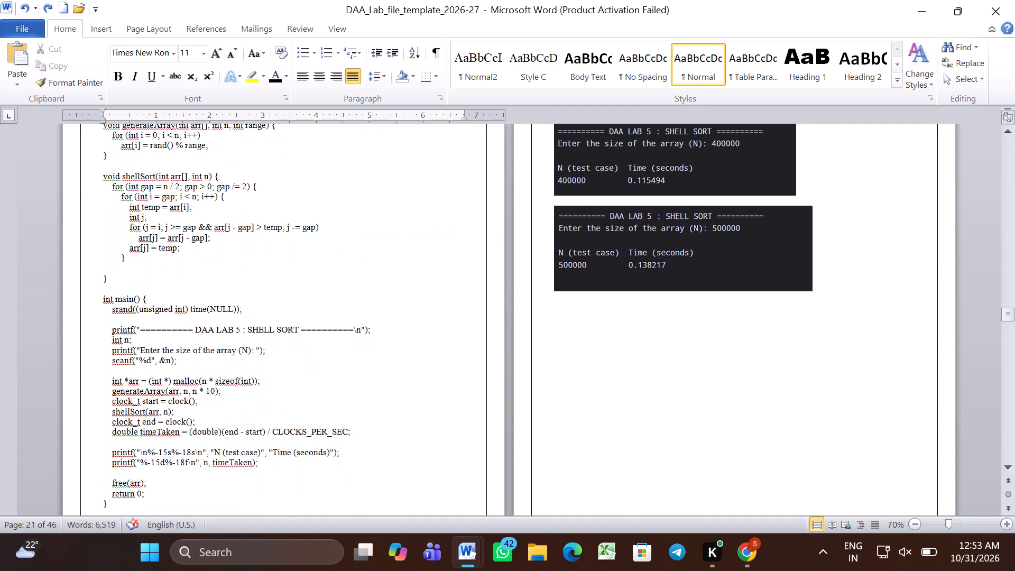
pyautogui.scroll(-7, 676, 369)
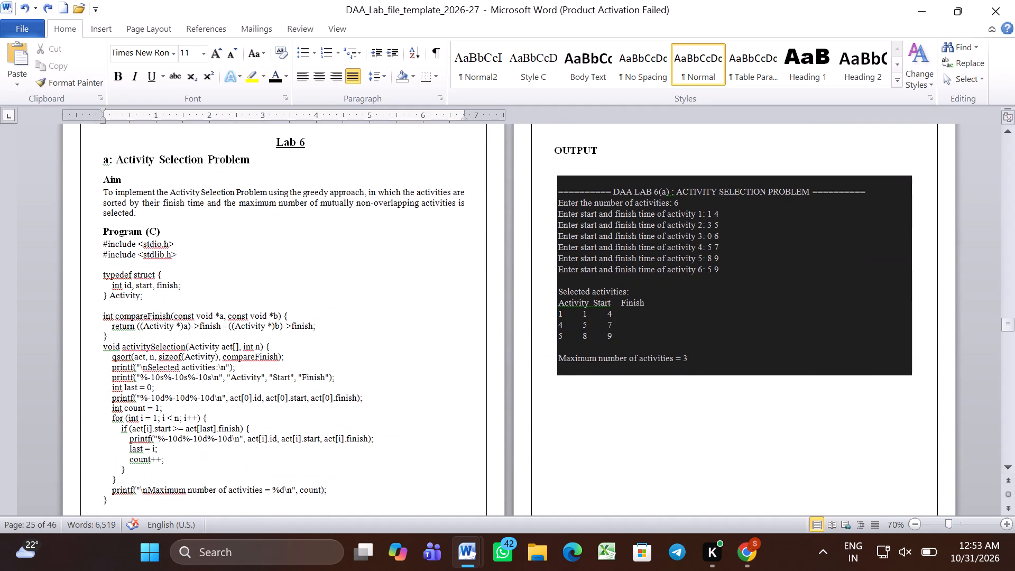
pyautogui.scroll(-4, 676, 369)
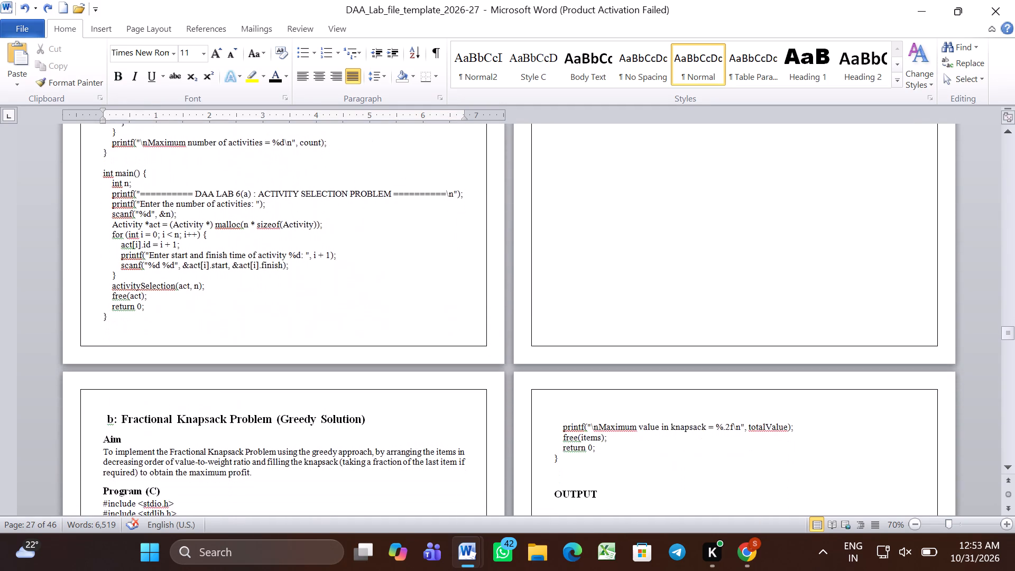
pyautogui.scroll(-6, 676, 369)
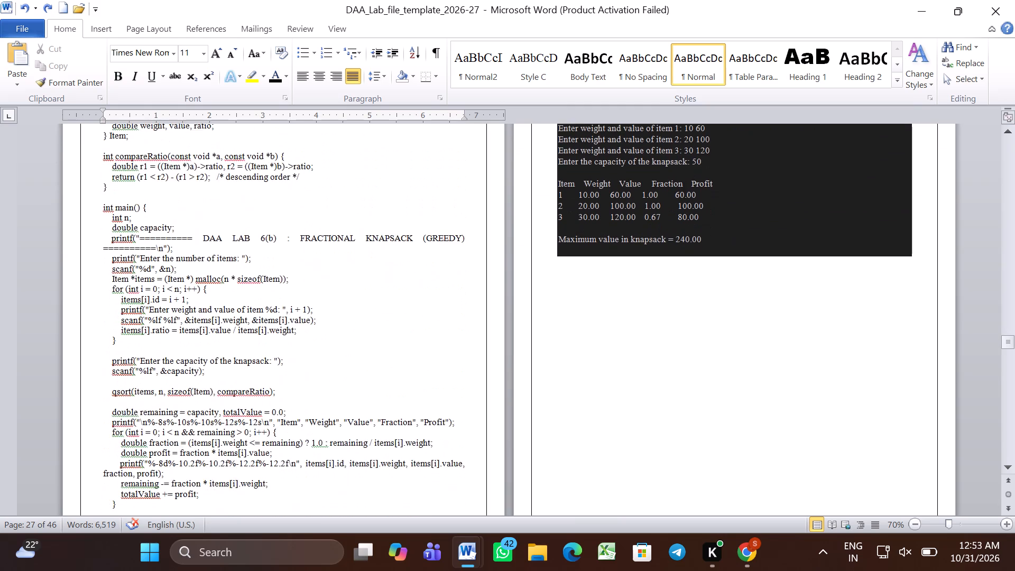
pyautogui.scroll(-9, 676, 369)
# Look back from Lab 7 through the Lab 6 pages to the Course Outcomes and List of Experiments tables.
pyautogui.scroll(2, 676, 369)
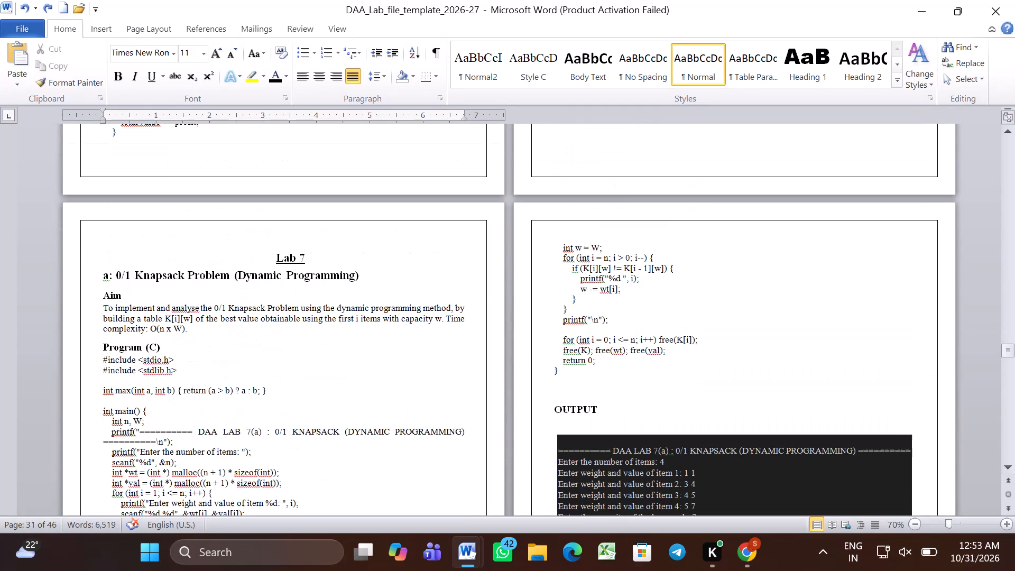
pyautogui.scroll(7, 676, 369)
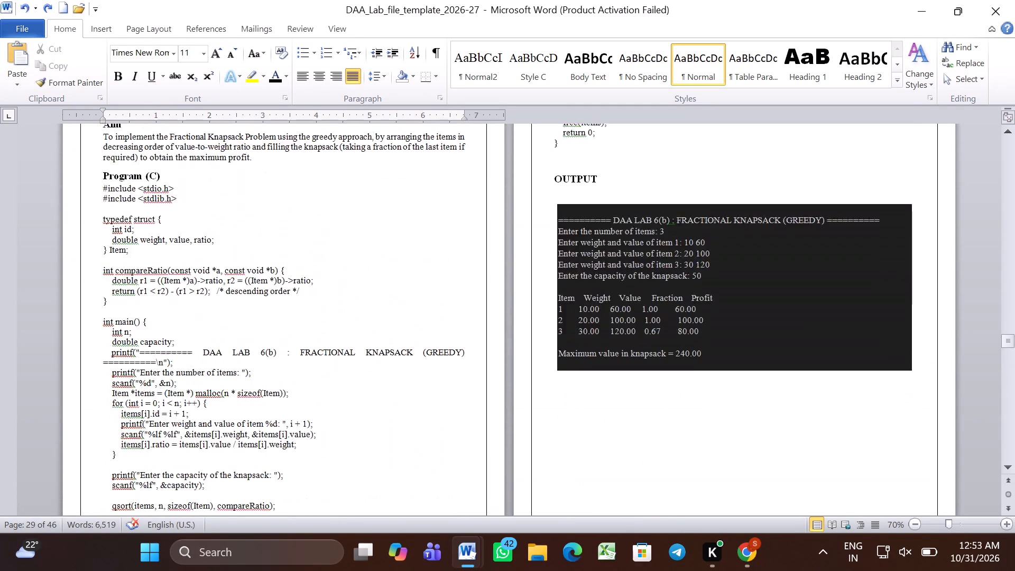
pyautogui.scroll(1, 676, 369)
pyautogui.scroll(20, 676, 369)
pyautogui.scroll(9, 676, 369)
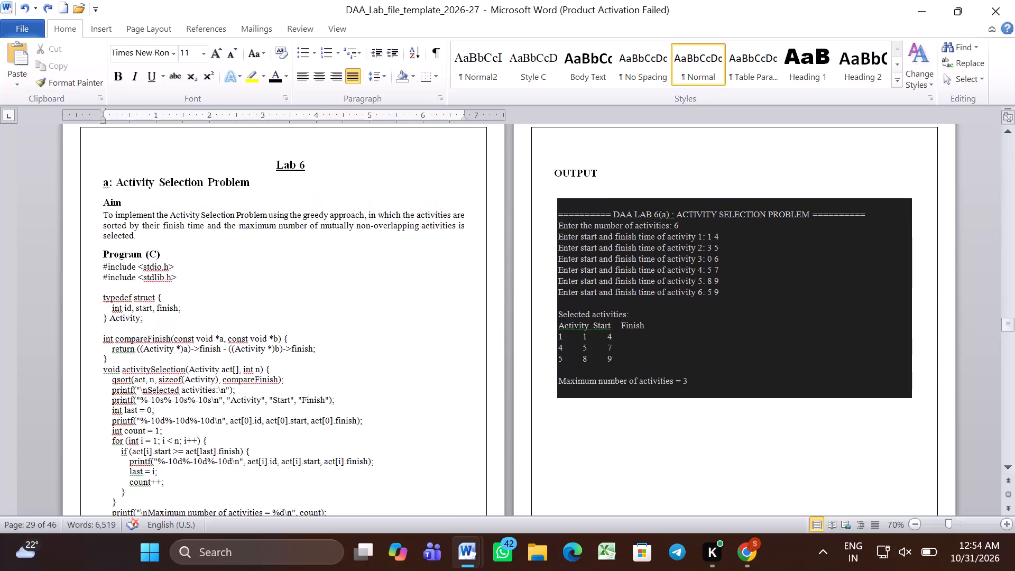
pyautogui.scroll(18, 676, 369)
pyautogui.scroll(-9, 676, 369)
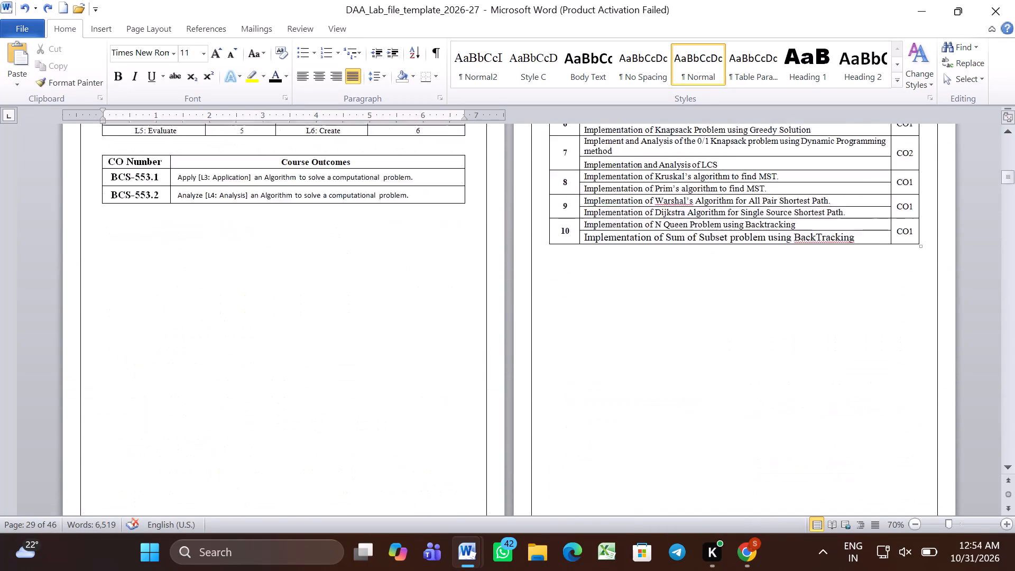
# Review the Lab 2 sorting and Lab 3 Merge Sort and Quick Sort pages for consistent title spacing and output placement.
pyautogui.scroll(-4, 676, 369)
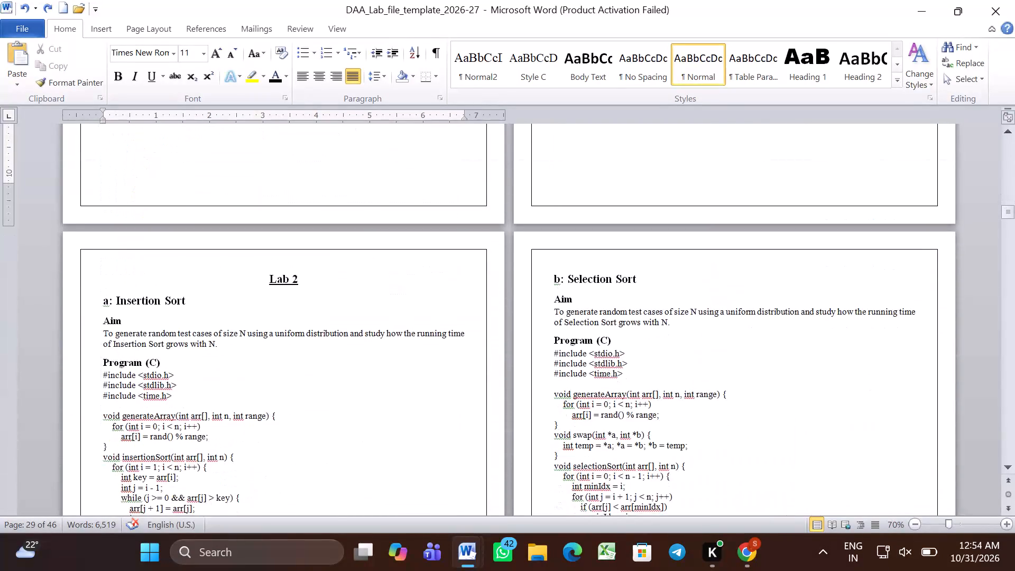
pyautogui.scroll(-5, 676, 369)
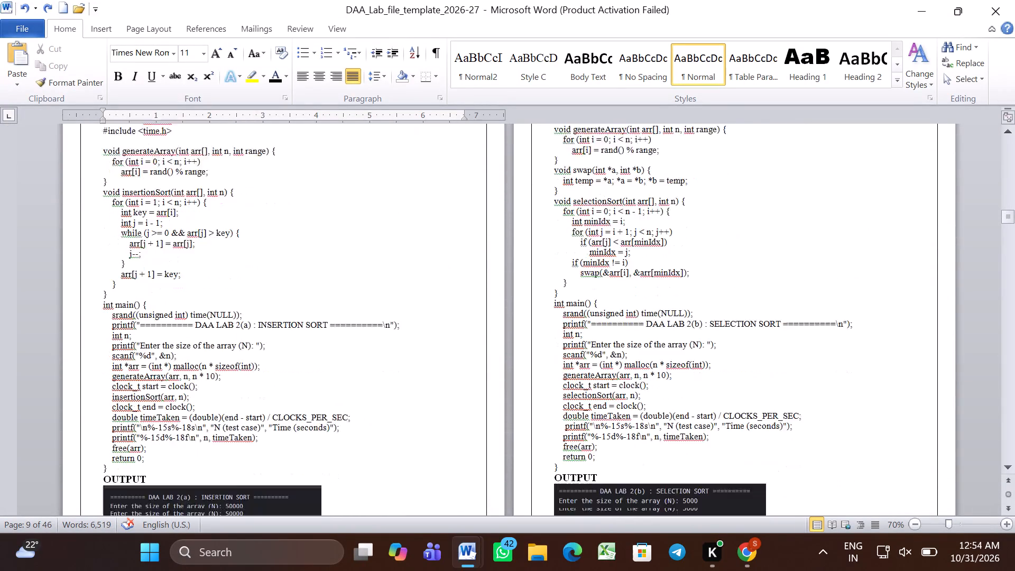
pyautogui.scroll(-7, 676, 369)
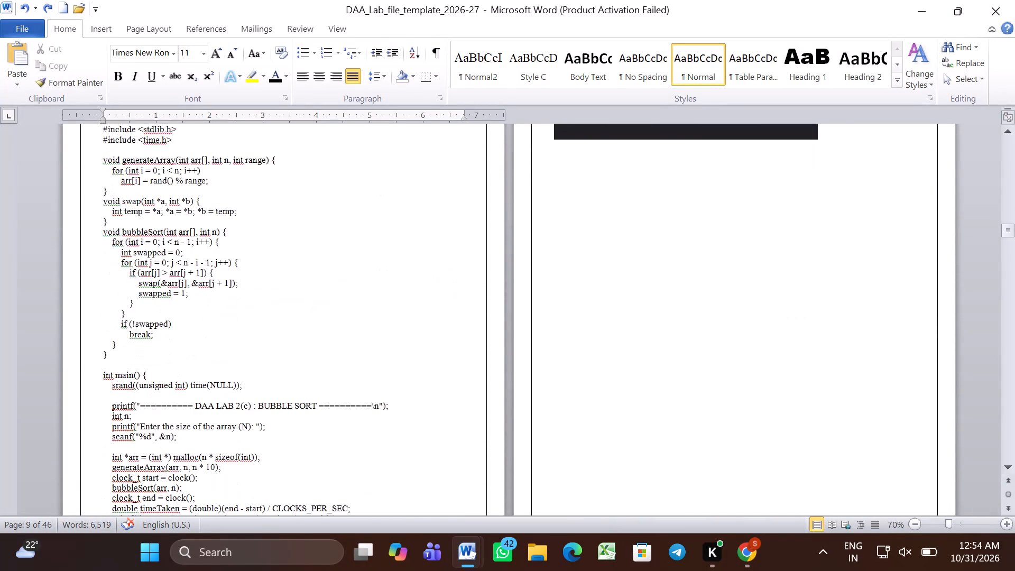
pyautogui.scroll(-5, 676, 369)
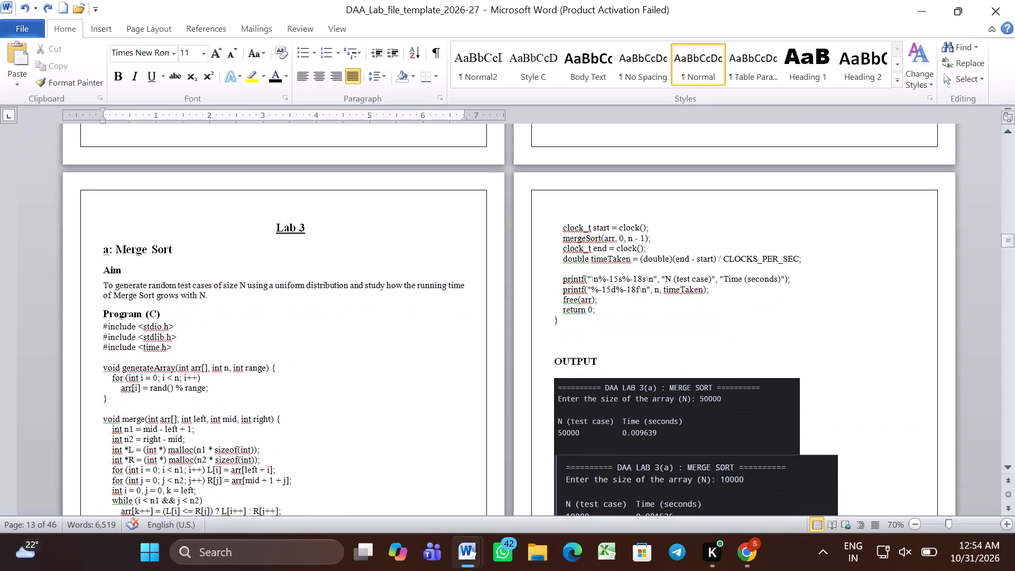
pyautogui.scroll(-1, 676, 369)
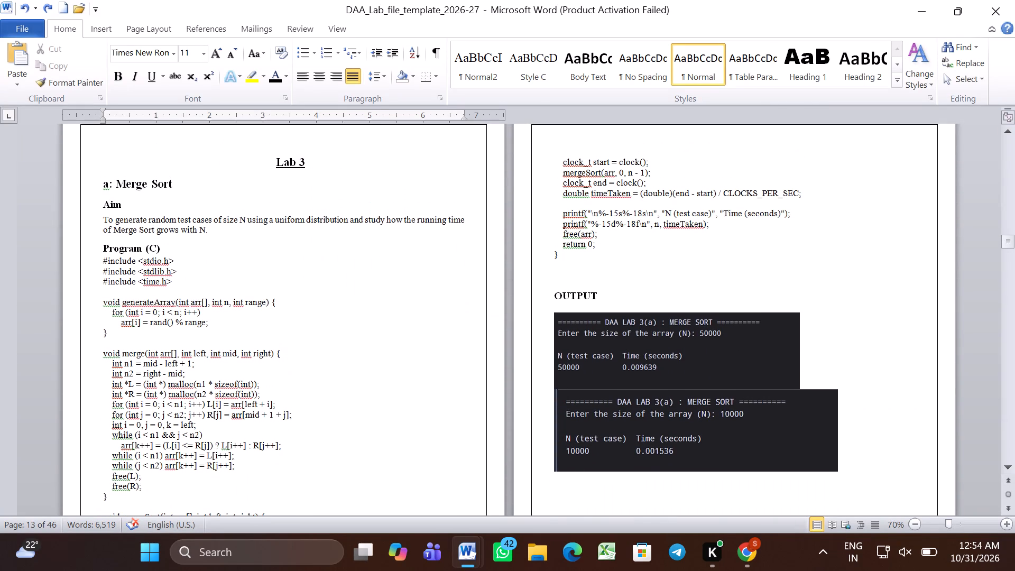
pyautogui.scroll(-4, 676, 369)
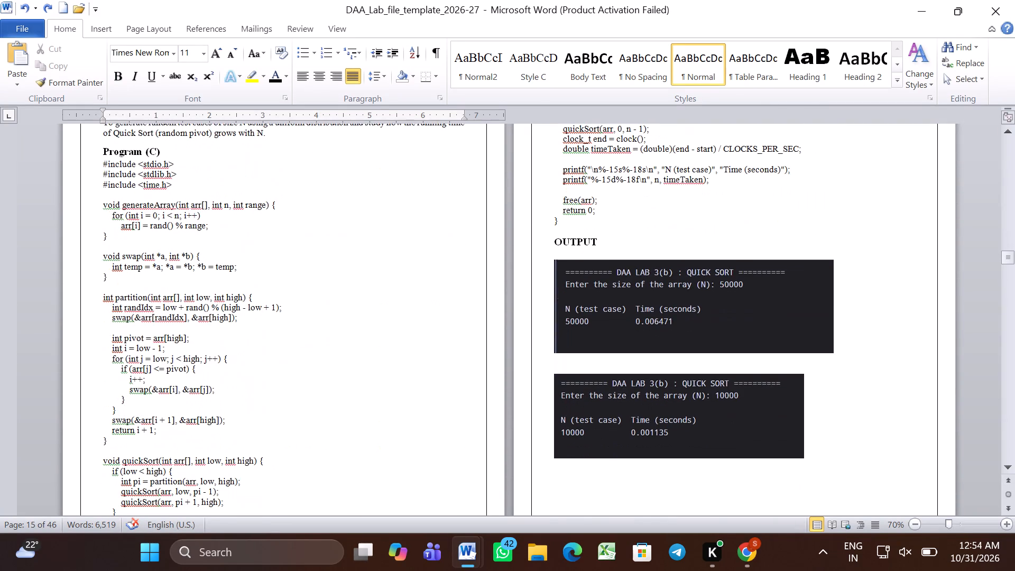
# Review the Lab 4 and Lab 5 pages up to the start of Lab 6 for consistent title and heading spacing.
pyautogui.scroll(-6, 676, 369)
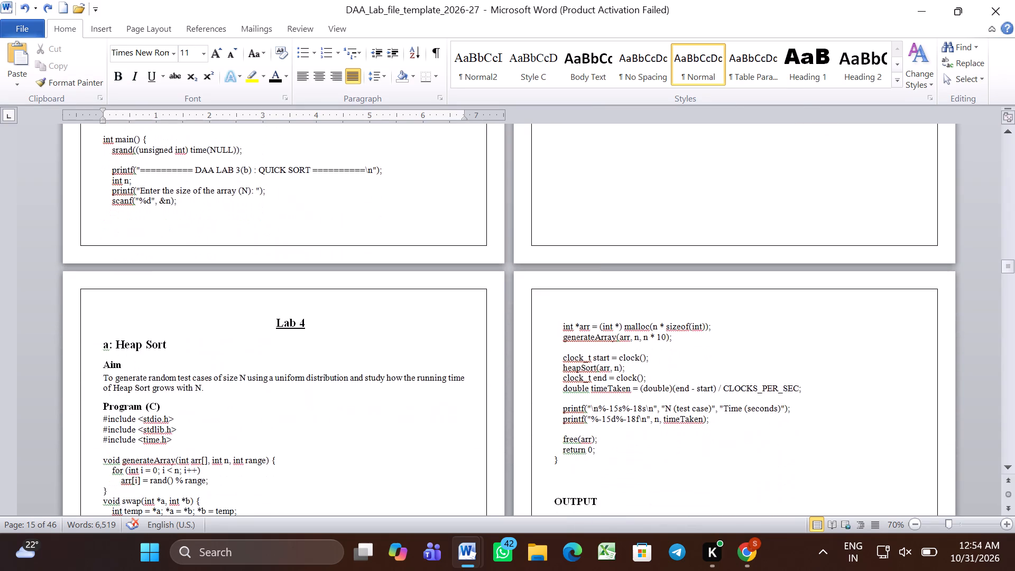
pyautogui.scroll(-8, 676, 369)
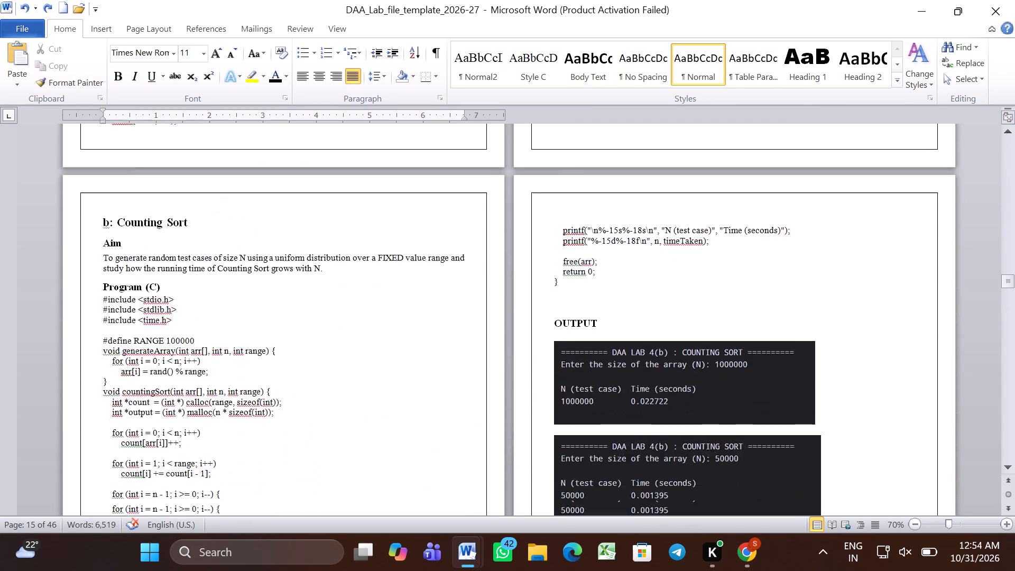
pyautogui.scroll(-8, 676, 369)
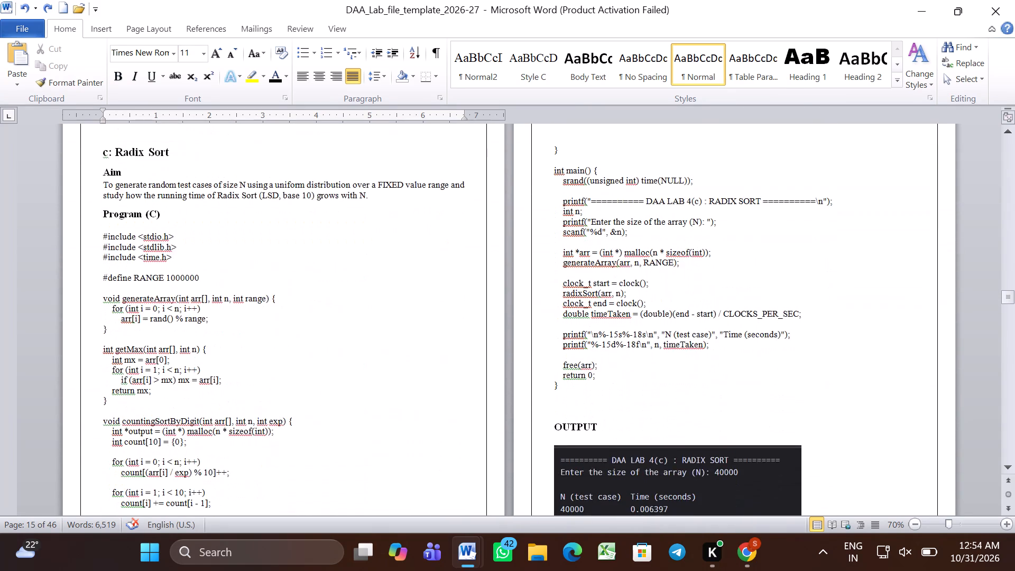
pyautogui.scroll(-8, 676, 369)
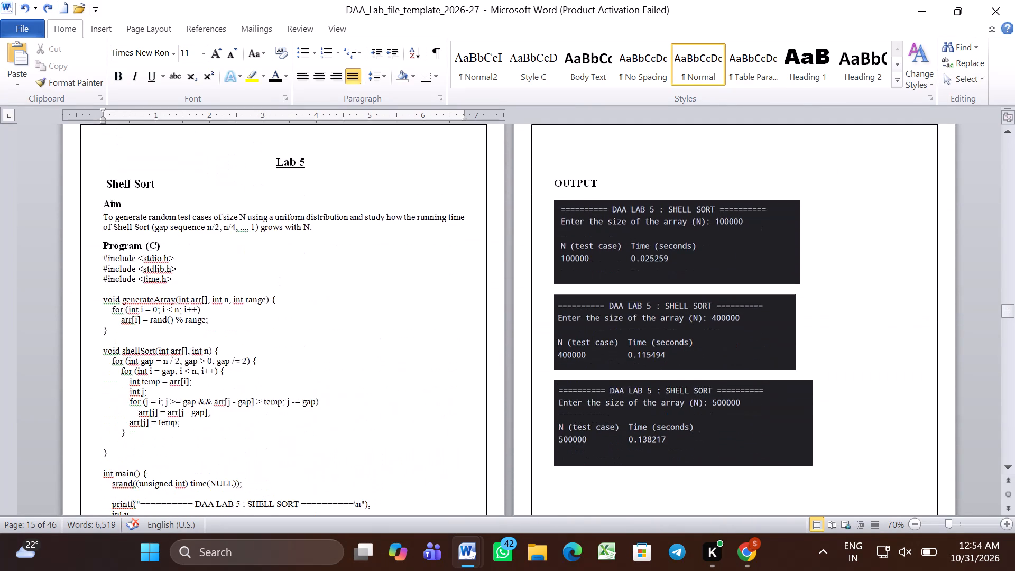
pyautogui.scroll(-4, 676, 369)
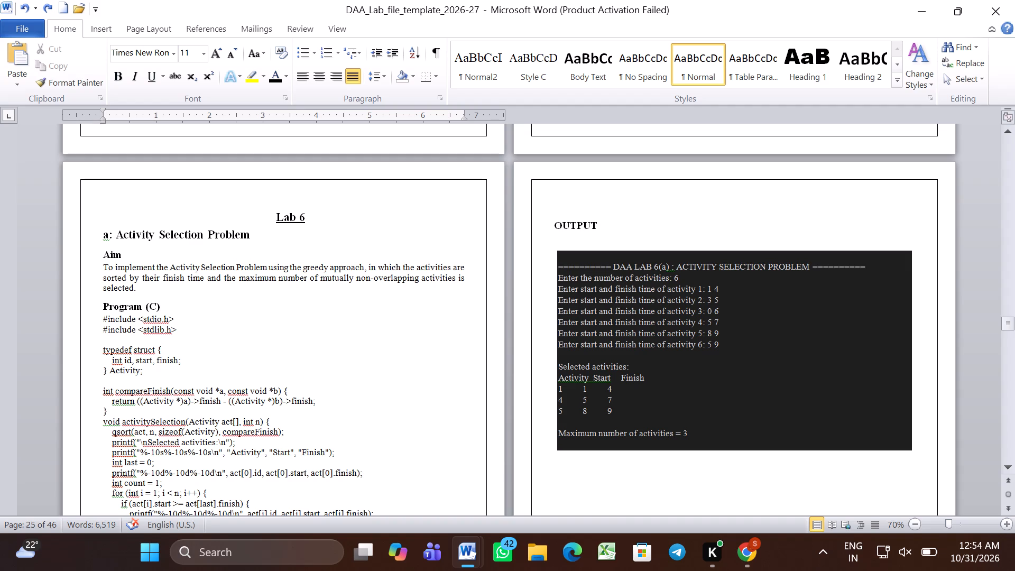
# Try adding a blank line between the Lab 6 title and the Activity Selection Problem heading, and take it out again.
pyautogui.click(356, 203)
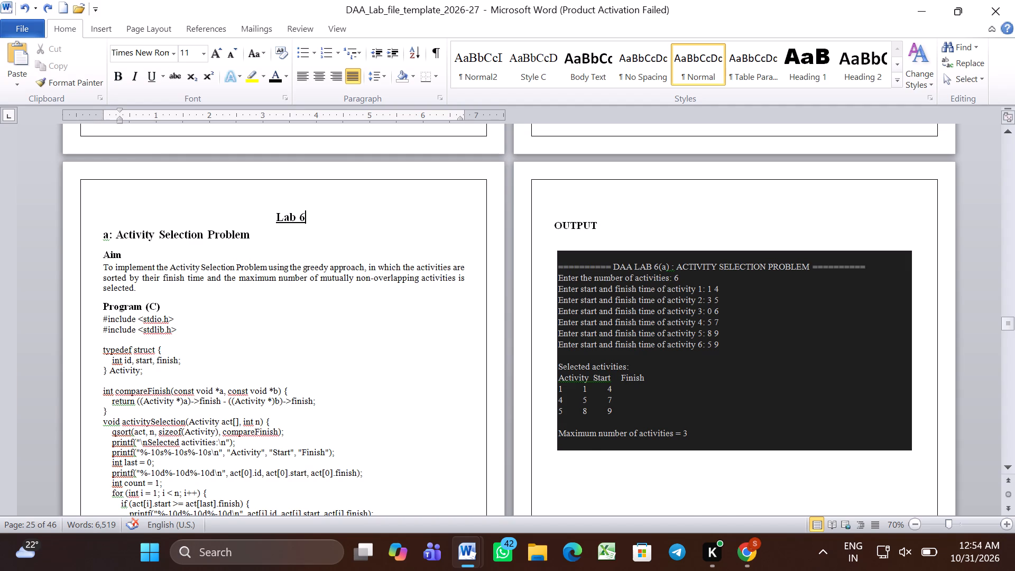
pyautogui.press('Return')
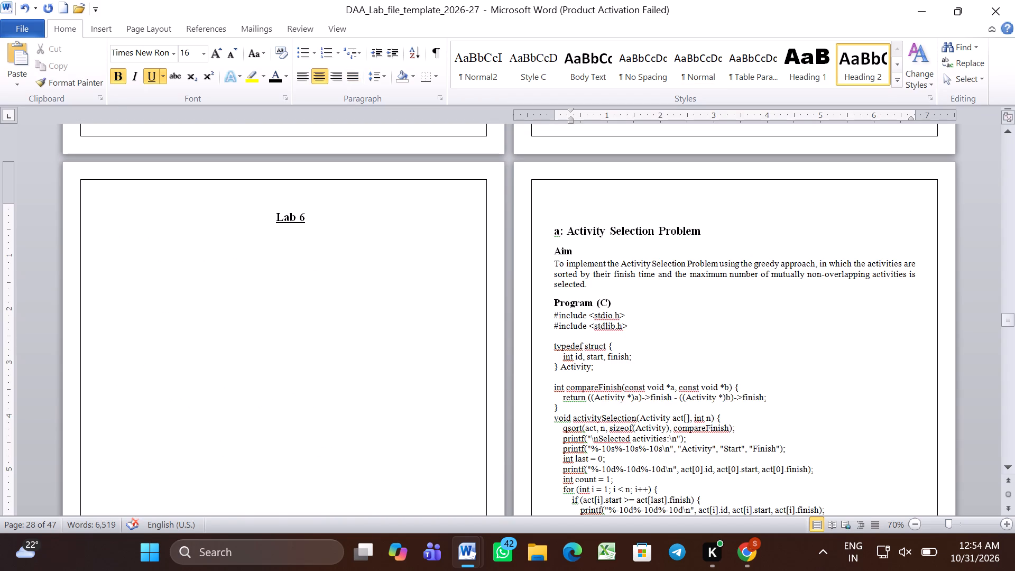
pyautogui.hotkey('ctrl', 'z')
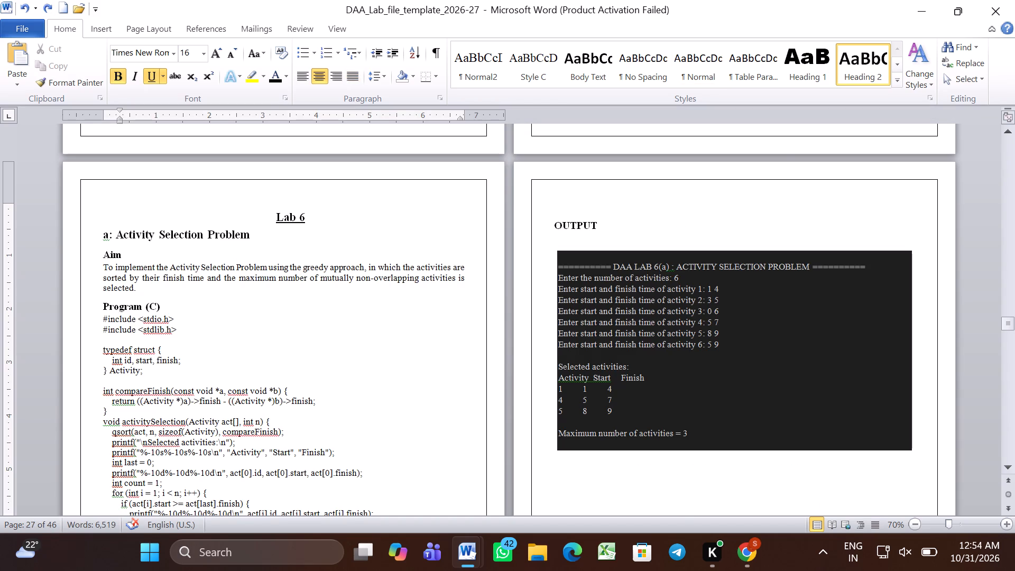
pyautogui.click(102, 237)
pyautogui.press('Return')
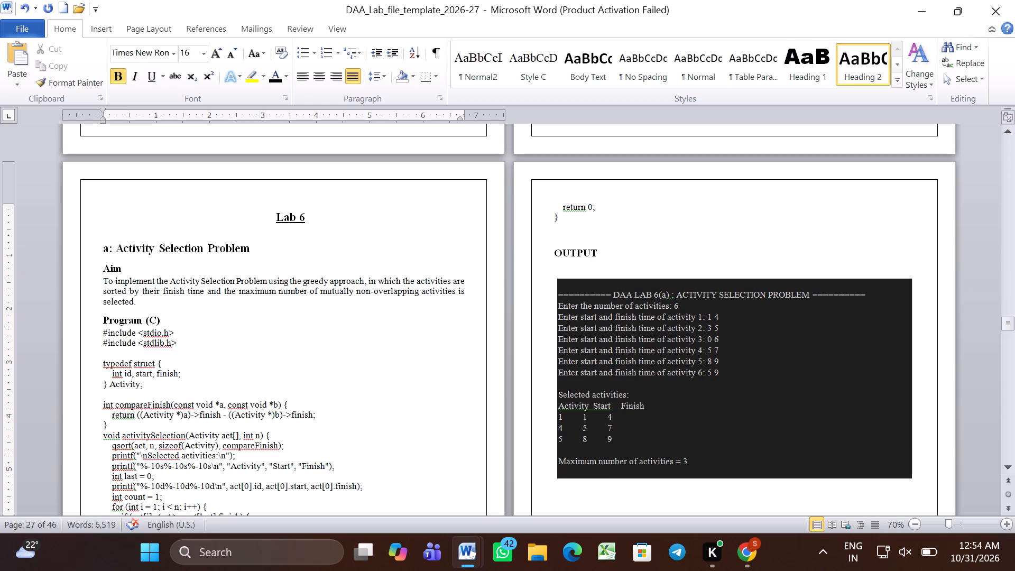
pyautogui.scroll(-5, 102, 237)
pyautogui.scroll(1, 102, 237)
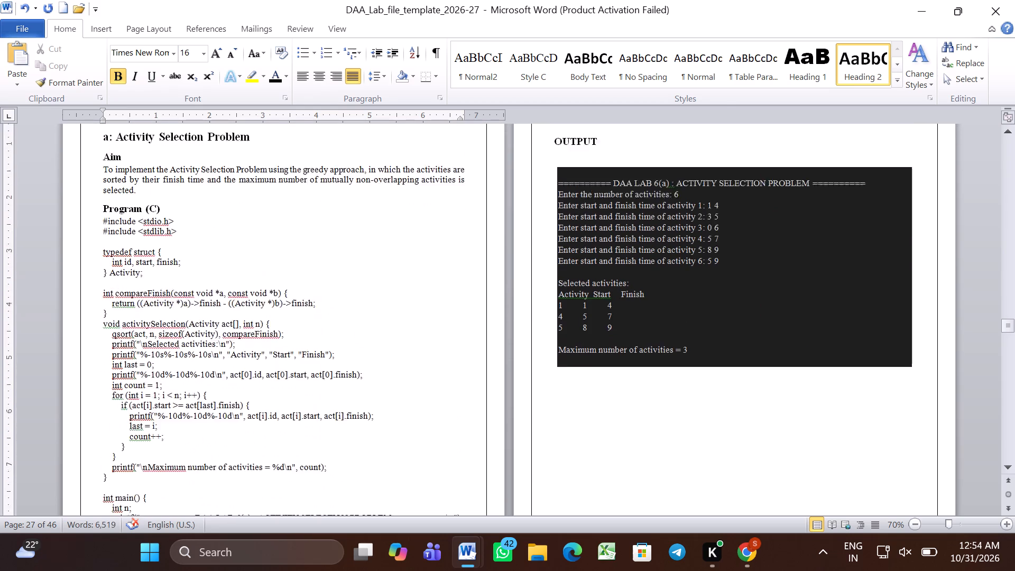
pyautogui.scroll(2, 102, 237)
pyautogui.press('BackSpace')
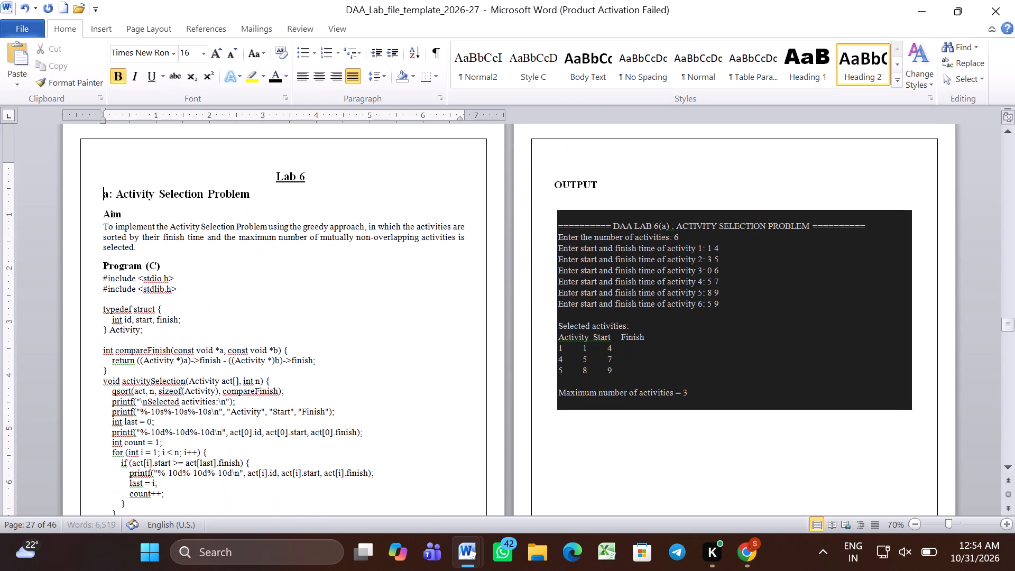
# Check the layout of the Lab 6 Activity Selection and Fractional Knapsack pages through to the start of Lab 7.
pyautogui.scroll(1, 102, 237)
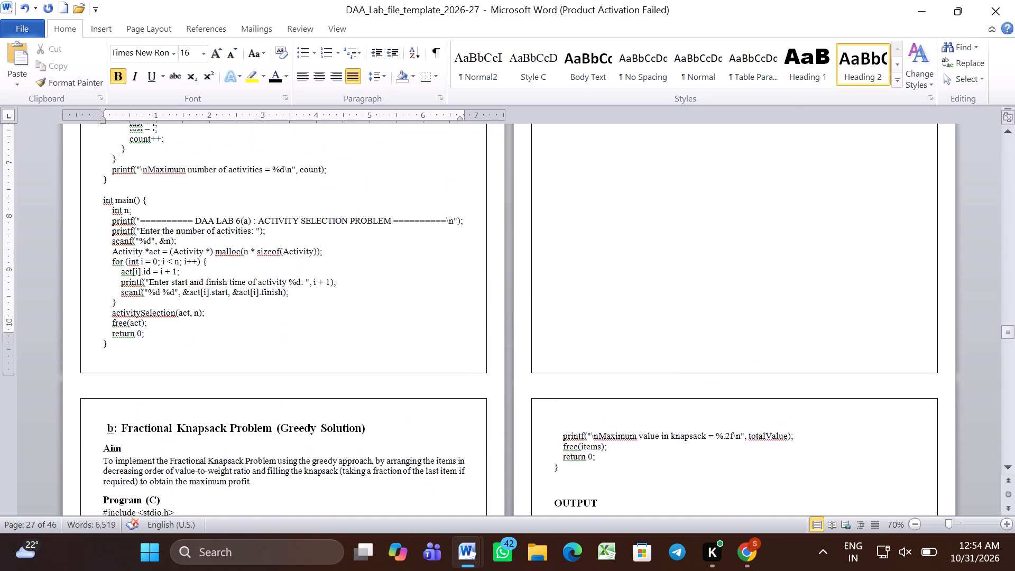
pyautogui.scroll(2, 102, 237)
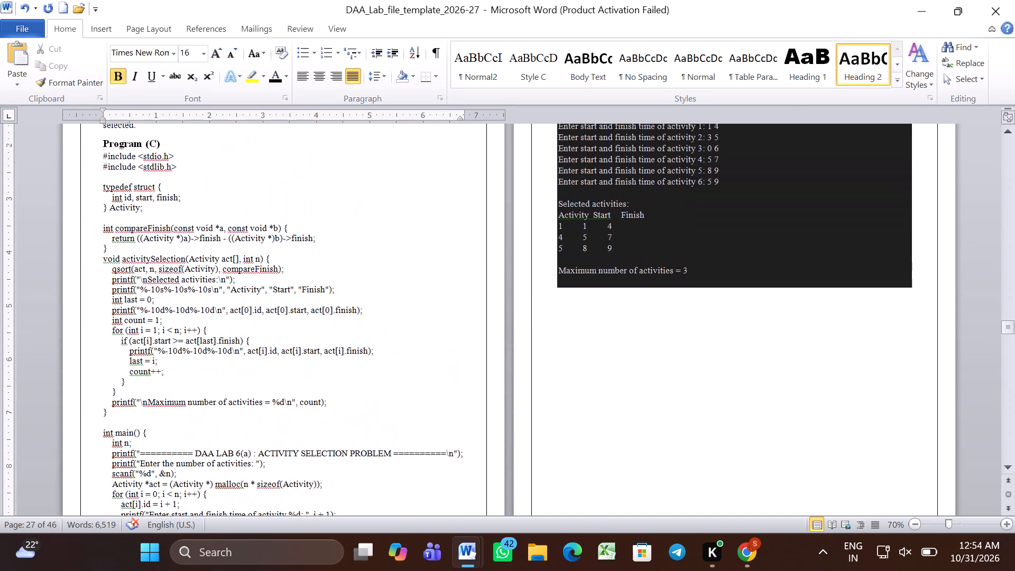
pyautogui.scroll(1, 102, 237)
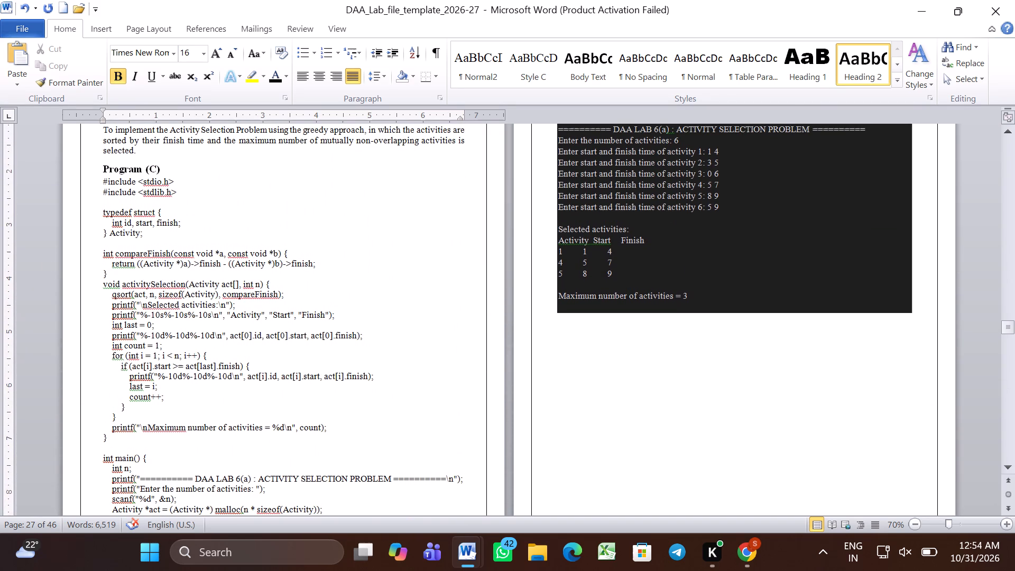
pyautogui.scroll(1, 148, 282)
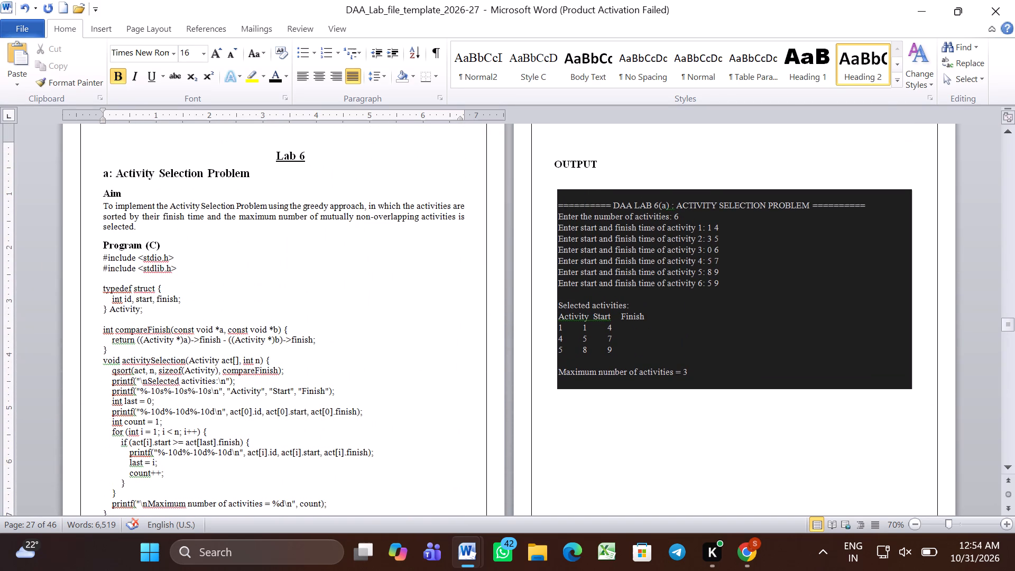
pyautogui.scroll(-6, 141, 324)
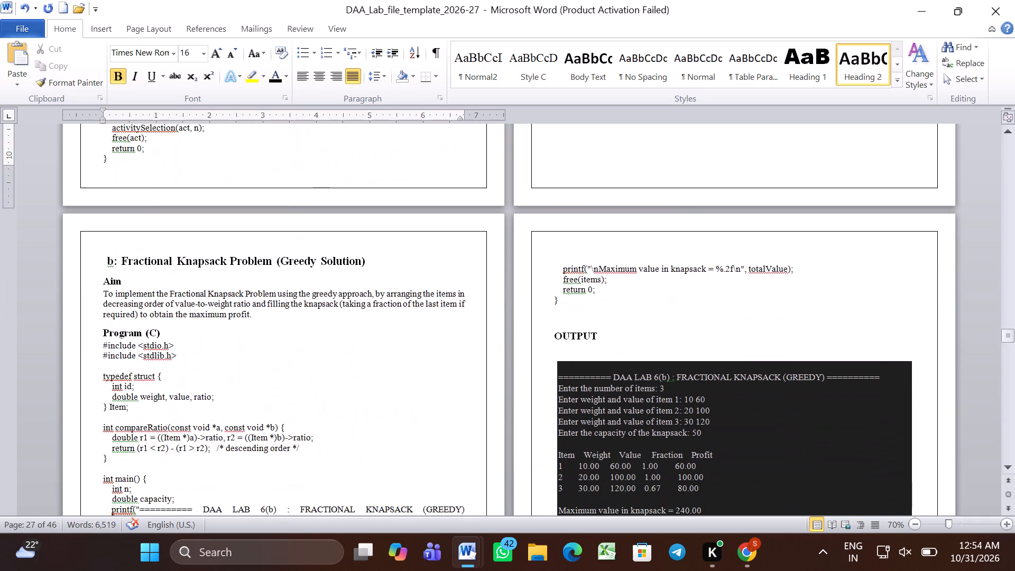
pyautogui.scroll(-5, 141, 324)
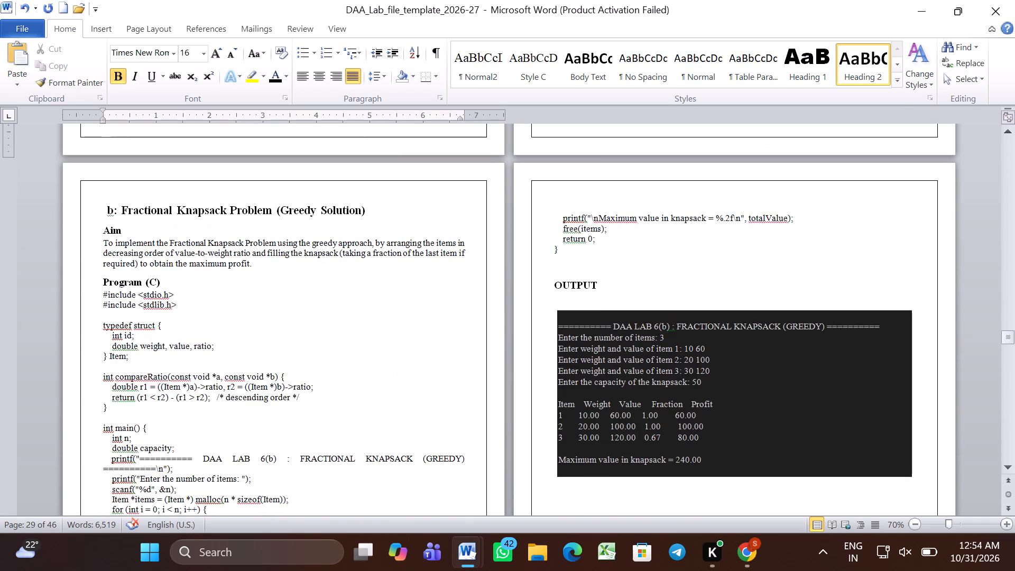
pyautogui.scroll(-2, 141, 324)
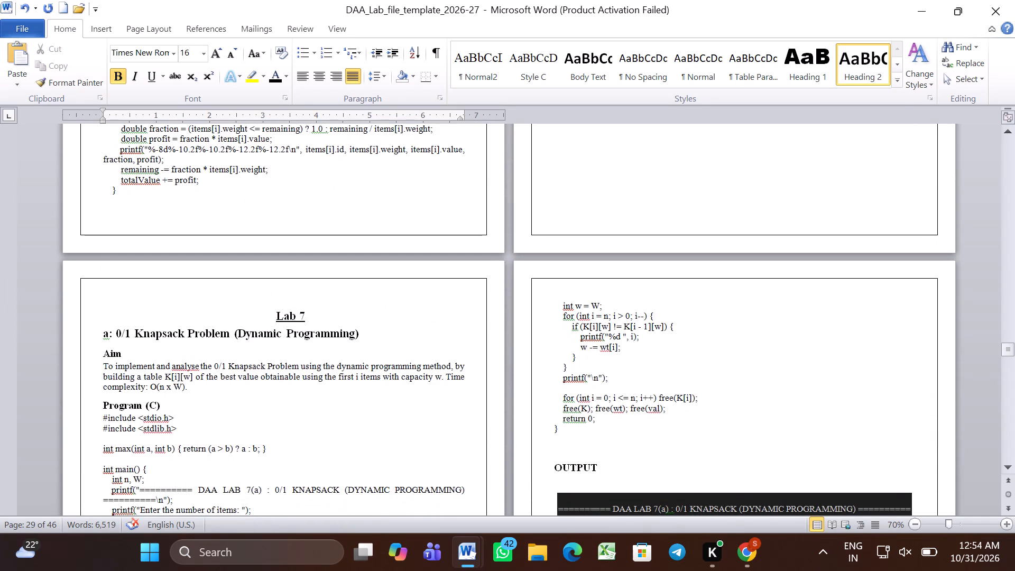
pyautogui.scroll(-1, 226, 331)
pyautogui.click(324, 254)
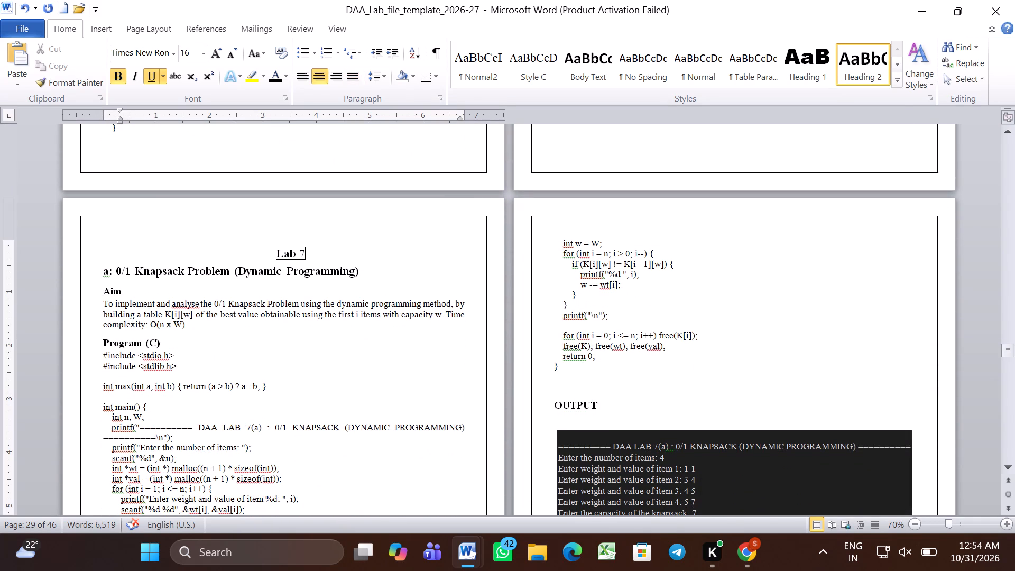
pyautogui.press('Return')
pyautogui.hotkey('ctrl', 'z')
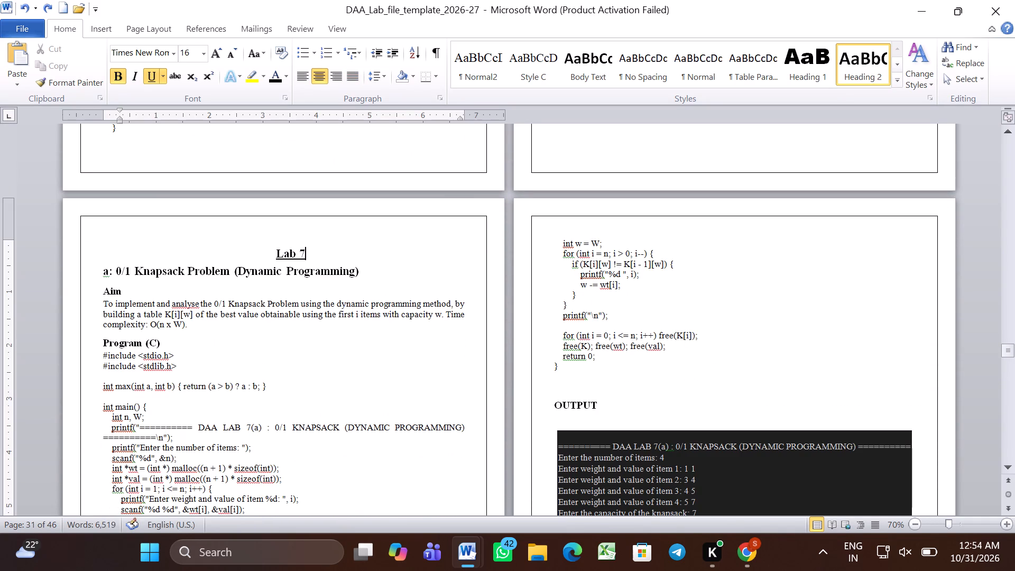
# Insert a blank line between the Lab 7 title and the 0/1 Knapsack Problem (Dynamic Programming) heading.
pyautogui.click(99, 269)
pyautogui.press('Return')
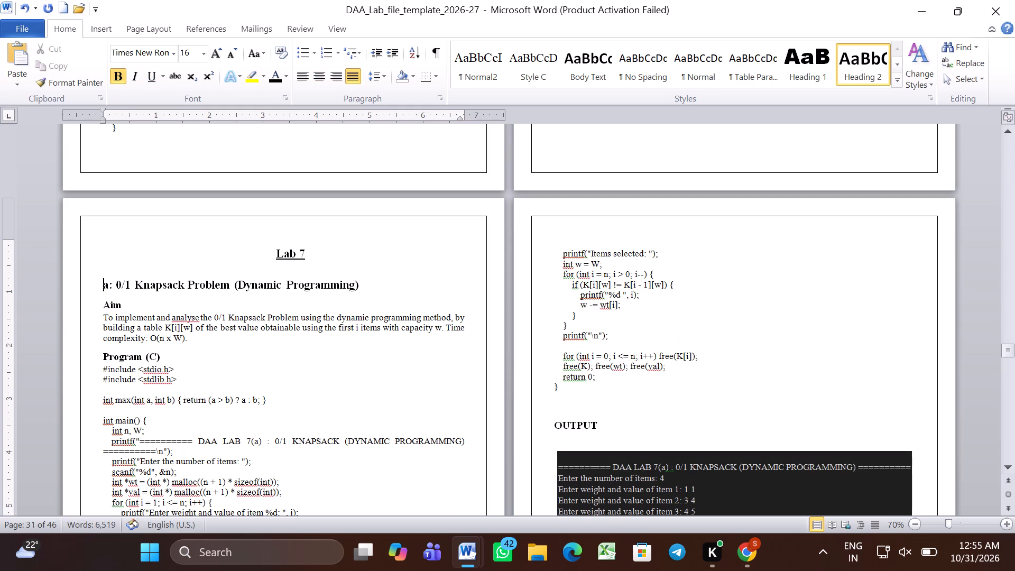
pyautogui.scroll(-2, 99, 269)
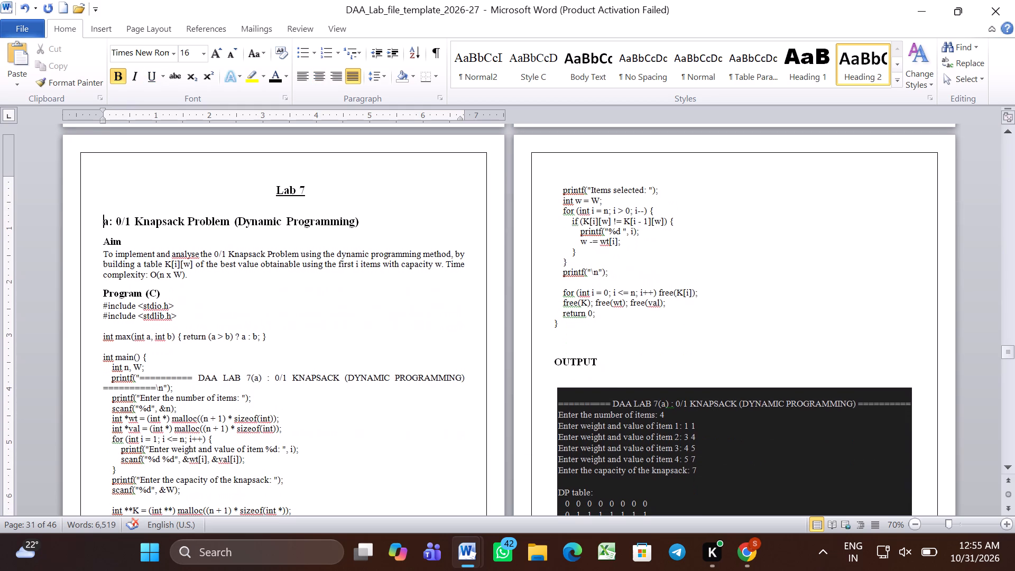
pyautogui.hotkey('ctrl', 'z')
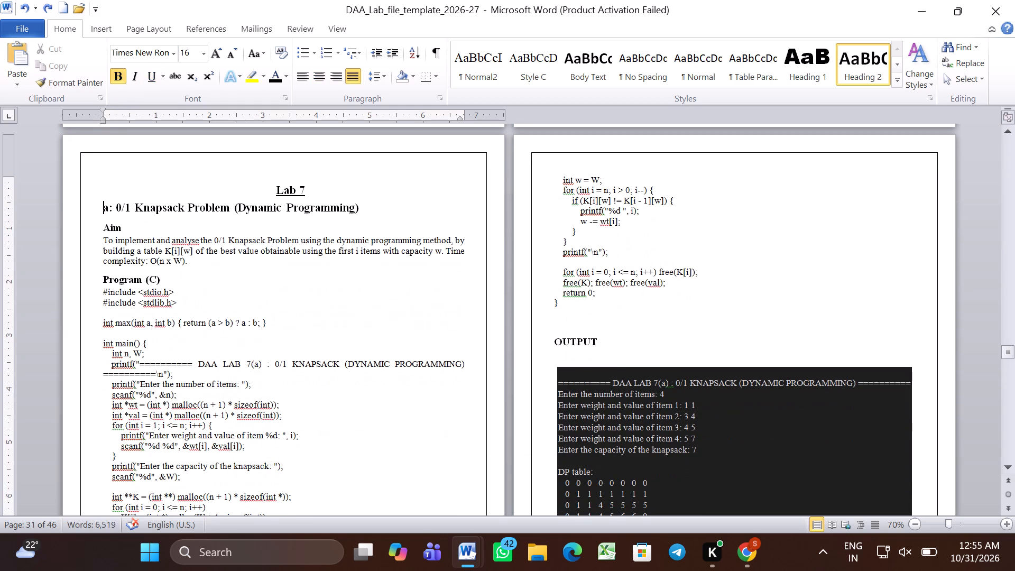
pyautogui.press('Return')
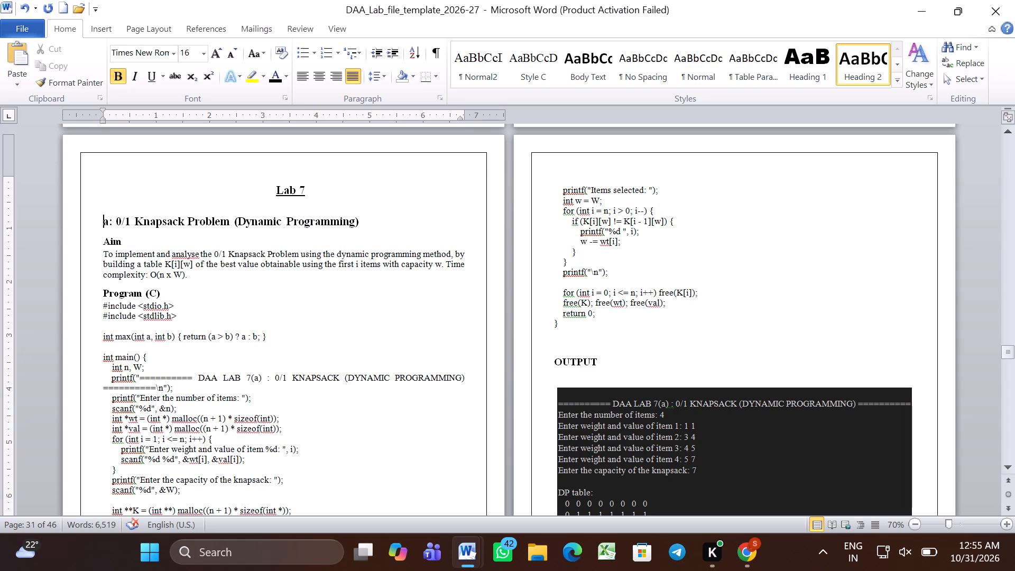
# Insert a blank line between the Lab 8 title and the Kruskal's Algorithm (Minimum Spanning Tree) heading.
pyautogui.scroll(-5, 152, 329)
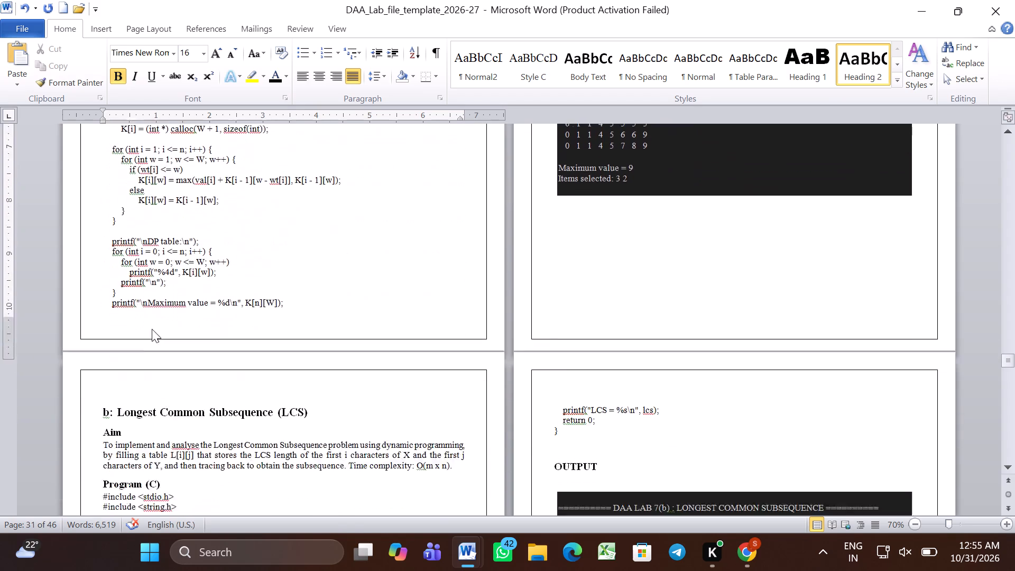
pyautogui.scroll(-4, 152, 329)
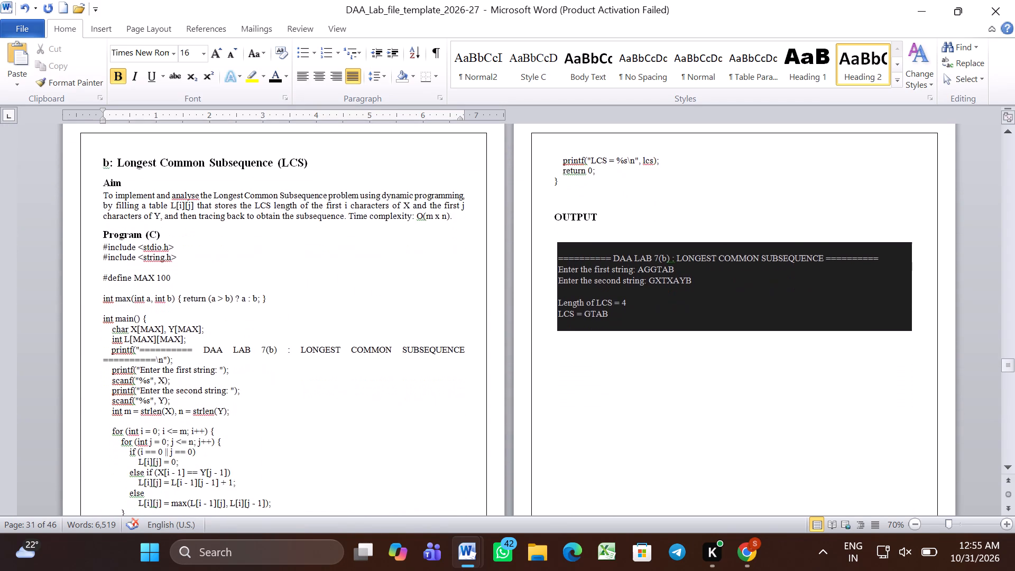
pyautogui.scroll(-6, 152, 329)
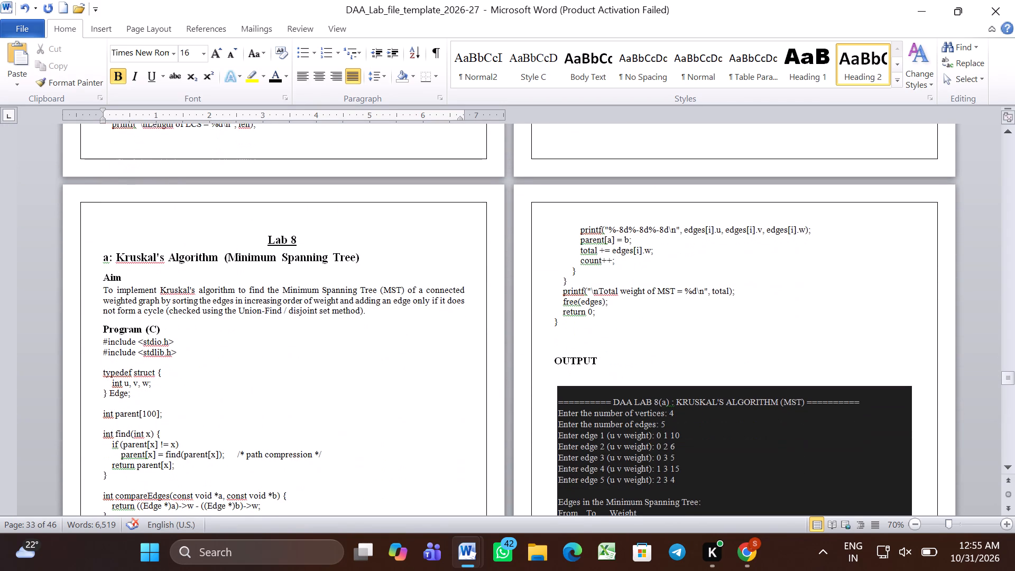
pyautogui.click(100, 258)
pyautogui.press('Return')
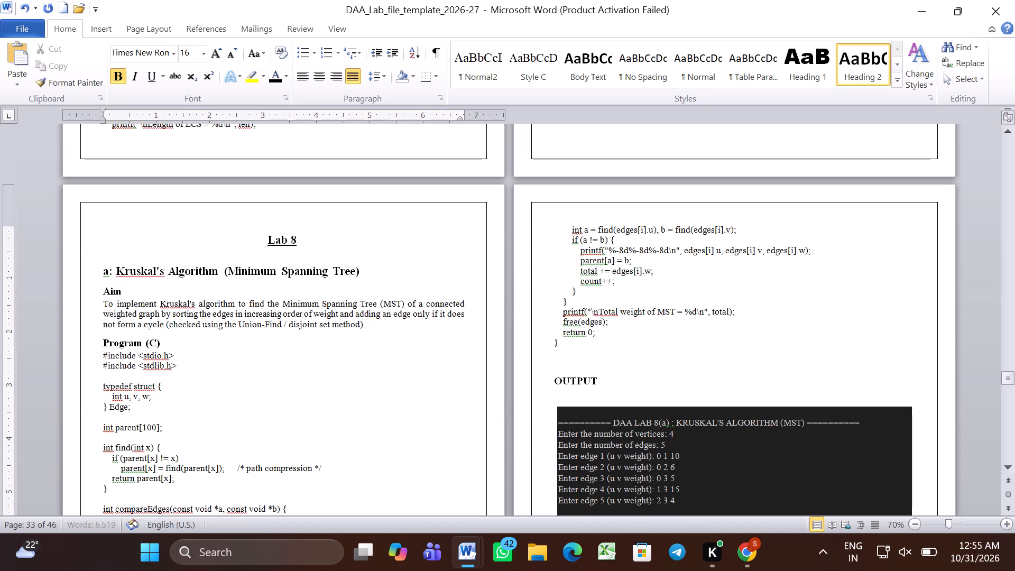
pyautogui.scroll(-1, 100, 258)
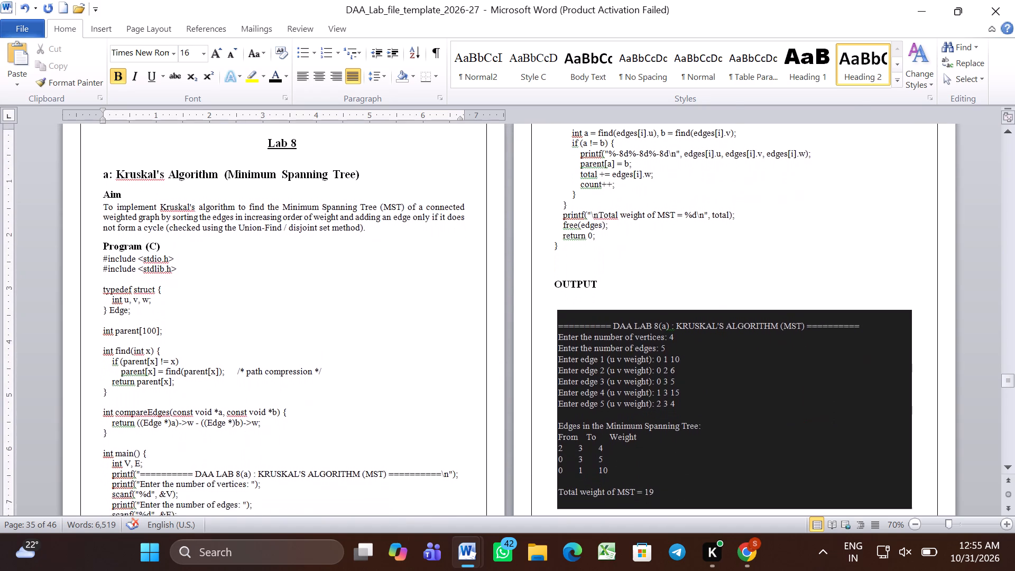
# Check the layout of the Lab 8 Kruskal's and Prim's Algorithm pages through to the Lab 9 Warshall's Algorithm pages.
pyautogui.scroll(-4, 100, 258)
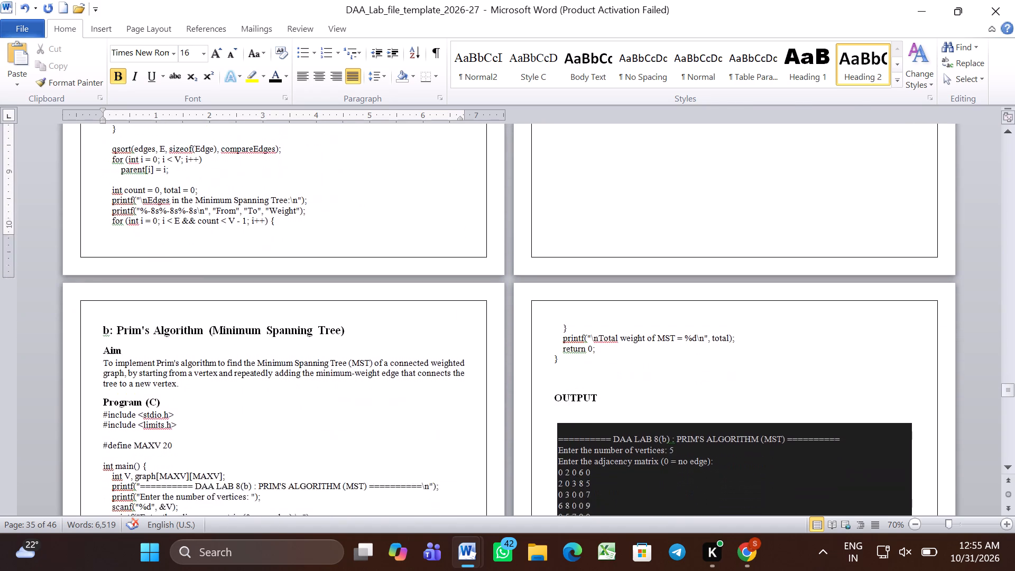
pyautogui.scroll(-3, 100, 258)
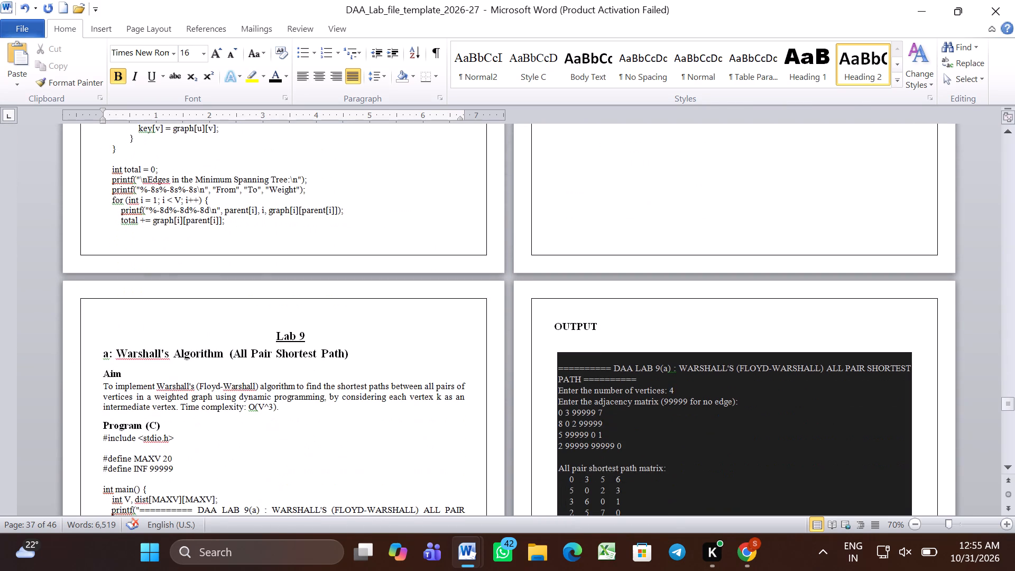
pyautogui.scroll(-3, 60, 309)
pyautogui.scroll(1, 60, 309)
pyautogui.scroll(-1, 60, 309)
pyautogui.scroll(1, 60, 309)
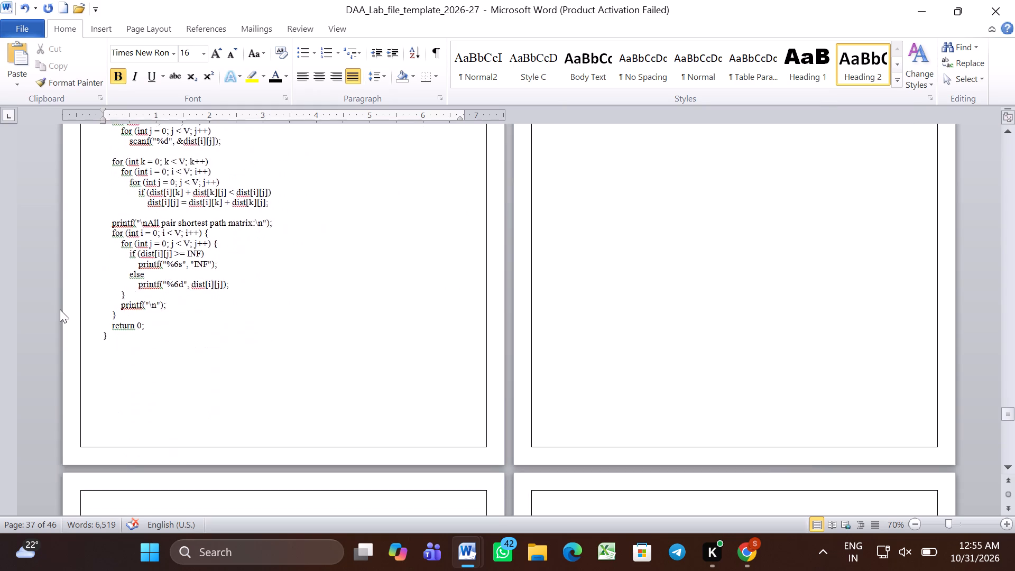
pyautogui.scroll(1, 60, 309)
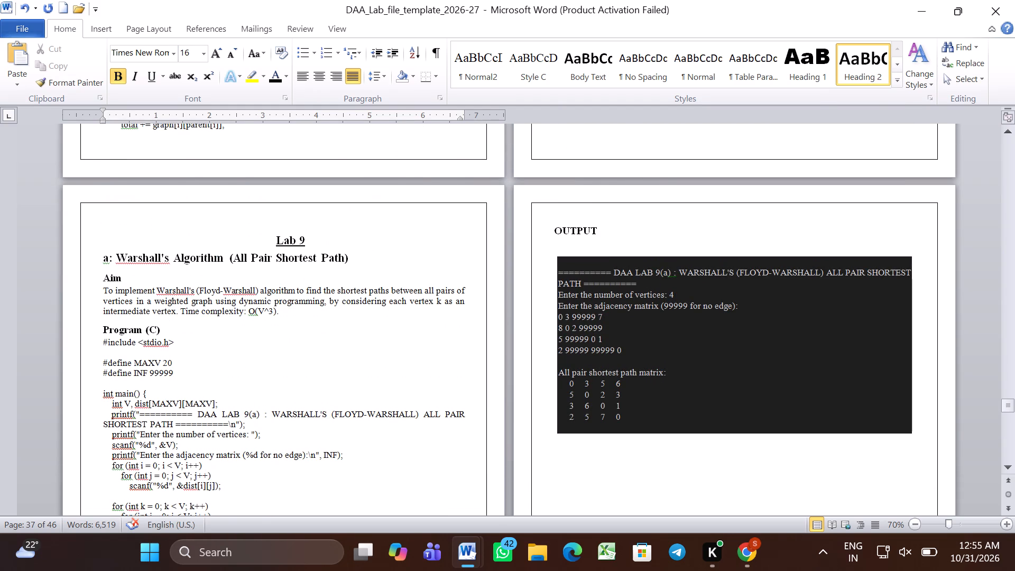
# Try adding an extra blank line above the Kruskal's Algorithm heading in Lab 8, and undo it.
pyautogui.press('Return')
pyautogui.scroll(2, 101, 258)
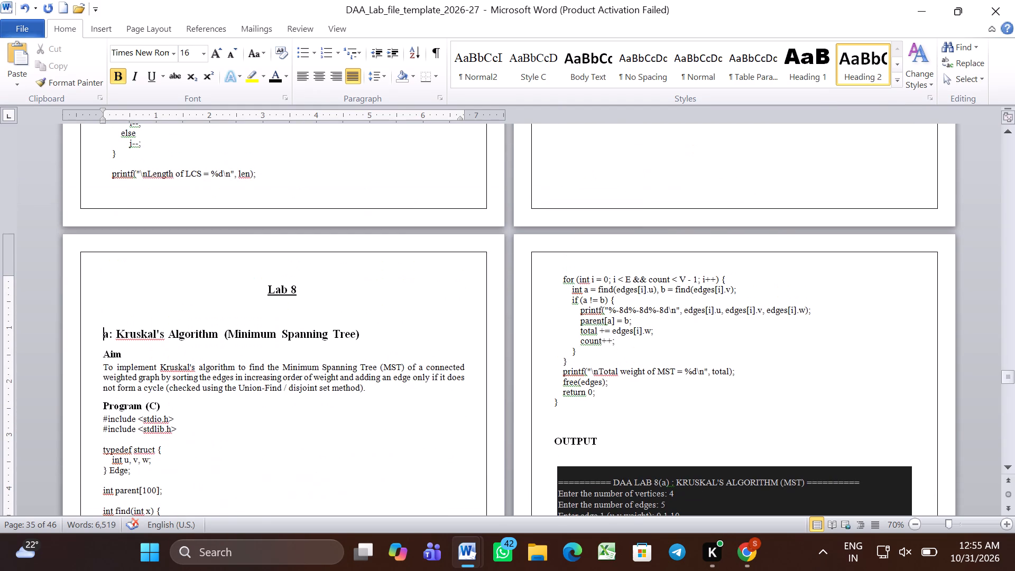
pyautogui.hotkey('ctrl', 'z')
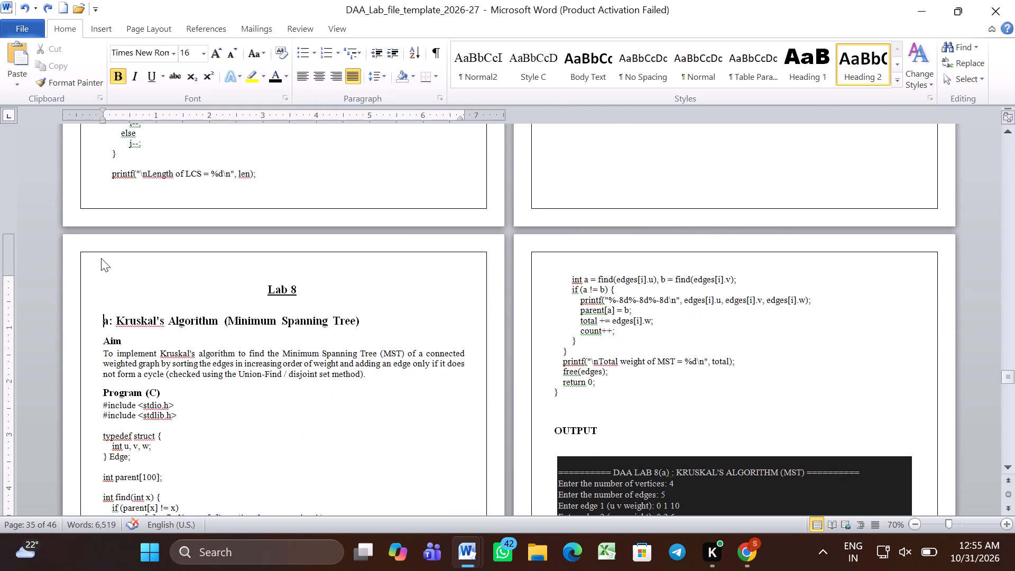
# Insert a blank line between the Lab 9 title and the Warshall's Algorithm (All Pair Shortest Path) heading.
pyautogui.scroll(-2, 101, 258)
pyautogui.scroll(1, 101, 258)
pyautogui.scroll(-1, 101, 258)
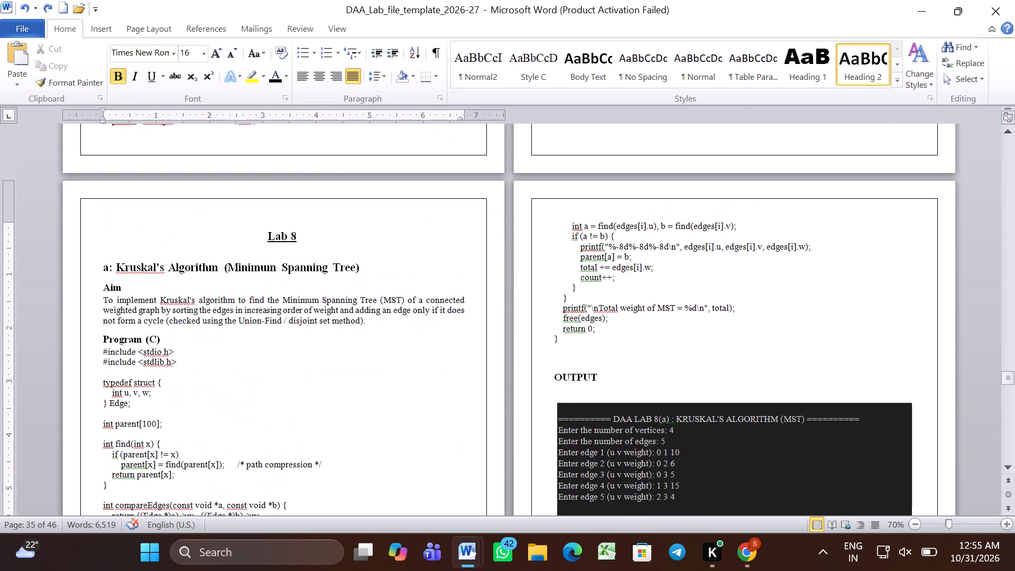
pyautogui.scroll(-8, 101, 258)
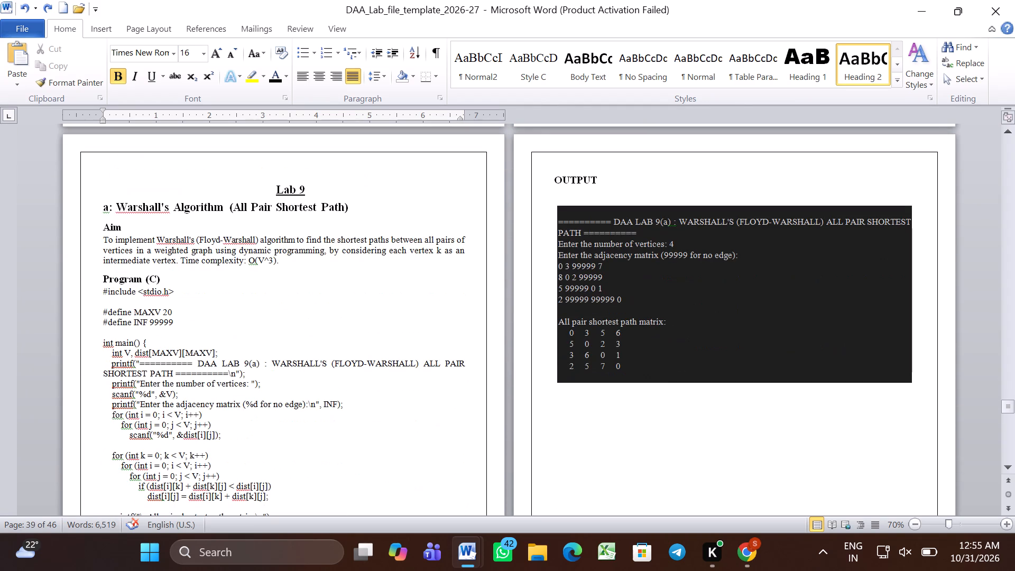
pyautogui.click(101, 211)
pyautogui.press('Return')
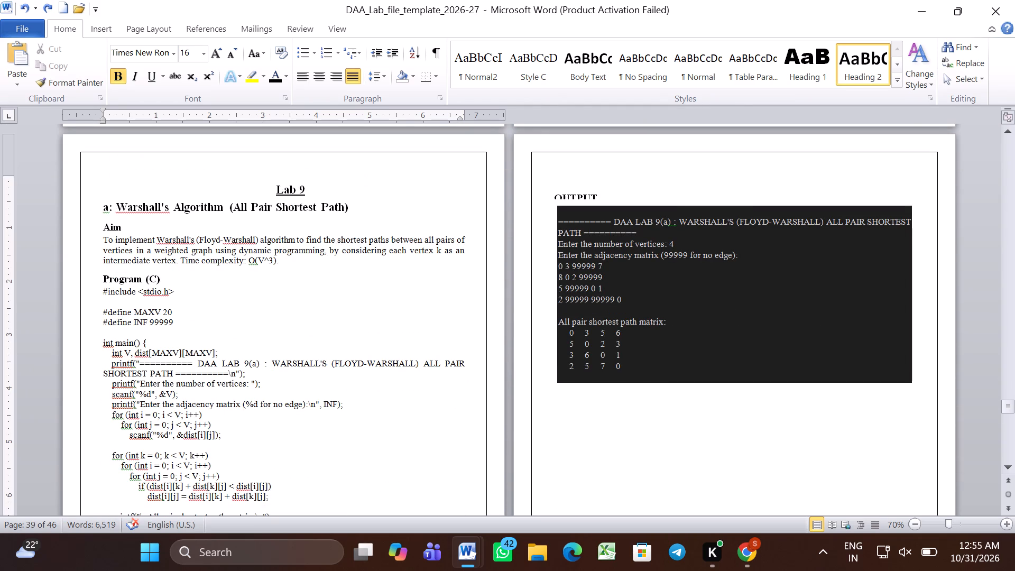
# Insert a blank line between the Lab 10 title and the N Queen Problem (Backtracking) heading.
pyautogui.scroll(-3, 101, 211)
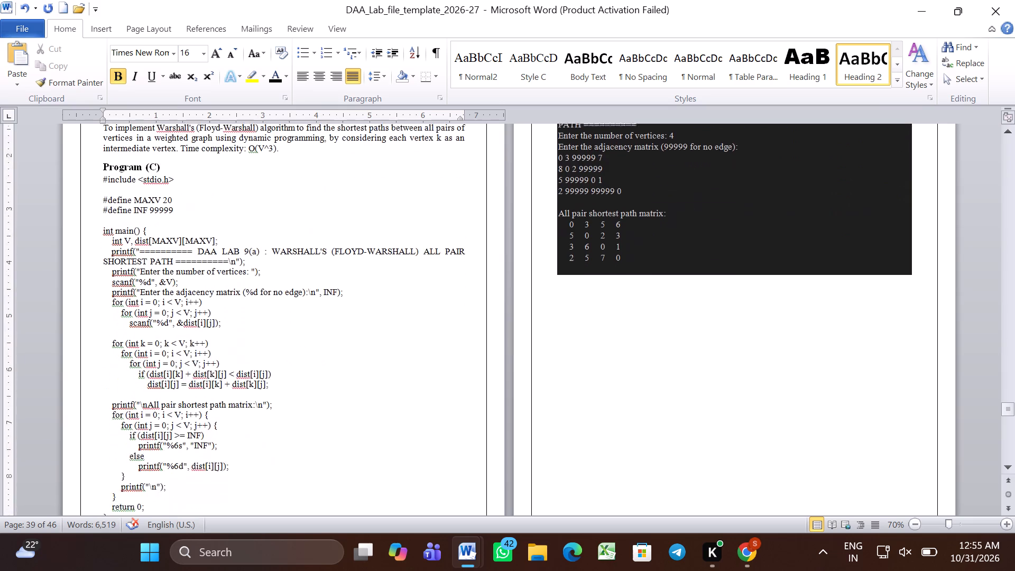
pyautogui.scroll(-3, 101, 211)
pyautogui.scroll(1, 101, 211)
pyautogui.scroll(-1, 101, 211)
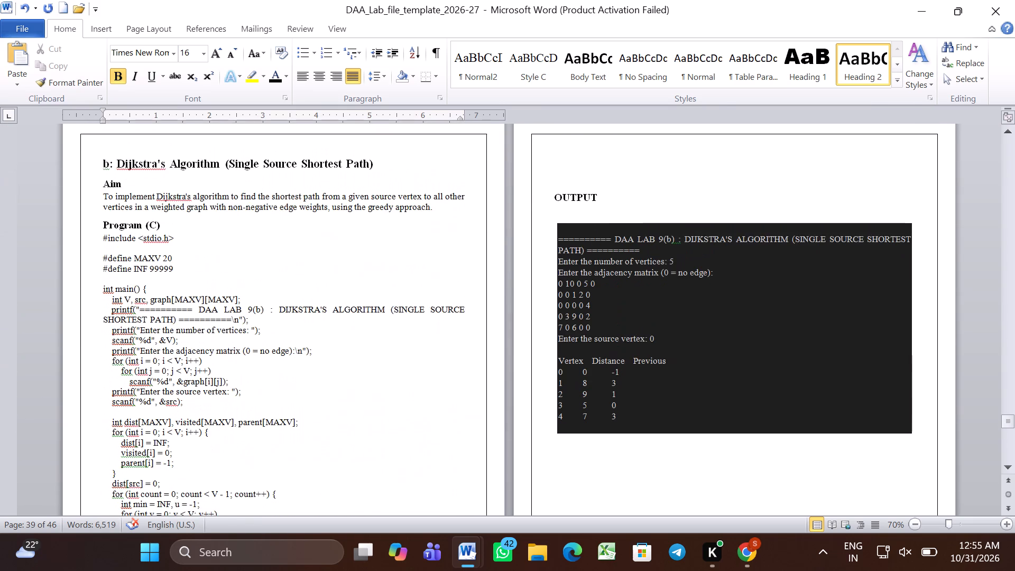
pyautogui.scroll(-1, 101, 211)
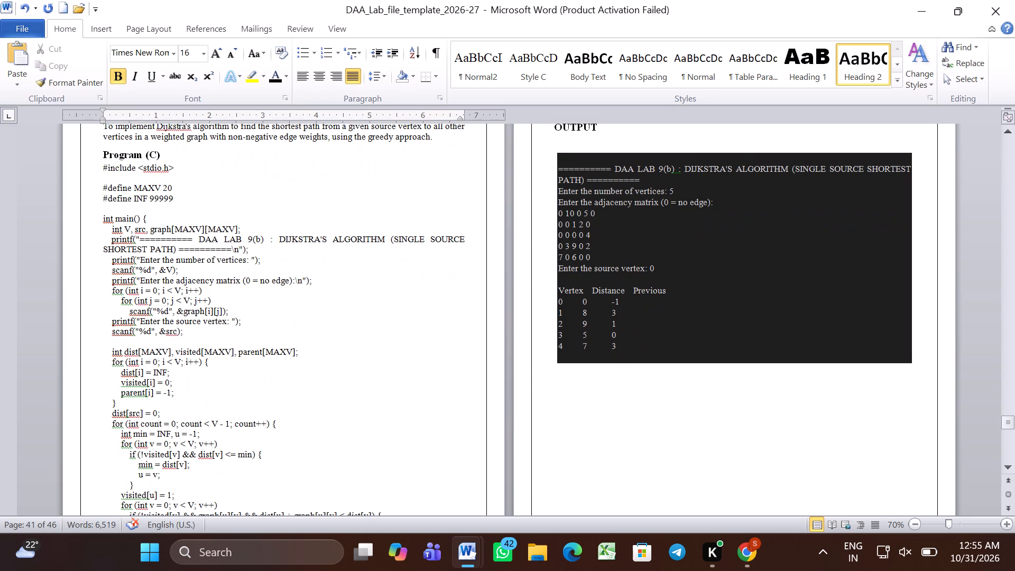
pyautogui.scroll(-2, 101, 211)
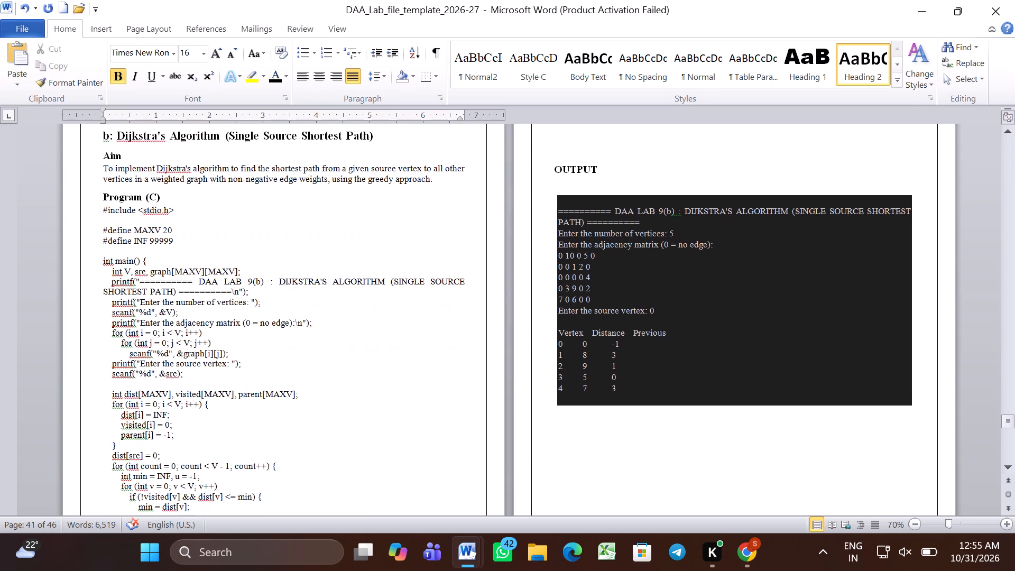
pyautogui.scroll(-2, 101, 211)
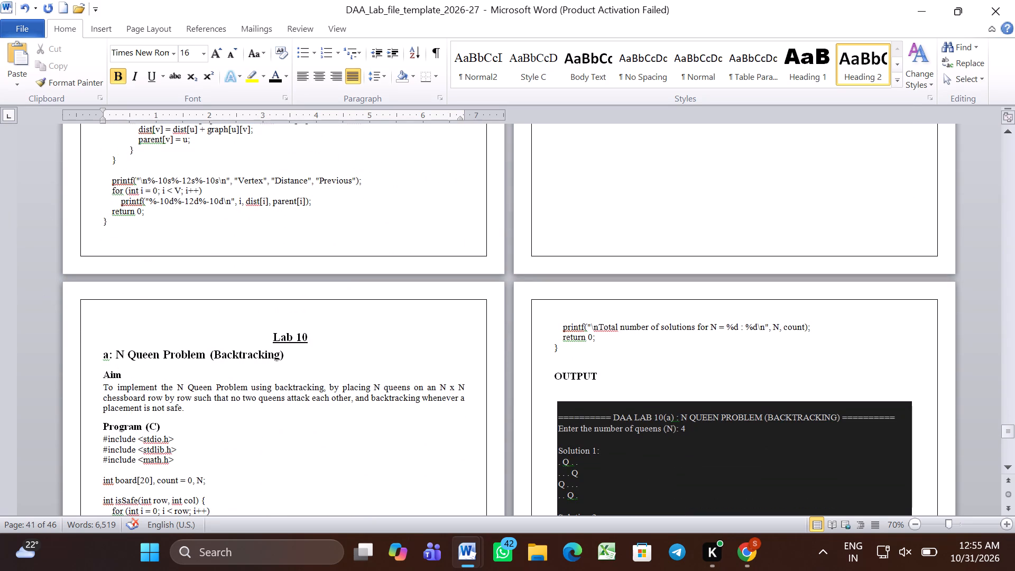
pyautogui.click(100, 358)
pyautogui.press('Return')
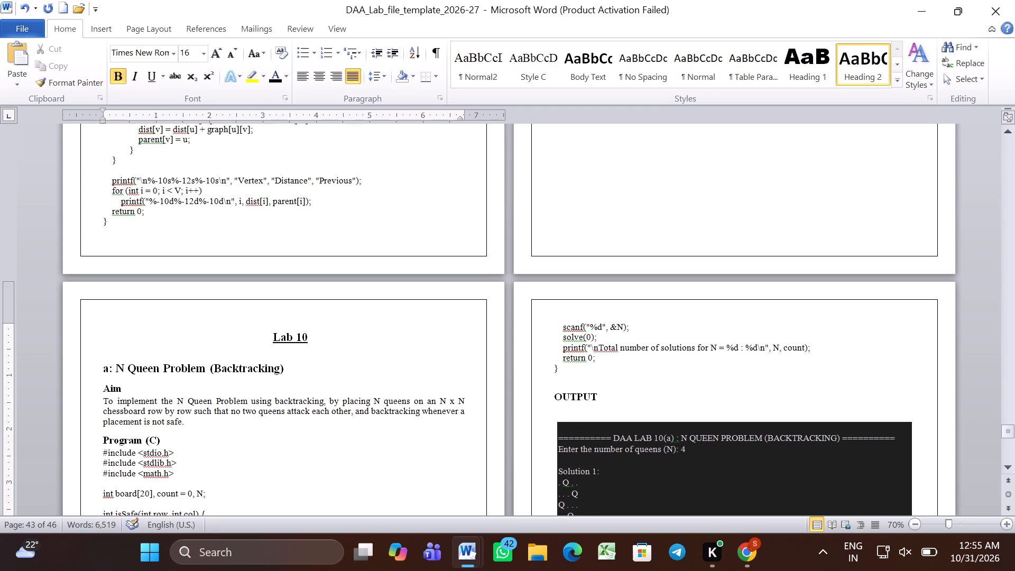
# Review the remaining Lab 10 pages to the document's end, and recheck the earlier labs back to Lab 6.
pyautogui.scroll(-6, 100, 358)
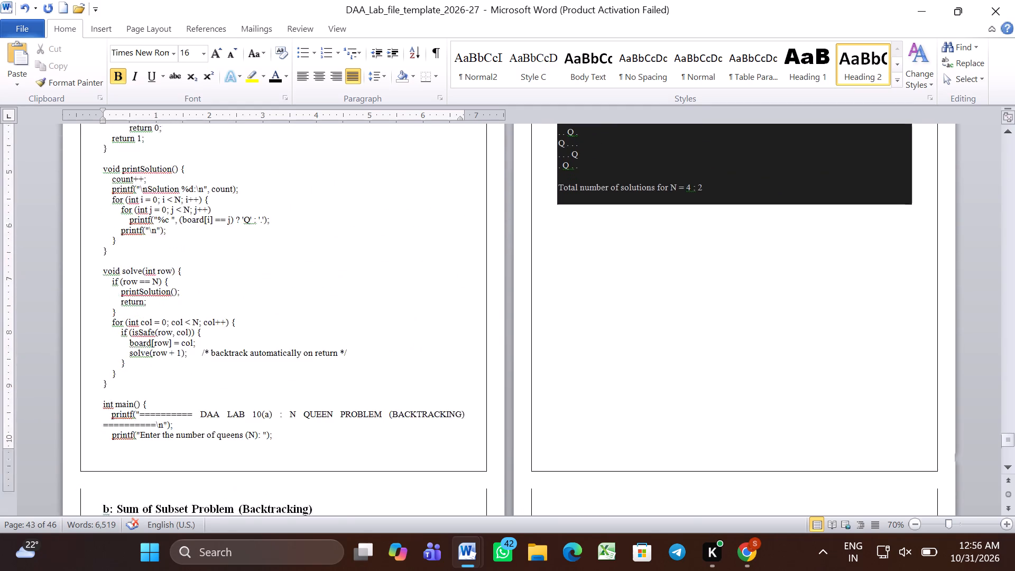
pyautogui.scroll(-4, 100, 358)
pyautogui.scroll(1, 100, 358)
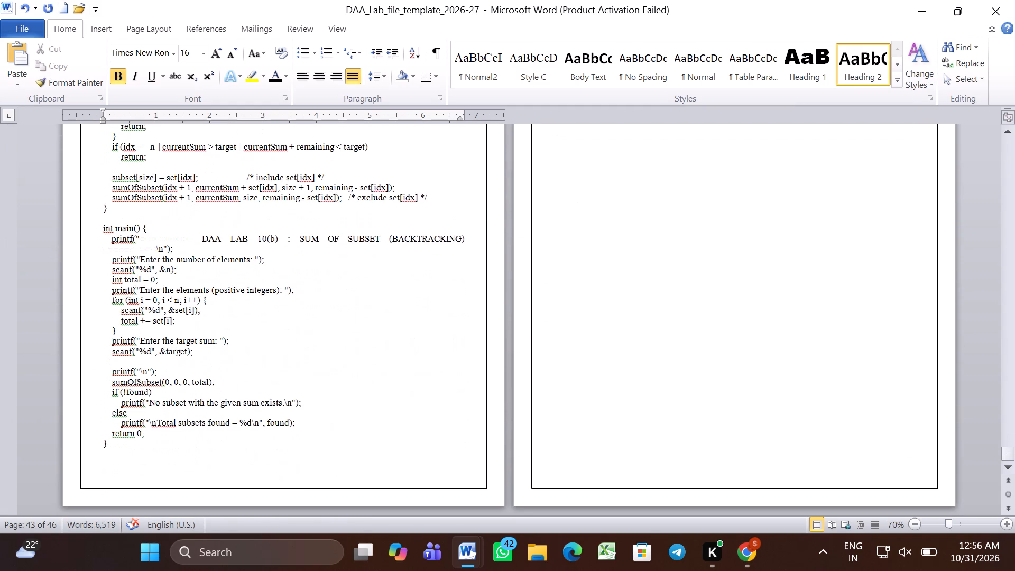
pyautogui.scroll(11, 100, 358)
pyautogui.scroll(20, 100, 358)
pyautogui.scroll(10, 100, 358)
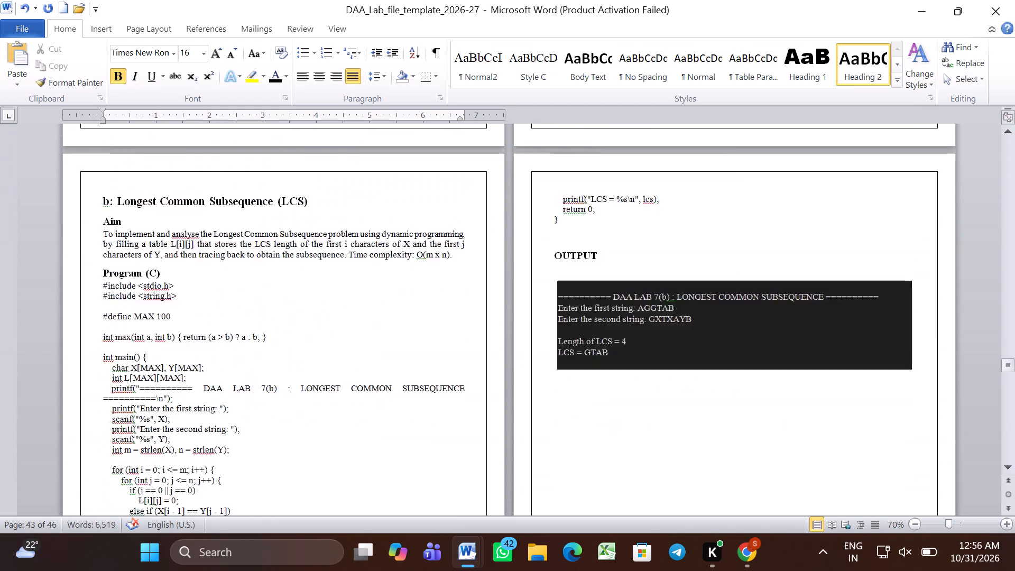
pyautogui.scroll(6, 100, 358)
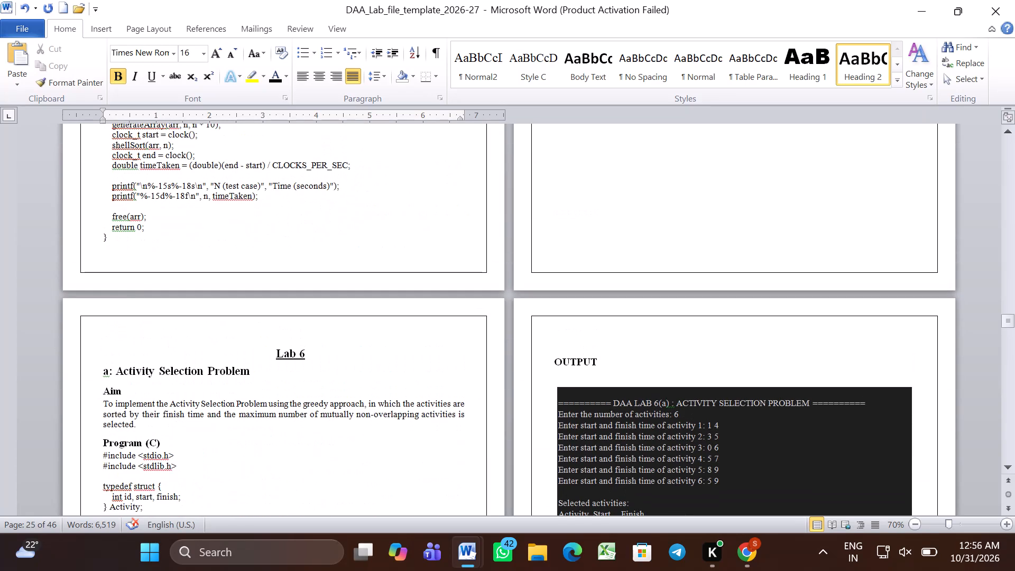
pyautogui.scroll(-5, 100, 358)
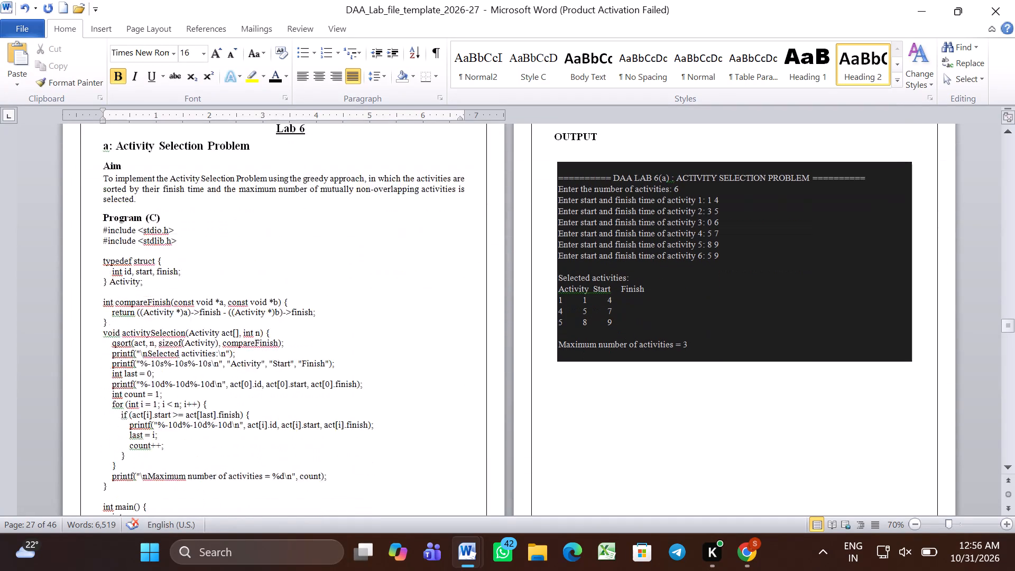
pyautogui.scroll(-1, 100, 358)
# Copy the entire contents of the document and clear the selection.
pyautogui.click(41, 254)
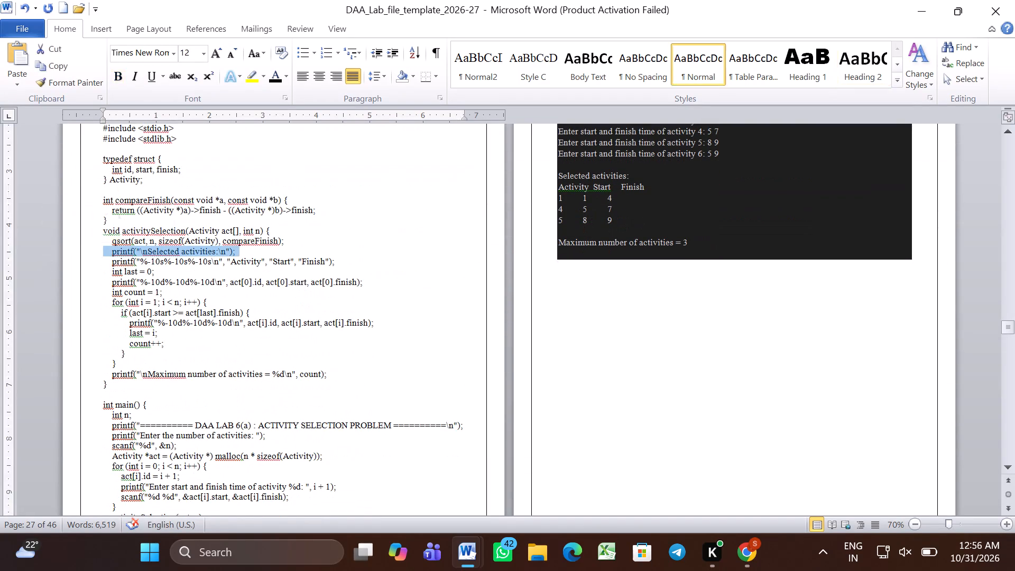
pyautogui.click(133, 283)
pyautogui.hotkey('ctrl', 'a')
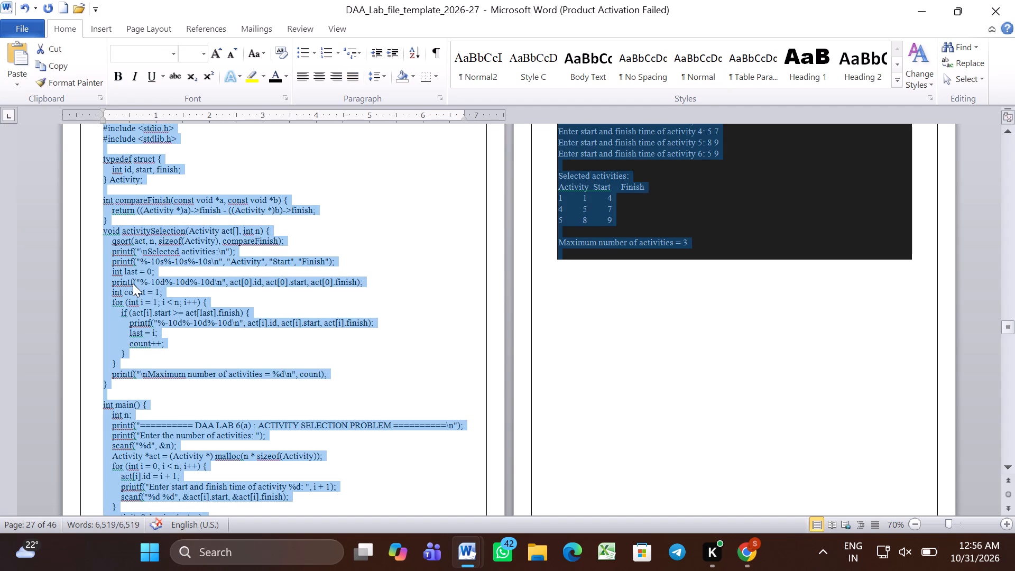
pyautogui.hotkey('ctrl', 'c')
pyautogui.click(54, 253)
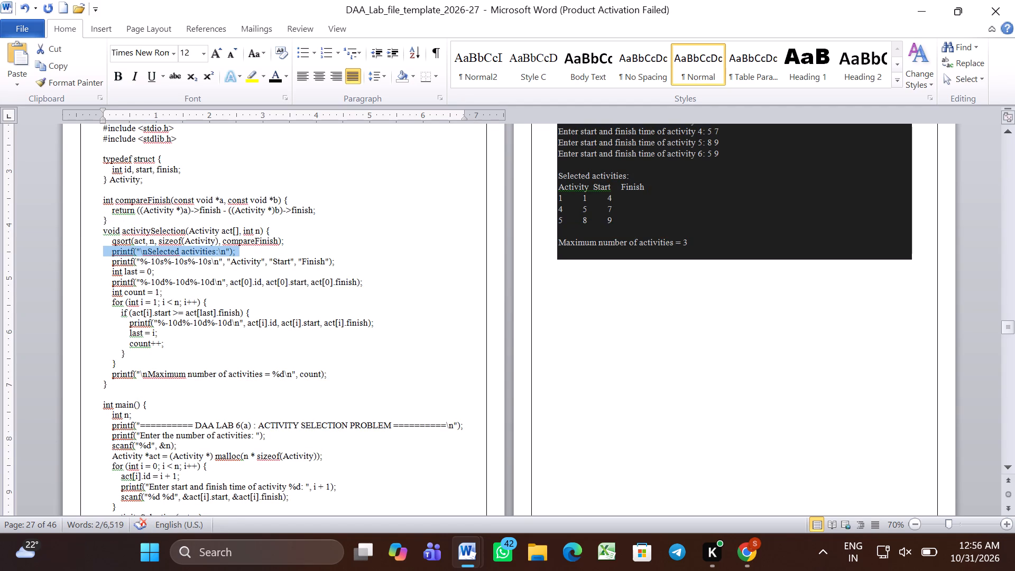
pyautogui.click(456, 326)
pyautogui.click(657, 371)
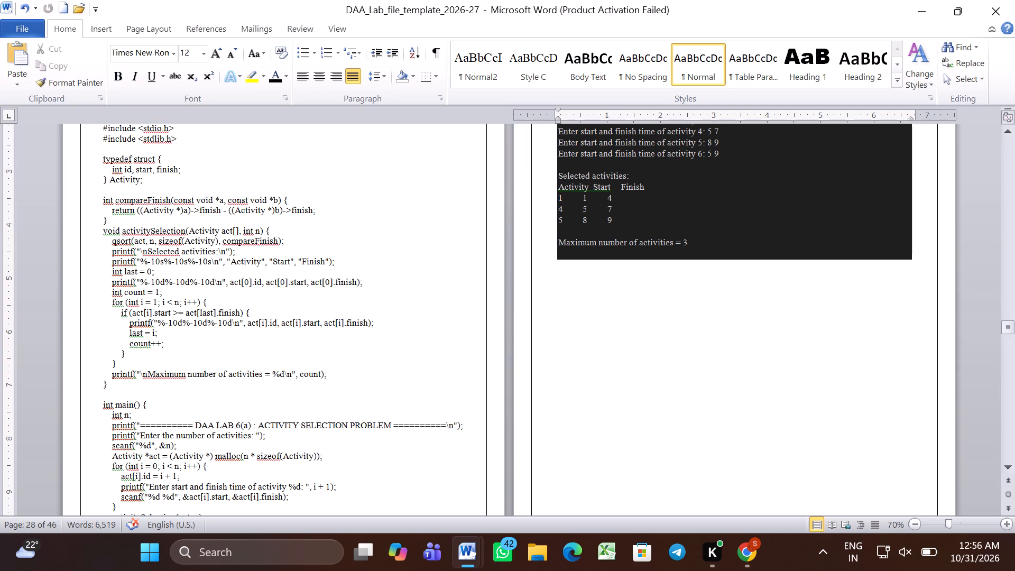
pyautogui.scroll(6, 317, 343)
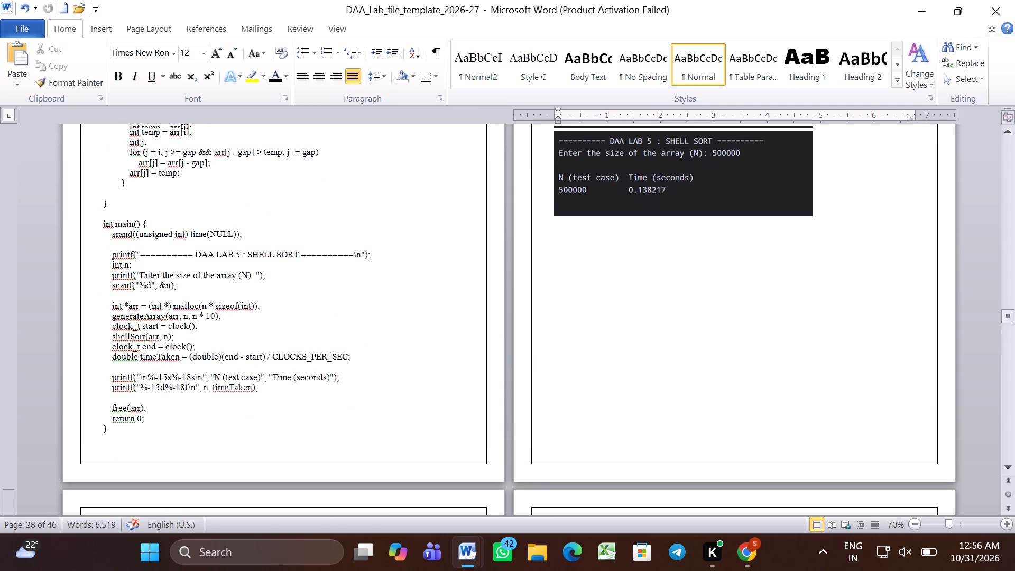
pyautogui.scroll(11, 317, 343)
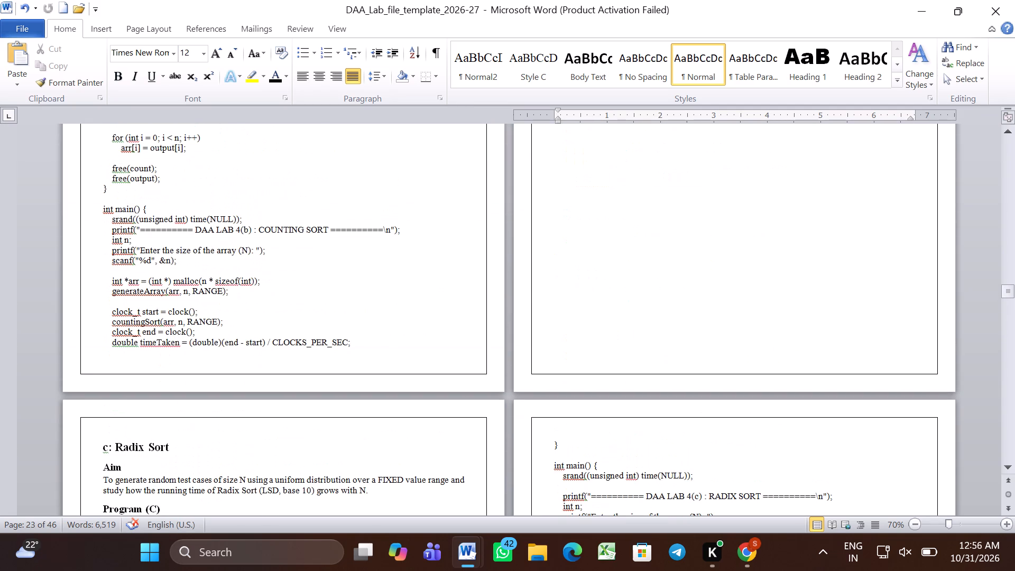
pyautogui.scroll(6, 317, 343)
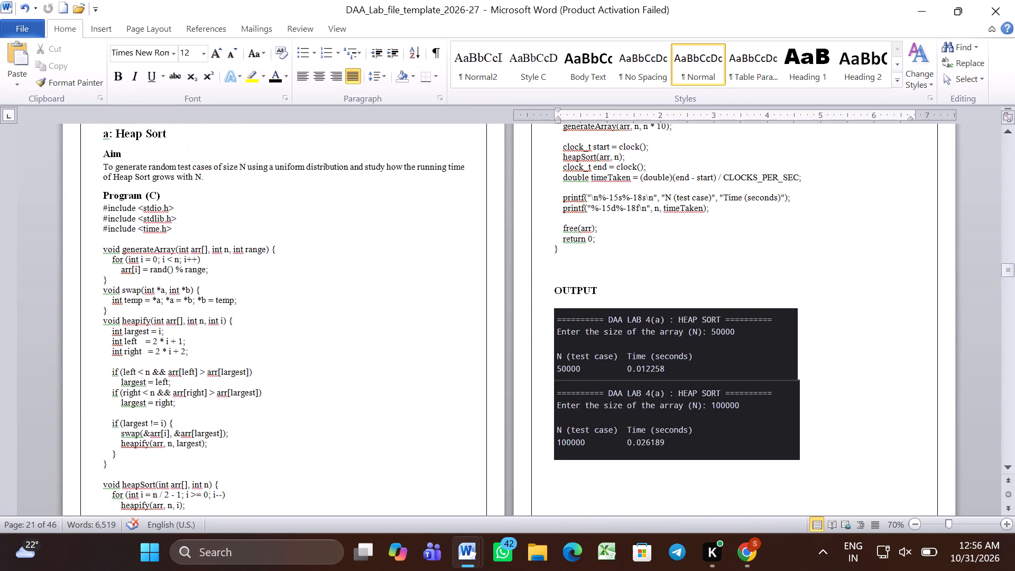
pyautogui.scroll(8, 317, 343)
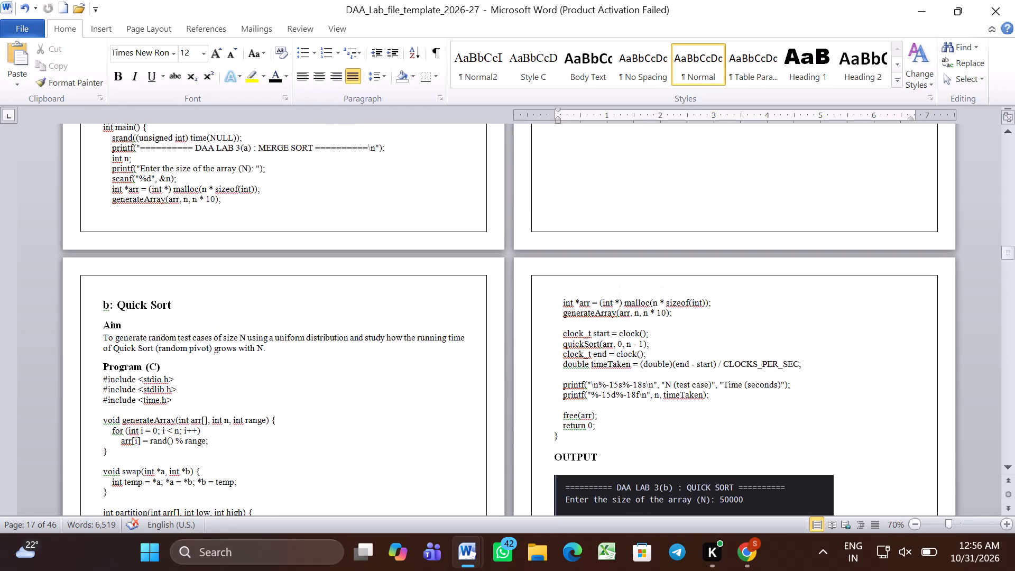
pyautogui.click(40, 27)
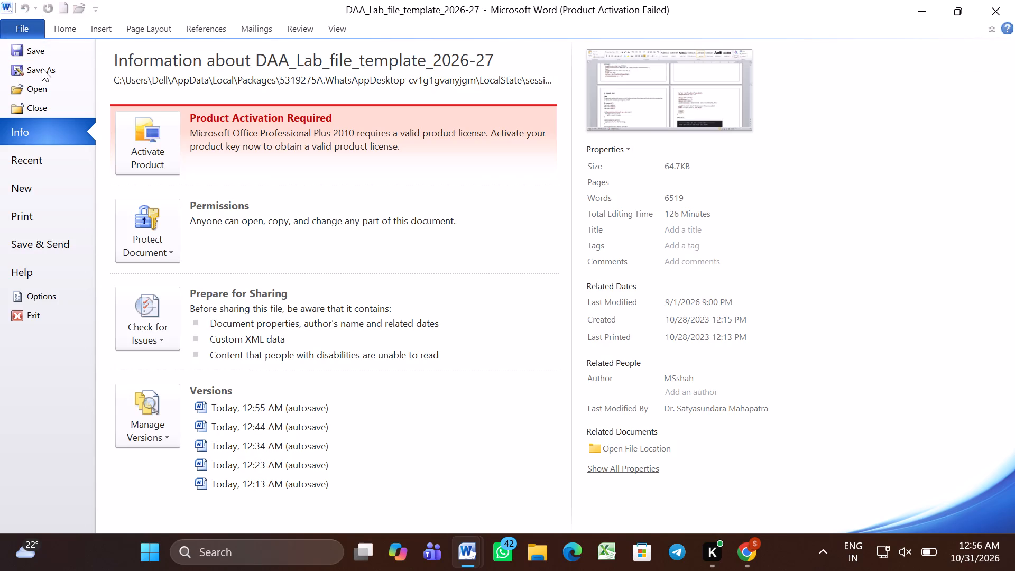
pyautogui.click(42, 70)
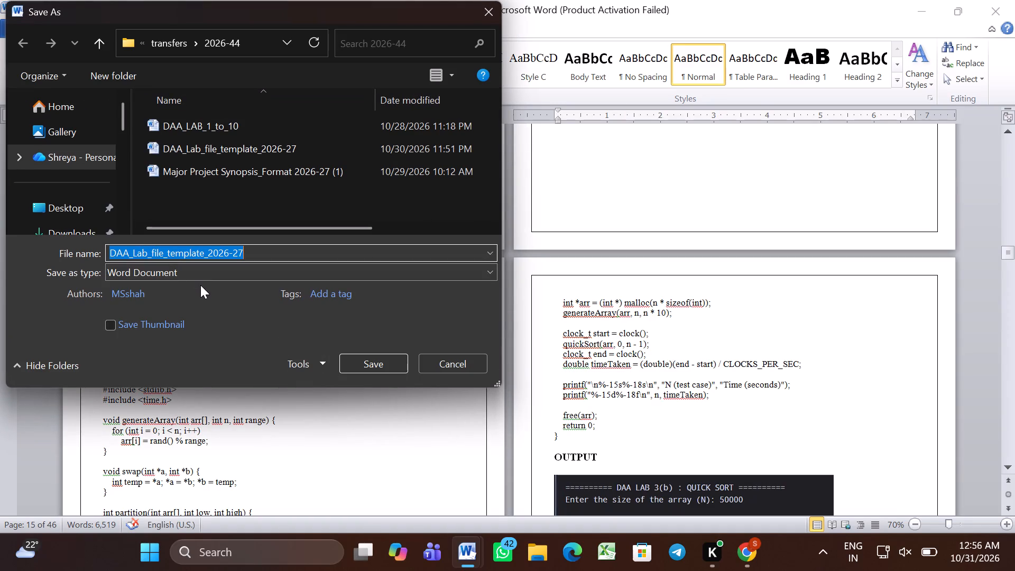
pyautogui.click(271, 254)
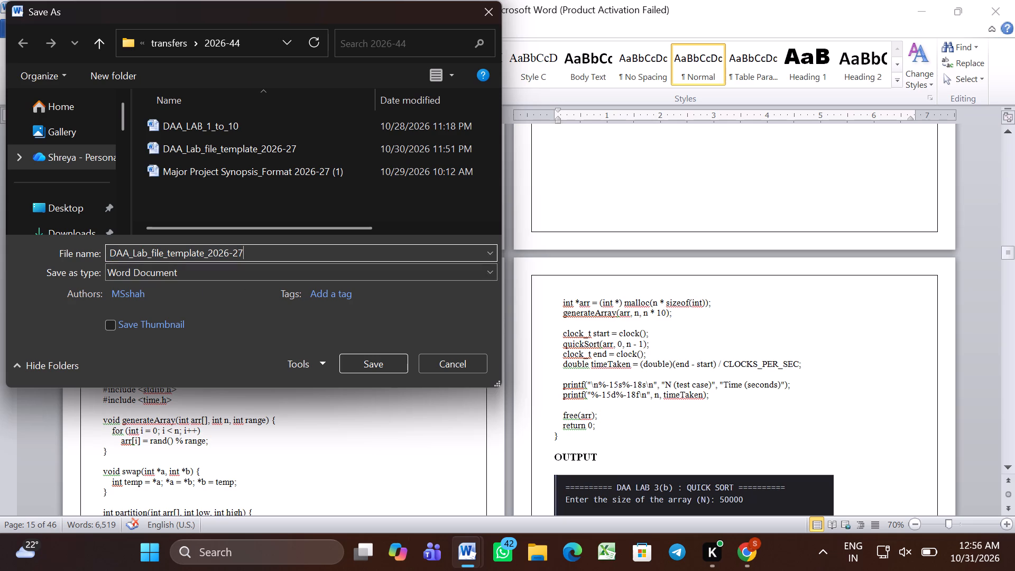
pyautogui.press('BackSpace')
pyautogui.press('BackSpace')
pyautogui.press('BackSpace')
pyautogui.press('BackSpace')
pyautogui.press('BackSpace')
pyautogui.press('BackSpace')
pyautogui.press('BackSpace')
pyautogui.press('BackSpace')
pyautogui.press('BackSpace')
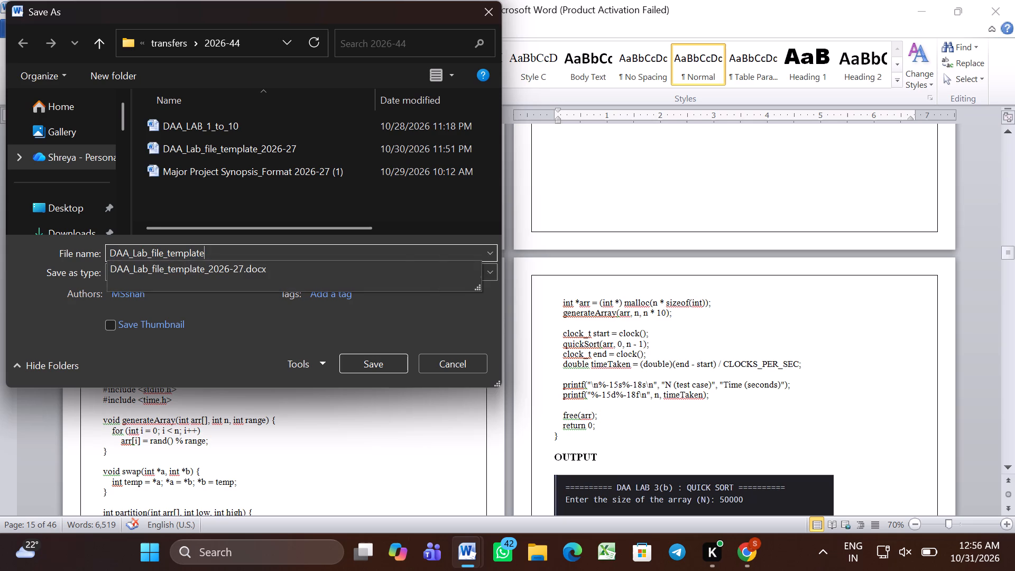
pyautogui.press('BackSpace')
pyautogui.press('BackSpace')
pyautogui.press('BackSpace')
pyautogui.press('BackSpace')
pyautogui.press('BackSpace')
pyautogui.press('BackSpace')
pyautogui.press('BackSpace')
pyautogui.press('BackSpace')
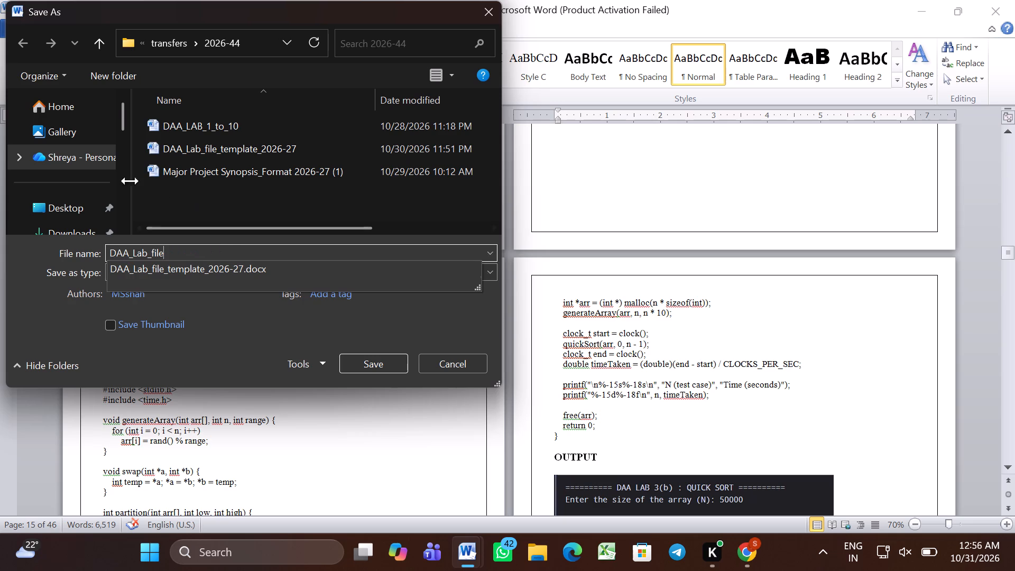